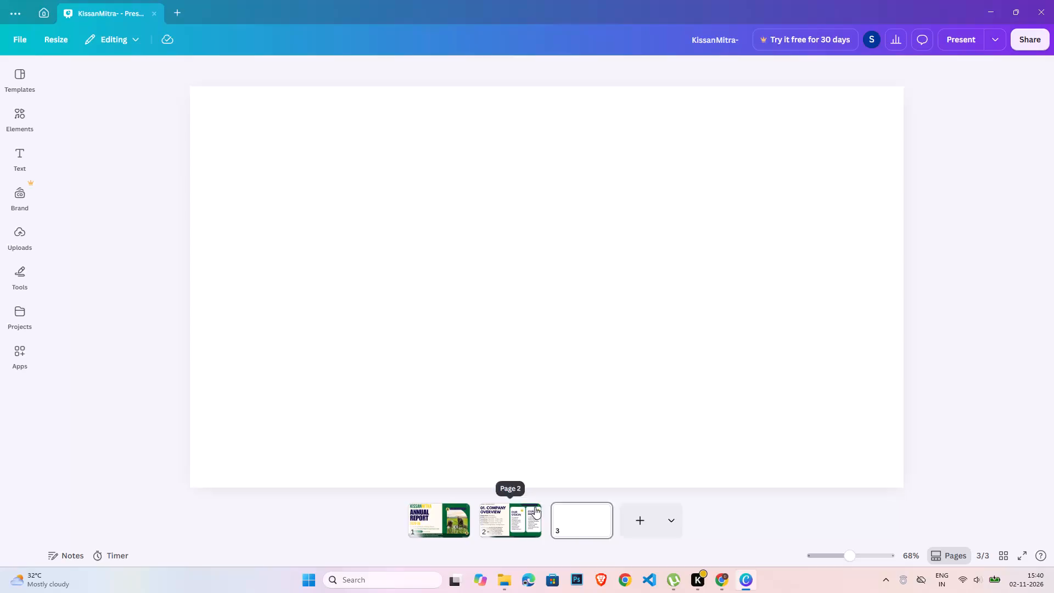
Duplicate page 2, the Company Overview page, and open the copy as page 3.
left_click(532, 510)
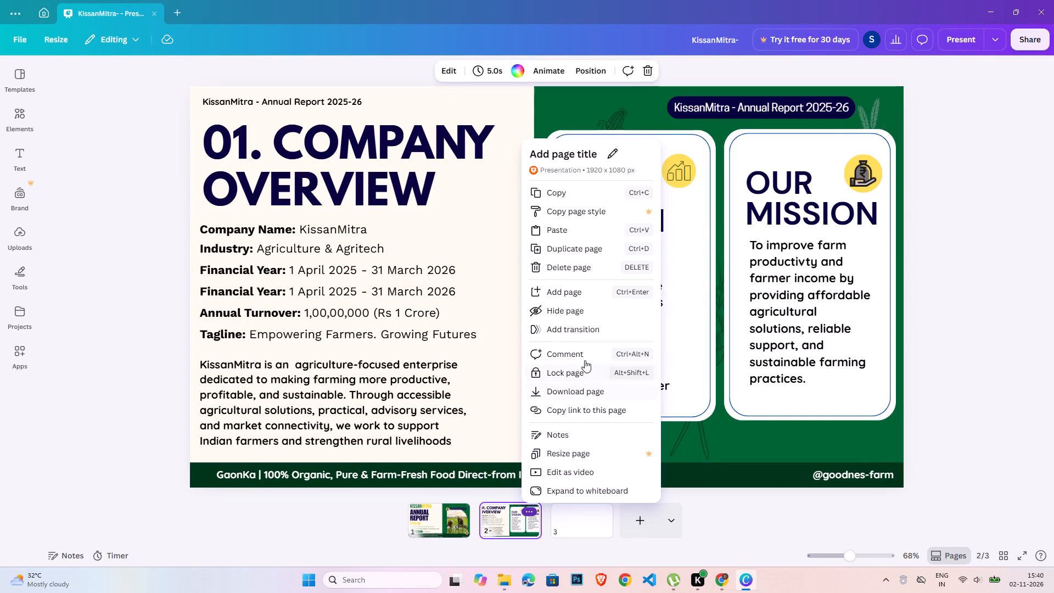
left_click(576, 249)
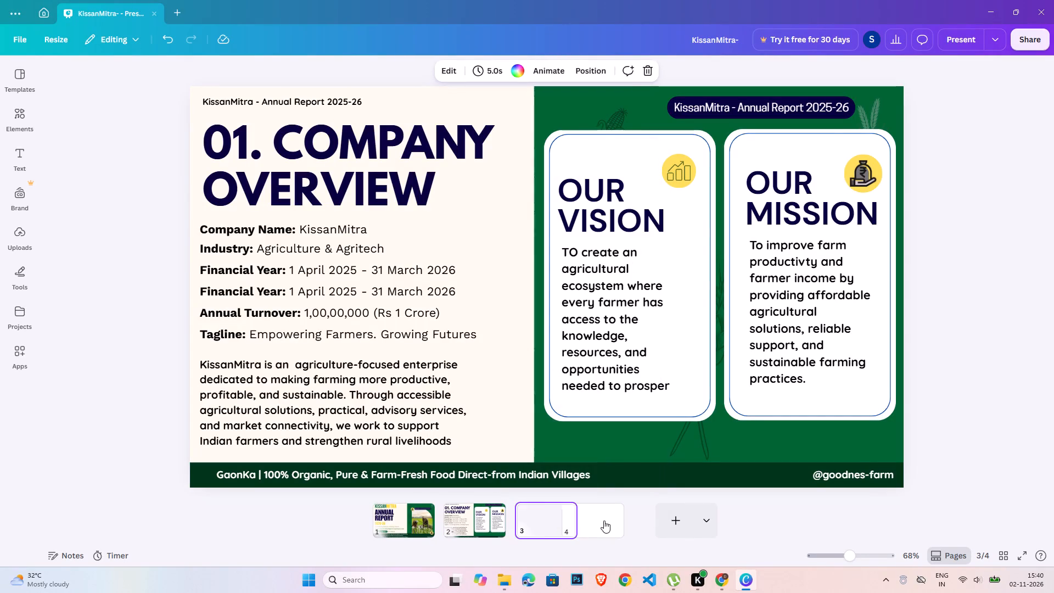
left_click(633, 515)
left_click(549, 517)
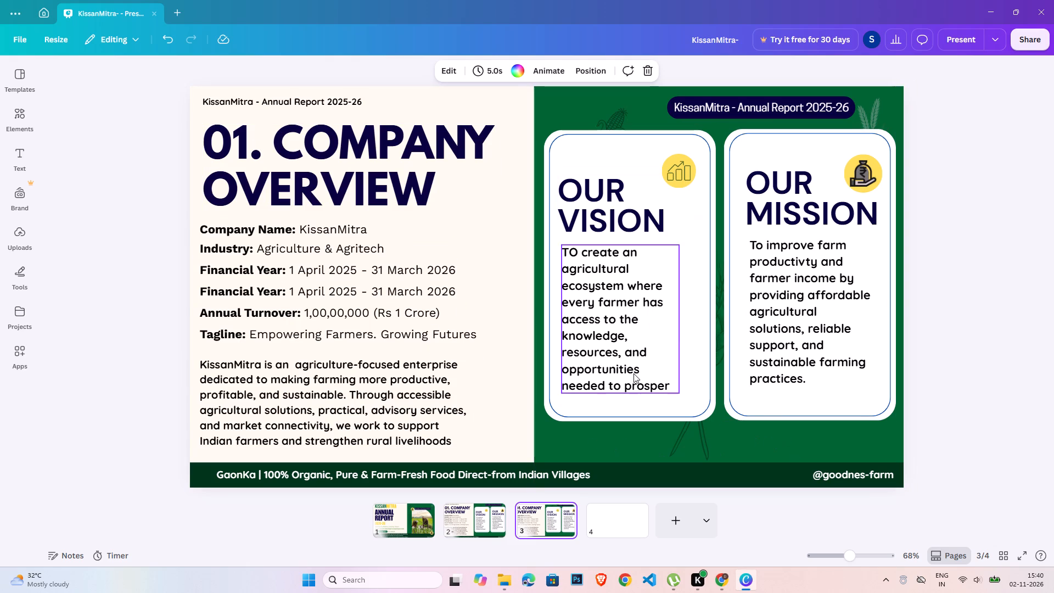
left_click(1007, 309)
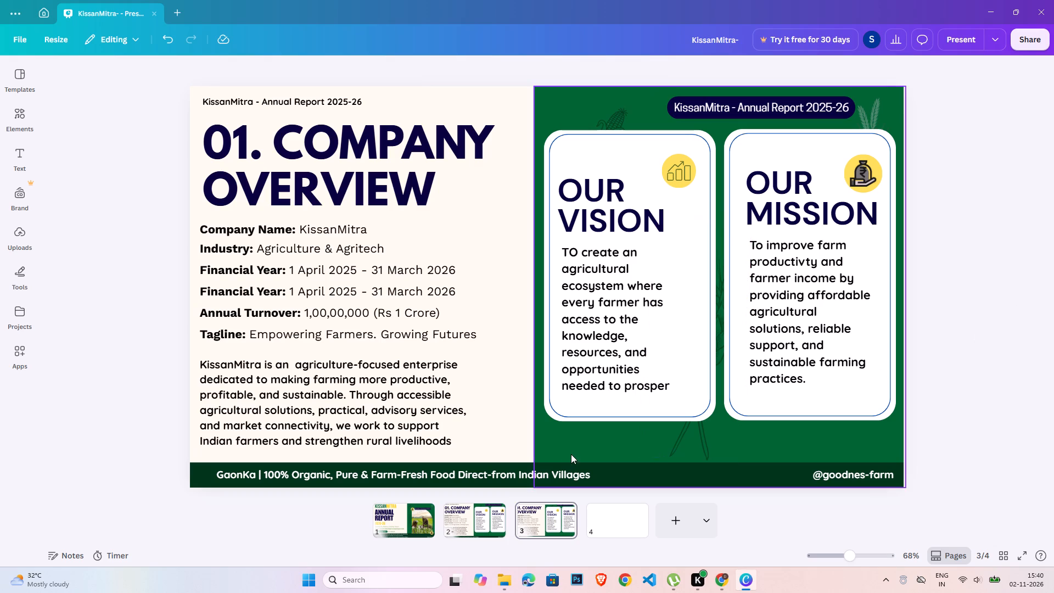
Unlock and delete the green background panel behind the Our Vision and Our Mission cards on page 3.
left_click(571, 451)
key("Delete")
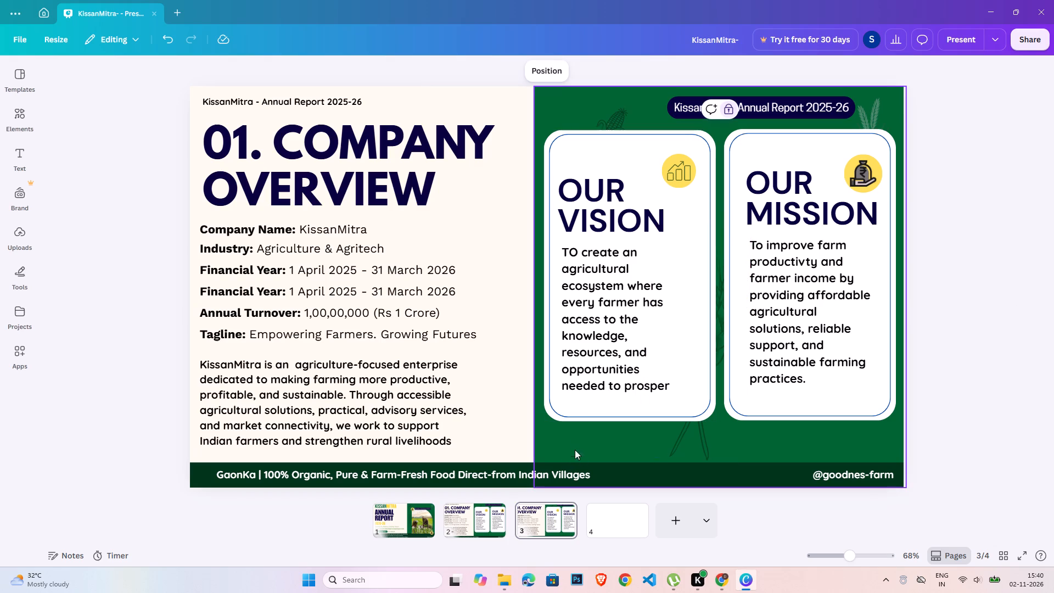
left_click(583, 460)
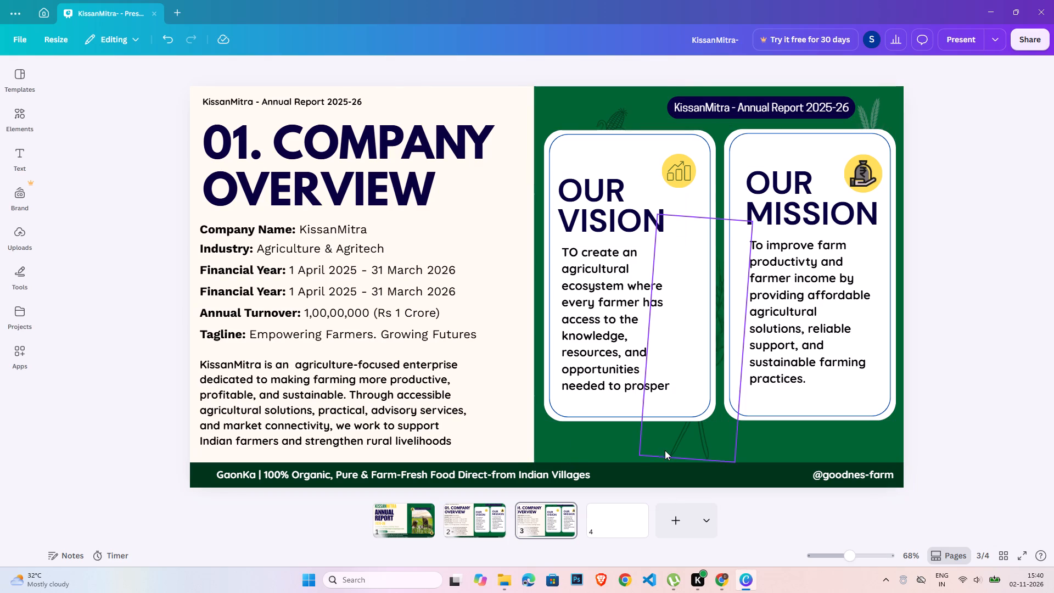
left_click(665, 450)
left_click(787, 440)
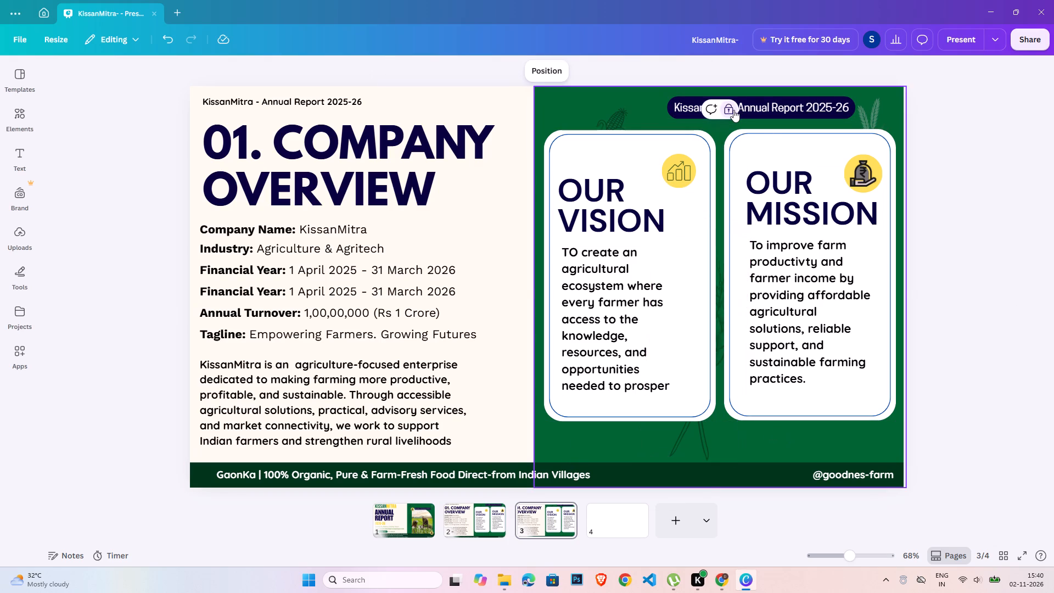
left_click(733, 110)
key("Delete")
left_click(779, 410)
left_click(774, 430)
key("Delete")
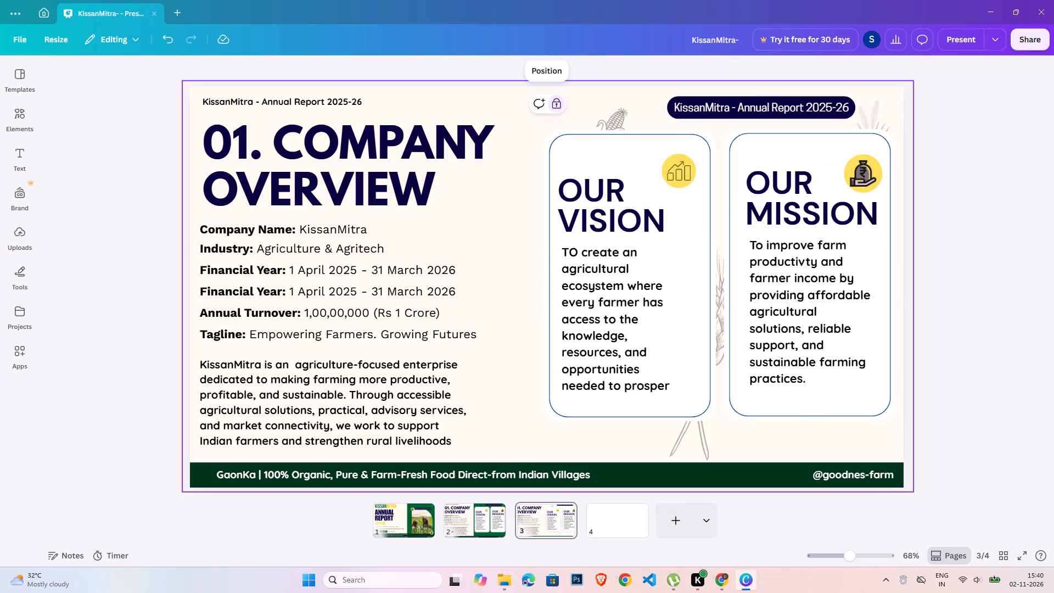
Delete both card frames, the Our Vision heading, its text and chart icon, and the wheat drawing between the cards.
left_click(775, 401)
key("Delete")
left_click(655, 394)
key("Delete")
left_click(660, 398)
key("Delete")
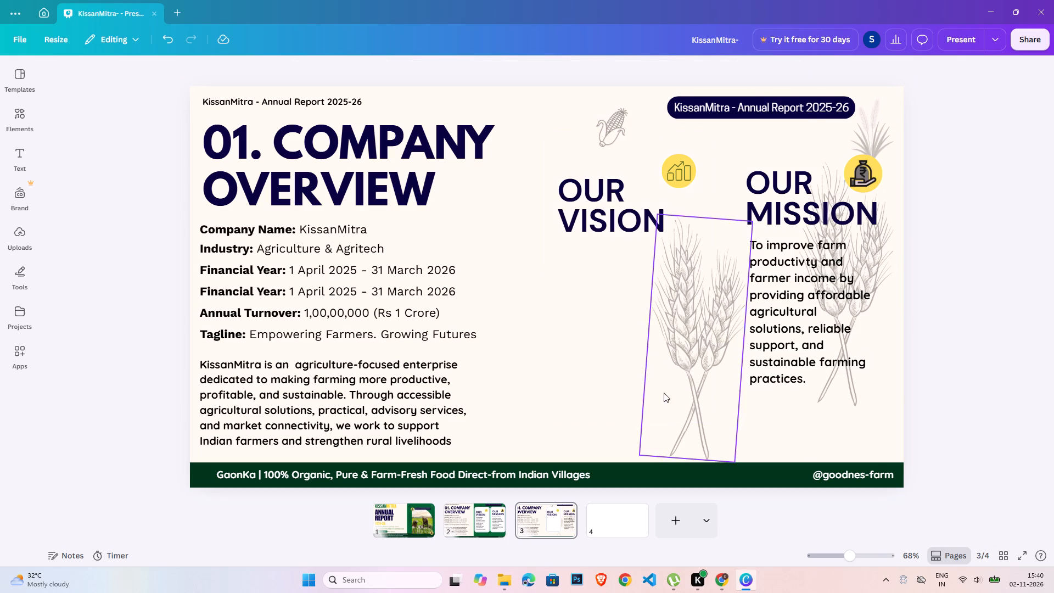
left_click(618, 215)
key("Delete")
left_click(674, 172)
key("Delete")
left_click(725, 369)
key("Delete")
Delete the Our Mission text and heading, the money-bag icon with its yellow circle, and the surrounding plant drawings.
left_click(804, 285)
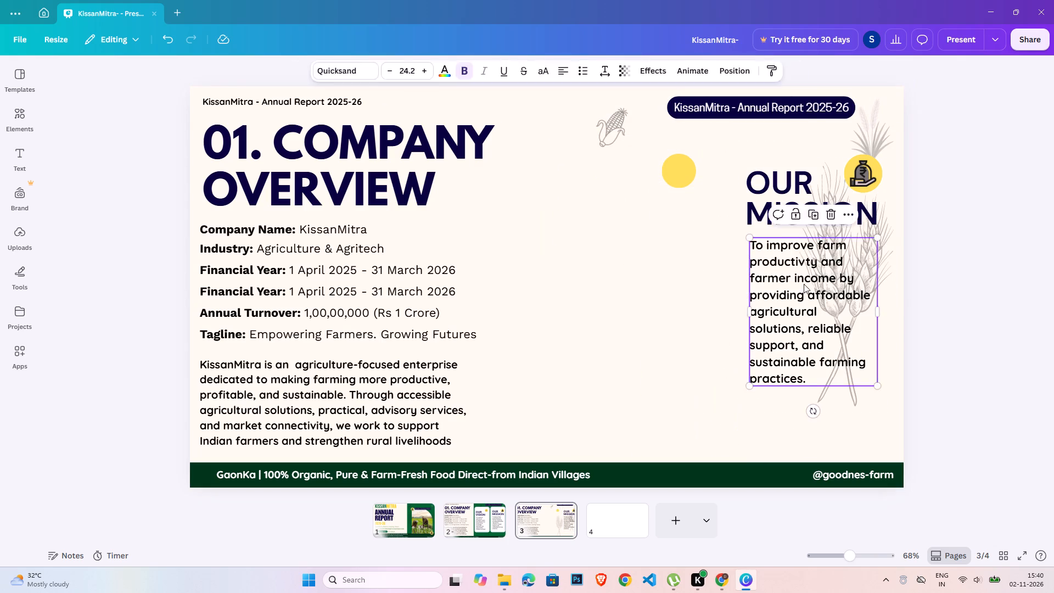
key("Delete")
left_click(789, 219)
key("Delete")
left_click(848, 191)
key("Delete")
left_click(847, 265)
key("Delete")
left_click(868, 151)
key("Delete")
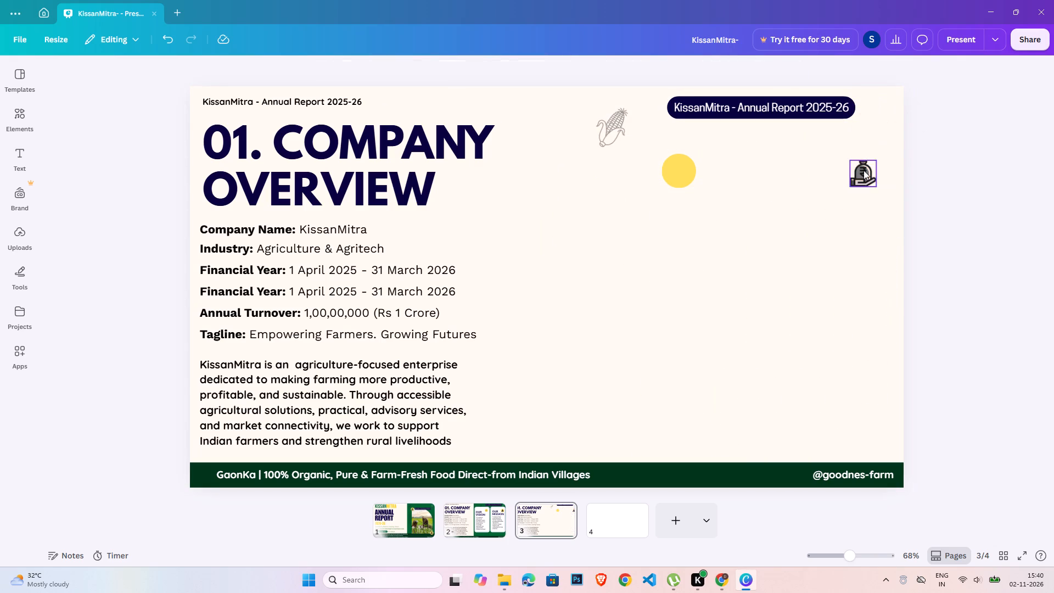
left_click(864, 170)
key("Delete")
Delete the corn drawing, the remaining yellow circle and the dark blue annual report label.
left_click_drag(570, 136, 700, 210)
key("Delete")
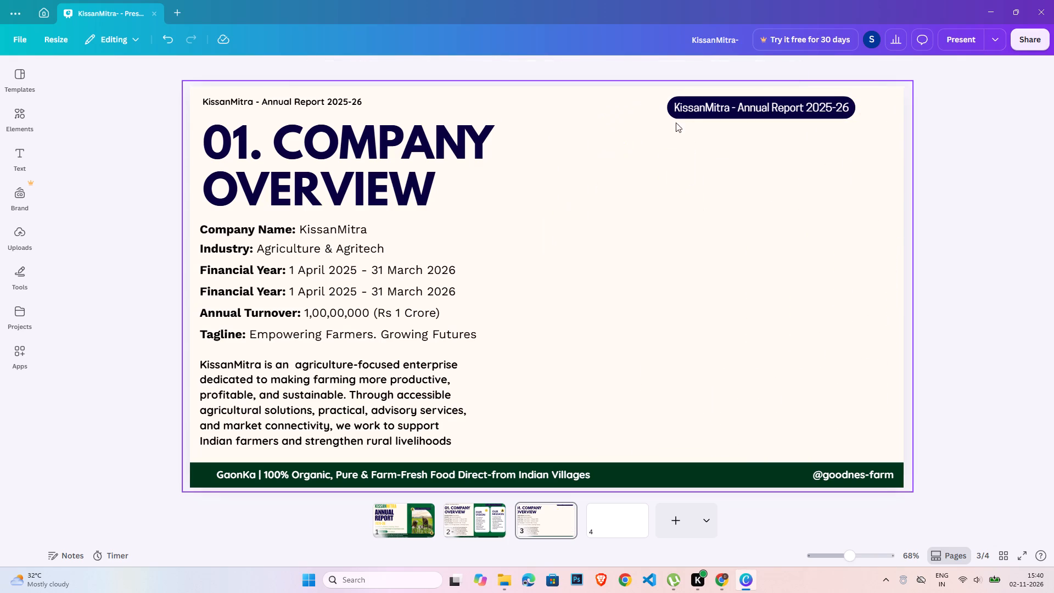
left_click_drag(651, 119, 817, 109)
key("Delete")
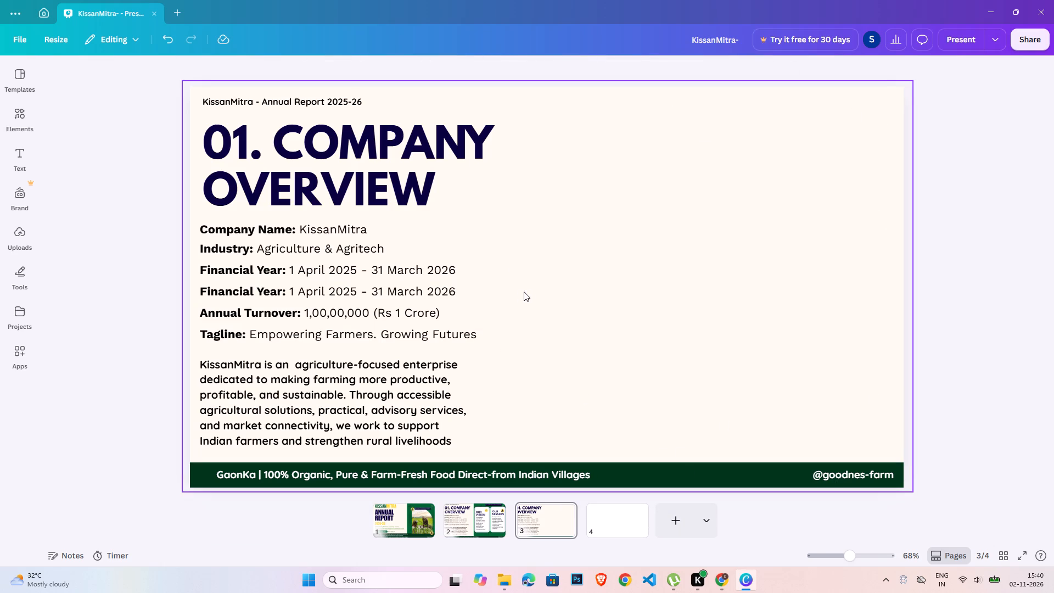
Copy the dark green footer bar and place the duplicate along the page's top edge.
left_click(646, 473)
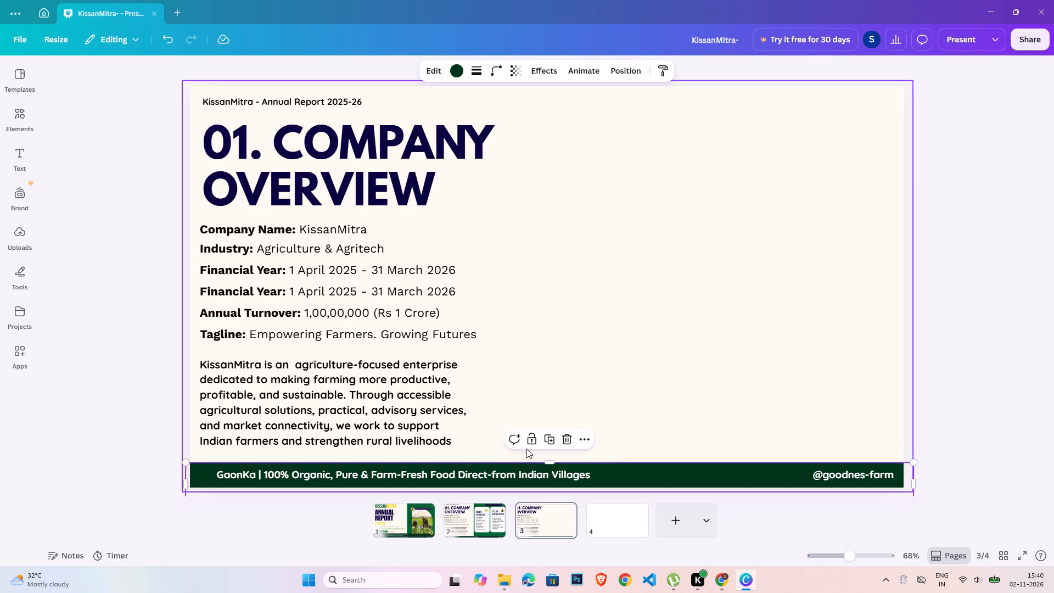
key("ctrl+c")
key("ctrl+v")
left_click_drag(694, 478, 672, 177)
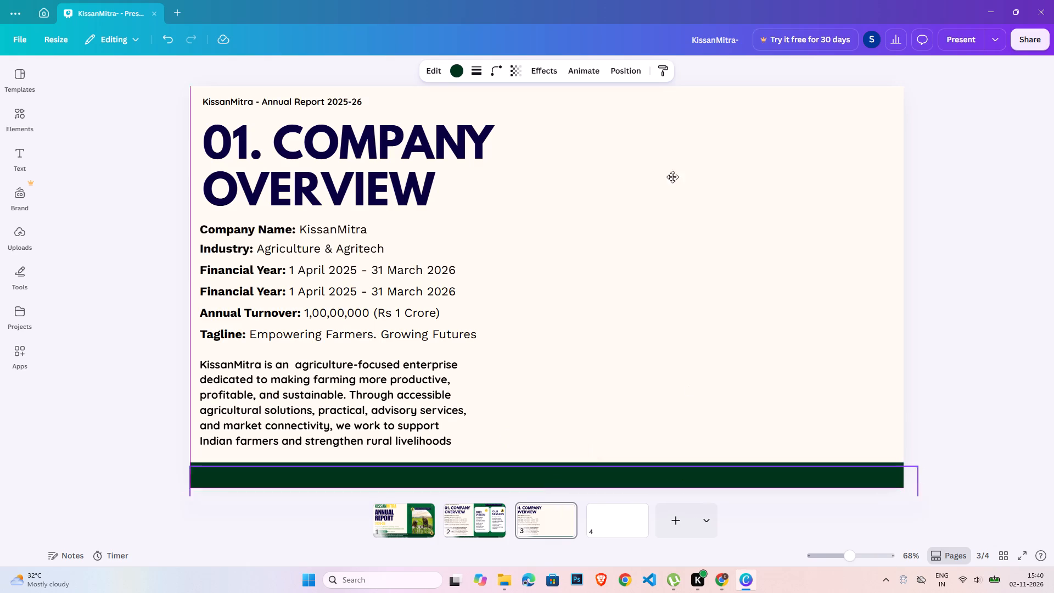
left_click_drag(672, 177, 662, 74)
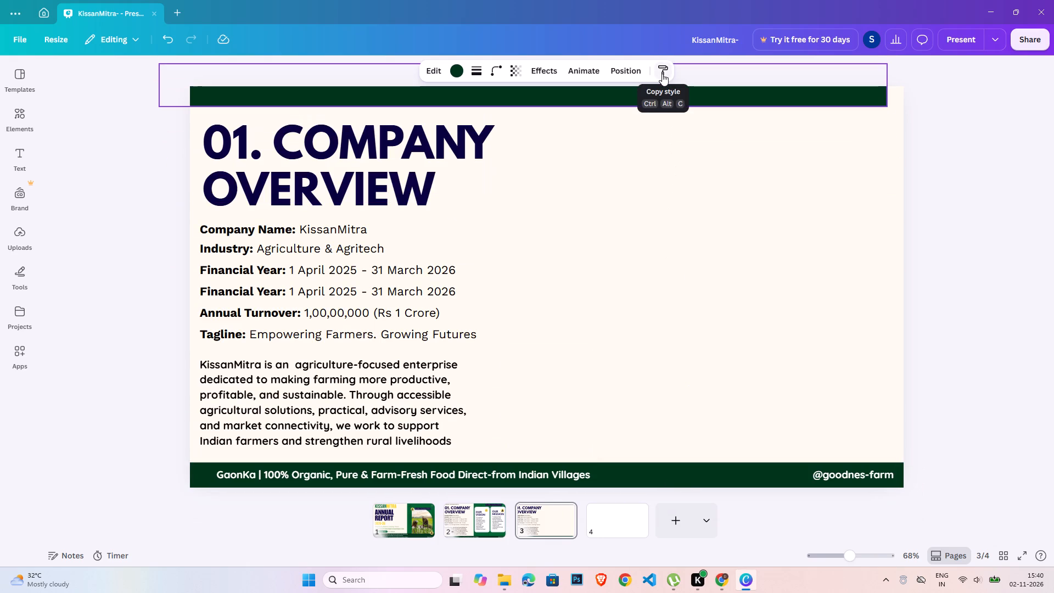
left_click_drag(662, 74, 662, 81)
Layer the green top bar behind the small annual report text and shift it to span the full page width.
left_click(628, 66)
left_click(200, 132)
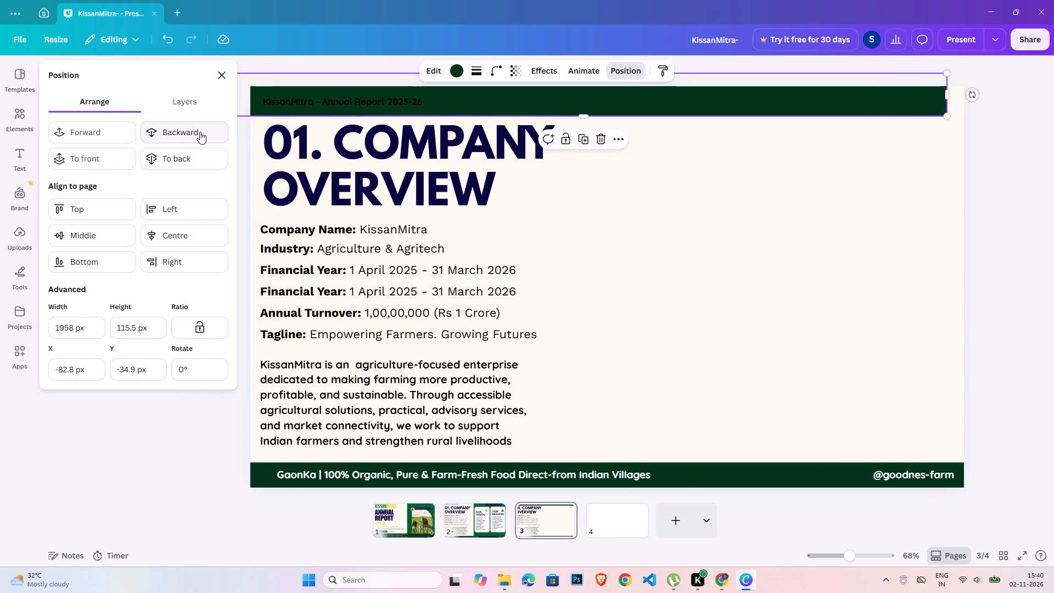
left_click(200, 132)
left_click(200, 132)
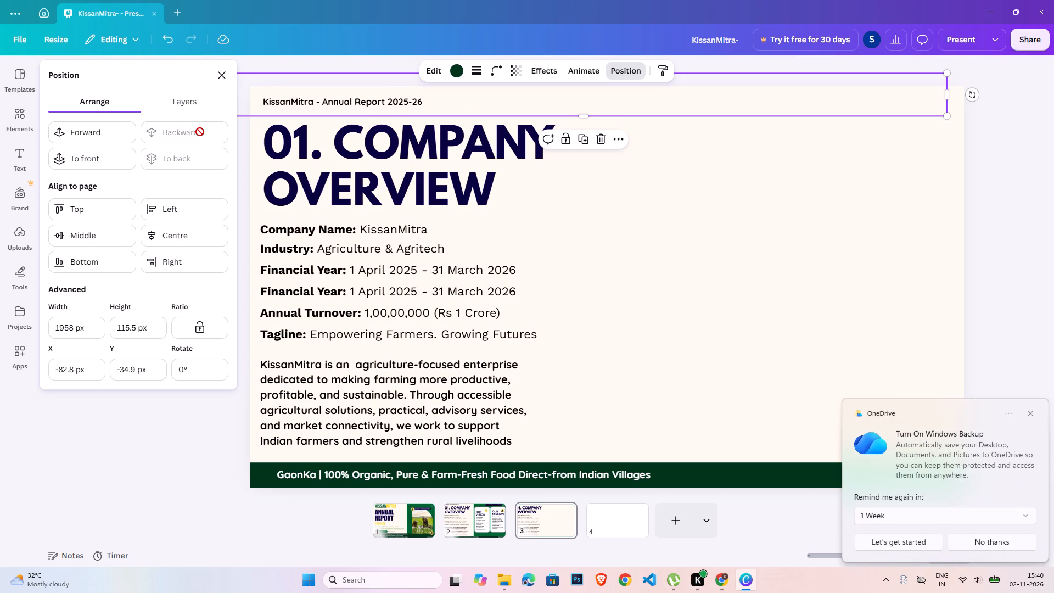
key("ctrl+z")
double_click(996, 160)
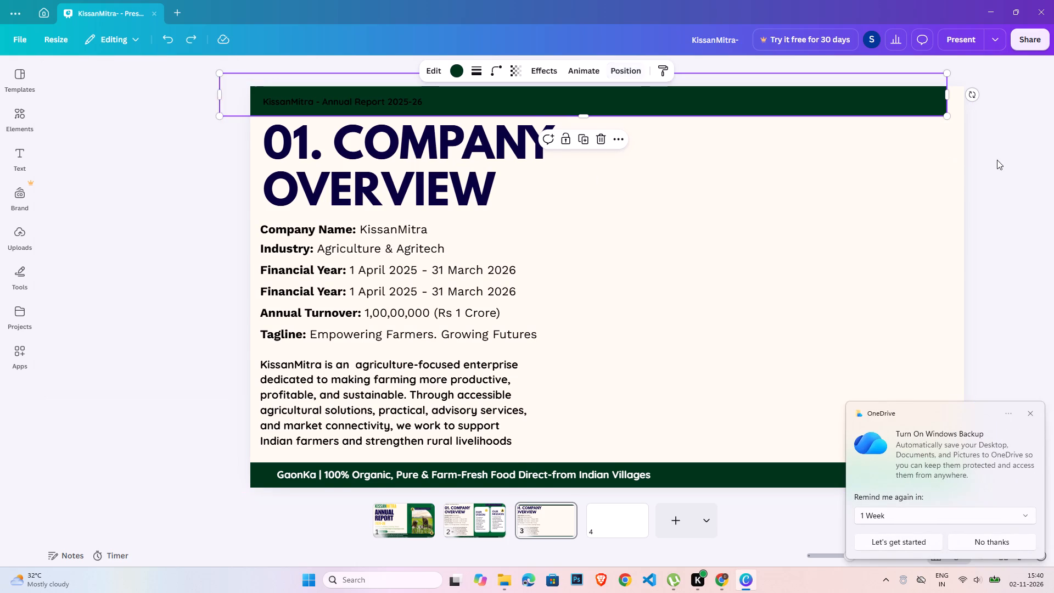
left_click_drag(845, 104, 866, 103)
Change the small annual report header text to white.
triple_click(328, 102)
left_click(438, 75)
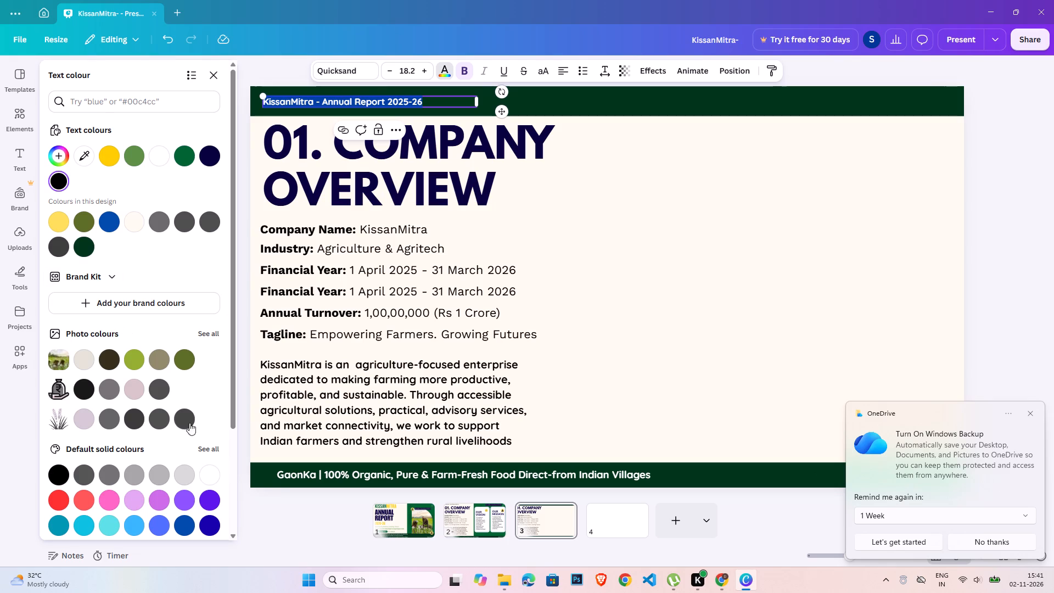
left_click(201, 476)
left_click(1053, 245)
left_click(1033, 245)
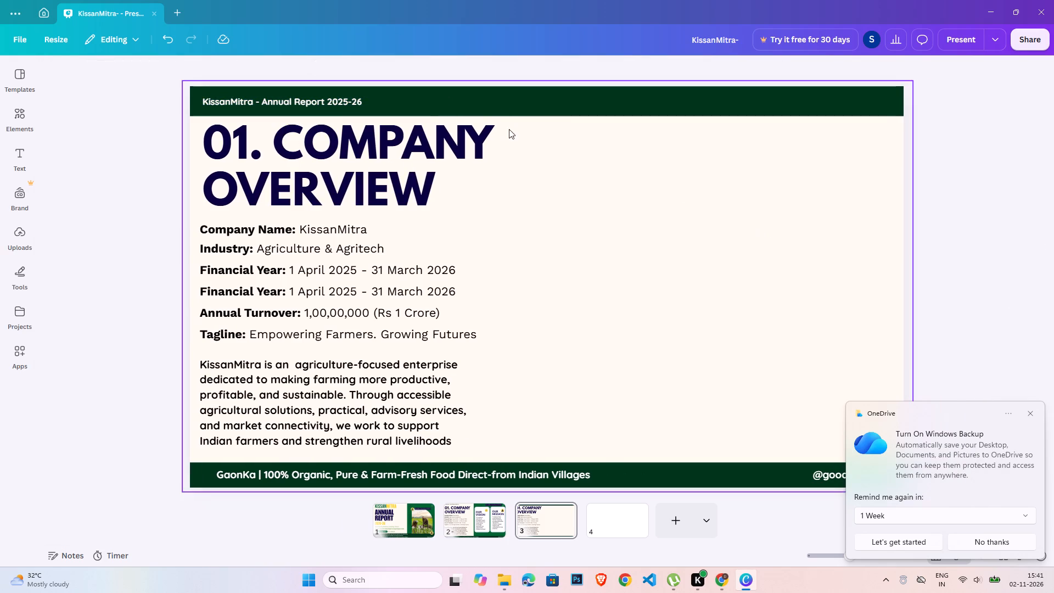
Move the white annual report text slightly up and inward within the green top bar.
left_click_drag(259, 99, 265, 95)
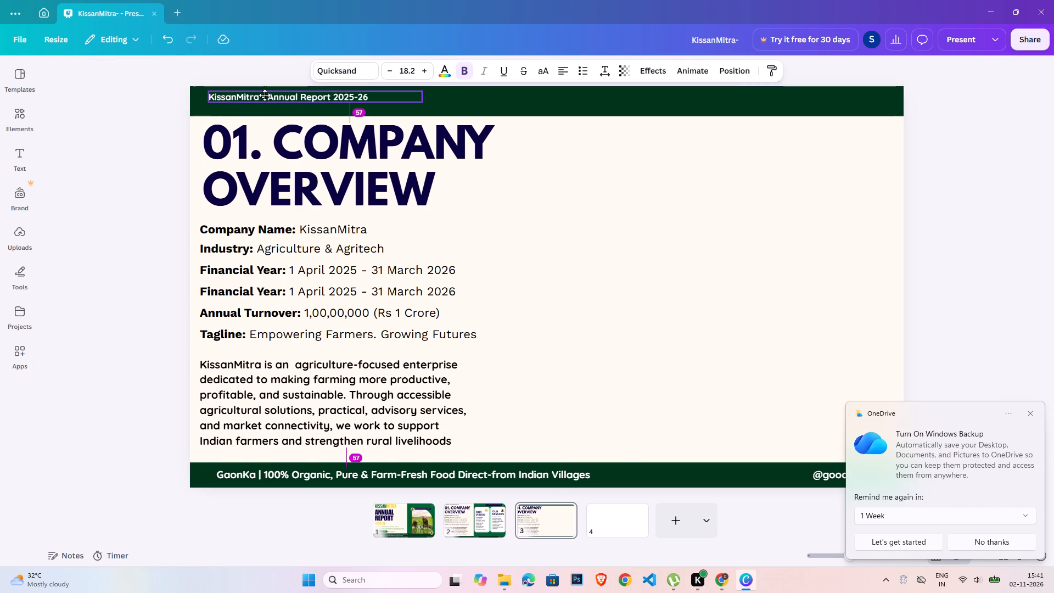
left_click_drag(265, 95, 264, 93)
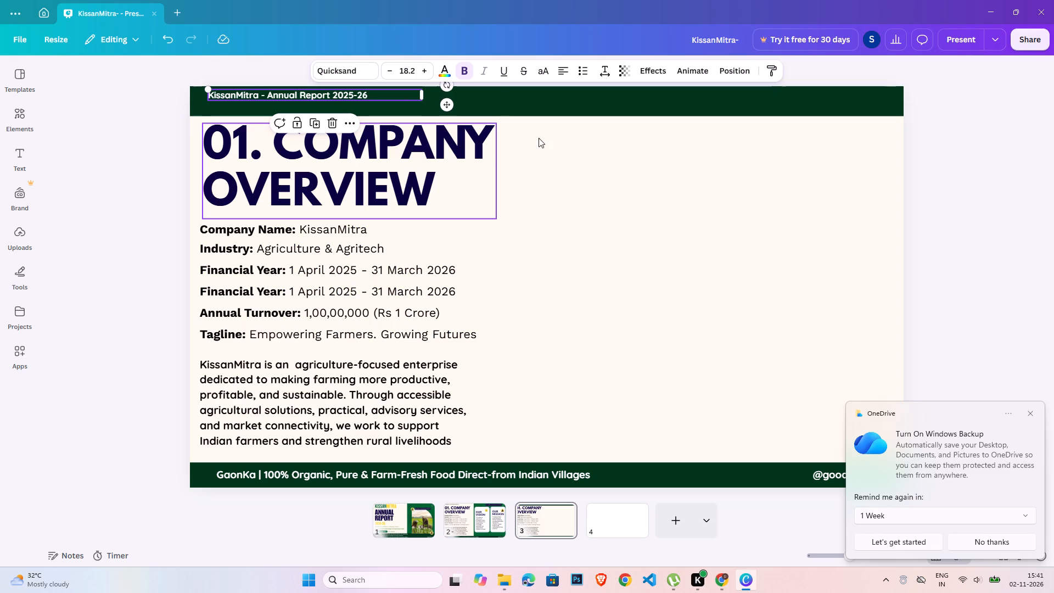
Move the large "01. COMPANY OVERVIEW" heading into the empty right half of the page.
left_click(386, 170)
left_click_drag(386, 170, 742, 336)
Increase the height of the green top bar by extending its lower edge downward.
left_click(610, 108)
left_click_drag(550, 119, 549, 125)
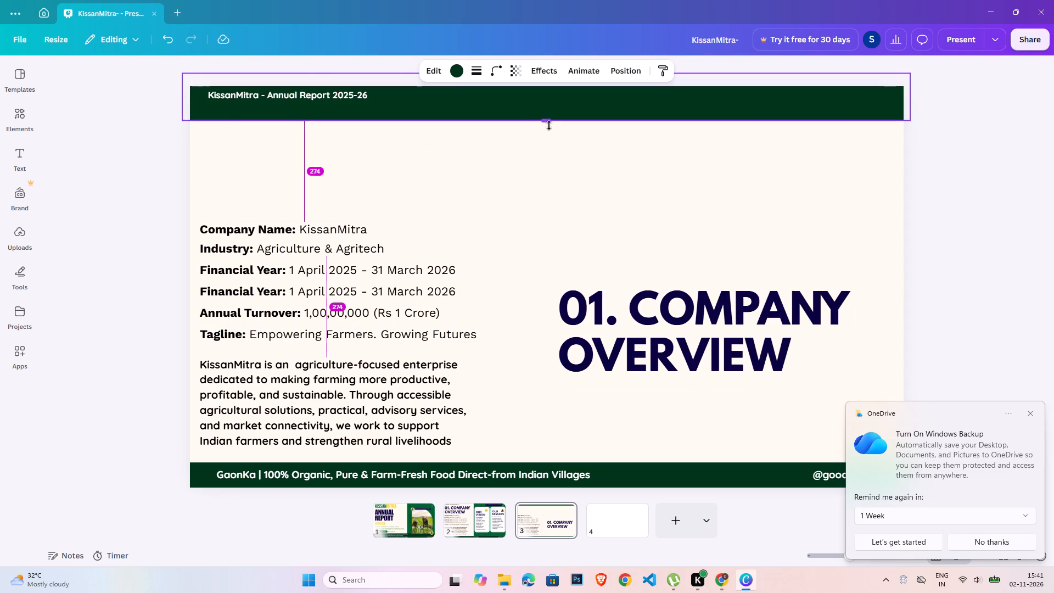
left_click_drag(549, 125, 548, 130)
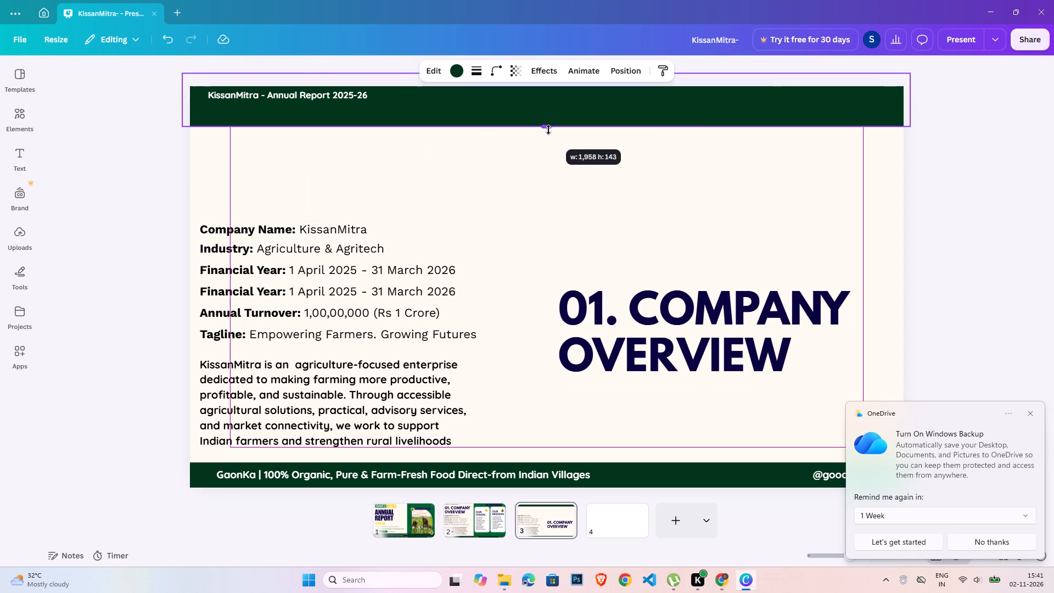
left_click_drag(548, 130, 548, 140)
Copy the Company Overview heading into the green top bar, shrink it to size 39 and widen its text box.
left_click(632, 300)
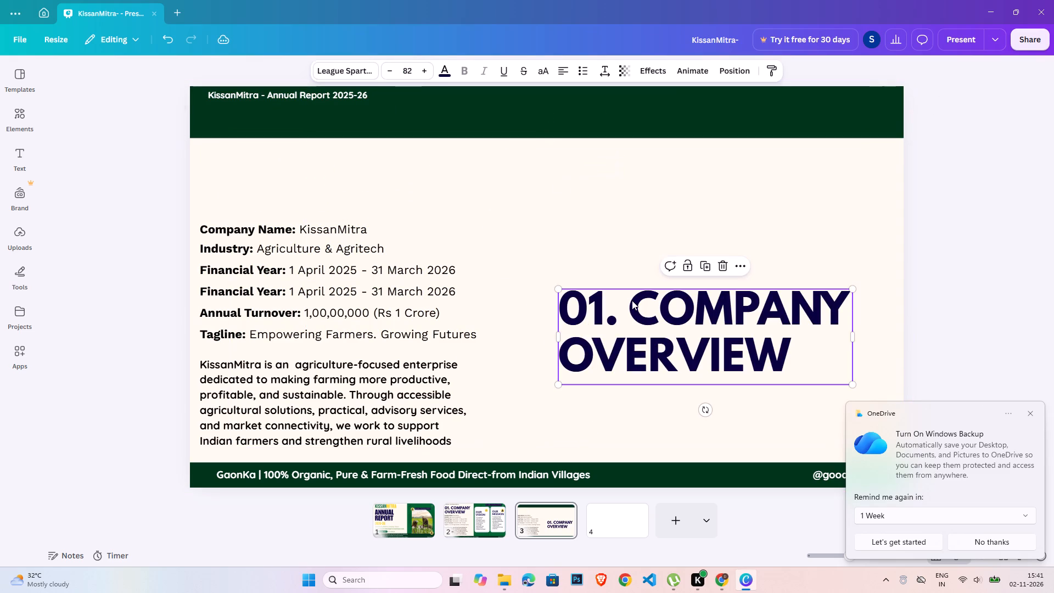
key("ctrl+c")
key("ctrl+v")
left_click_drag(648, 322, 291, 133)
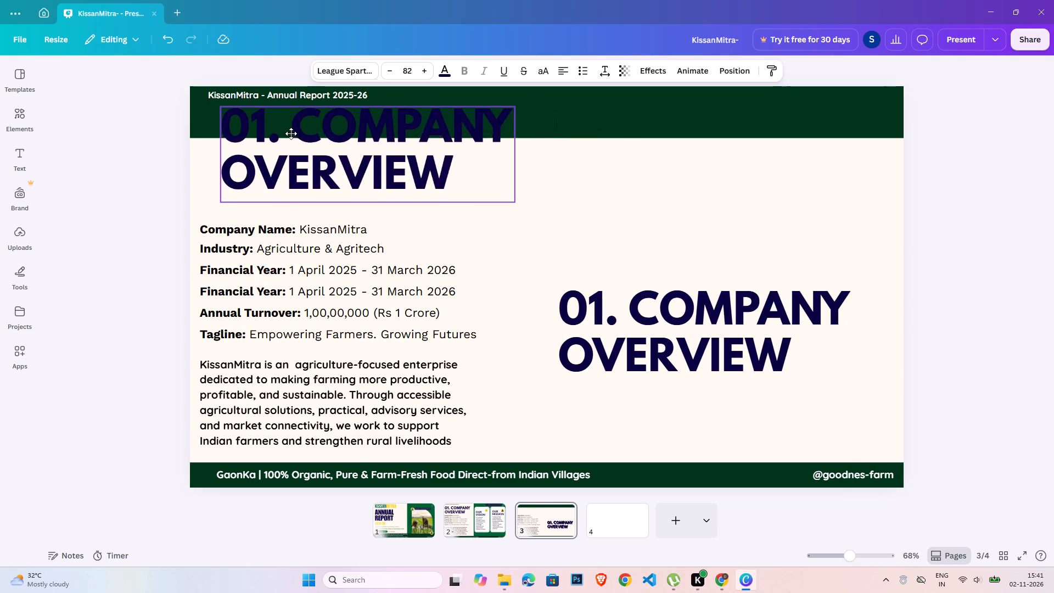
left_click_drag(291, 133, 283, 132)
left_click_drag(491, 200, 341, 137)
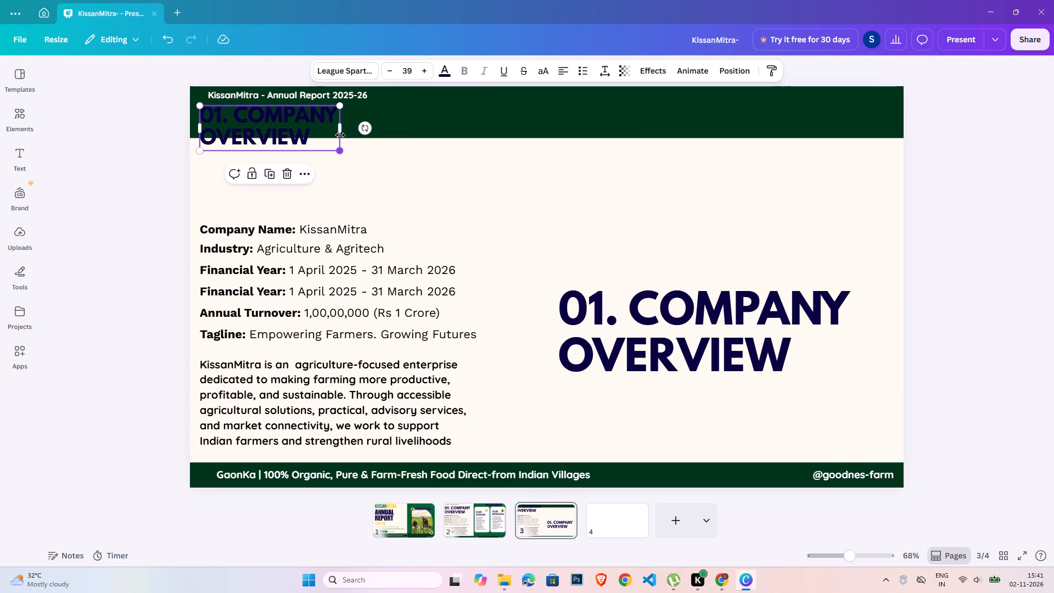
left_click_drag(343, 125, 521, 126)
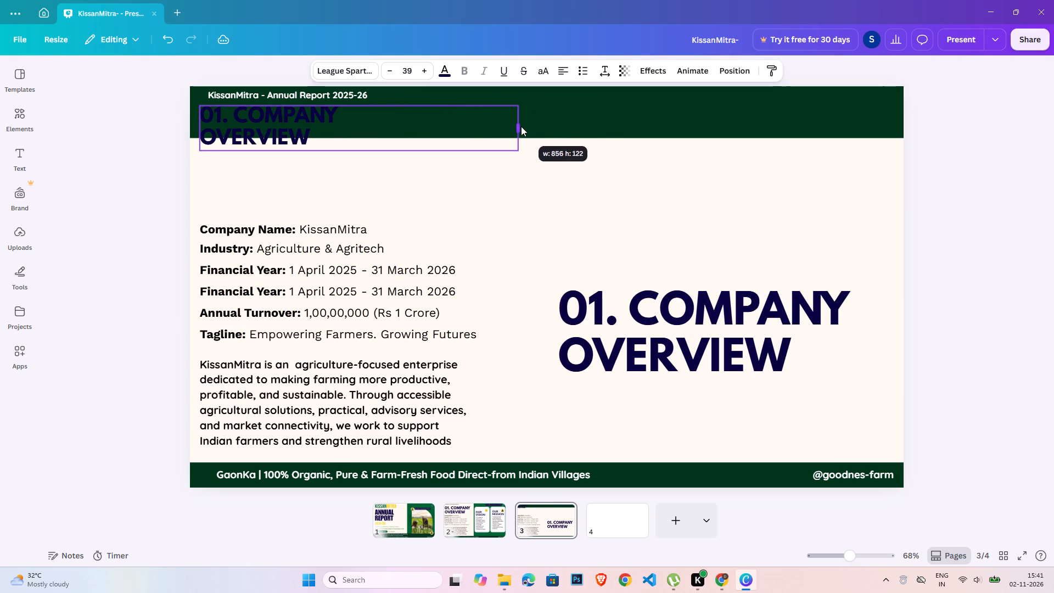
left_click_drag(521, 126, 390, 132)
Change the copied heading in the green top bar to white.
left_click(304, 131)
left_click(255, 134)
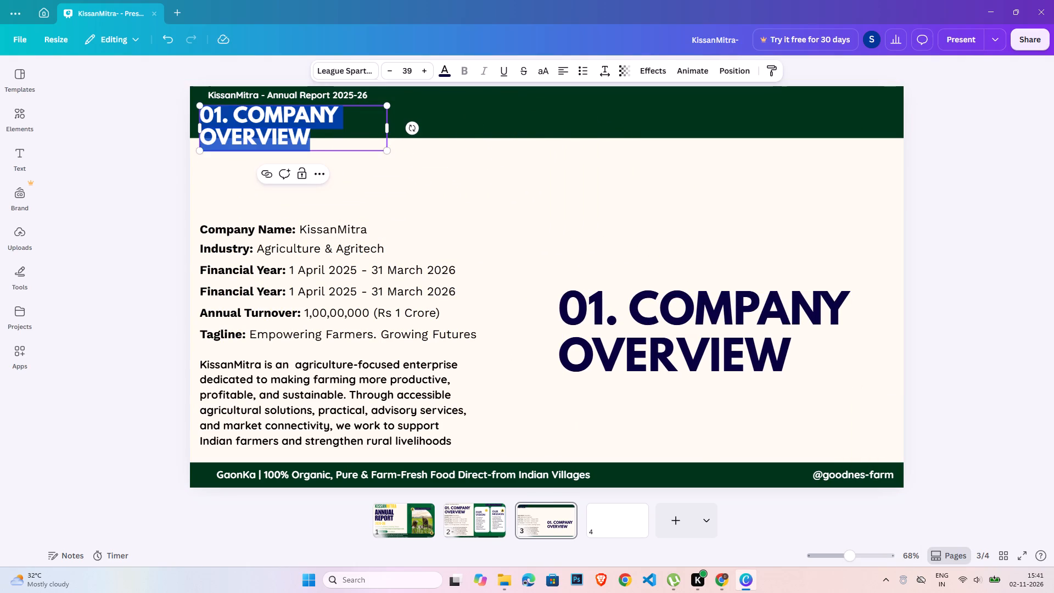
left_click(225, 121)
left_click(225, 121, "ctrl")
key("ctrl+a")
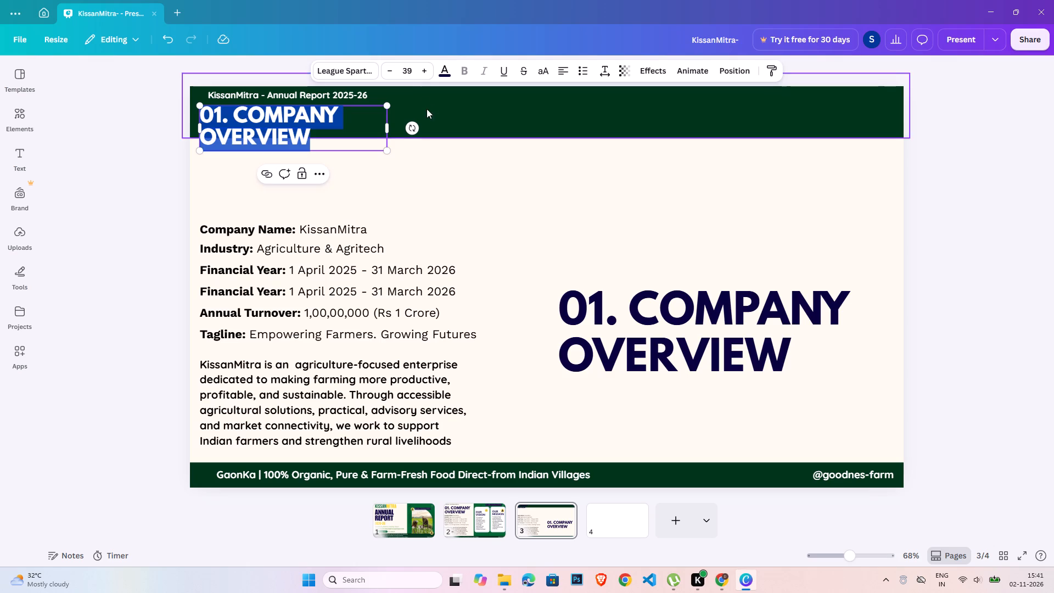
left_click(446, 73)
left_click(203, 467)
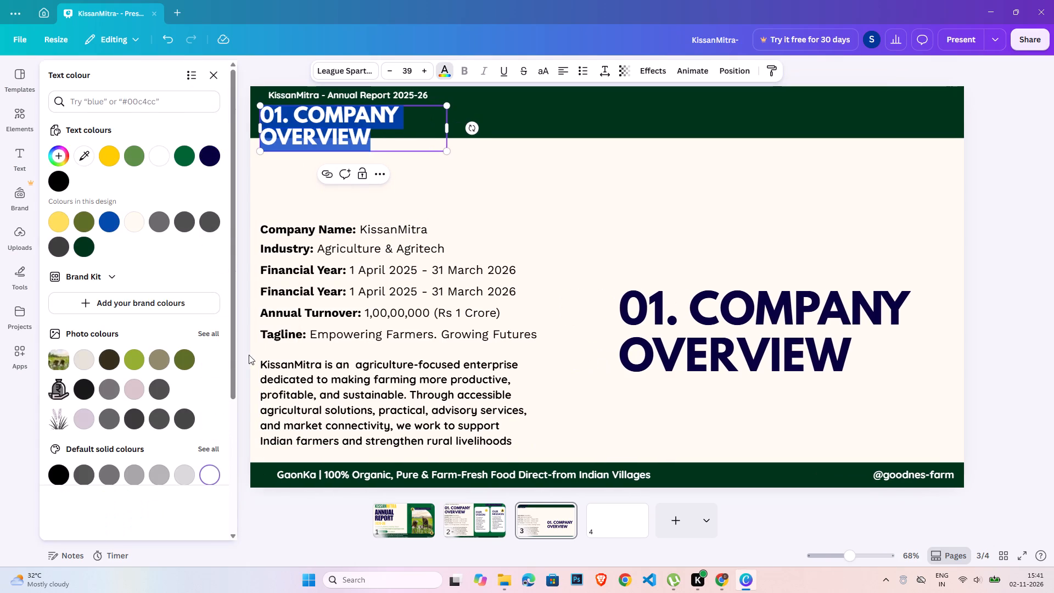
Replace the white heading text in the green top bar with "02. FINANCIAL PERFOMANCE".
triple_click(390, 144)
key("ctrl+a")
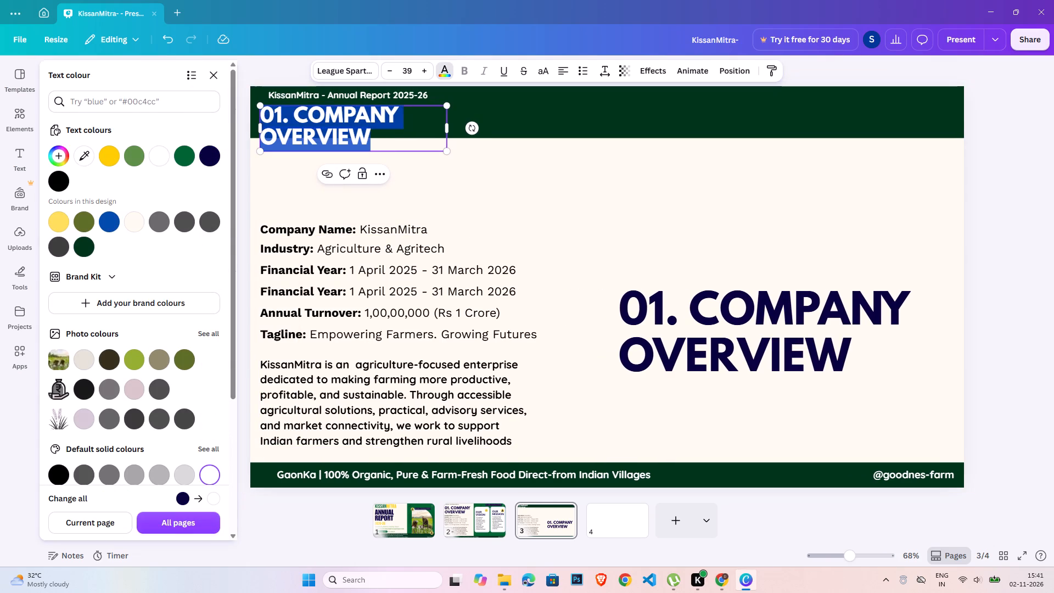
type("02.")
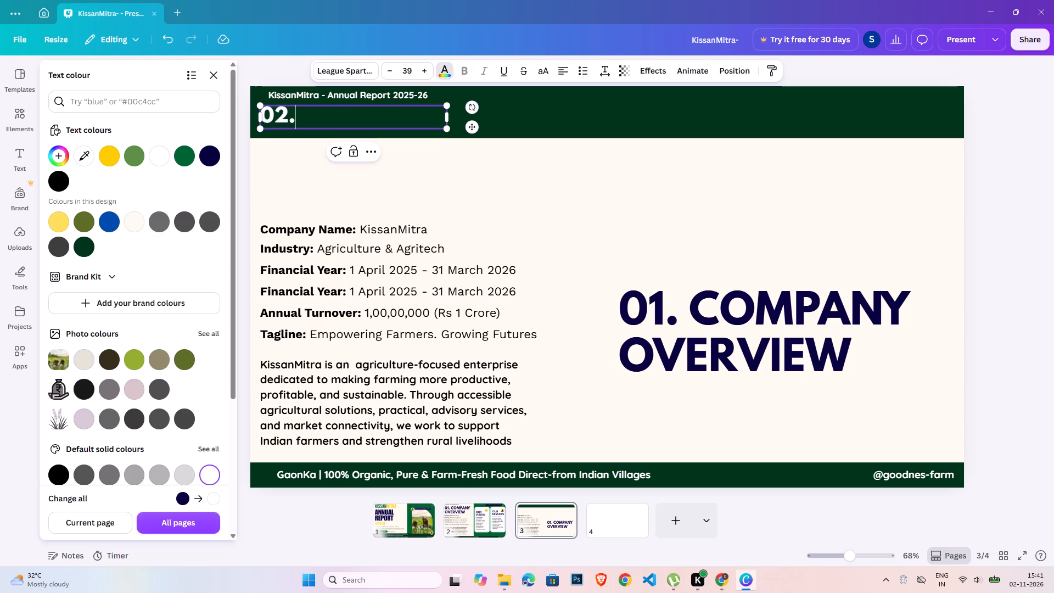
key("space")
type("FINANC")
type("IA:")
key("space")
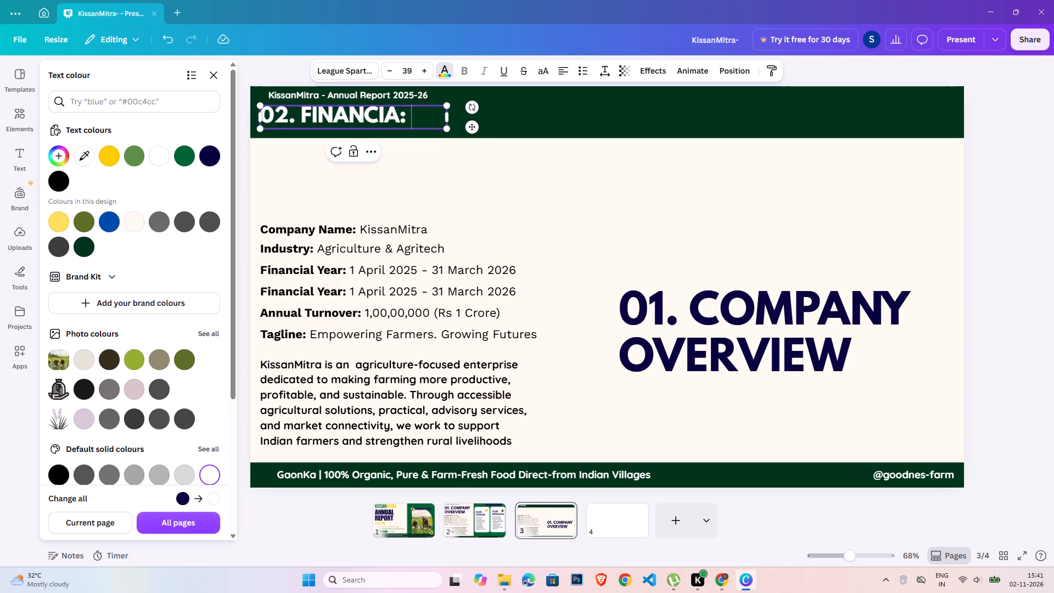
key("shift+BackSpace")
key("shift+BackSpace")
type("L PERFO")
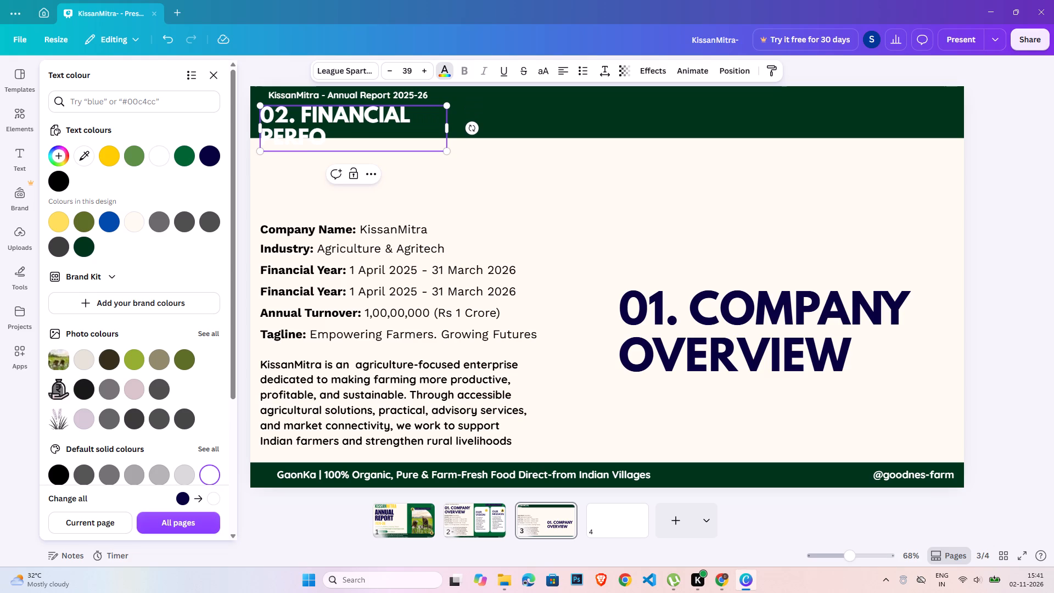
type("MANCE")
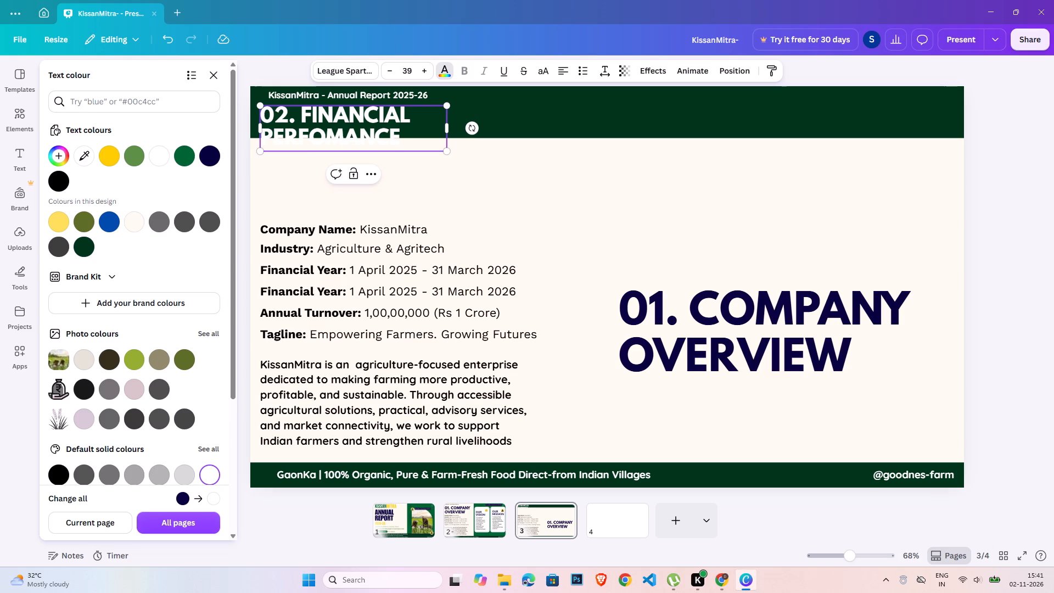
Widen the heading's text box so that "02. FINANCIAL PERFOMANCE" fits on a single line.
left_click_drag(448, 127, 563, 120)
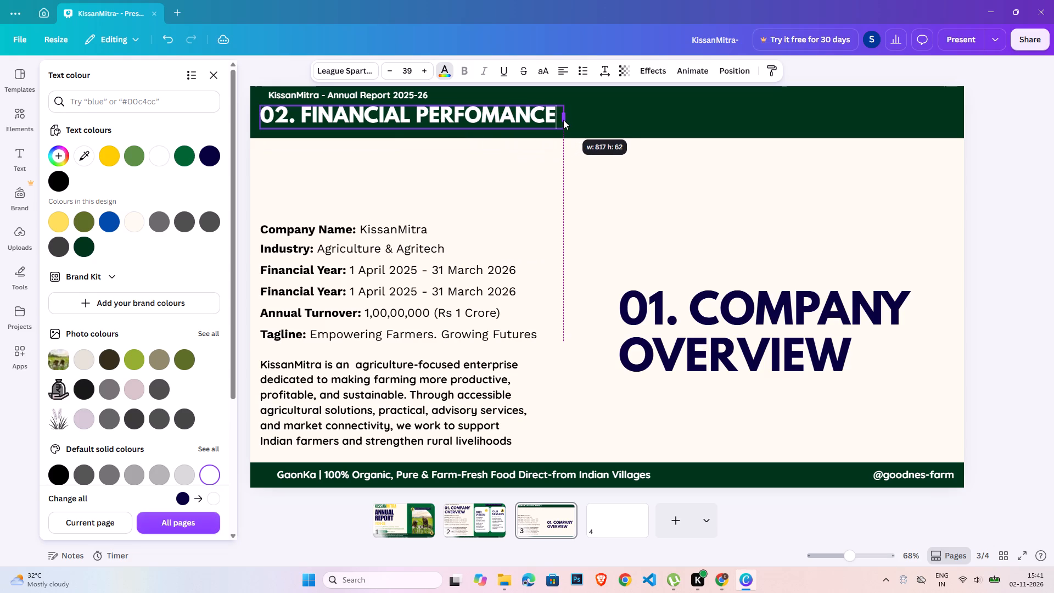
left_click_drag(563, 120, 559, 118)
left_click(1035, 177)
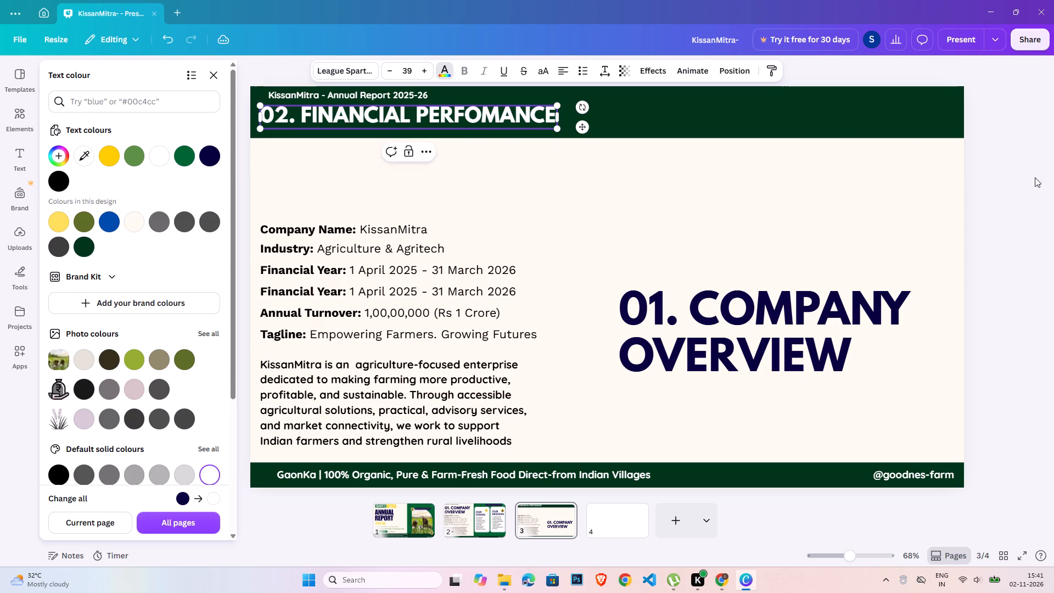
Move the Financial heading slightly down in the green bar and nudge it into place below the annual report line.
left_click_drag(523, 126, 522, 133)
left_click(948, 249)
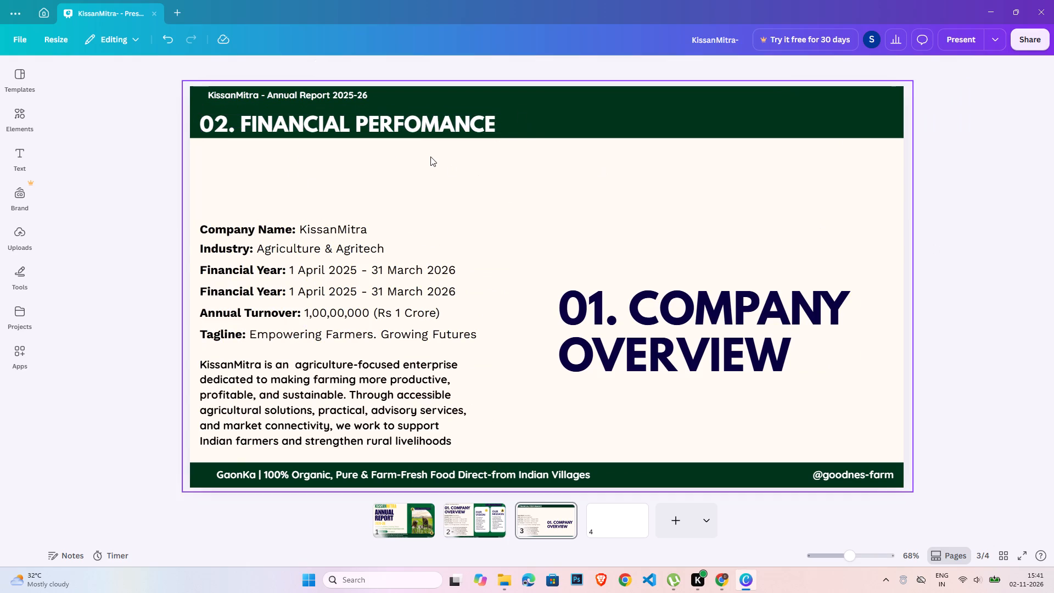
left_click(388, 132)
key("Up")
key("Up")
key("Up")
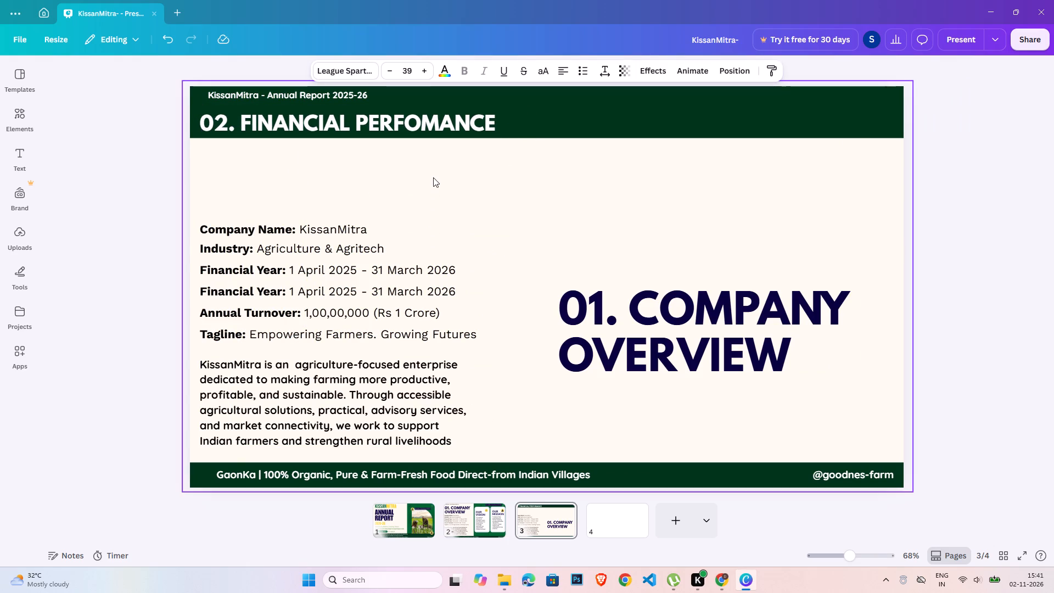
key("Up")
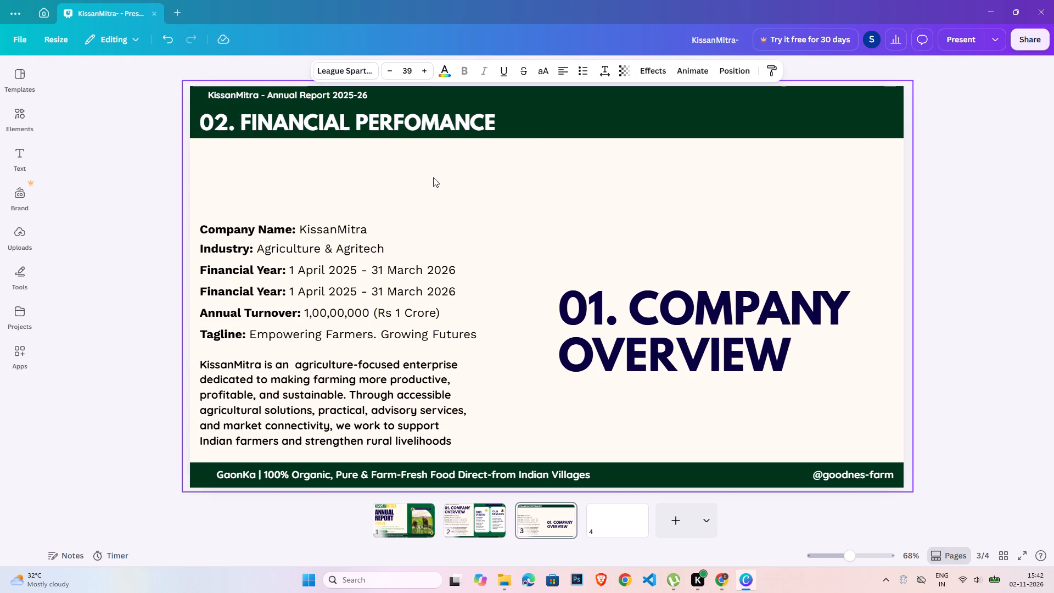
key("Up")
key("Up")
key("Up")
key("Up")
key("Up")
key("Up")
key("Down")
key("Up")
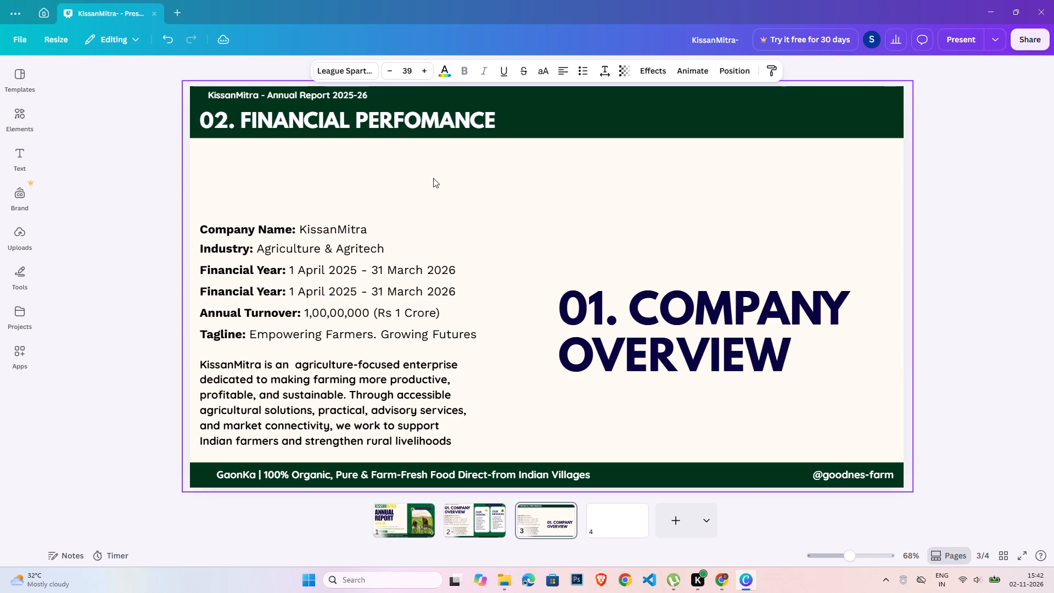
left_click(940, 175)
Duplicate the green top bar and extend the copy's lower edge below the original bar.
left_click(816, 104)
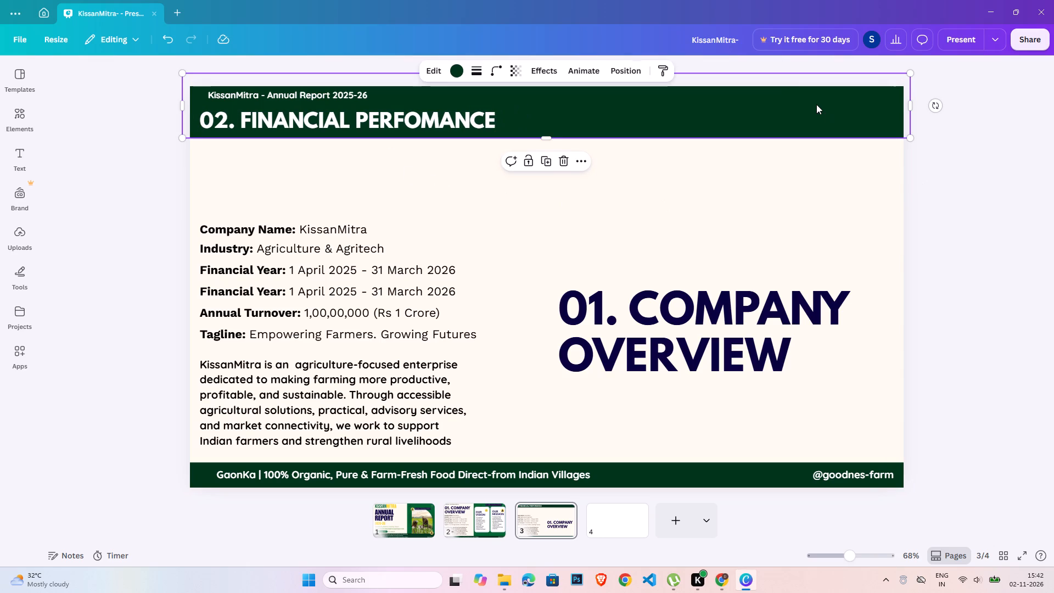
key("ctrl+c")
key("ctrl+v")
left_click(816, 104)
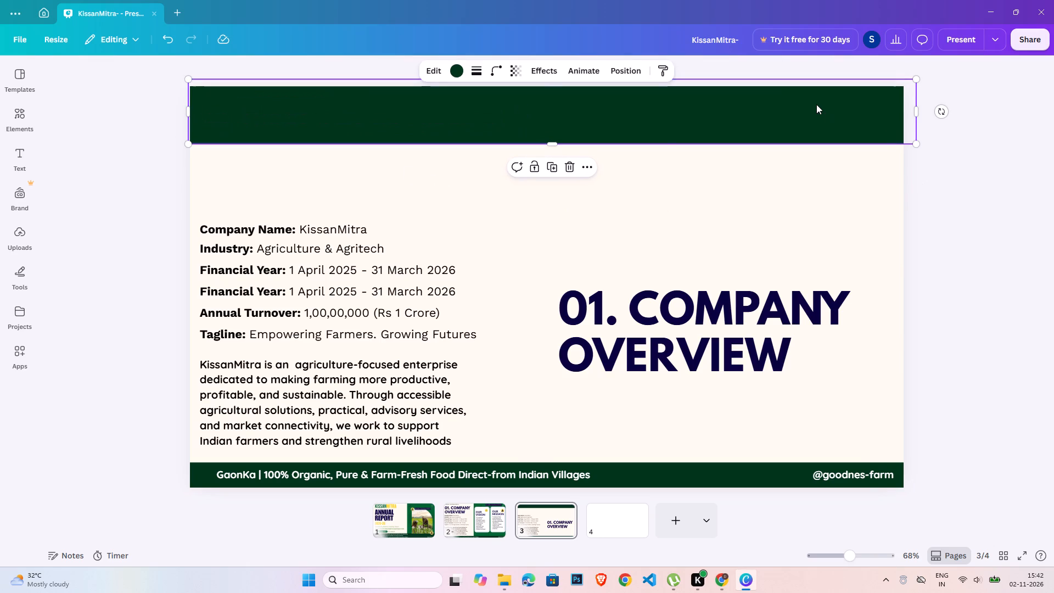
left_click(567, 145)
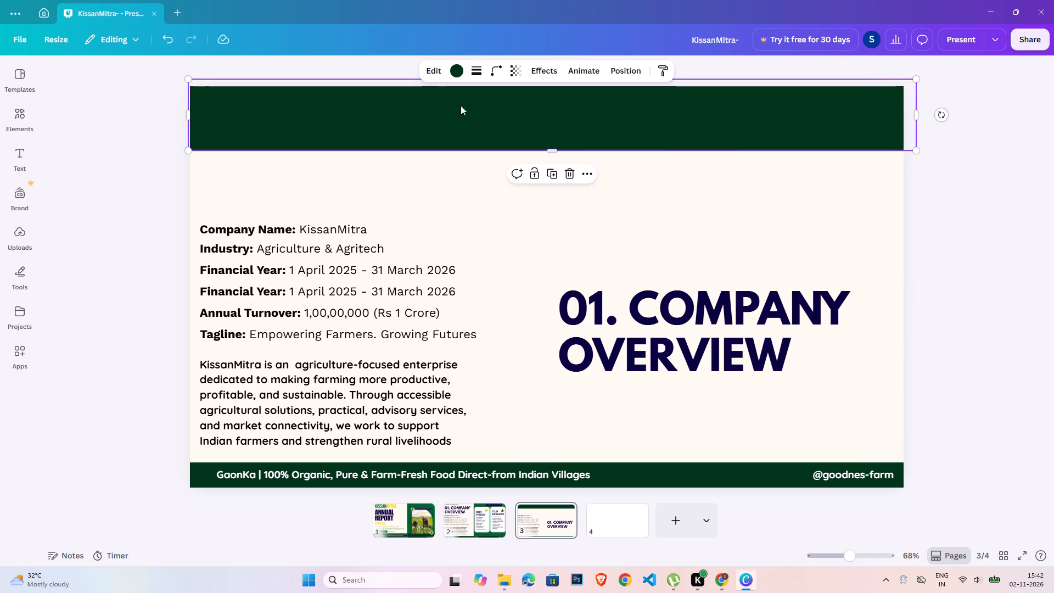
Colour the copied bar yellow and send it backward behind the green bar and its header texts.
left_click(465, 66)
left_click(58, 223)
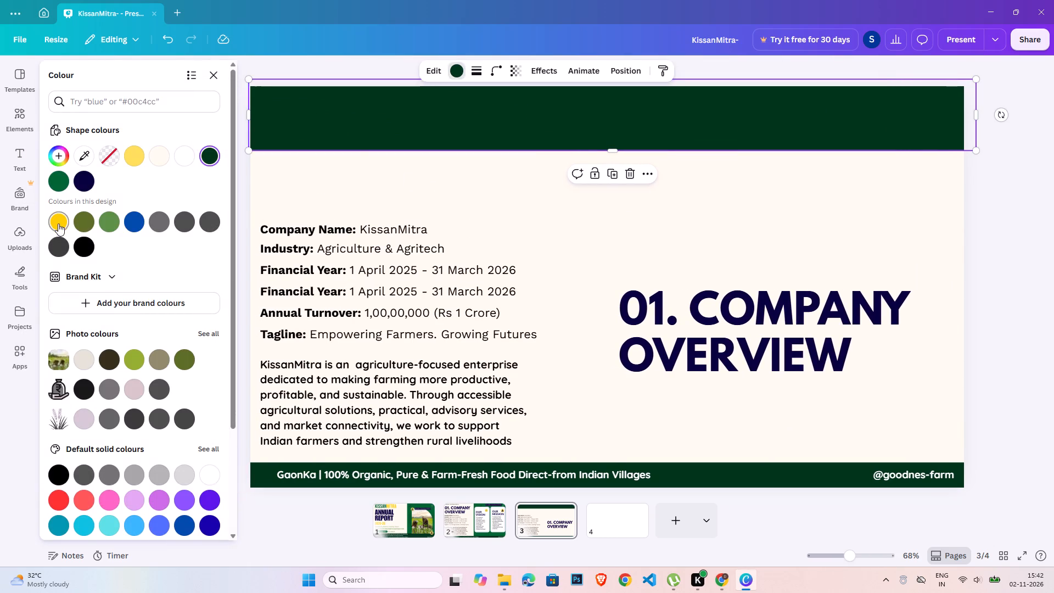
left_click(627, 71)
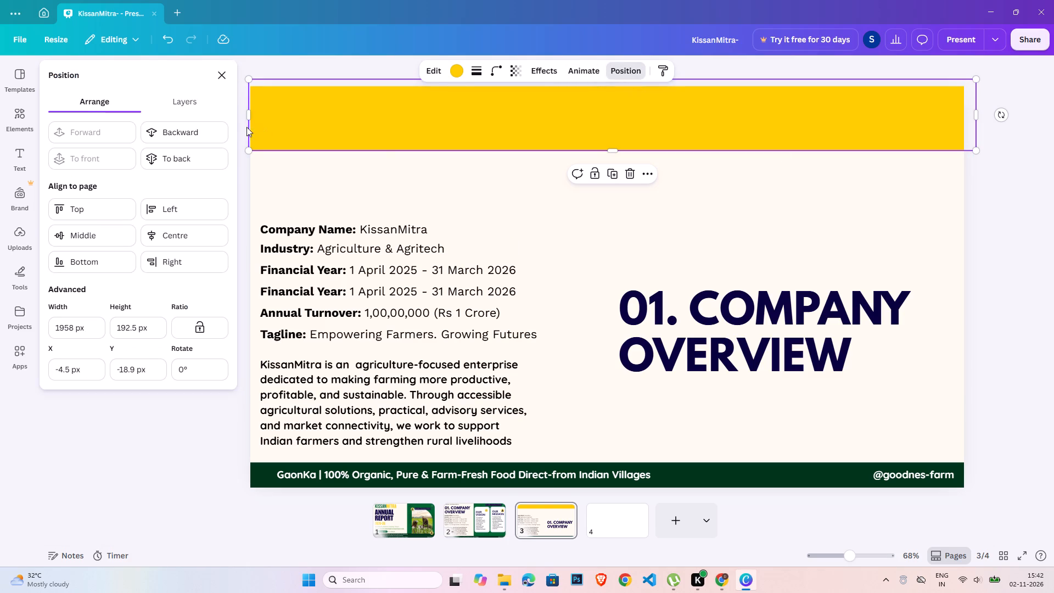
left_click(205, 130)
left_click(205, 130)
left_click(205, 130)
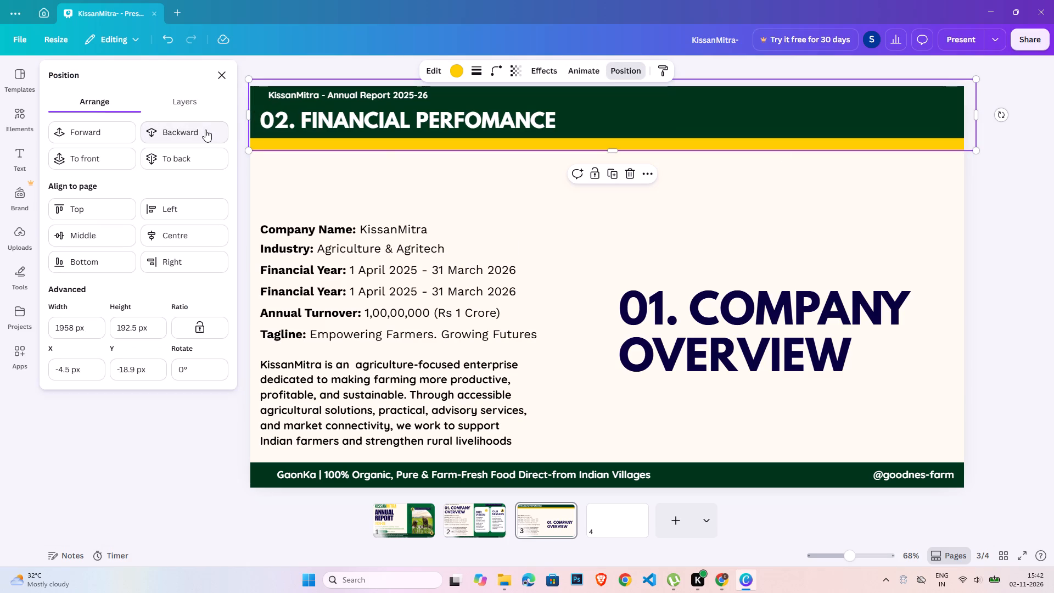
double_click(1053, 167)
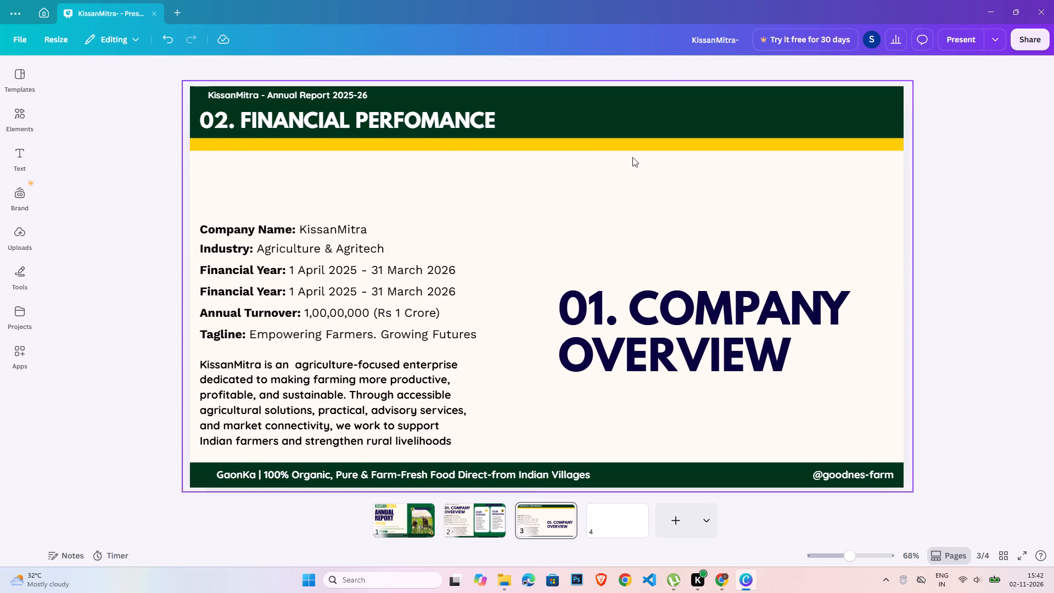
Reduce the yellow bar's height until only a thin stripe shows beneath the green header bar.
left_click(630, 150)
left_click(551, 153)
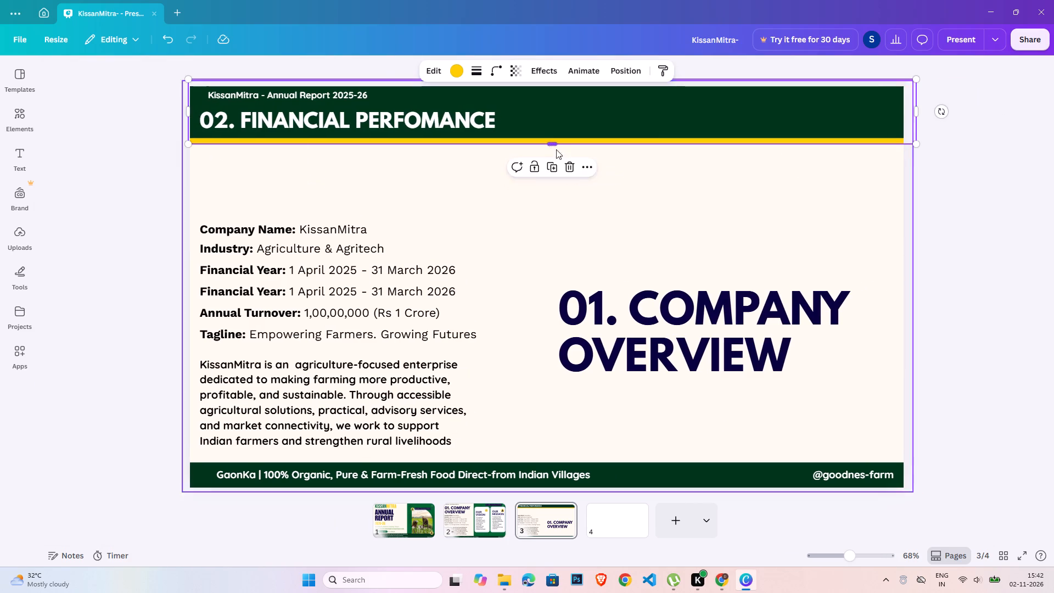
double_click(977, 159)
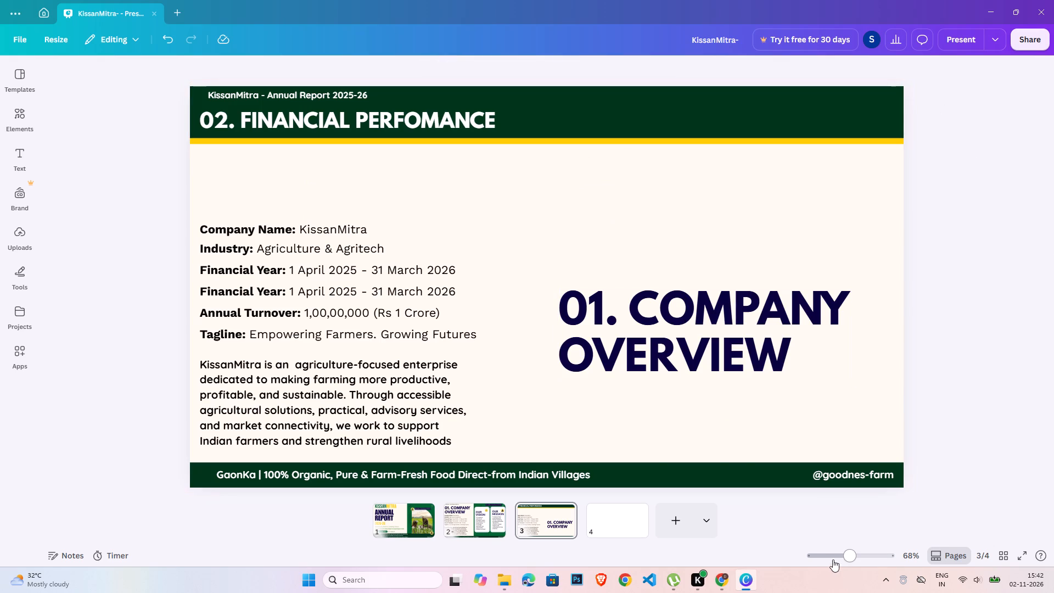
left_click(868, 553)
scroll(636, 448, "up", 5)
left_click(541, 239)
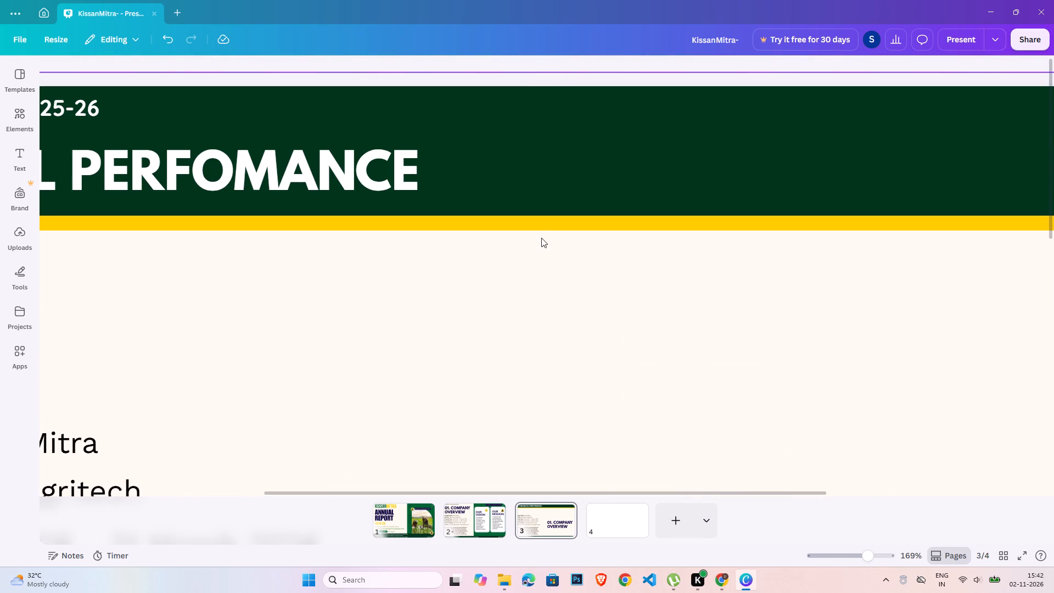
left_click(541, 228)
left_click_drag(558, 232, 559, 224)
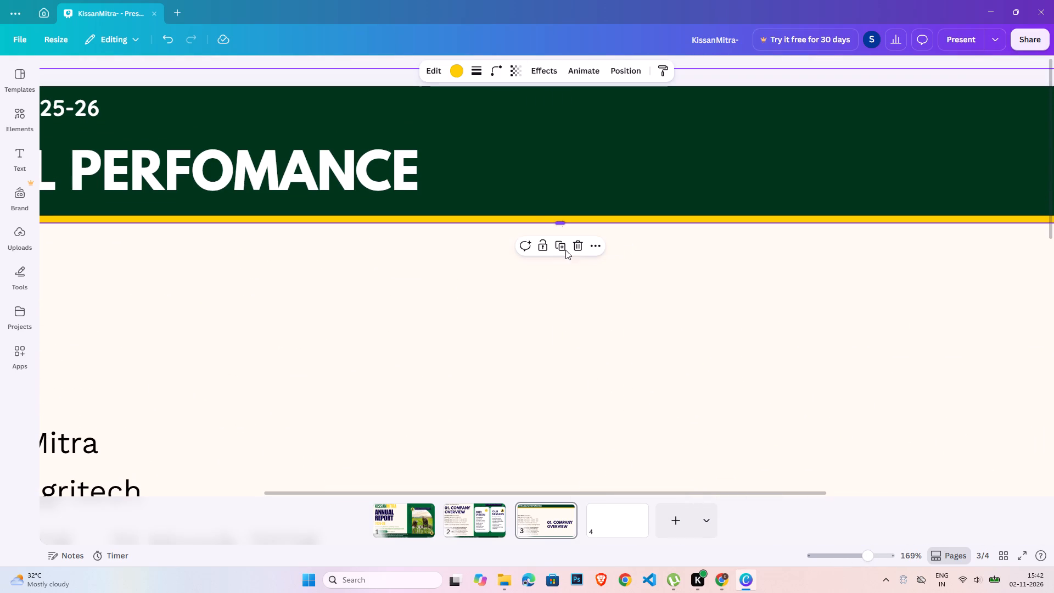
left_click(850, 552)
double_click(939, 377)
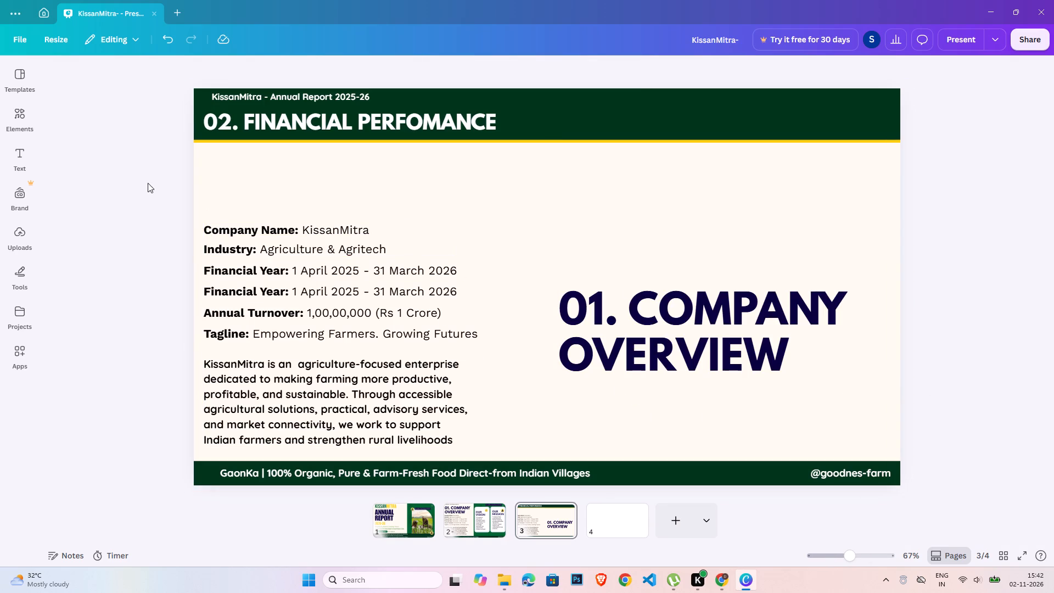
Delete the old company details, description paragraph and large "01. COMPANY OVERVIEW" heading from the page body.
left_click_drag(145, 213, 876, 412)
key("Delete")
Open the File Size text file on the desktop, check the font recommendations for titles, body and numbers, and return to Canva.
left_click(1053, 592)
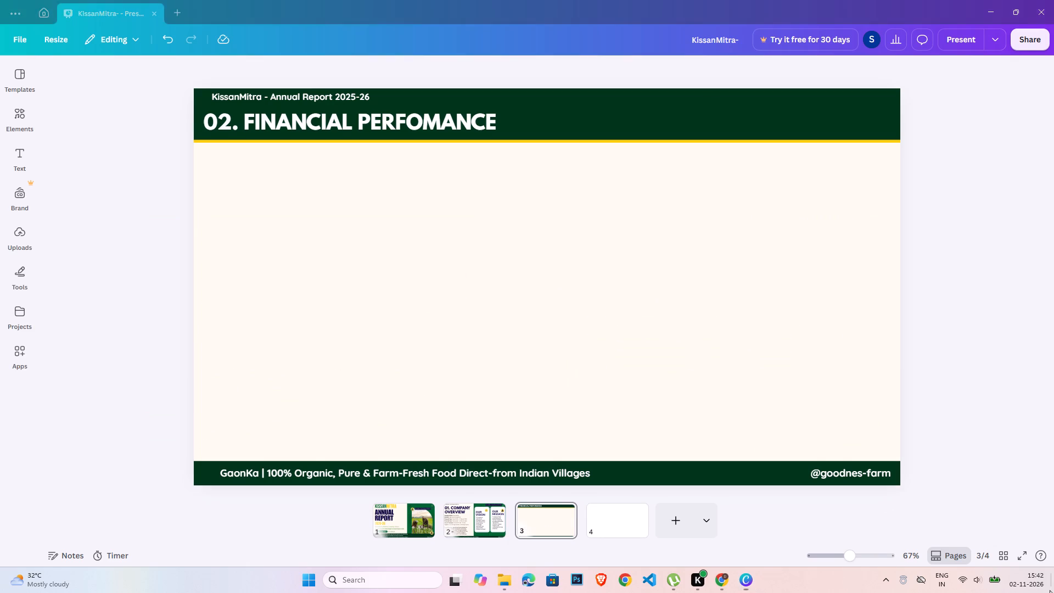
double_click(539, 353)
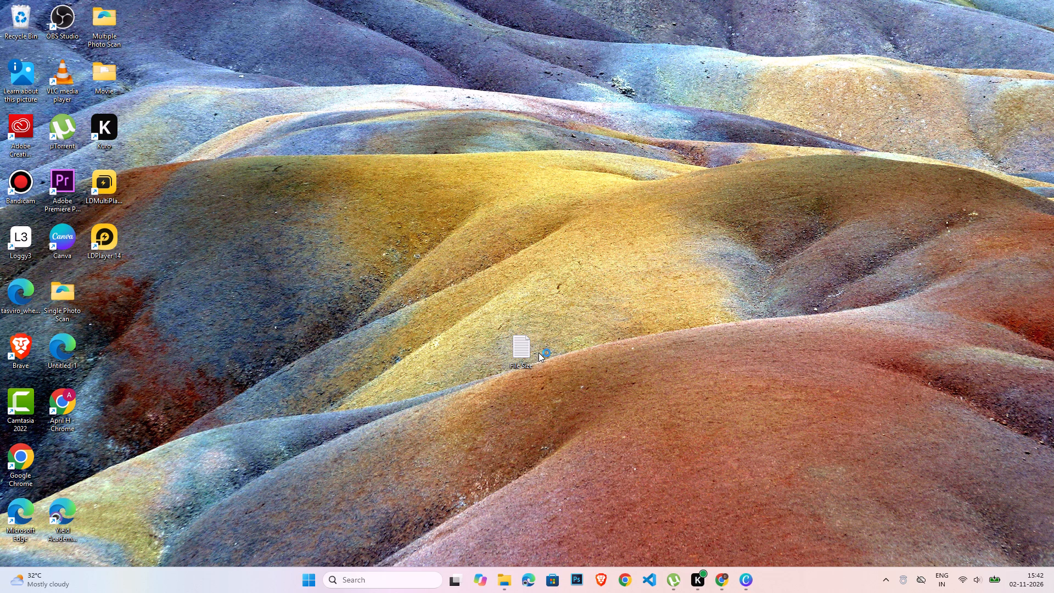
left_click(629, 246)
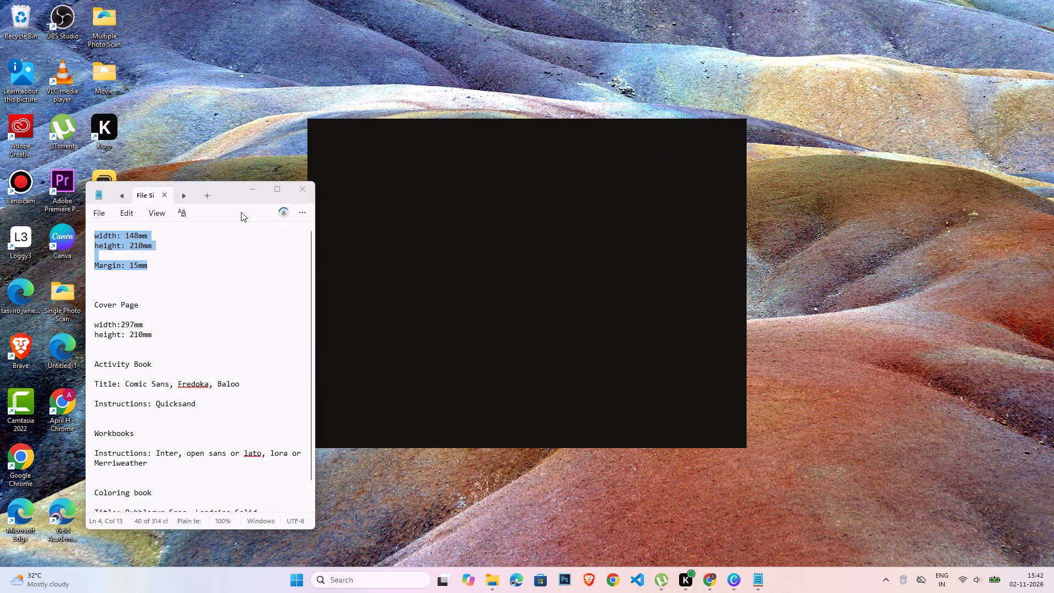
left_click_drag(239, 189, 671, 0)
left_click(273, 191)
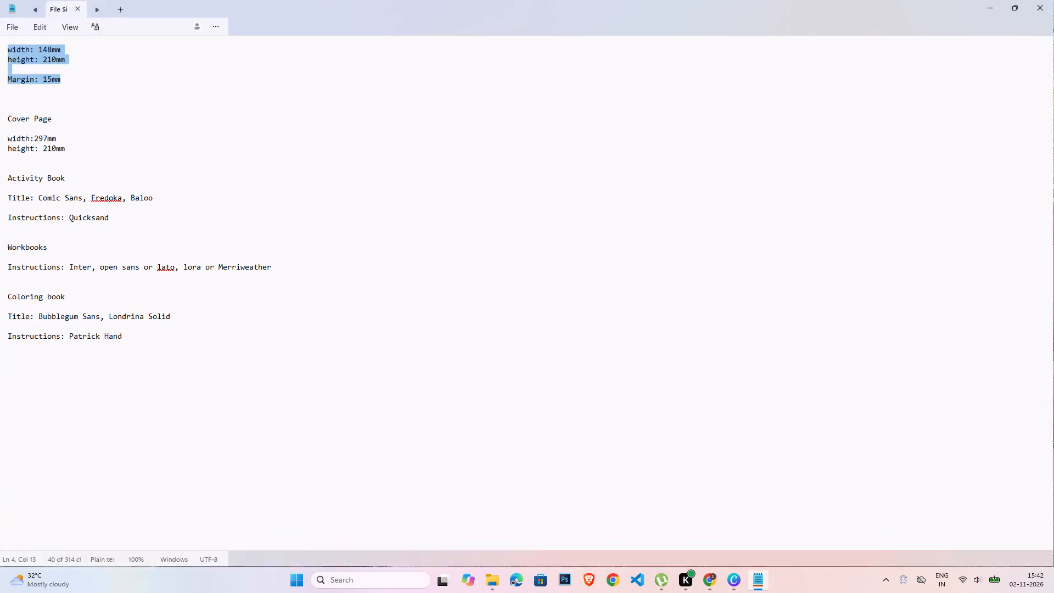
left_click(233, 0)
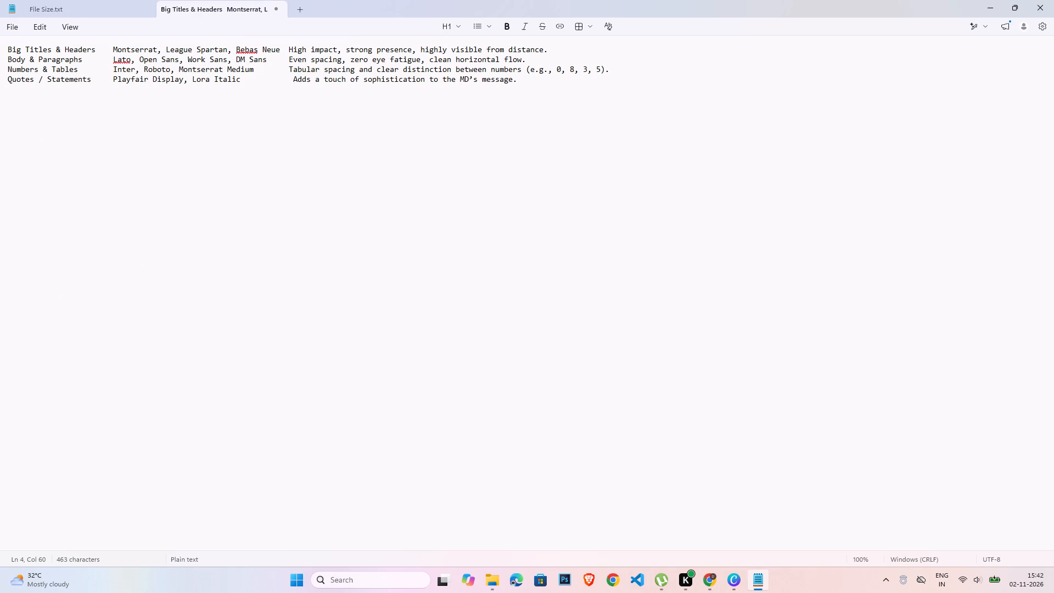
left_click(742, 589)
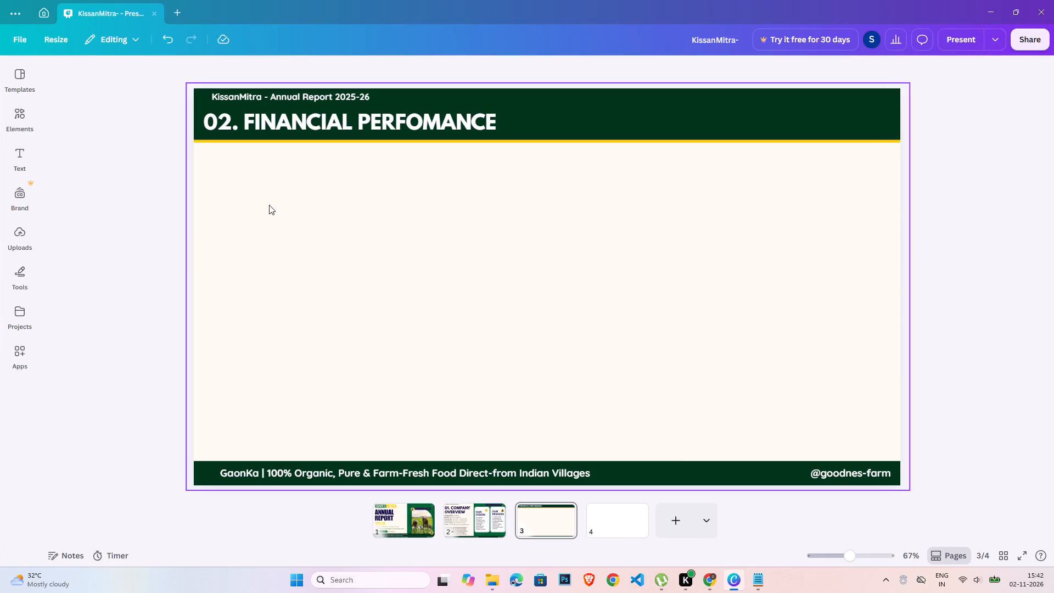
Add a rounded square shape to page 3 and place it just below the header, aligned with the heading's left edge.
left_click(24, 114)
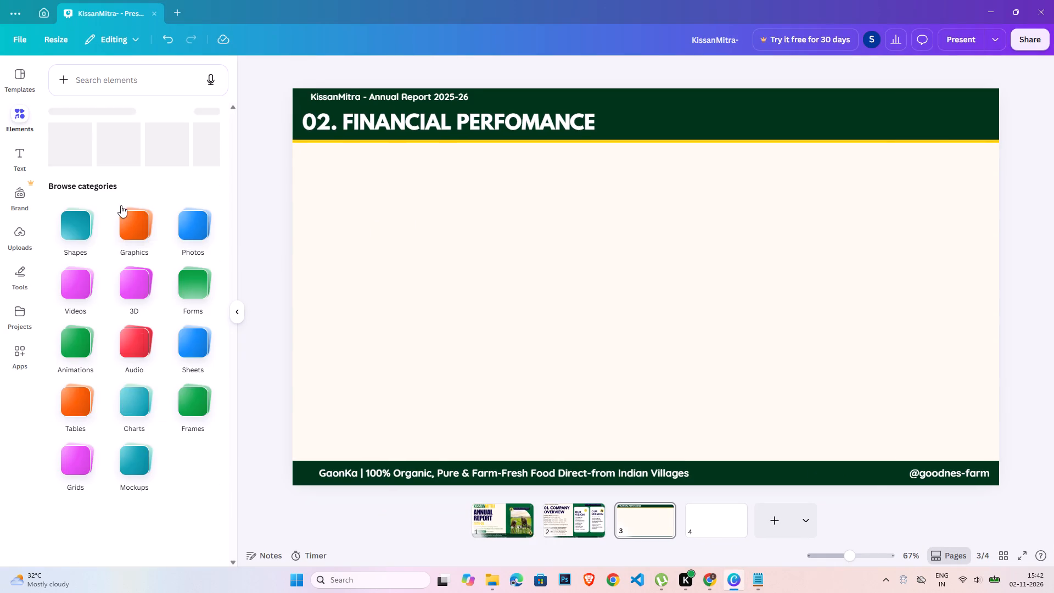
left_click(74, 219)
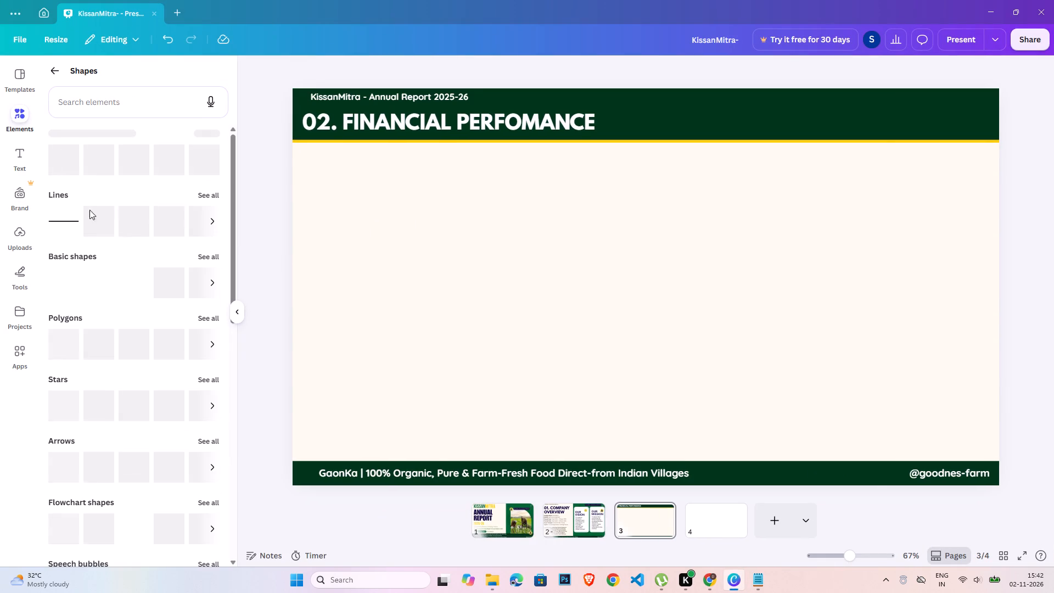
left_click(205, 165)
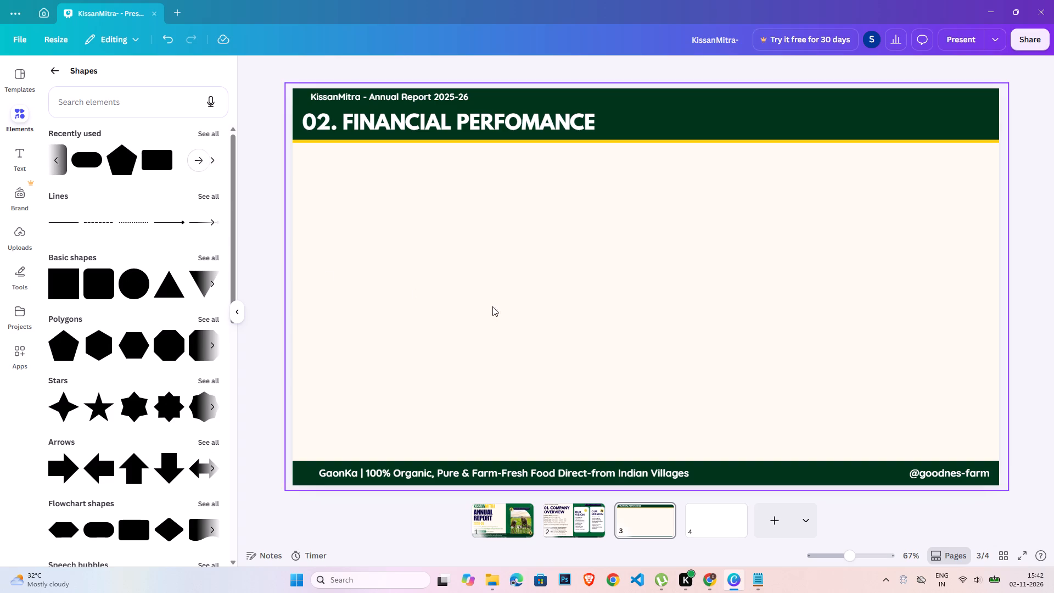
left_click(61, 171)
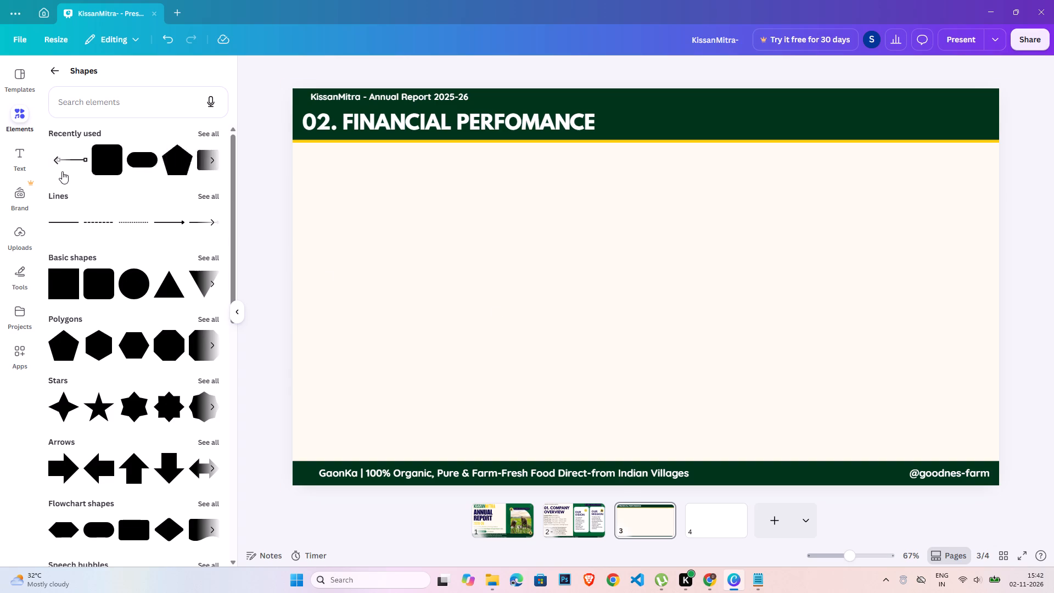
left_click(192, 159)
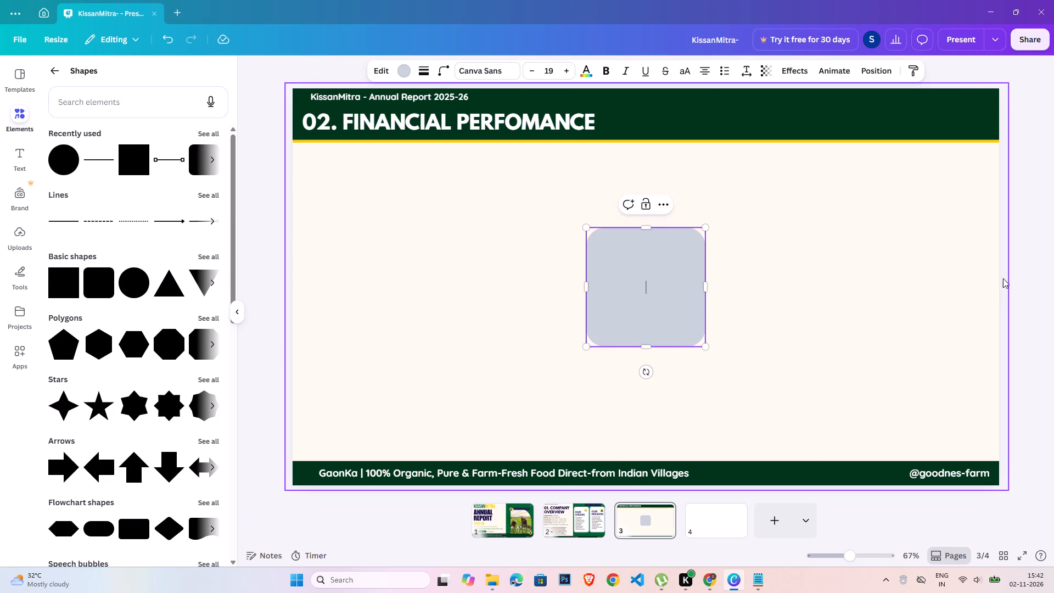
left_click(1019, 272)
left_click_drag(683, 281, 400, 206)
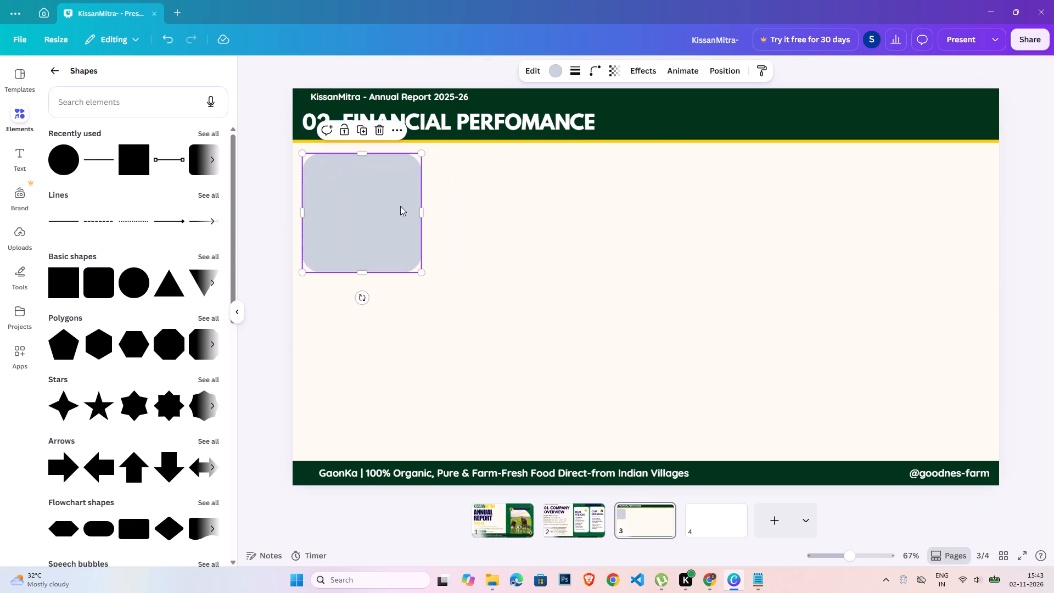
Reshape the rounded square below the header into a landscape rectangle of about 478 × 261 px.
left_click_drag(425, 217, 481, 212)
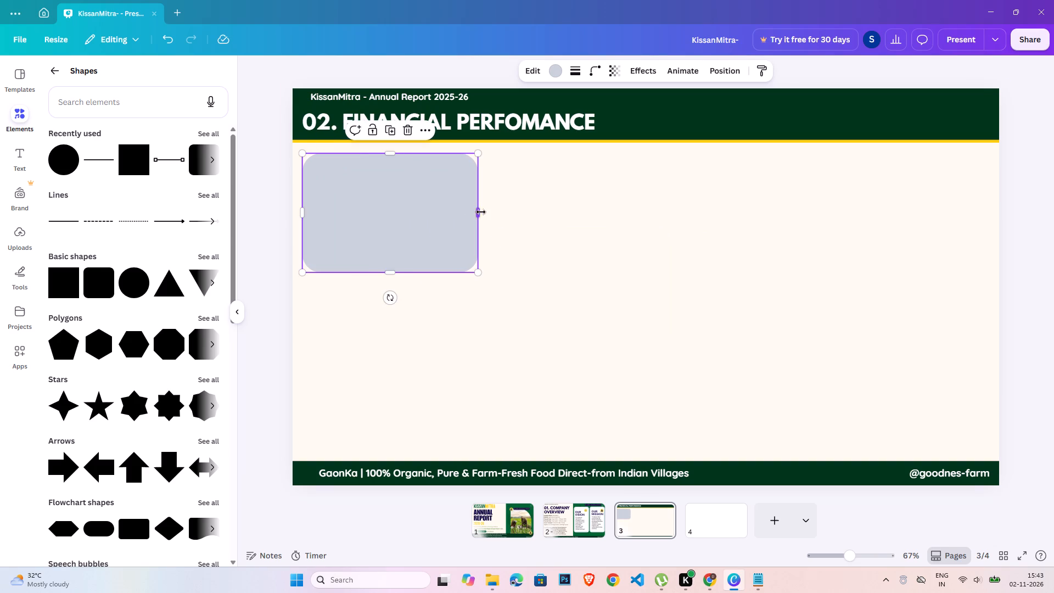
left_click_drag(395, 268, 394, 236)
left_click_drag(394, 236, 396, 245)
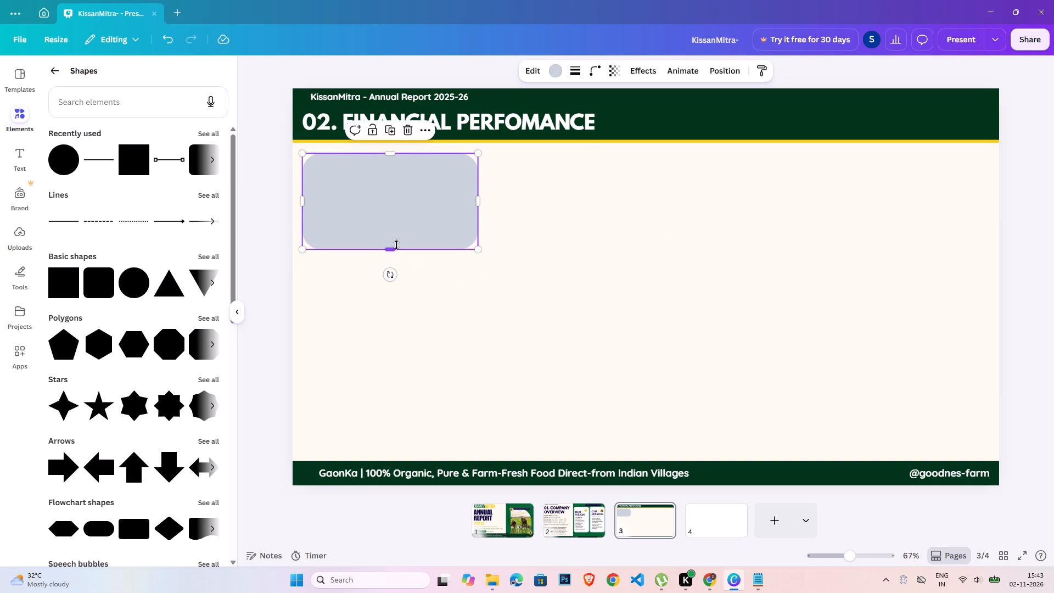
Duplicate the rounded rectangle three times and place the copies beside it in one row under the header.
key("ctrl+c")
key("ctrl+v")
left_click_drag(397, 230, 591, 222)
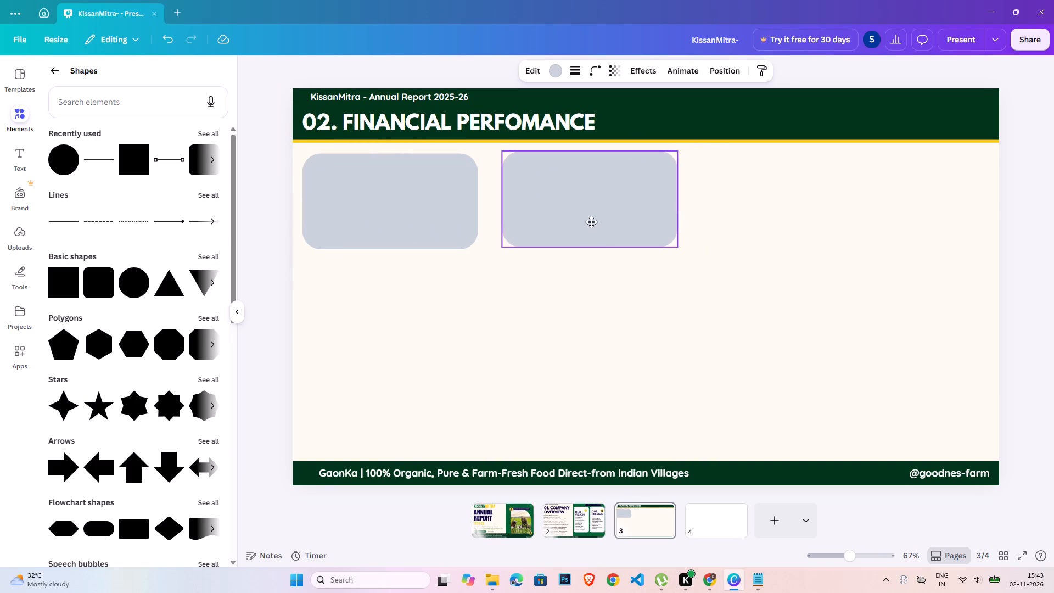
left_click_drag(591, 222, 589, 222)
key("ctrl+c")
key("ctrl+v")
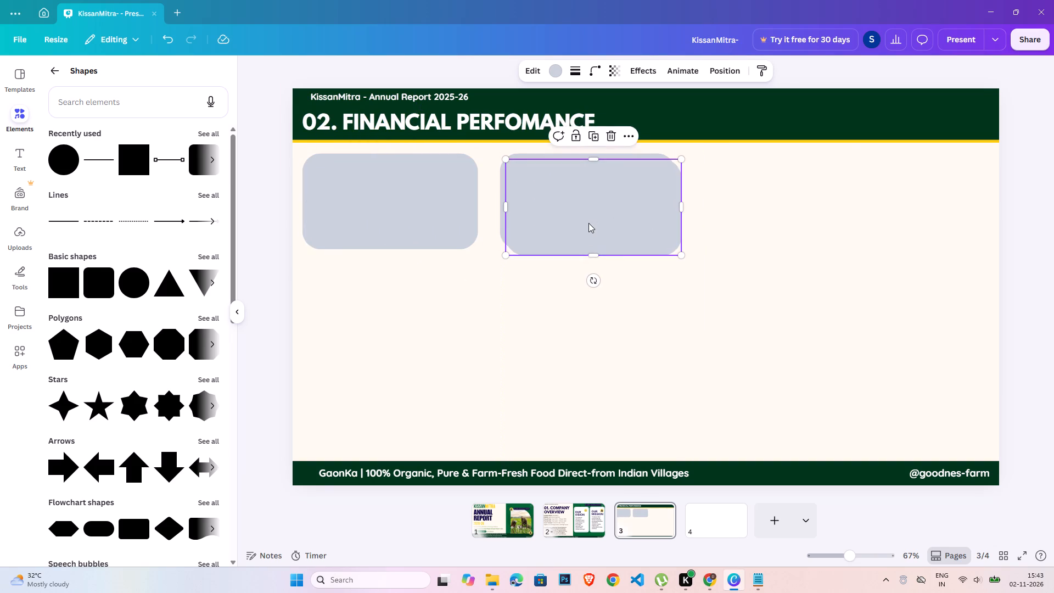
left_click_drag(588, 223, 775, 211)
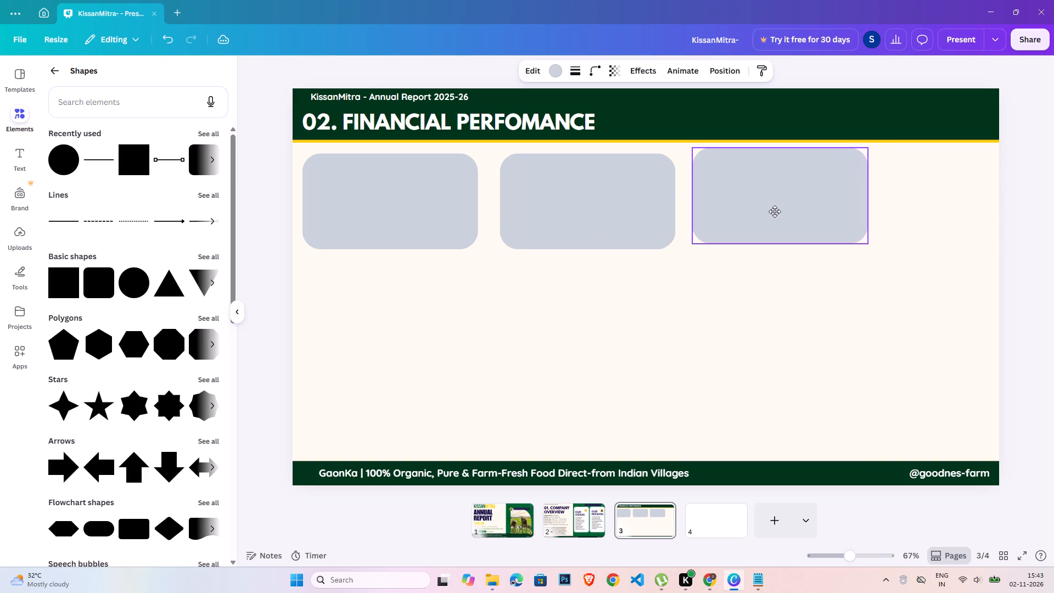
left_click_drag(775, 211, 775, 214)
key("ctrl+c")
key("ctrl+v")
left_click_drag(774, 216, 1053, 203)
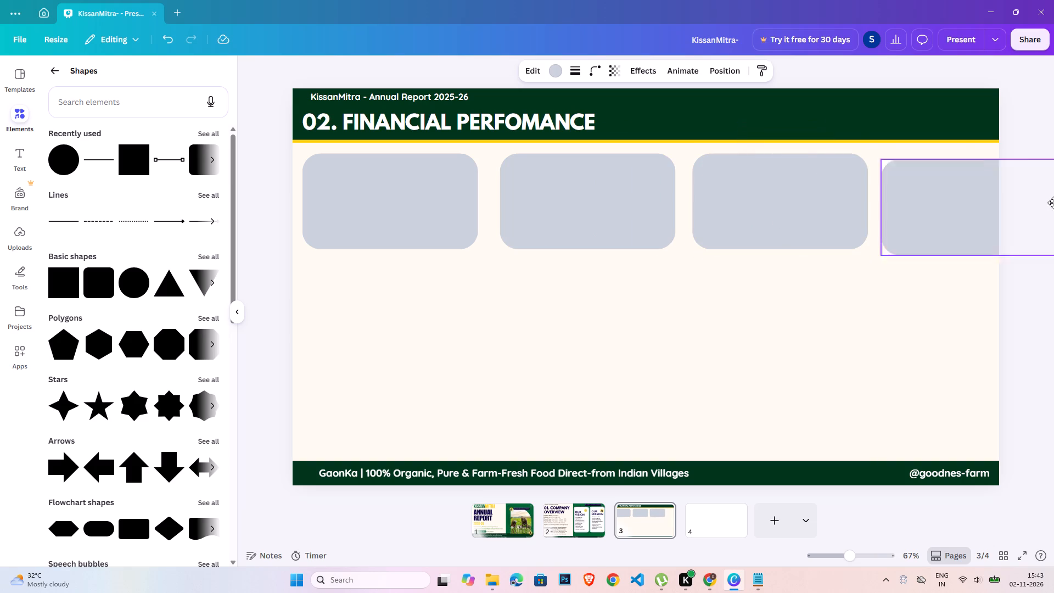
left_click_drag(1053, 203, 950, 206)
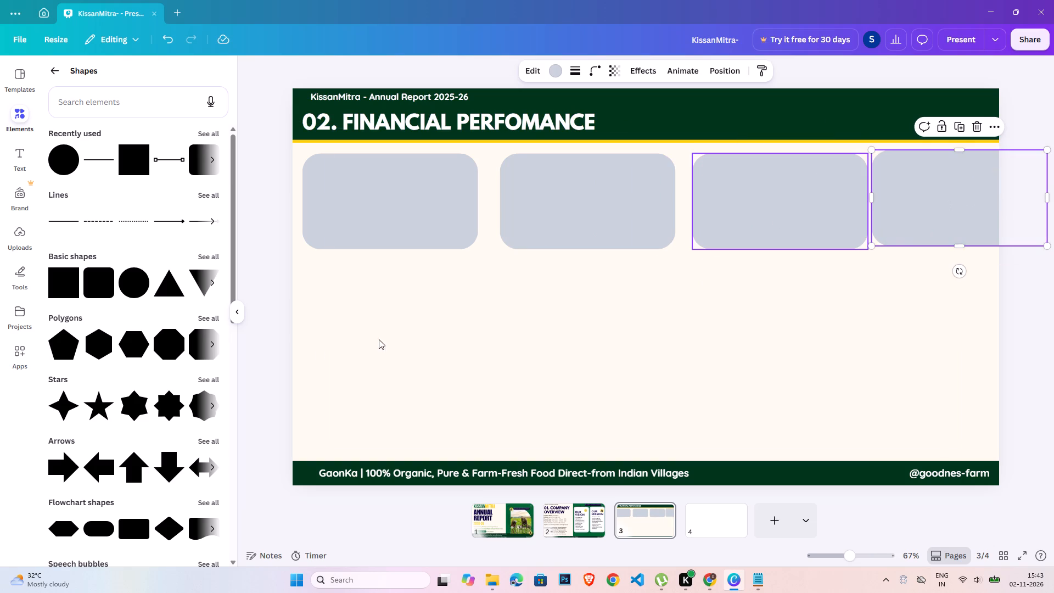
Select all four rounded rectangles and tidy them up into an aligned, evenly spaced row.
left_click(317, 343)
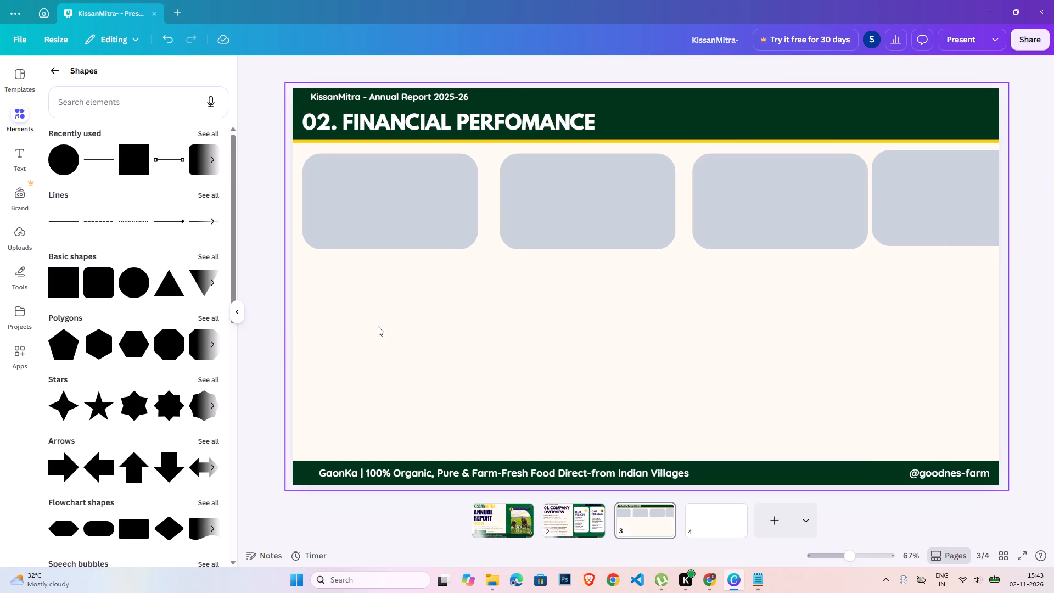
left_click(415, 318)
left_click_drag(346, 330, 918, 212)
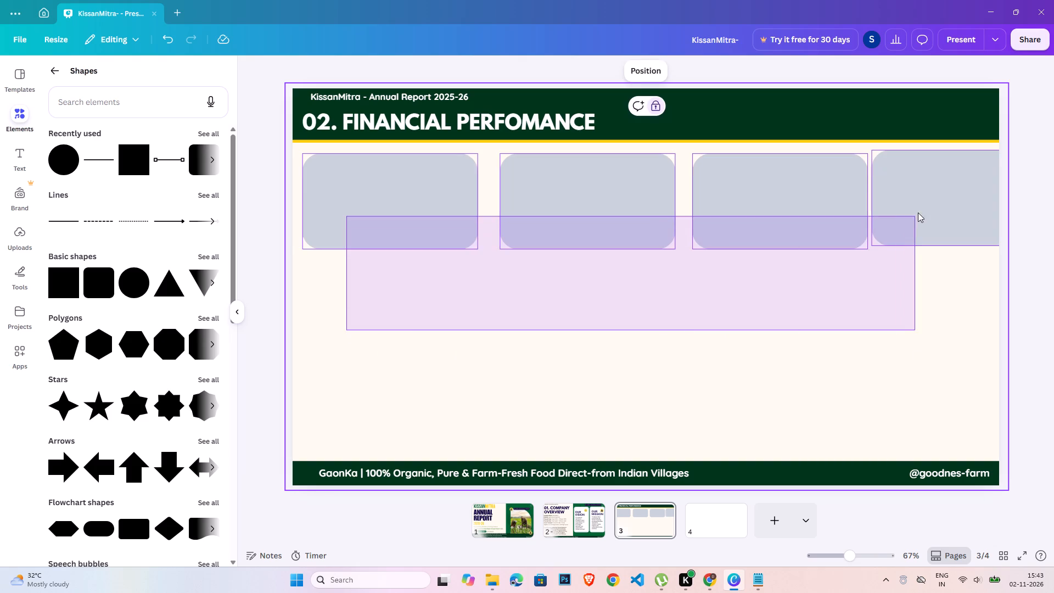
left_click_drag(918, 212, 934, 204)
left_click(725, 74)
left_click(105, 329)
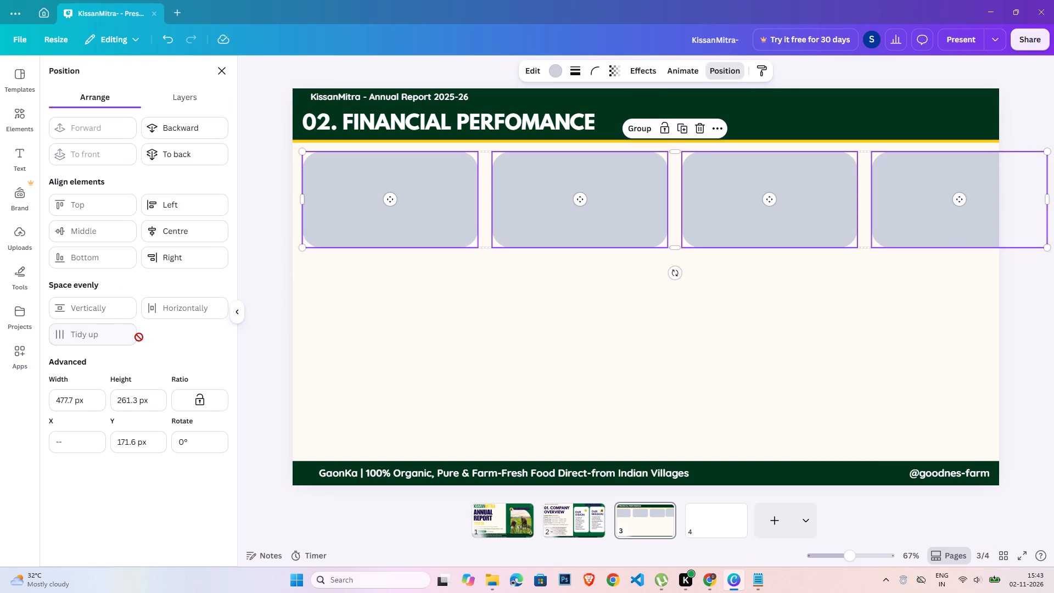
double_click(1022, 314)
Give the first rounded rectangle a solid dark blue border with a stroke weight of 2.
left_click(431, 209)
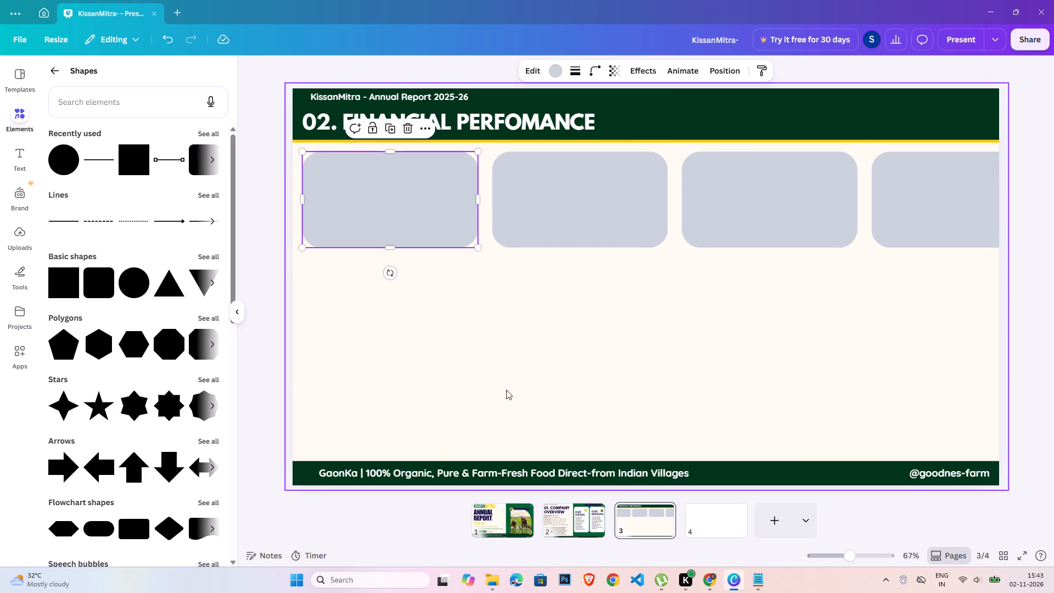
left_click(554, 72)
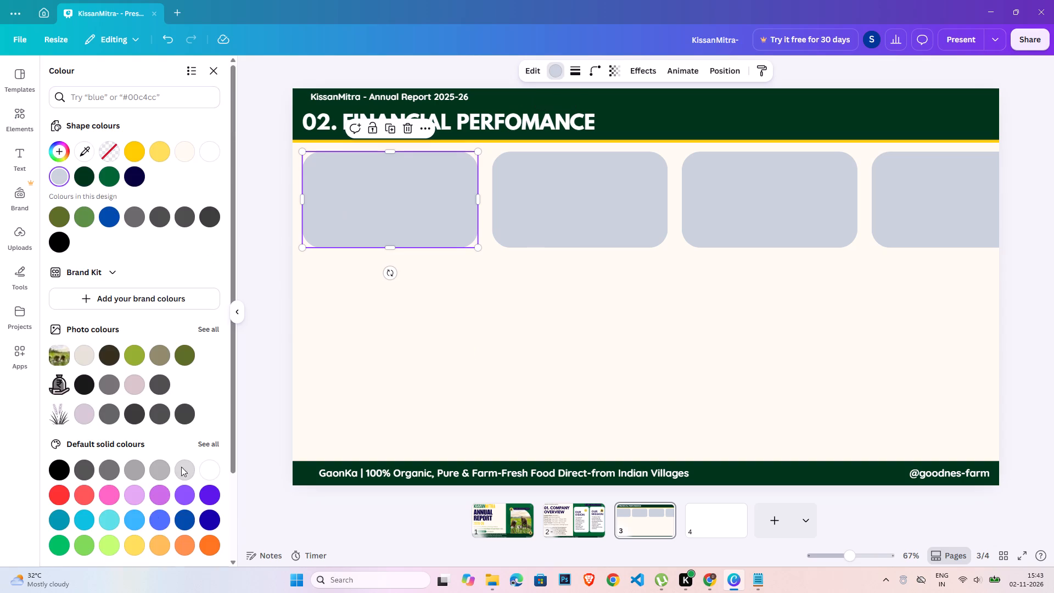
left_click(579, 62)
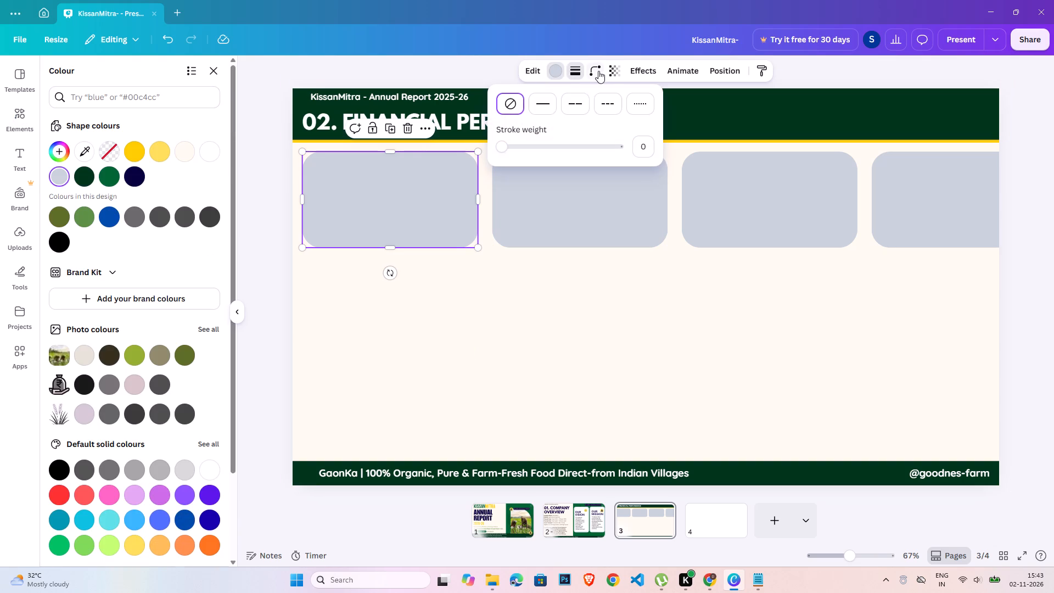
left_click(550, 104)
left_click(636, 144)
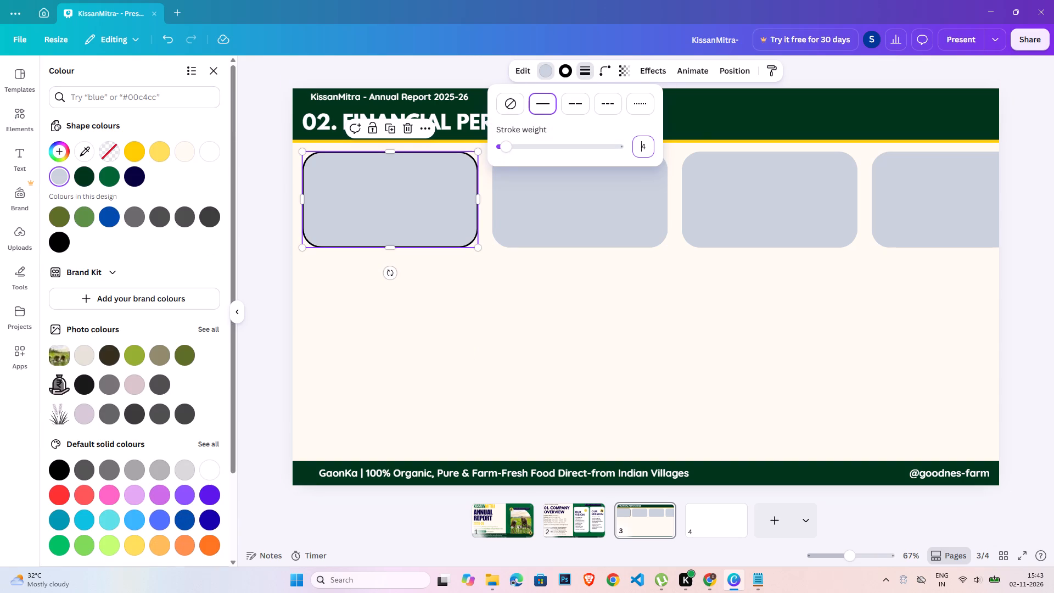
key("1")
key("Return")
double_click(640, 147)
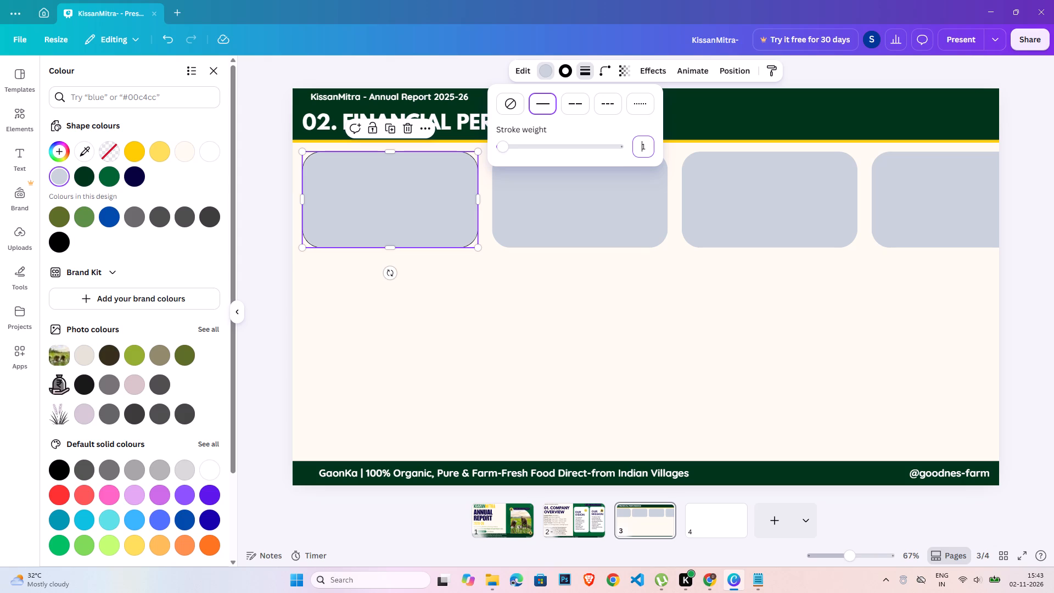
key("2")
key("Return")
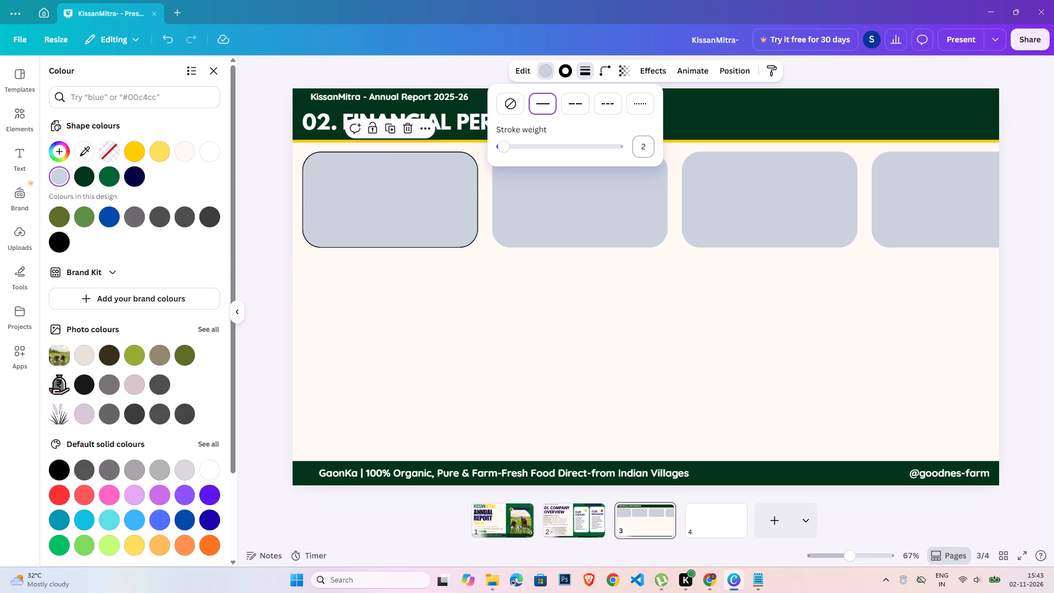
left_click(573, 68)
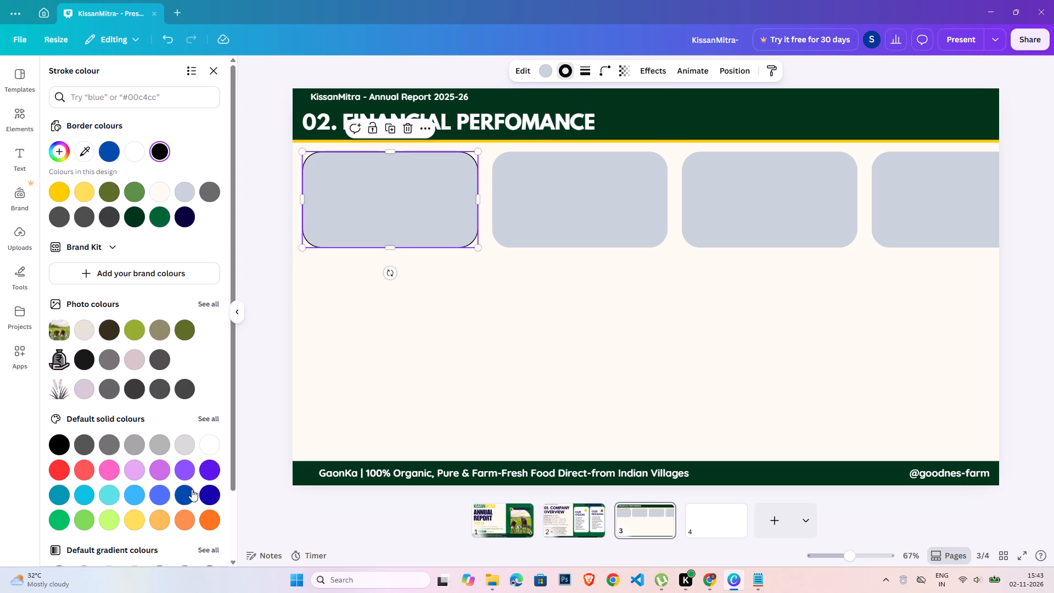
left_click(218, 492)
Remove the fill colour from the first rounded rectangle so only its border remains.
left_click(545, 75)
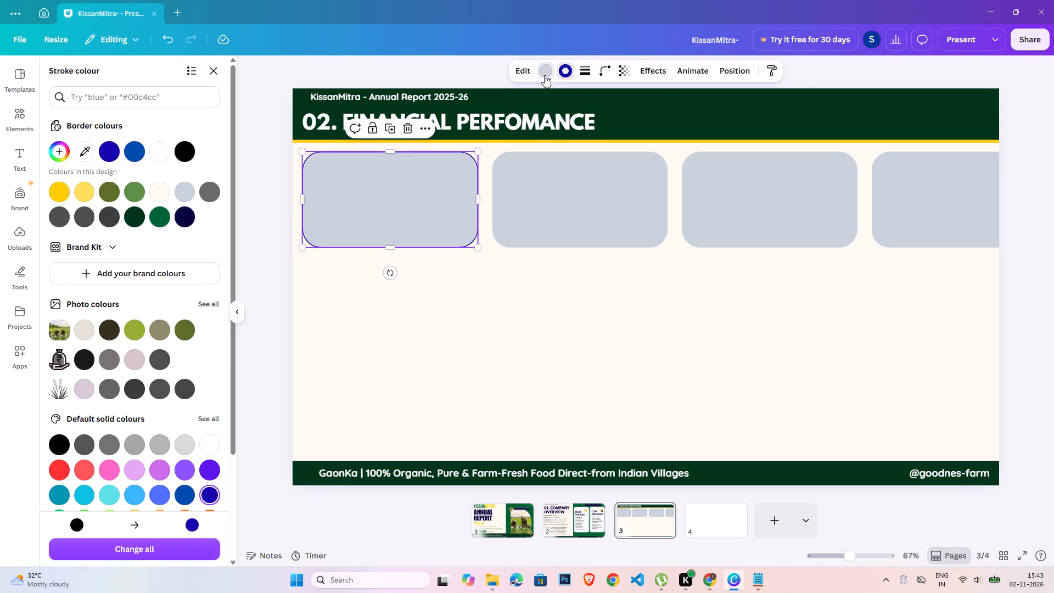
left_click(114, 146)
double_click(426, 321)
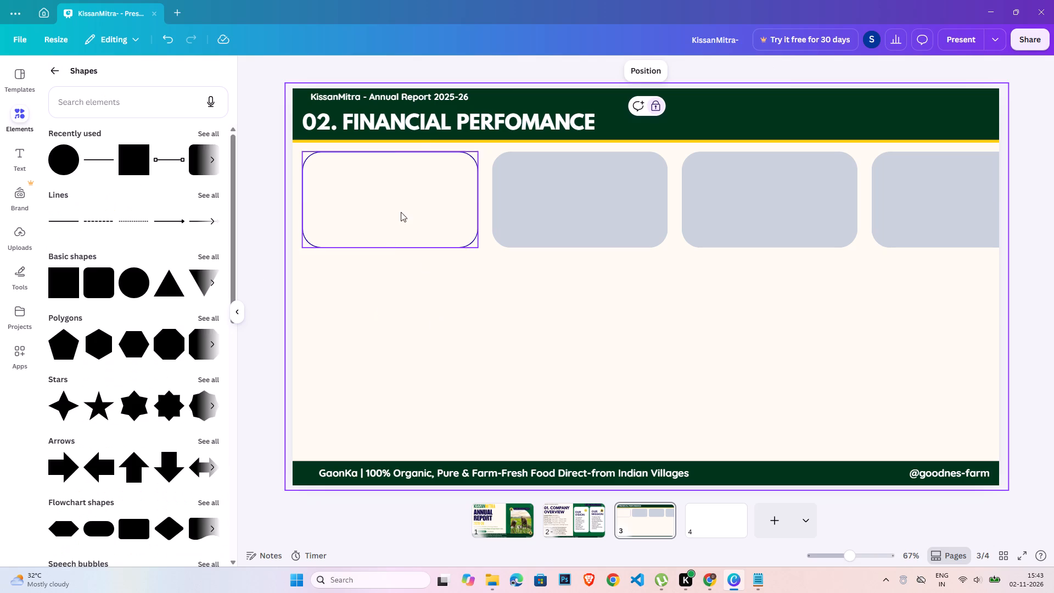
left_click(401, 212)
left_click(461, 335)
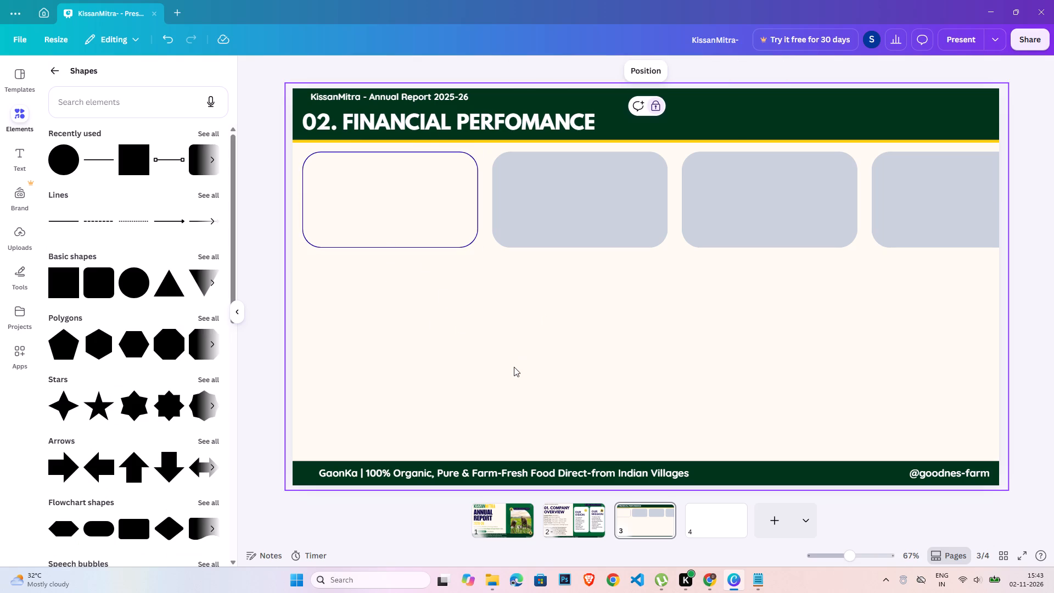
Search the elements library for "revenue".
left_click(57, 72)
left_click(105, 81)
type("reb")
key("BackSpace")
type("venue")
key("Return")
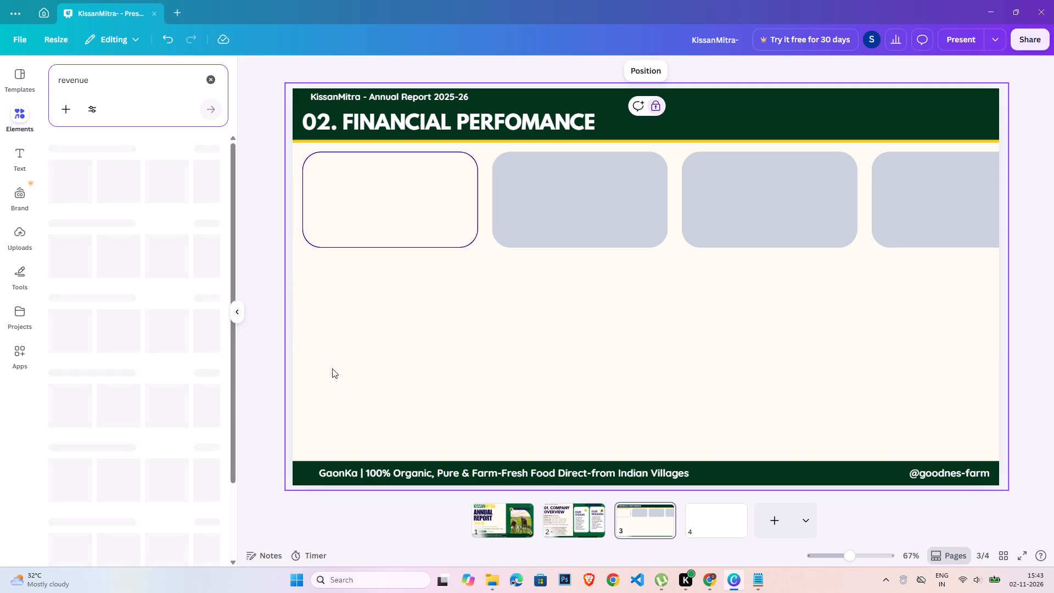
Add a heading reading "ANNUAL REVENUE:" over two lines below the cards, widening its text box to fit.
left_click(24, 155)
left_click(110, 267)
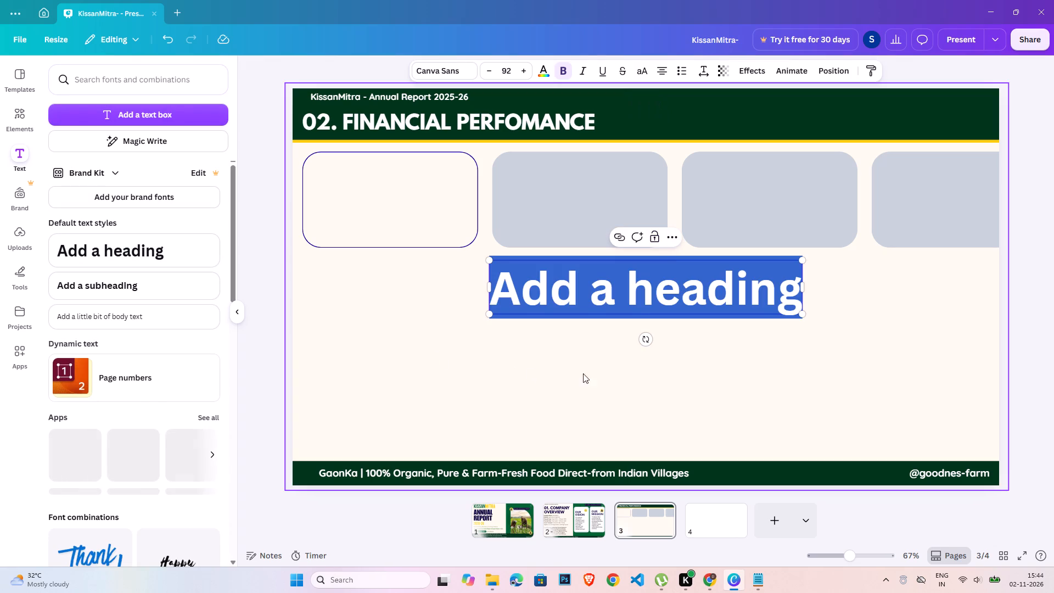
triple_click(674, 313)
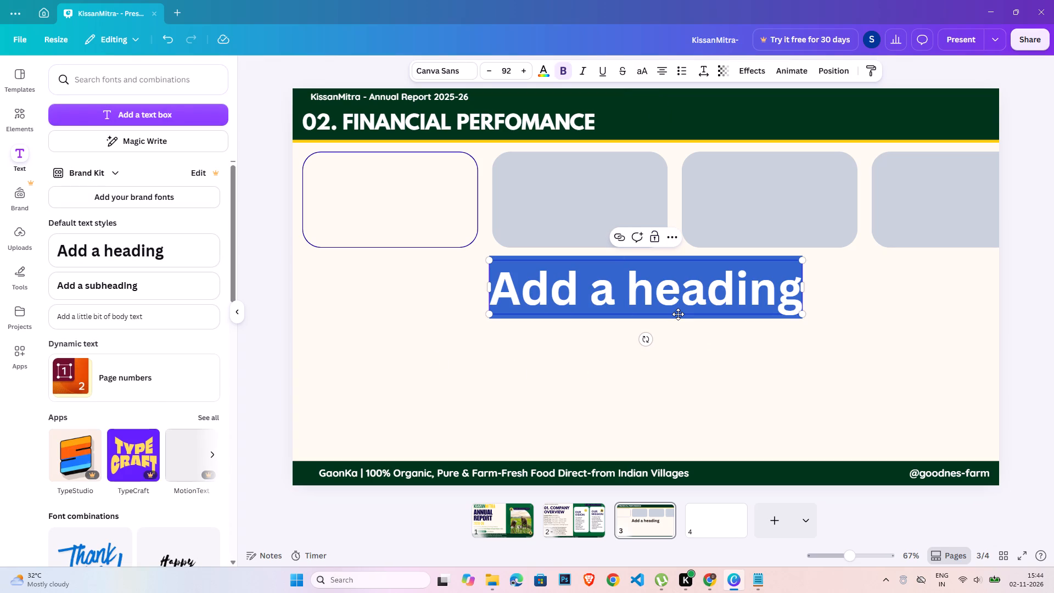
type("ANNUAL")
key("space")
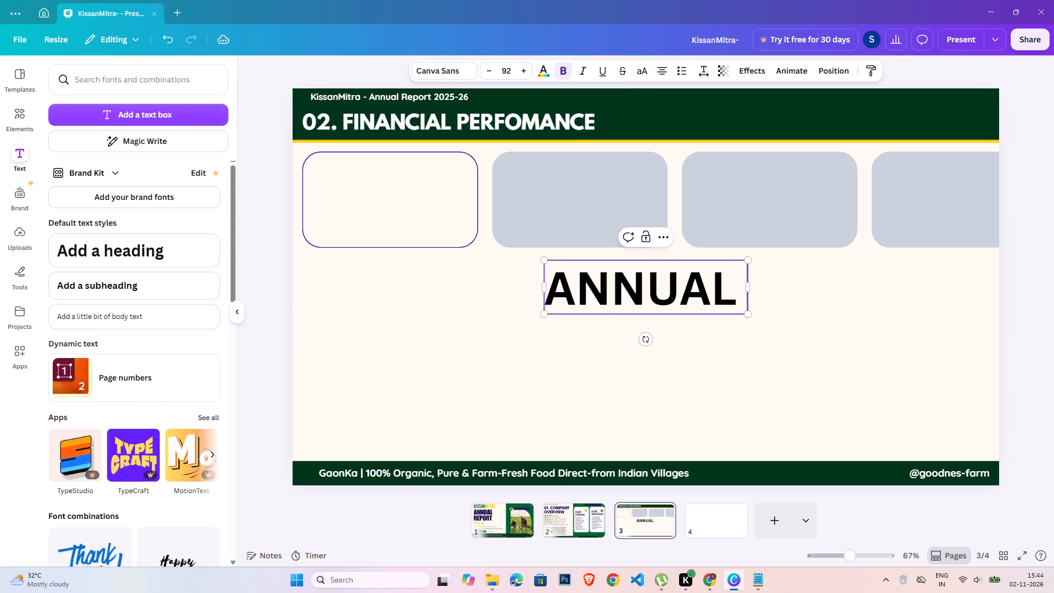
key("shift+Return")
type("RE")
type("VENUE")
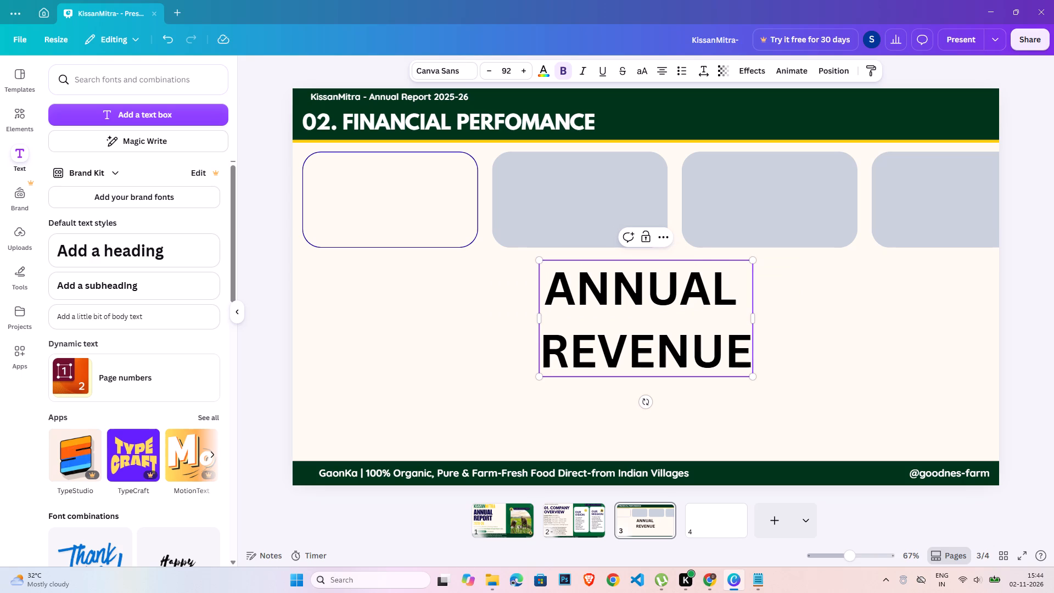
left_click(748, 347)
left_click_drag(754, 318, 789, 318)
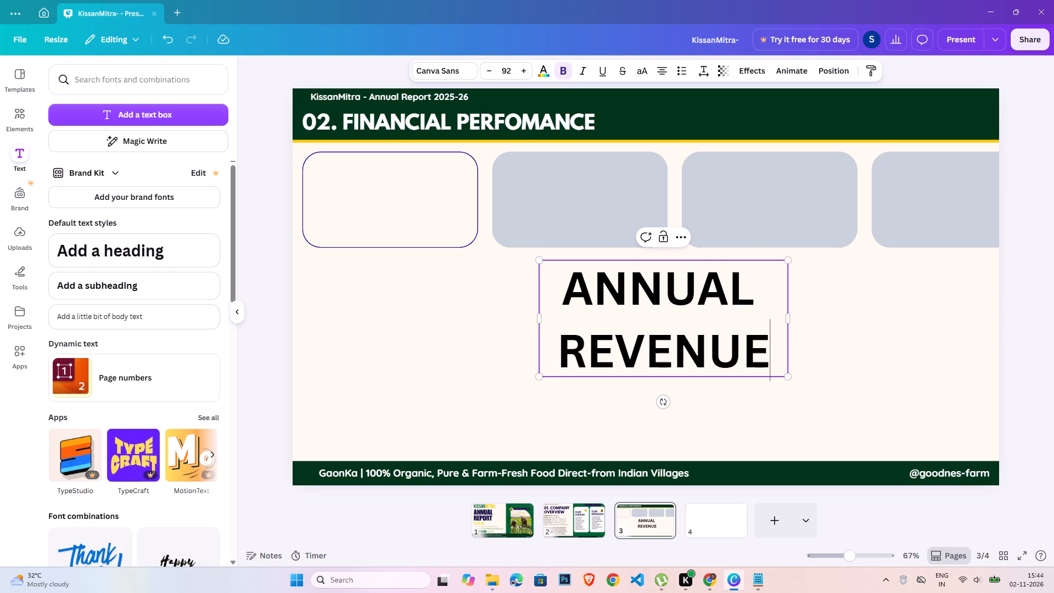
key("shift+colon")
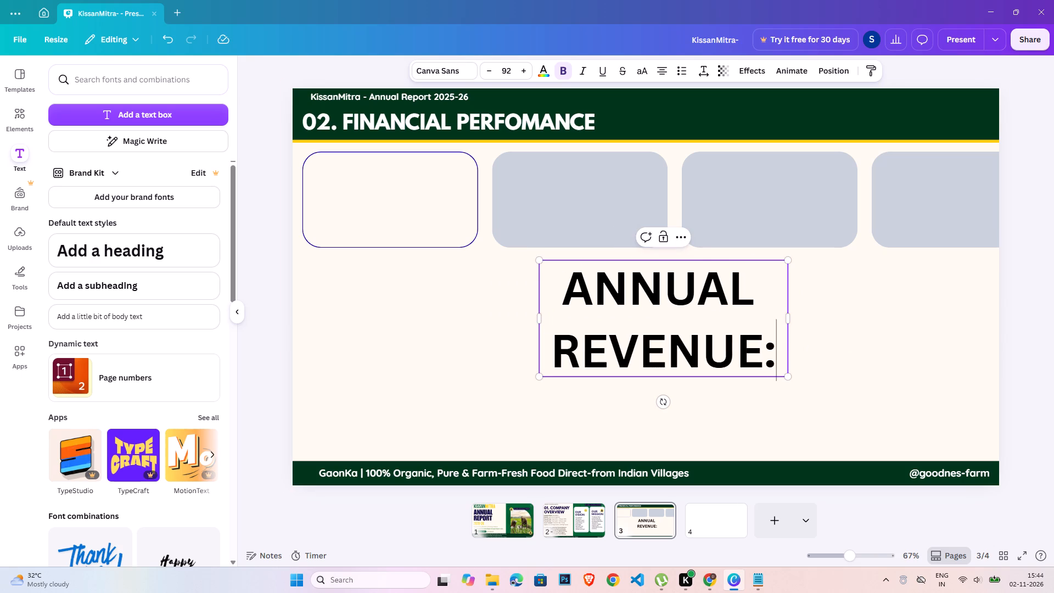
Add a third line reading "rs 1.00 cr" under the "ANNUAL REVENUE:" heading.
key("Return")
type("1.")
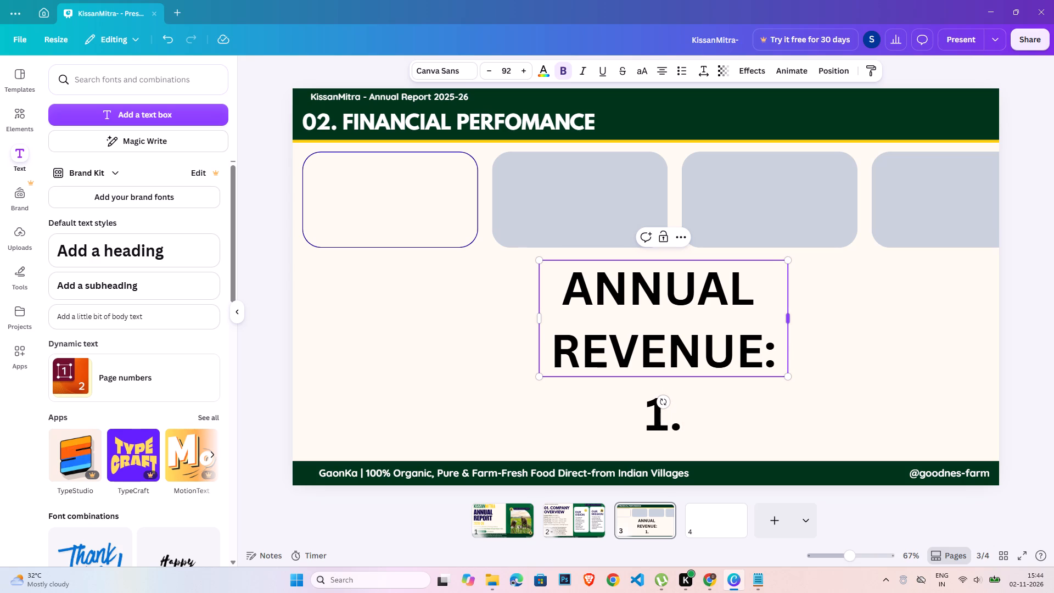
key("BackSpace")
key("BackSpace")
key("r")
key("BackSpace")
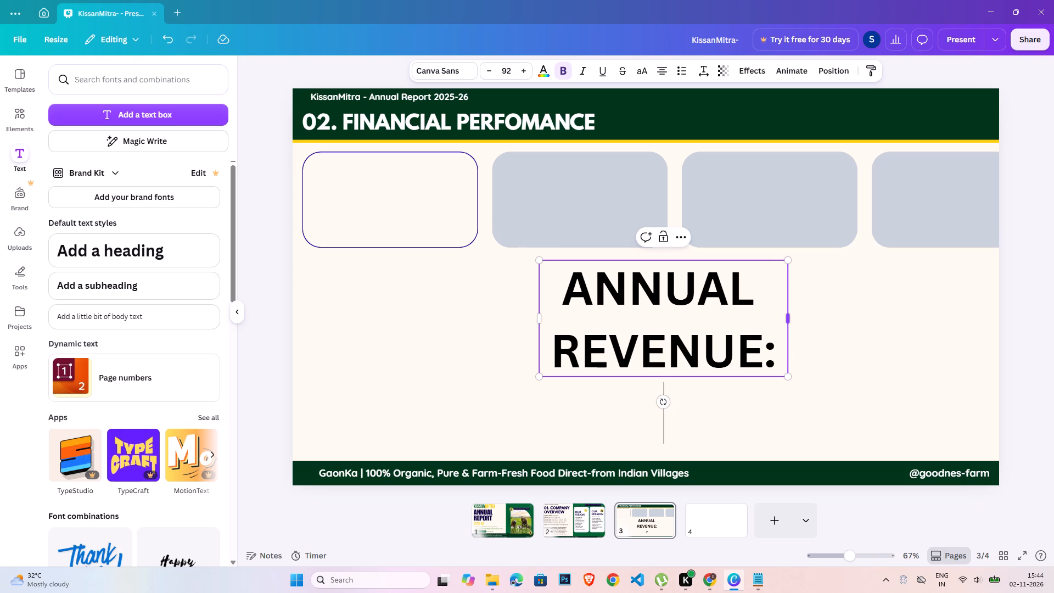
type("rs 1.00 cr")
left_click(895, 325)
Scale the annual revenue text down to font size 38.8 and narrow its box to fit the words.
left_click(753, 340)
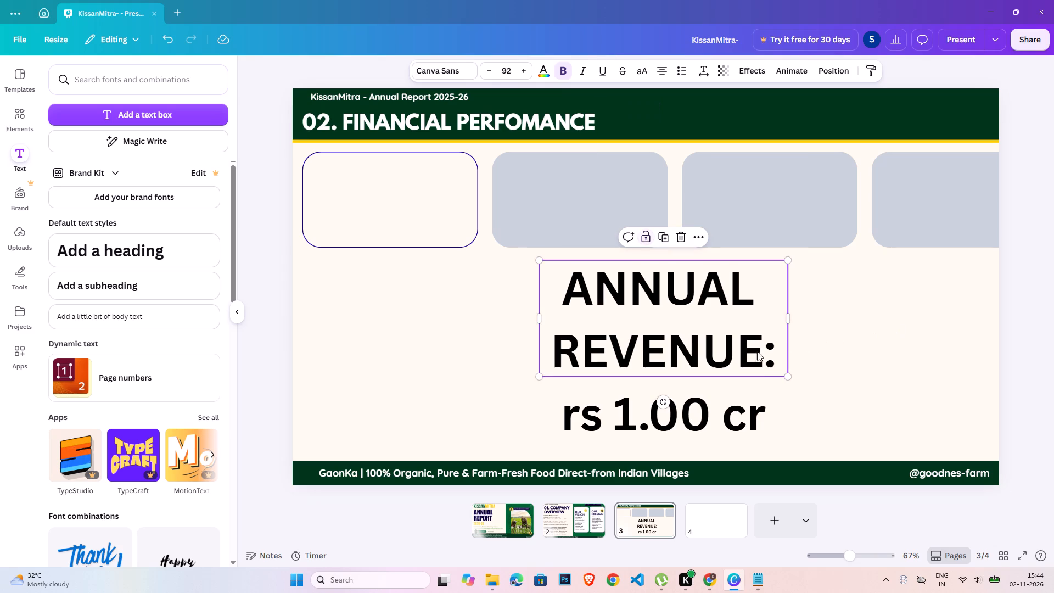
left_click(760, 371)
left_click_drag(793, 438, 758, 405)
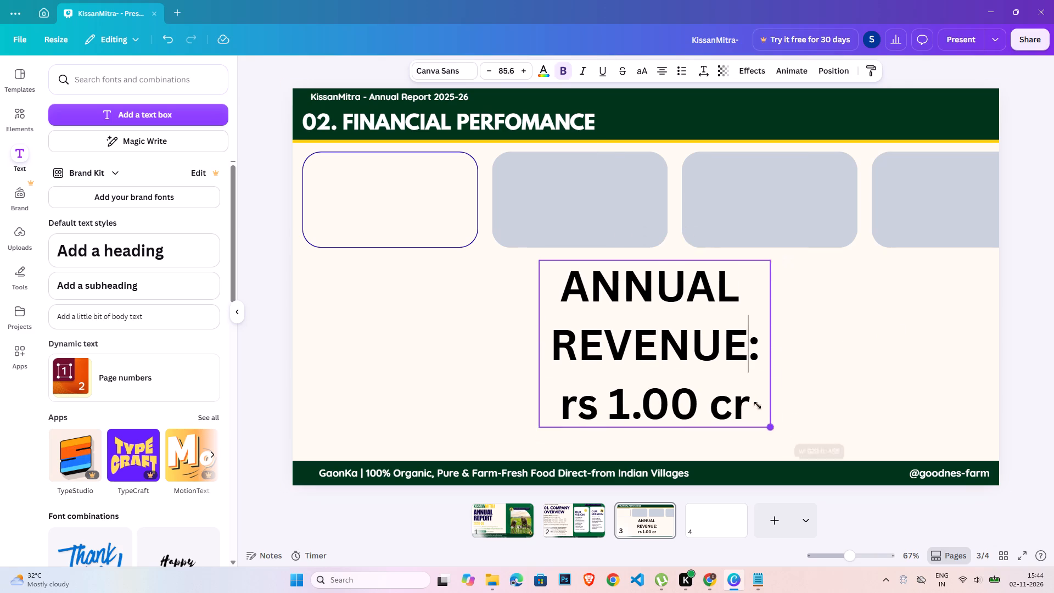
left_click_drag(758, 405, 645, 340)
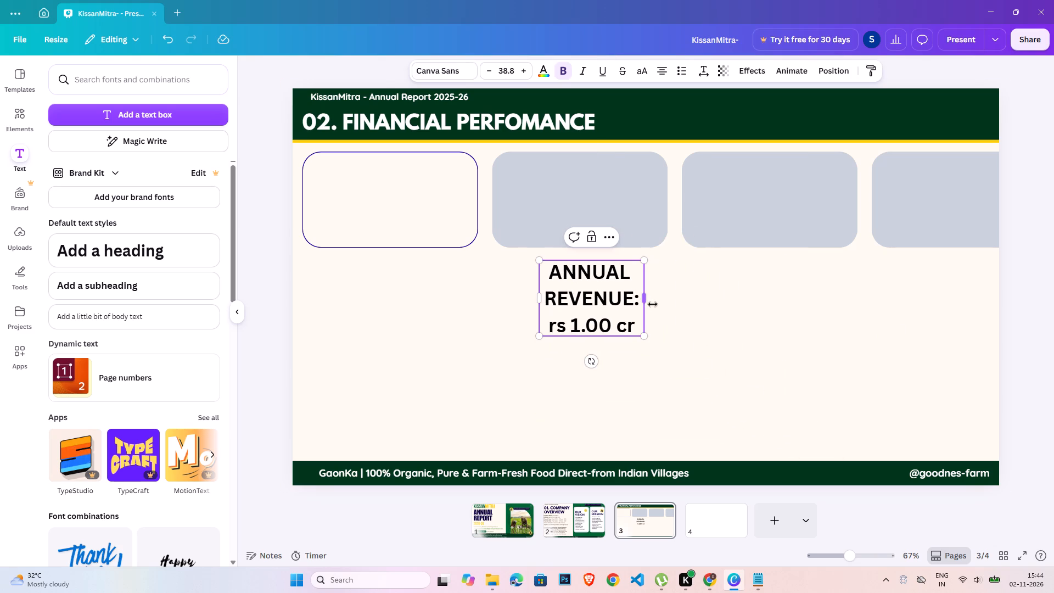
left_click_drag(649, 300, 643, 297)
left_click(668, 357)
Move the annual revenue text from below the cards into the first outlined card.
left_click(612, 312)
left_click_drag(612, 312, 512, 254)
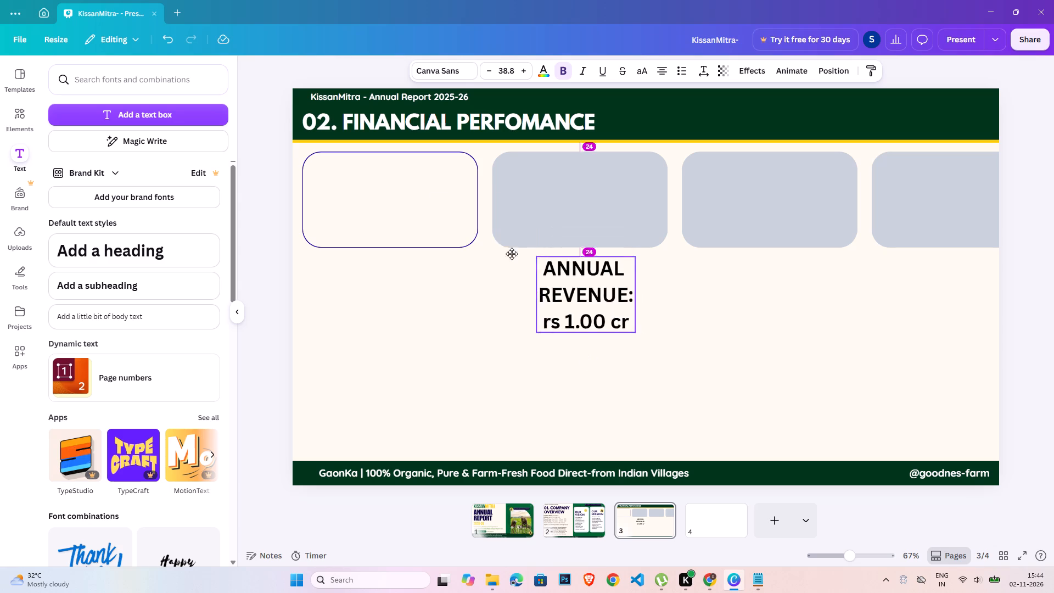
left_click_drag(512, 254, 427, 211)
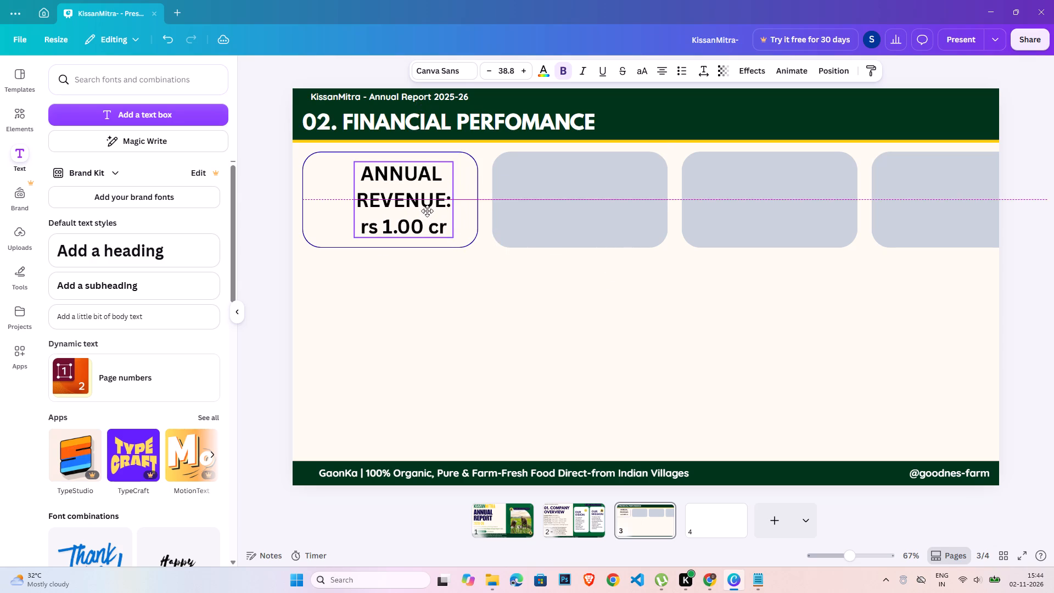
left_click_drag(427, 211, 420, 209)
Narrow the first outlined card slightly by pulling in its right edge.
left_click(451, 203)
left_click(475, 202)
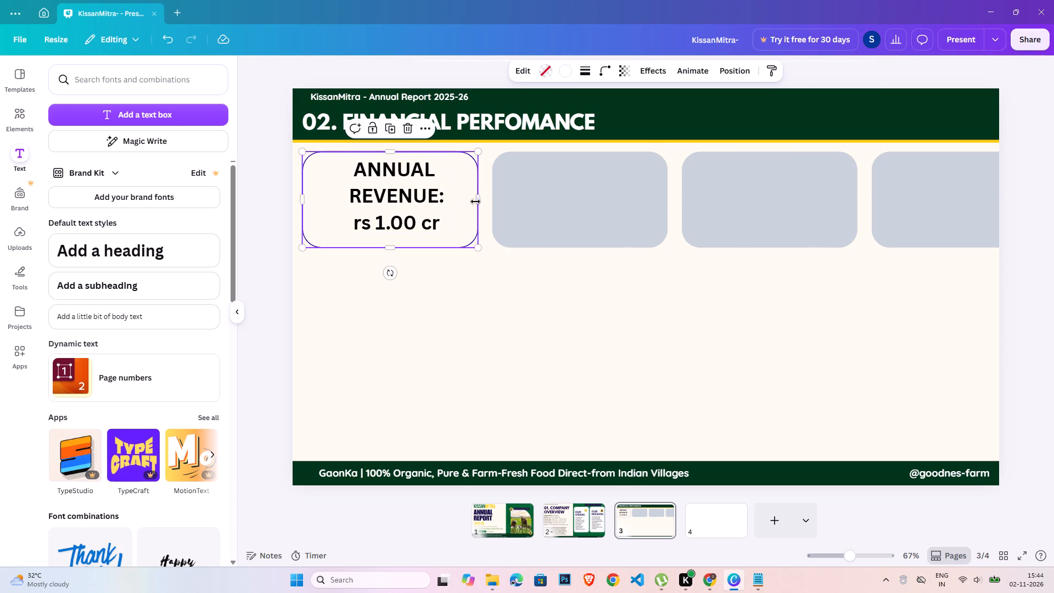
left_click_drag(482, 200, 463, 200)
Check the font notes in Notepad and set all of the annual revenue text in Montserrat.
double_click(402, 203)
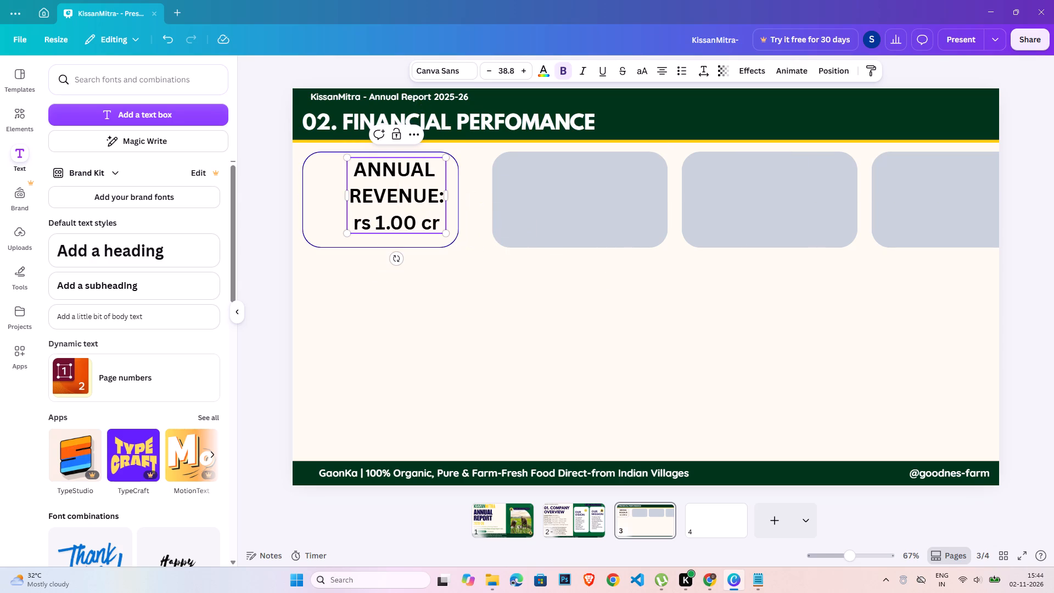
key("ctrl+a")
left_click(751, 584)
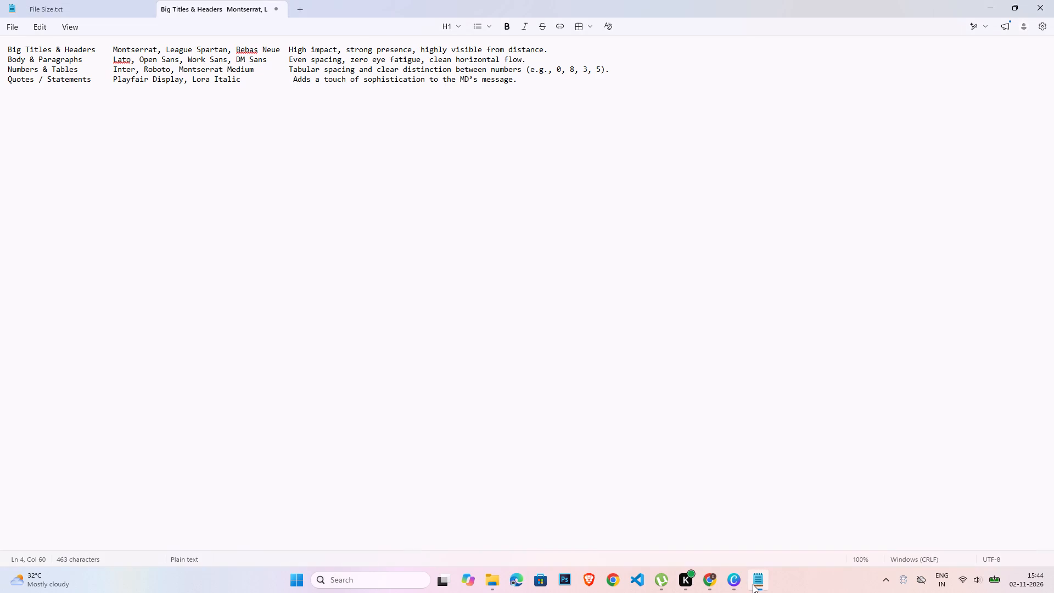
left_click(753, 584)
left_click(445, 70)
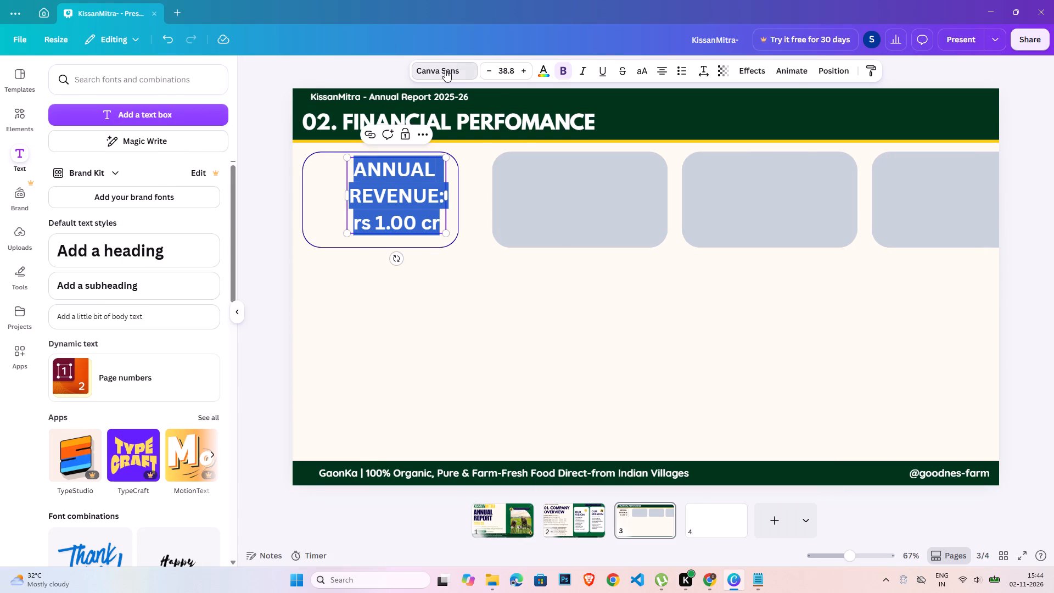
left_click(80, 131)
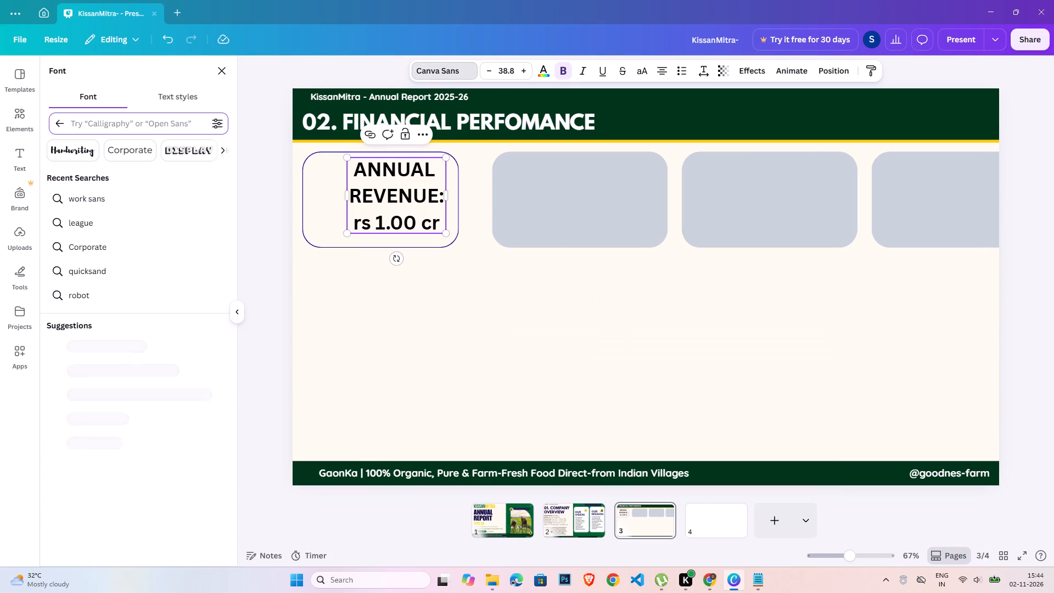
type("monto")
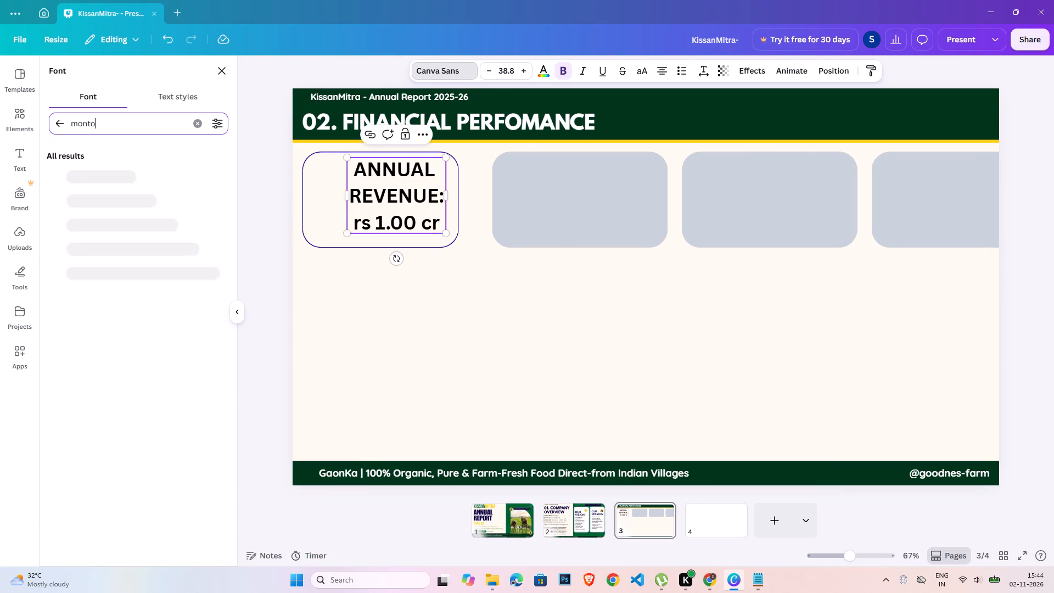
key("BackSpace")
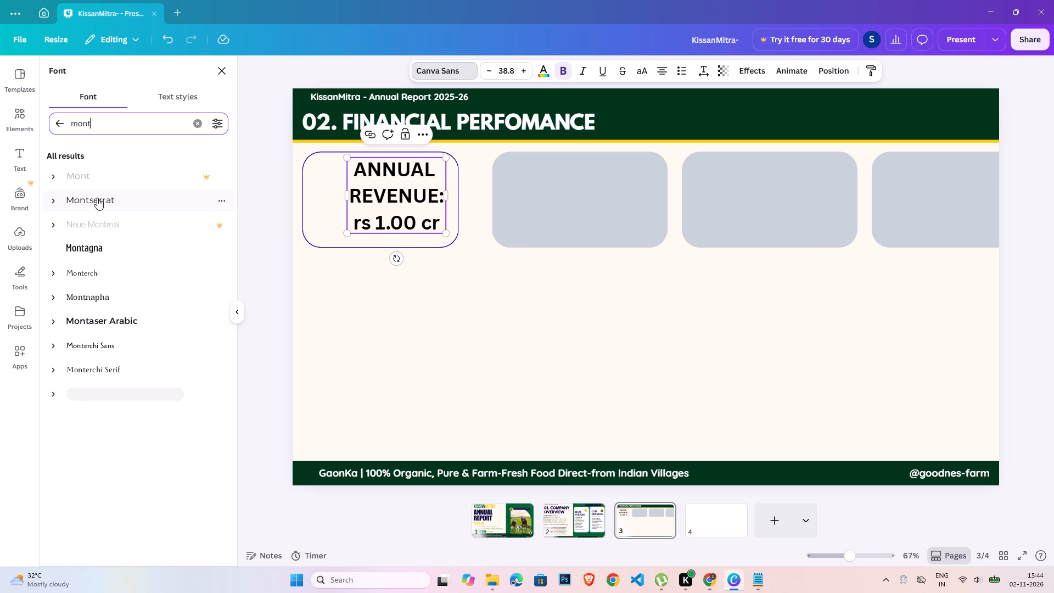
left_click(97, 198)
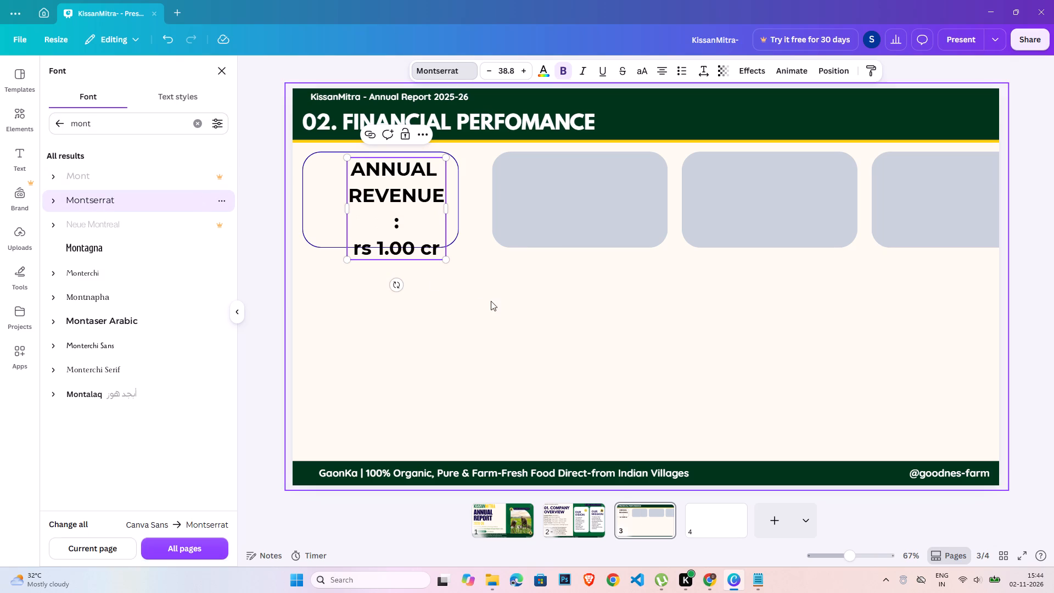
Widen the annual revenue text box until "REVENUE:" fits on one line, and shift the text slightly up inside the card.
left_click(413, 233)
left_click_drag(447, 203, 456, 204)
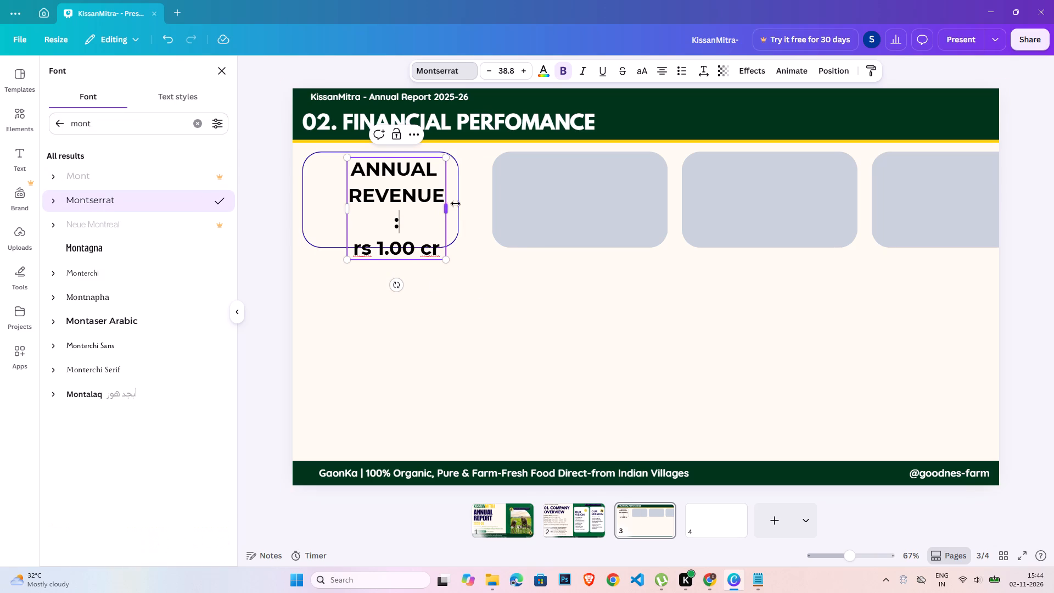
left_click_drag(456, 204, 456, 204)
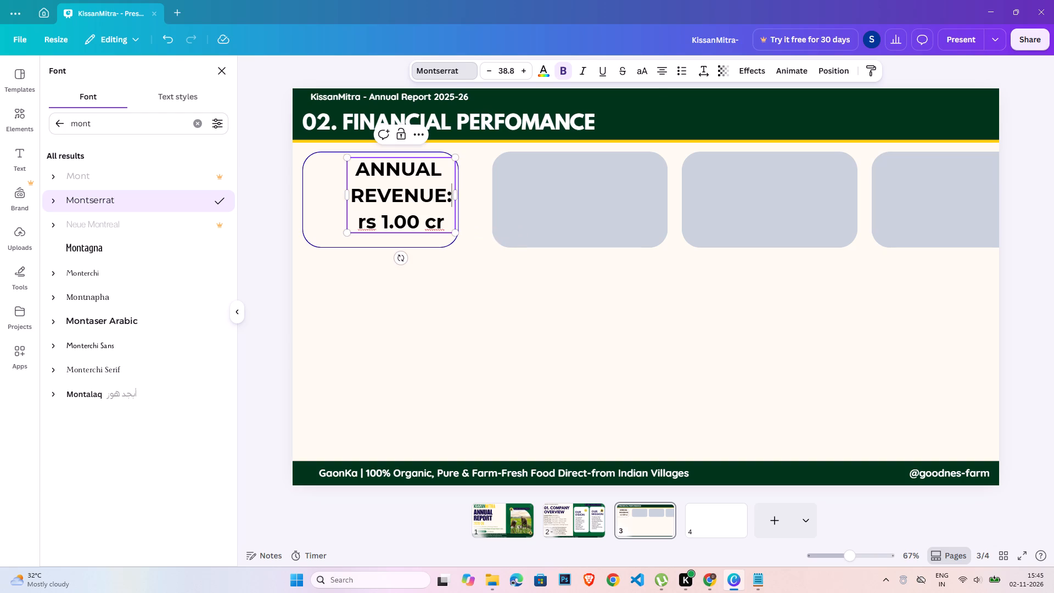
left_click(483, 153)
left_click(371, 200)
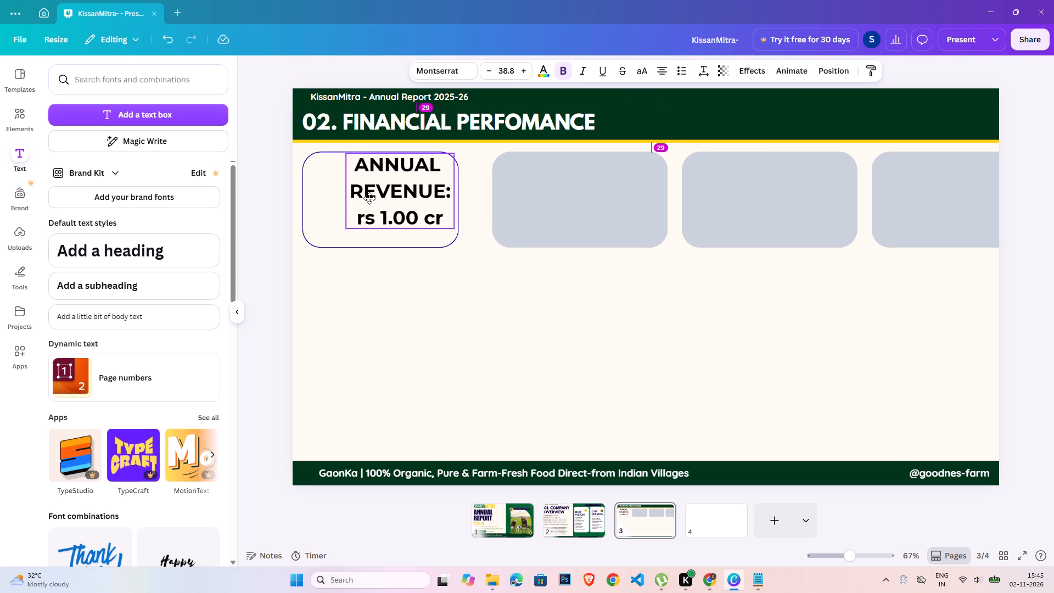
Select the words "ANNUAL REVENUE:" in the first card's text, leaving out the "rs 1.00 cr" line.
left_click(401, 193)
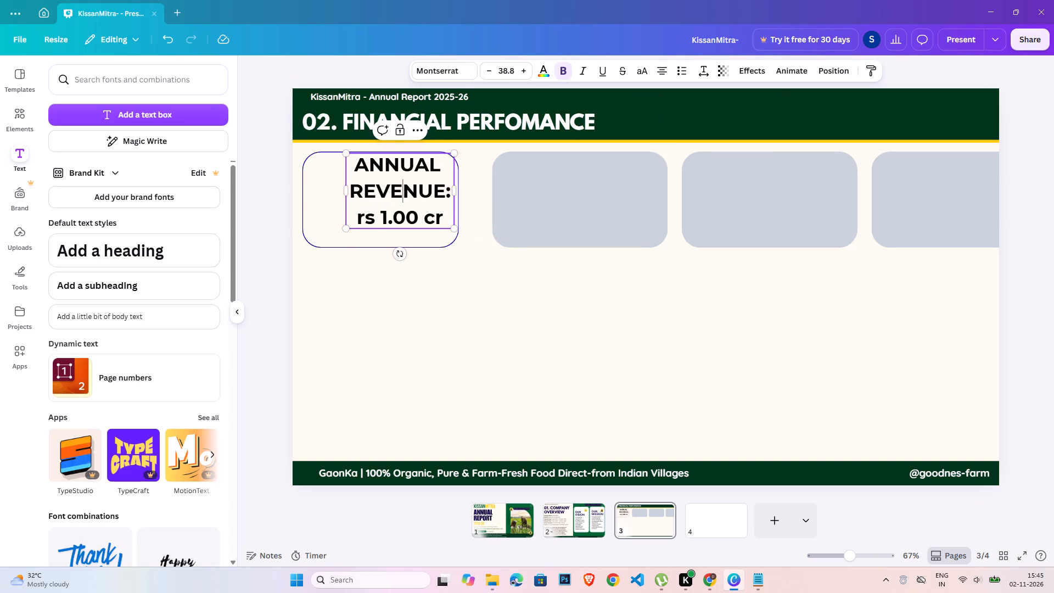
left_click_drag(452, 187, 384, 177)
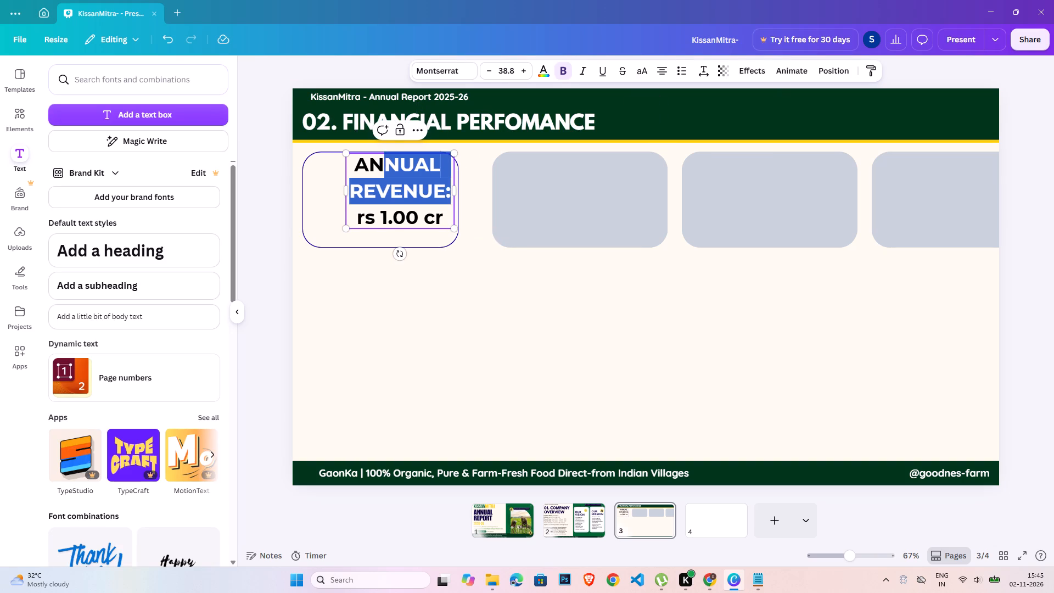
left_click_drag(384, 177, 360, 169)
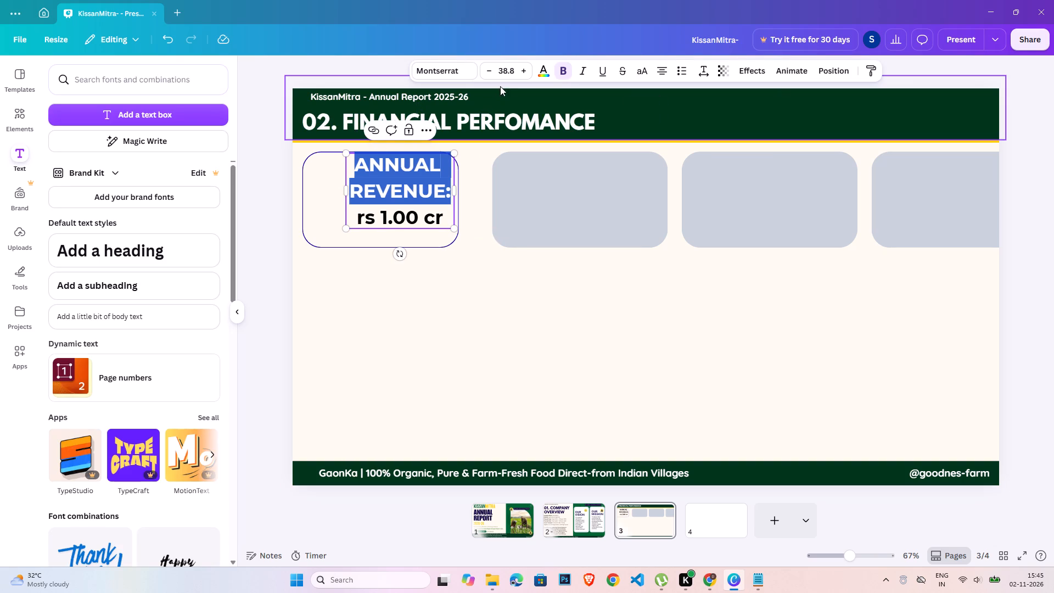
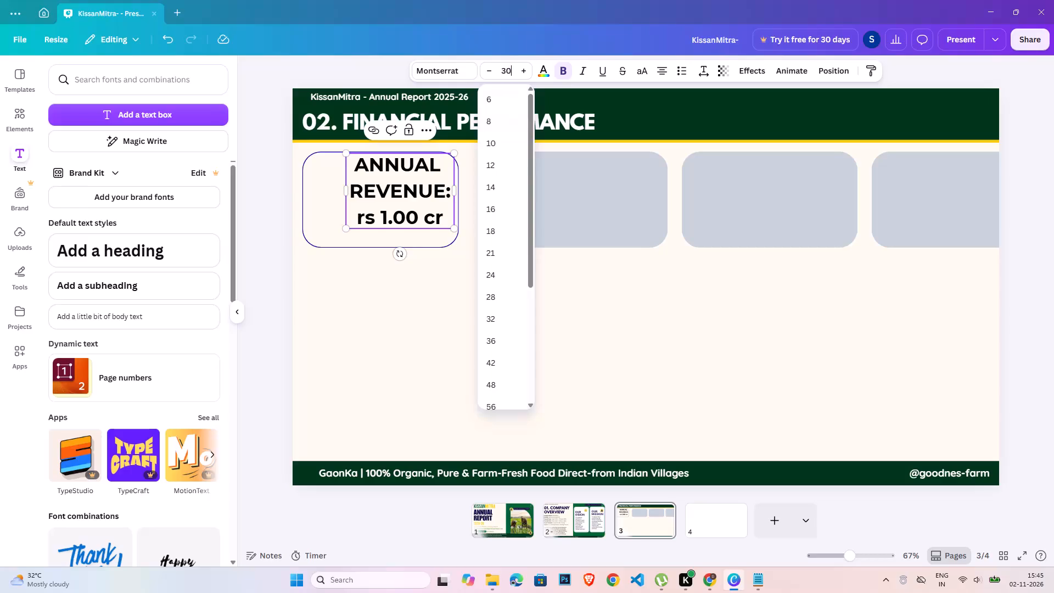
Set the font size of the selected words "ANNUAL REVENUE:" to 30.
key("Return")
double_click(519, 300)
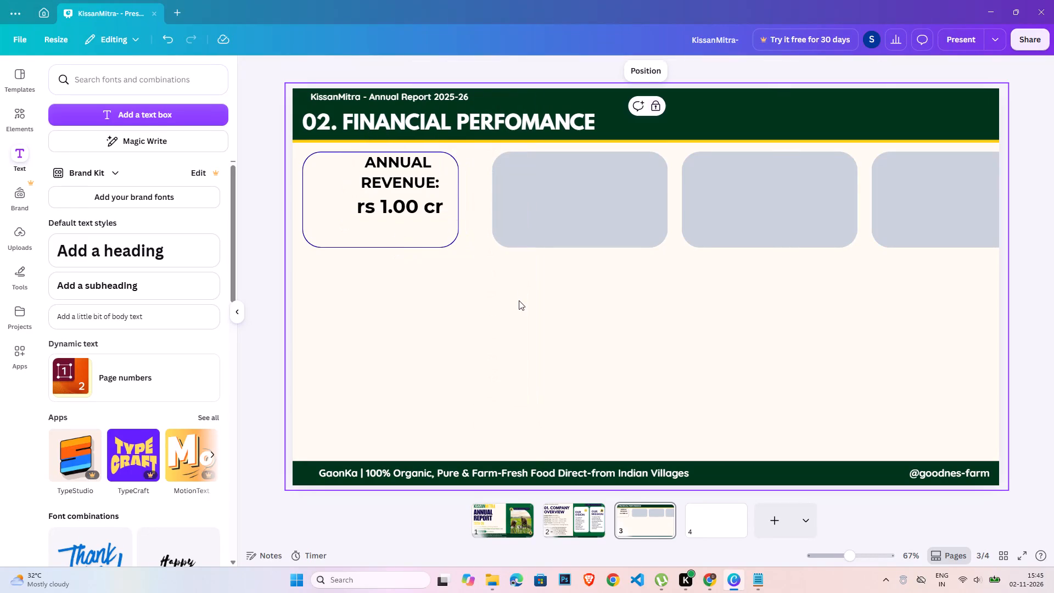
Tighten the line spacing of all the text in the annual revenue box to 0.96.
left_click(396, 191)
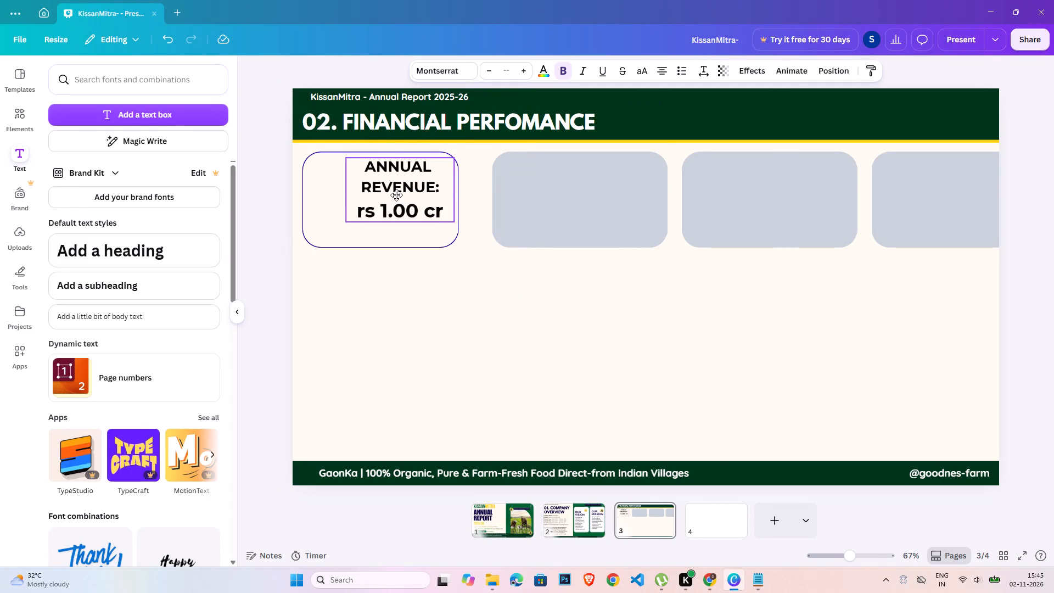
left_click(396, 195)
key("ctrl+a")
left_click(700, 75)
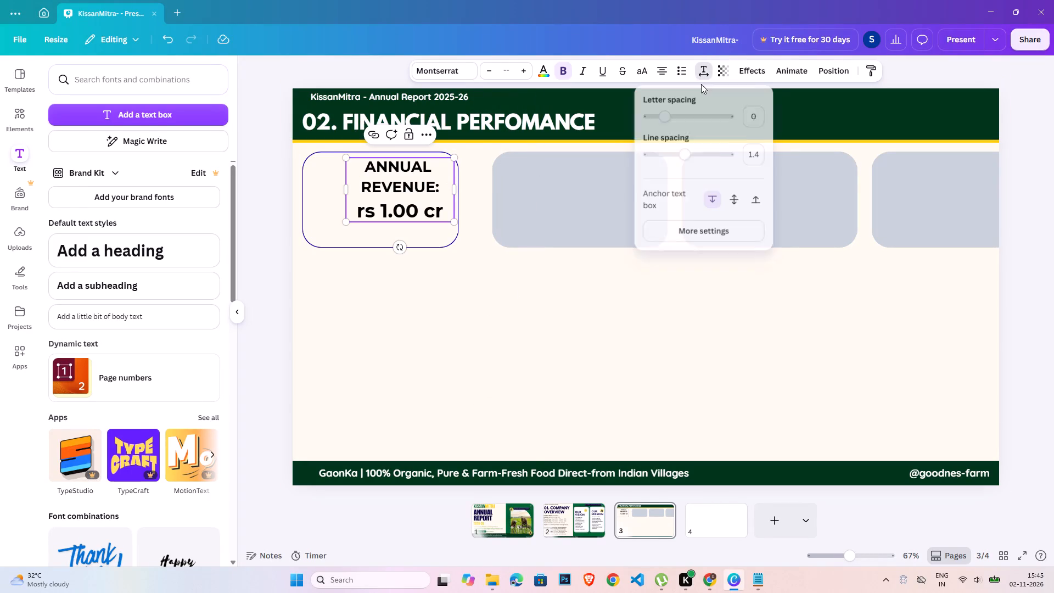
left_click_drag(682, 152, 665, 154)
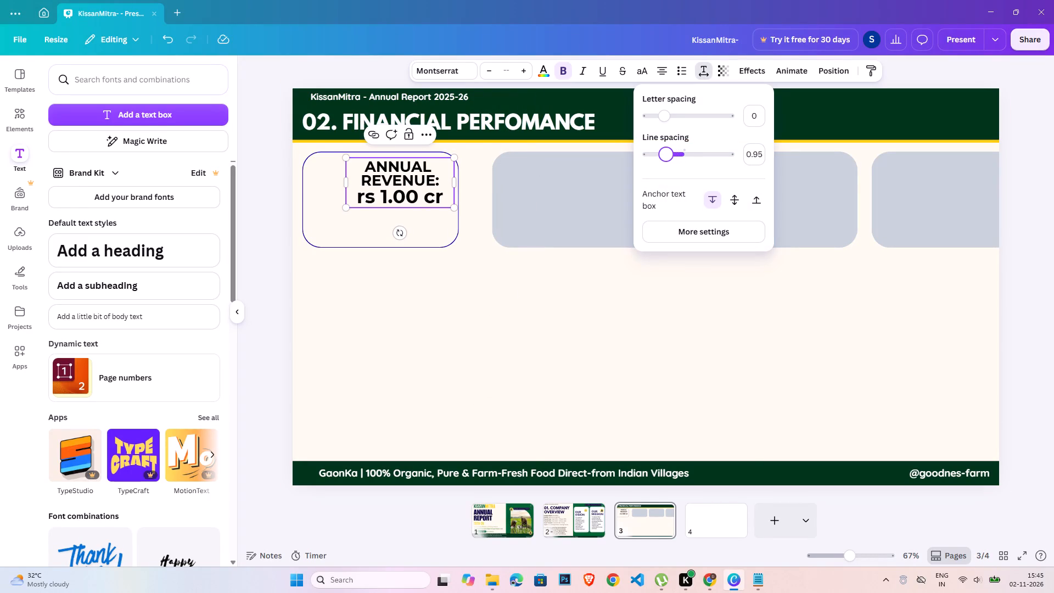
left_click_drag(665, 154, 666, 157)
double_click(621, 279)
Reposition the annual revenue text against the top of the first card, toward its right side.
left_click_drag(396, 187, 395, 180)
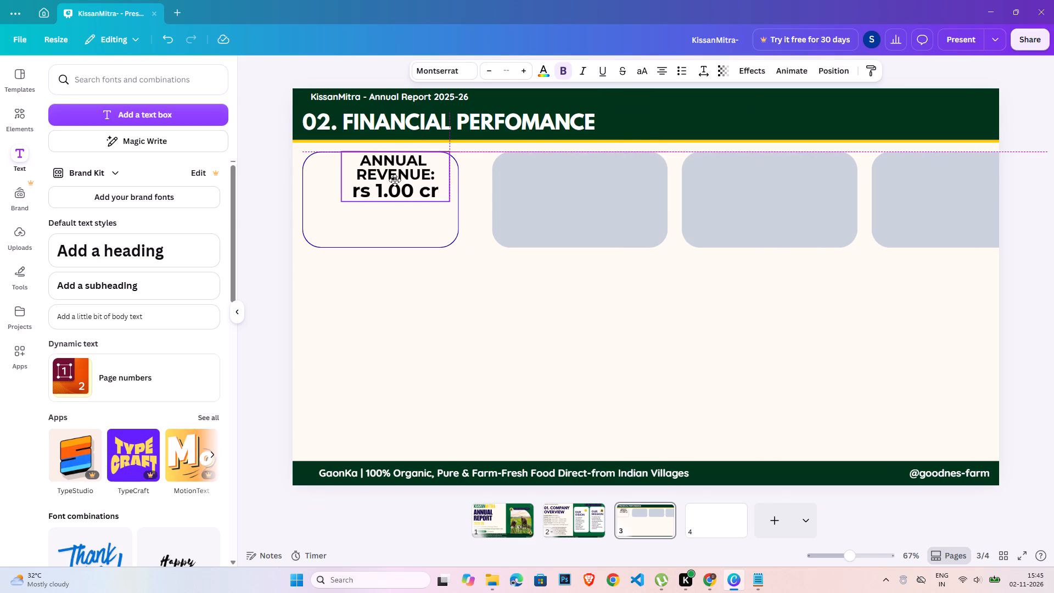
left_click_drag(395, 180, 399, 184)
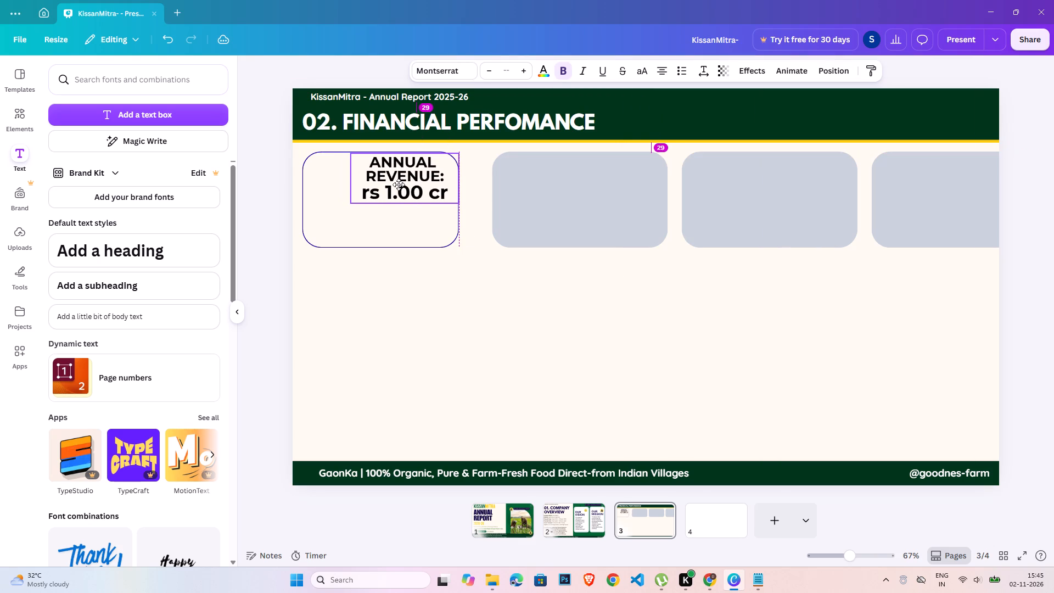
left_click_drag(399, 184, 400, 181)
left_click(549, 310)
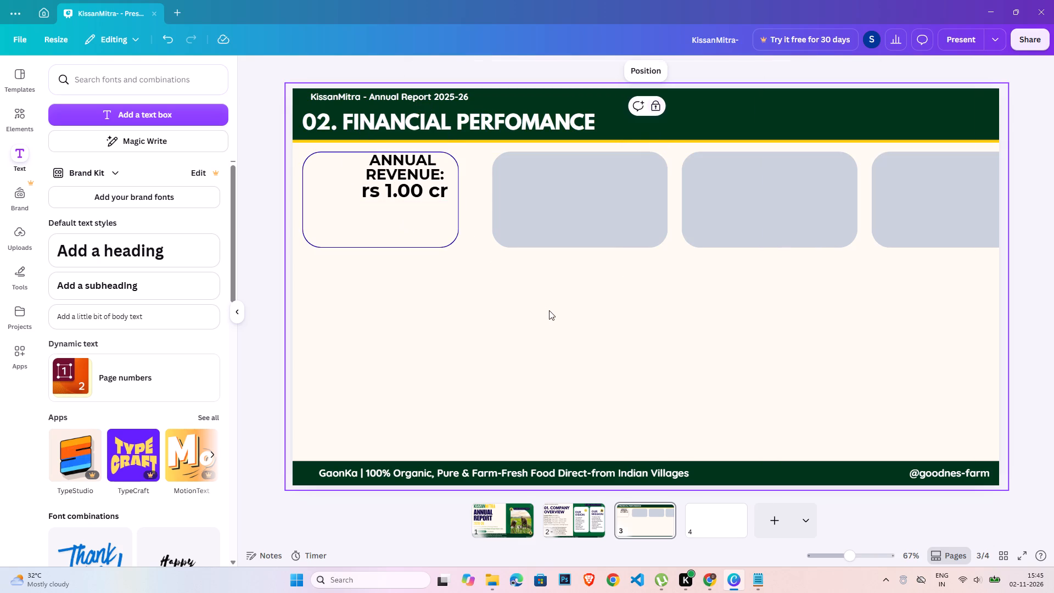
left_click(411, 163)
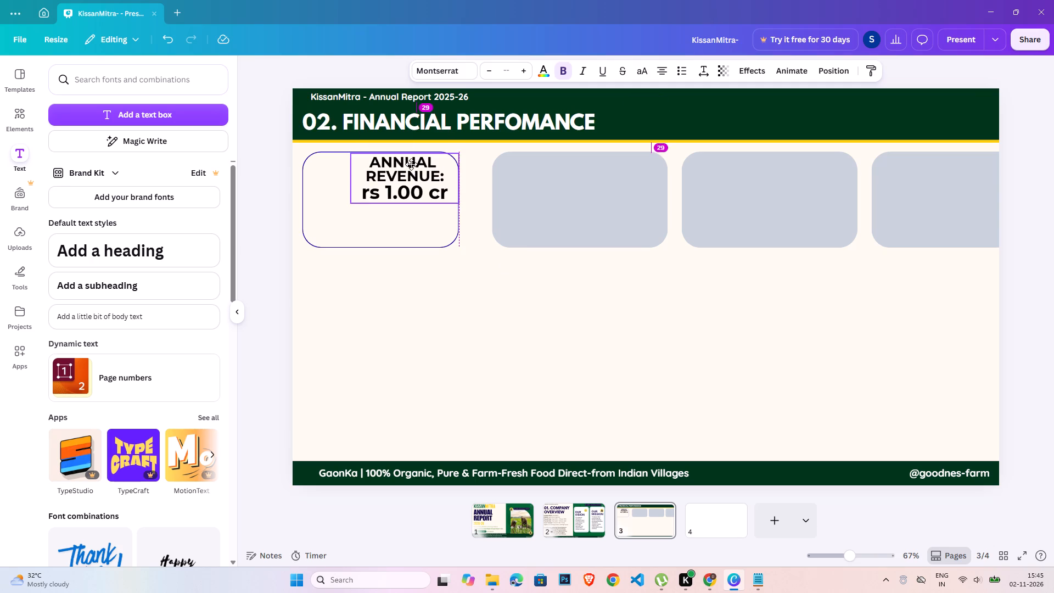
left_click(532, 334)
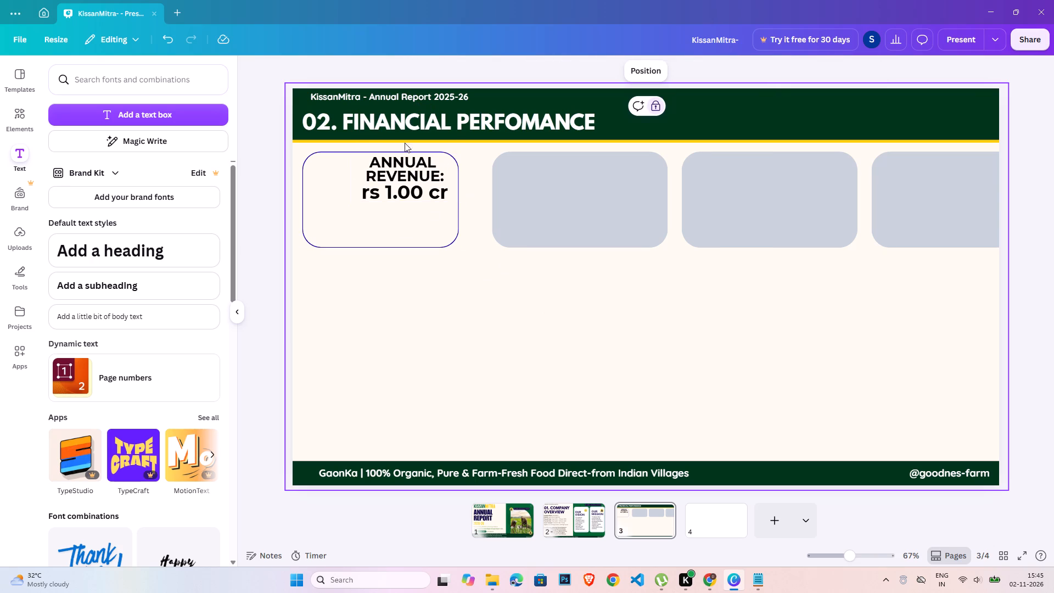
left_click(402, 164)
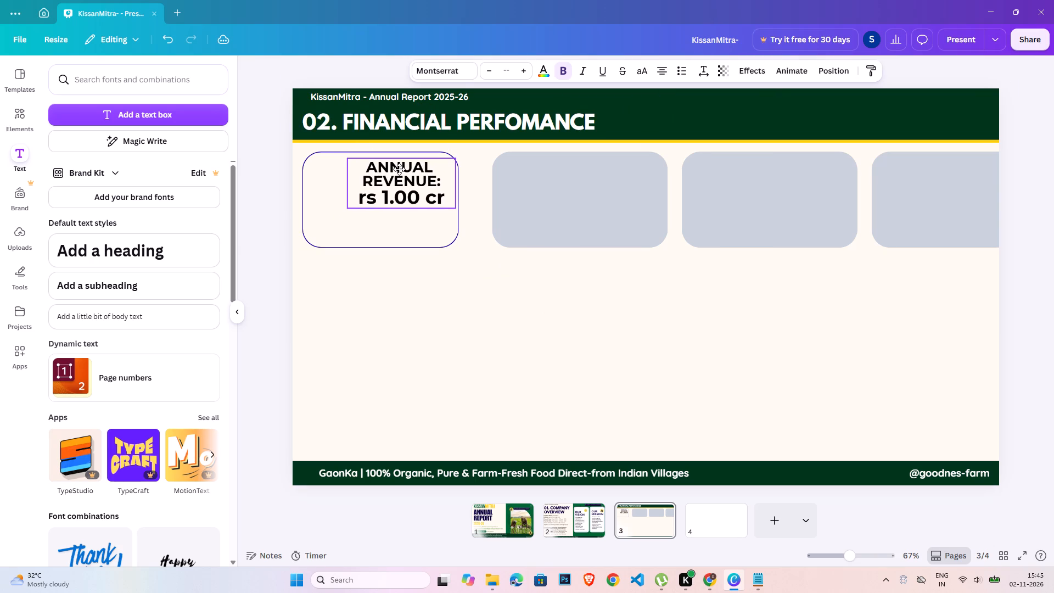
left_click(396, 228)
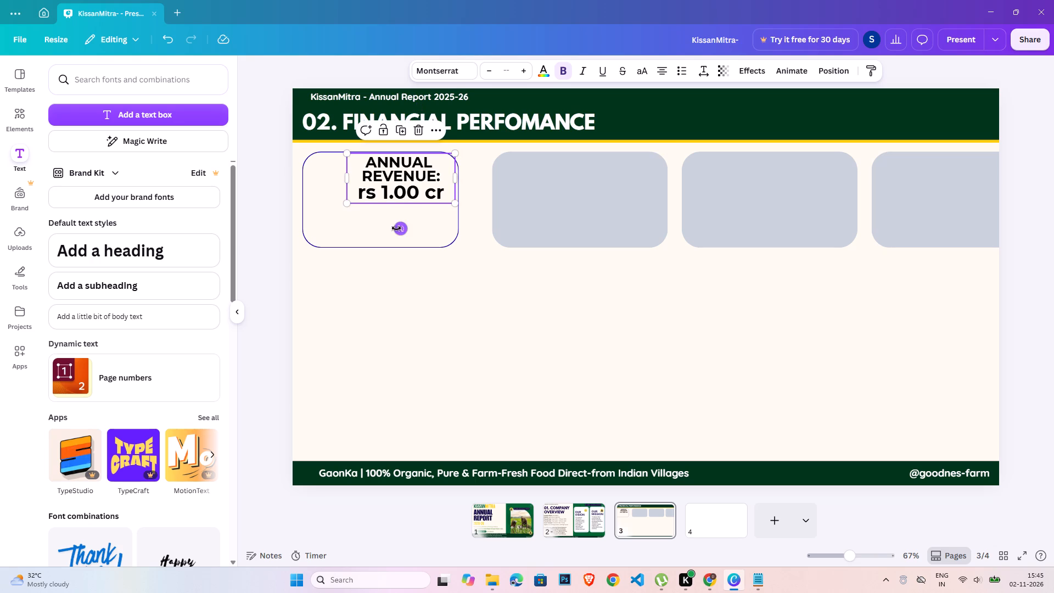
Shorten the first card from its bottom edge to about 163 px high and centre the text vertically inside it.
left_click(421, 243)
left_click_drag(400, 251, 395, 215)
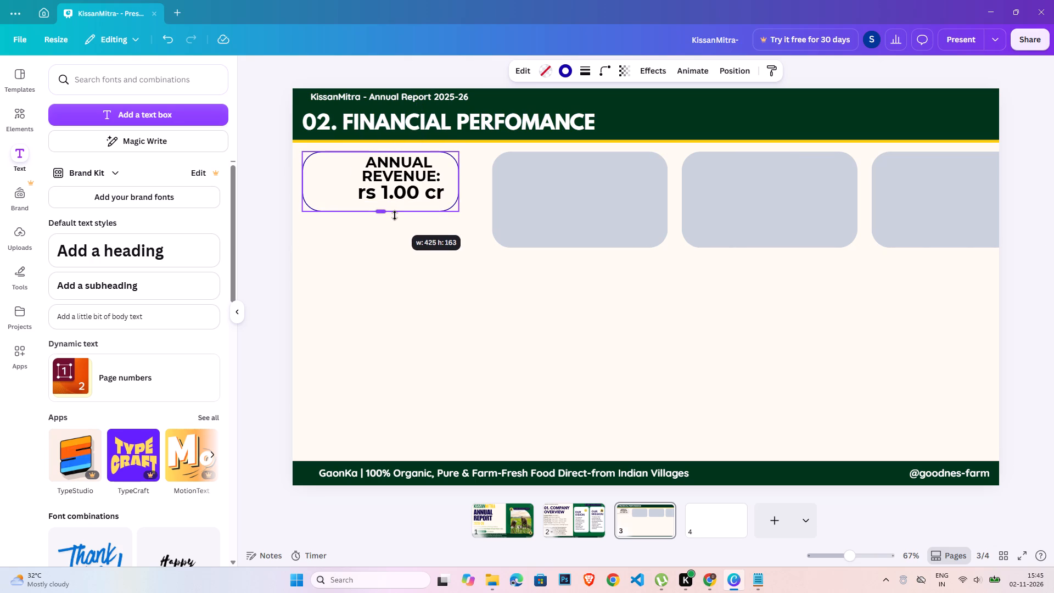
left_click_drag(395, 215, 395, 216)
left_click(406, 171)
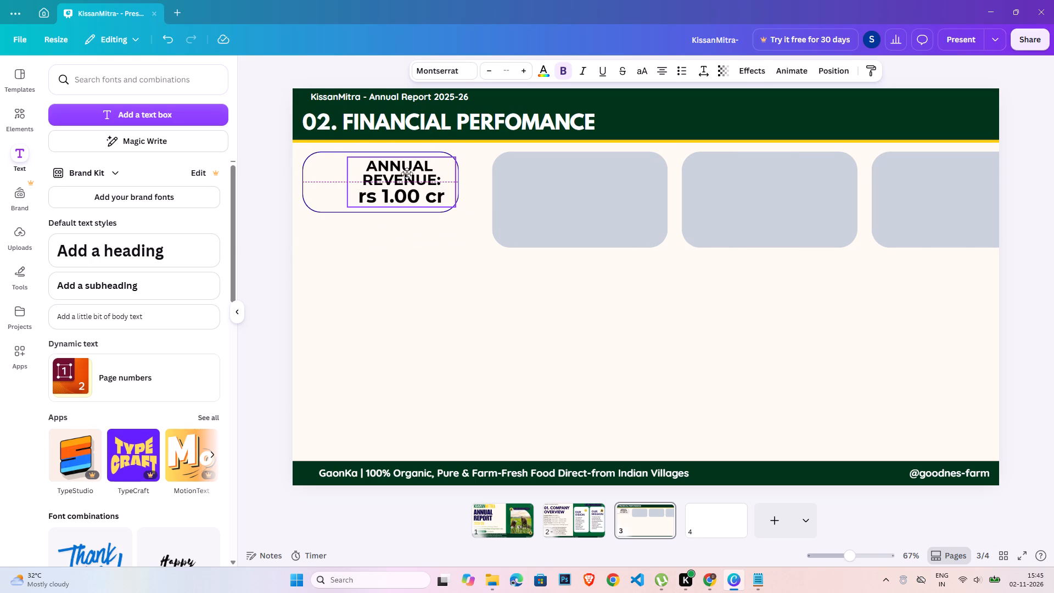
Insert the solid black dollar money bag from the "revenue" graphics, shrink it and place it left of the text in the first card.
left_click(28, 121)
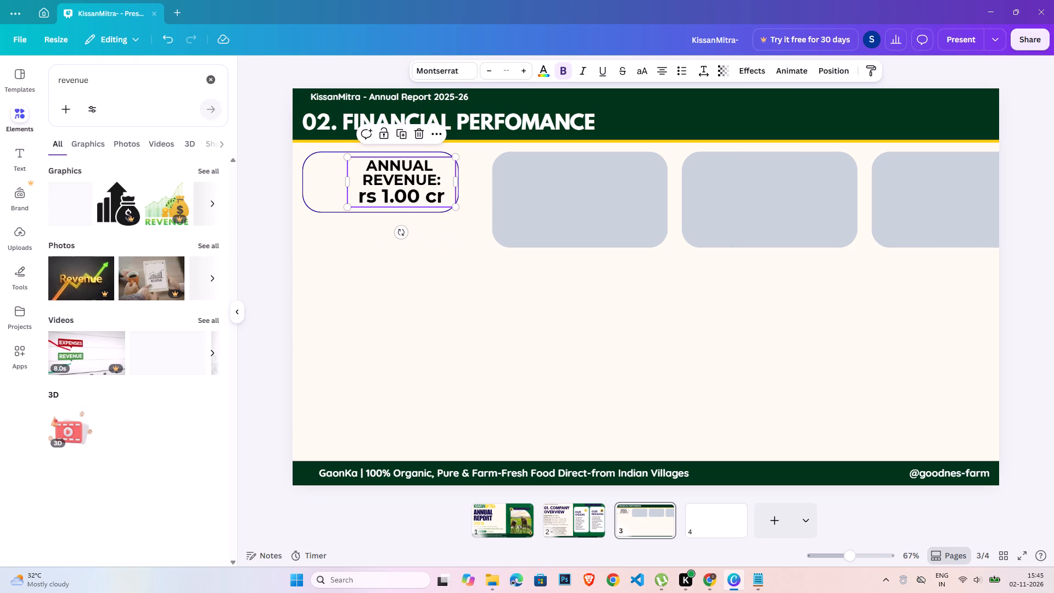
left_click(91, 143)
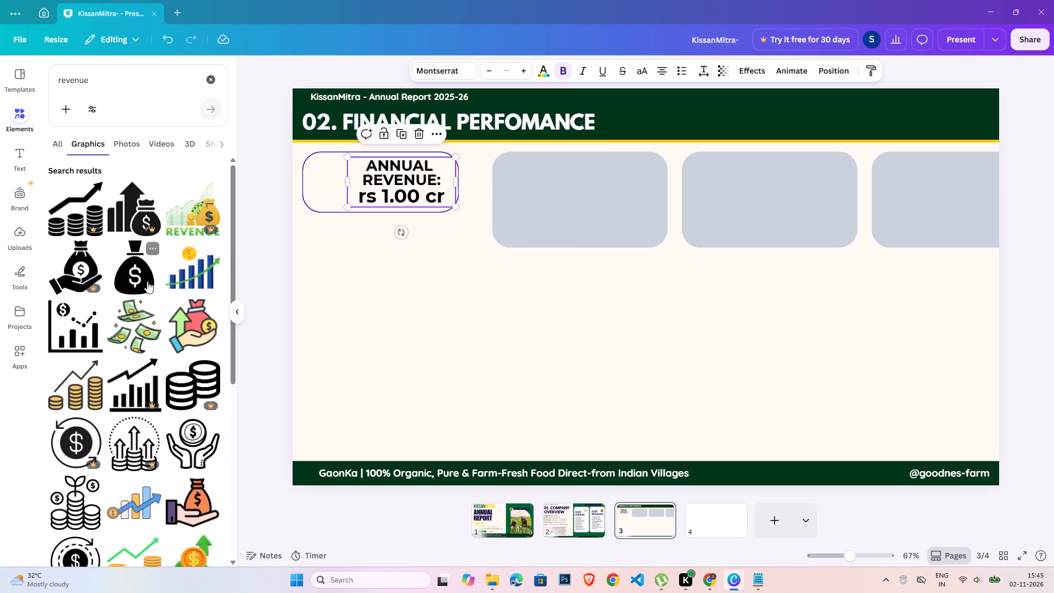
left_click(147, 281)
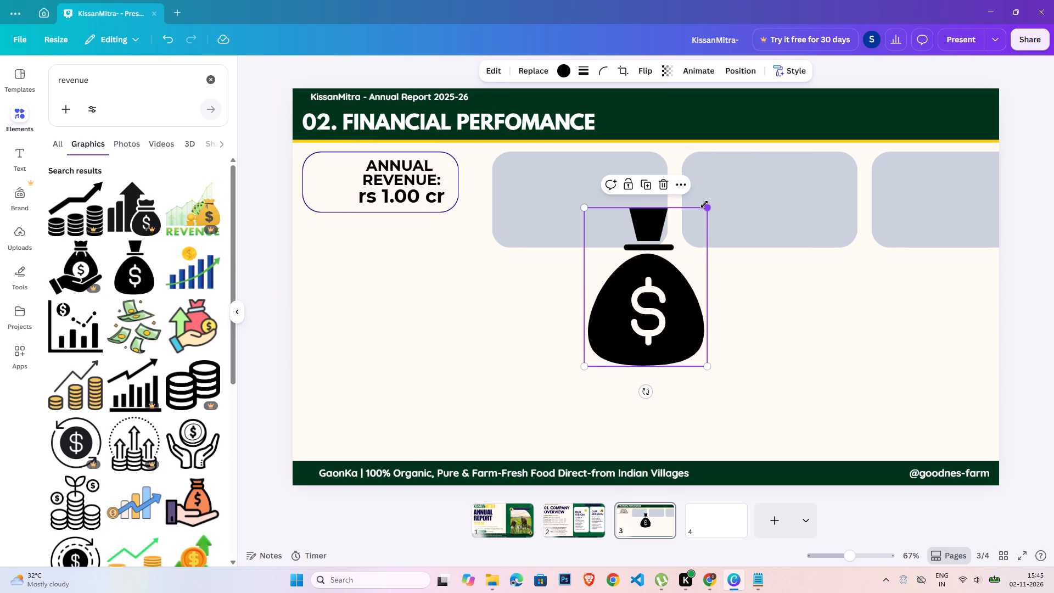
left_click_drag(706, 204, 627, 330)
left_click_drag(609, 343, 340, 180)
Recolour the money bag with the medium green from the colours in this design.
left_click(565, 68)
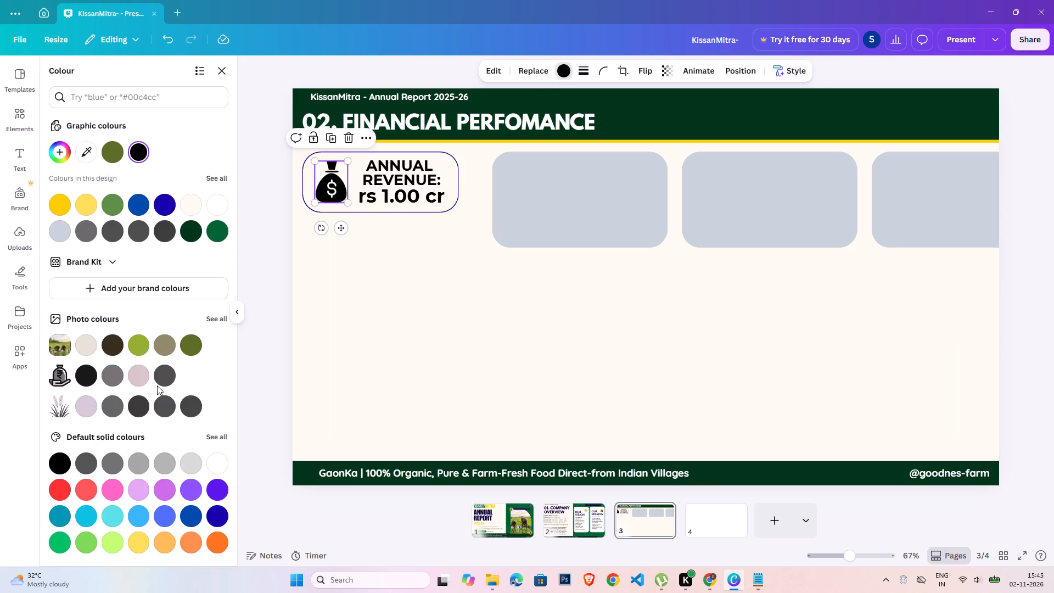
left_click(222, 227)
double_click(406, 301)
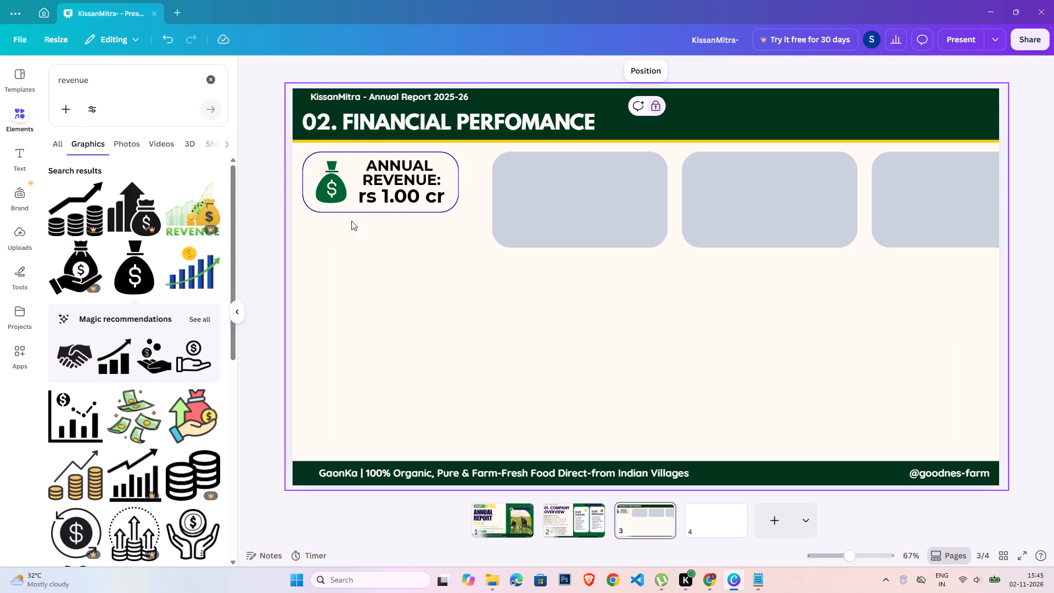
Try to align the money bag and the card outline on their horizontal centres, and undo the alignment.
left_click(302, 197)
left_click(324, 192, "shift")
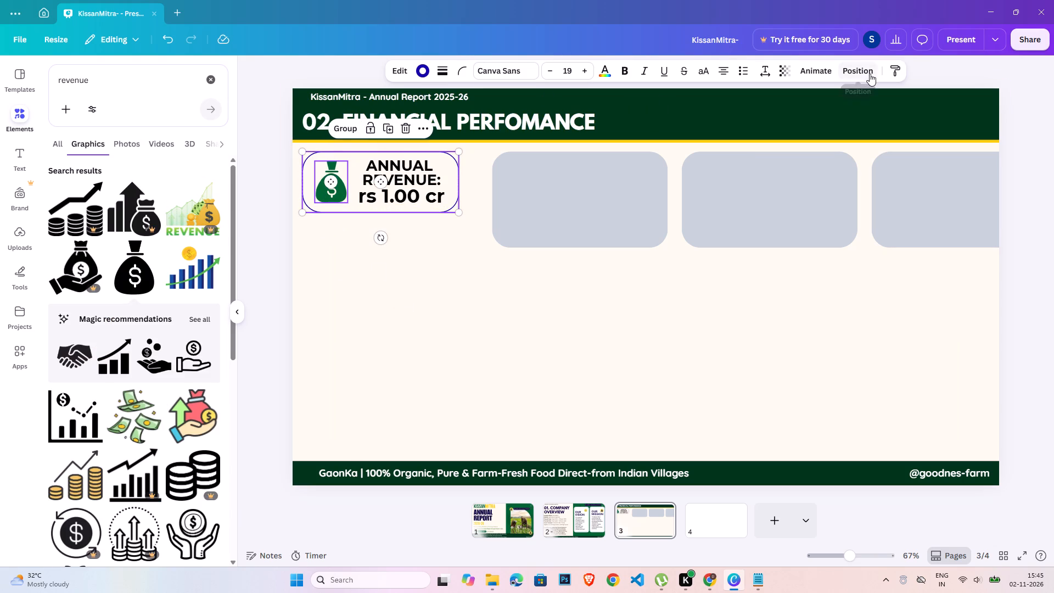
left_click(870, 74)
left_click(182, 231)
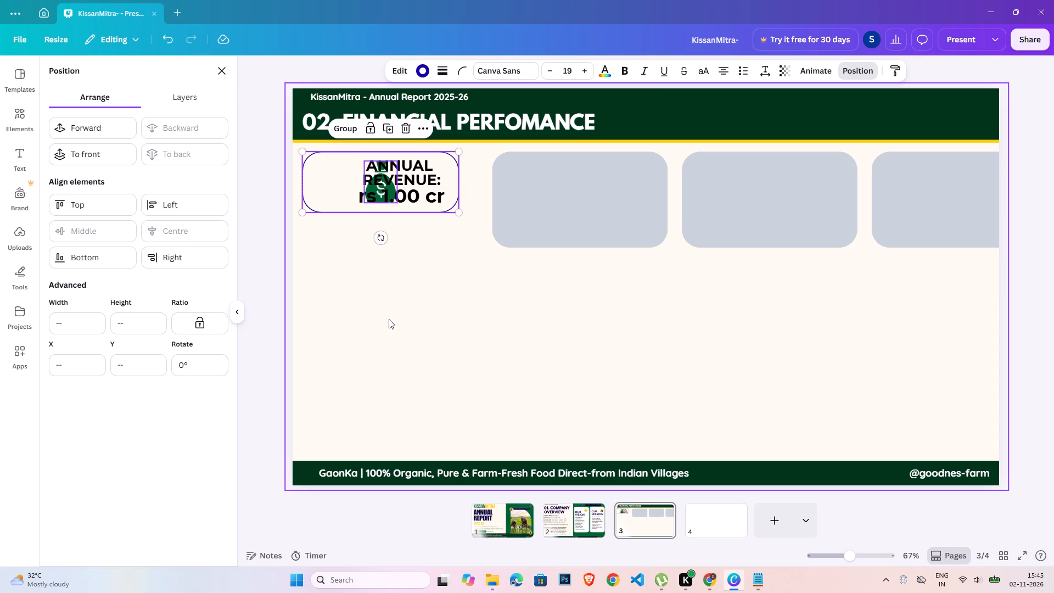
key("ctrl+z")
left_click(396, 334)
Reduce the font size of the words "ANNUAL REVENUE:" by five points, excluding the "rs 1.00 cr" line.
left_click(413, 184)
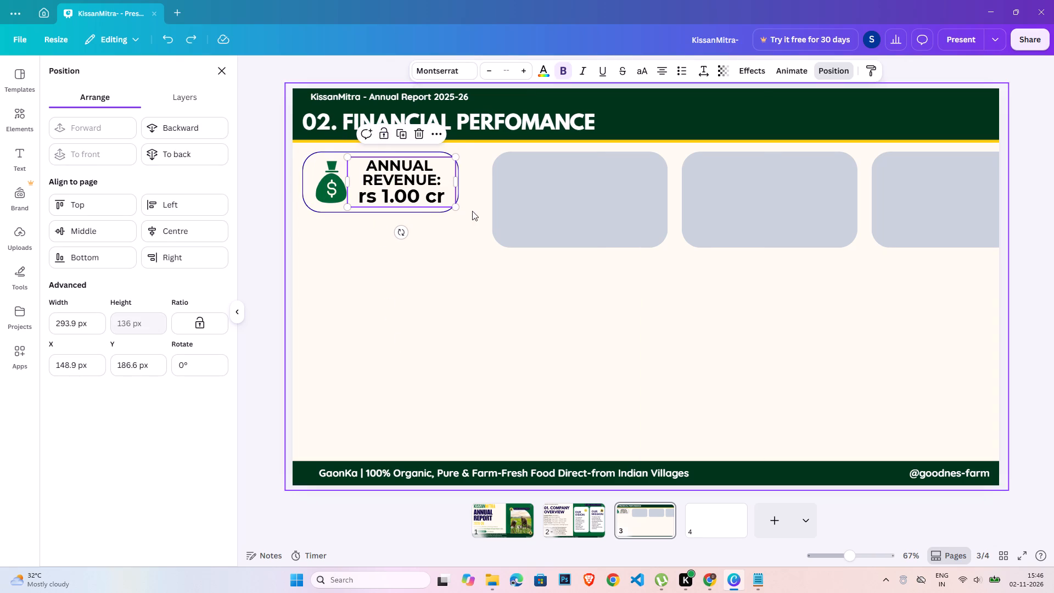
left_click(410, 187)
left_click_drag(444, 181, 365, 168)
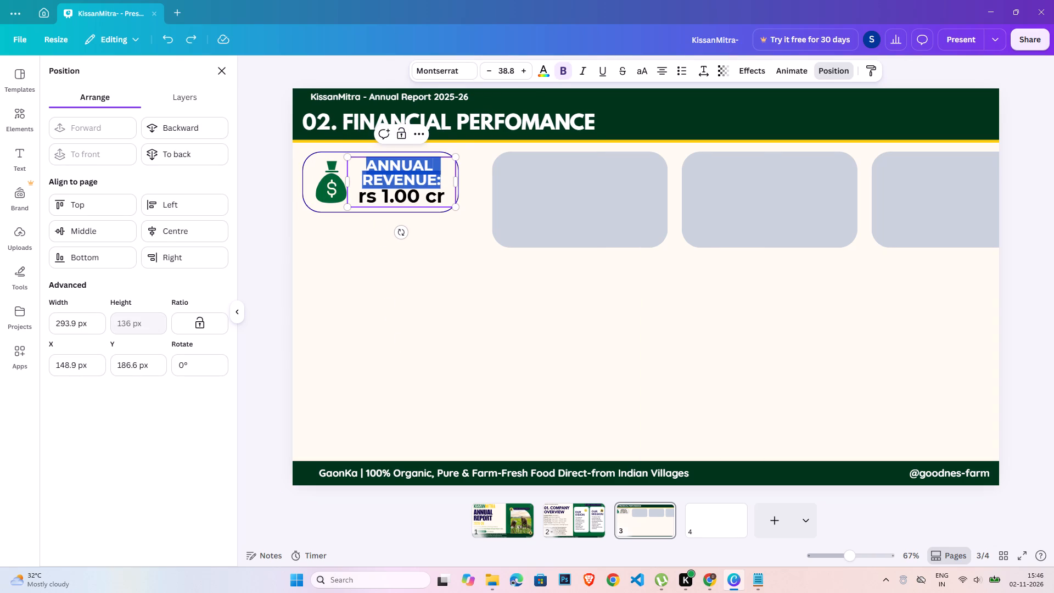
left_click_drag(365, 168, 364, 164)
triple_click(487, 68)
left_click(487, 68)
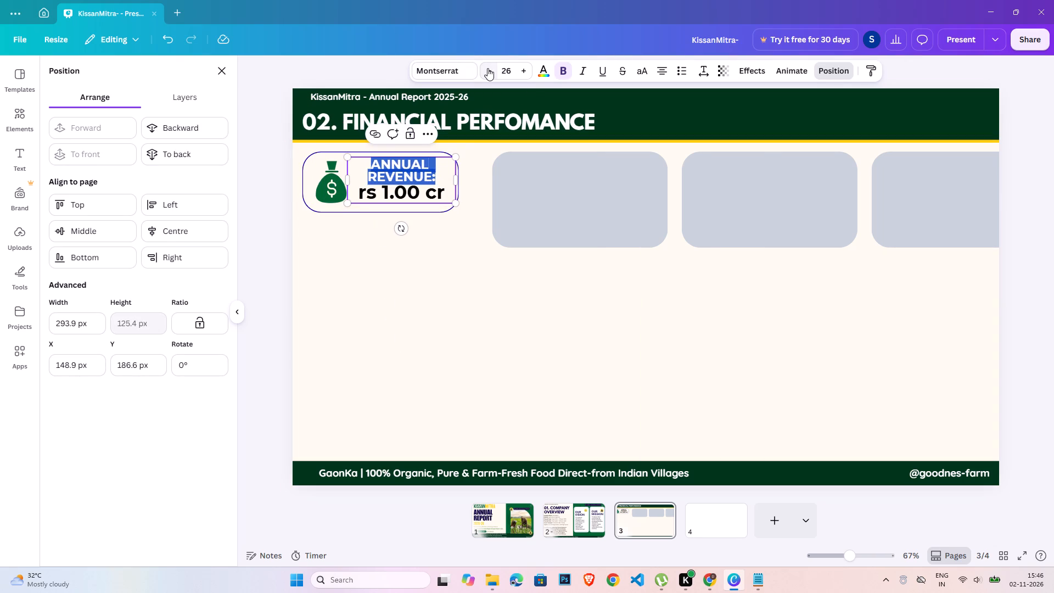
left_click(487, 68)
left_click(509, 300)
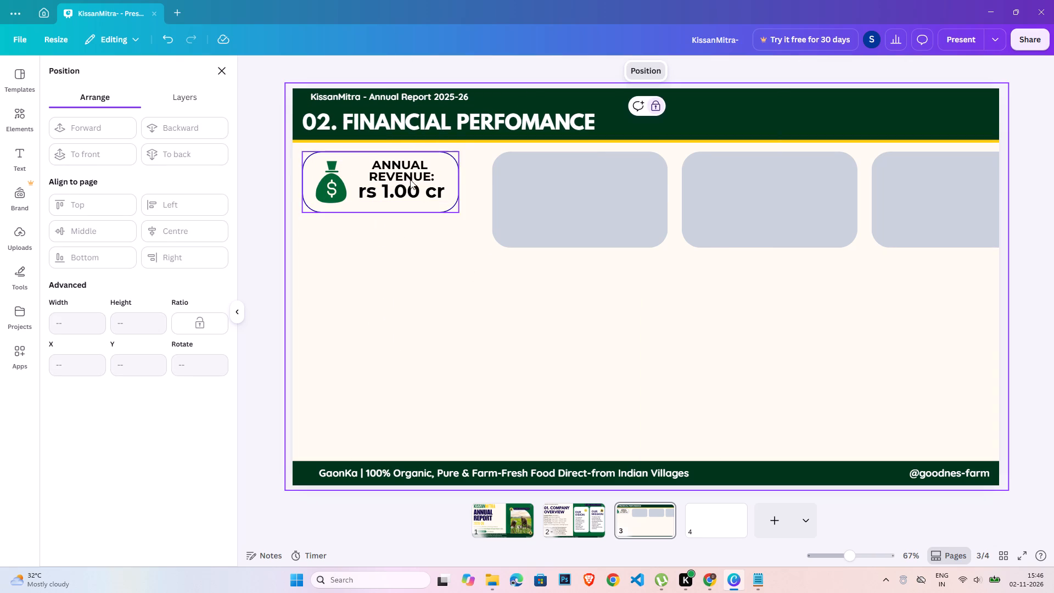
Nudge the annual revenue text slightly down and left-align all of its lines.
left_click(410, 180)
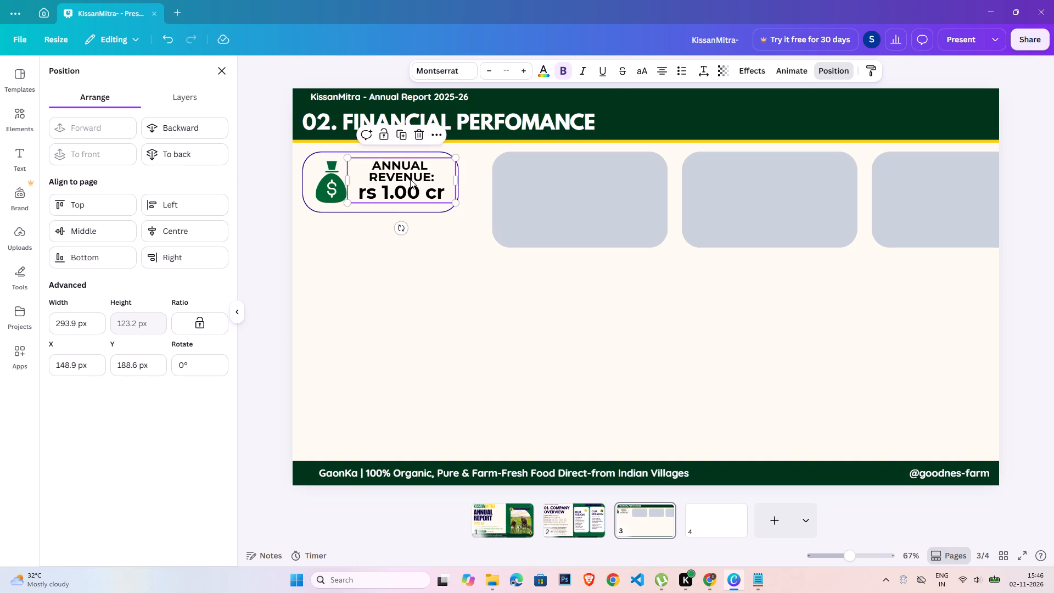
double_click(410, 179)
key("ctrl+a")
left_click(660, 72)
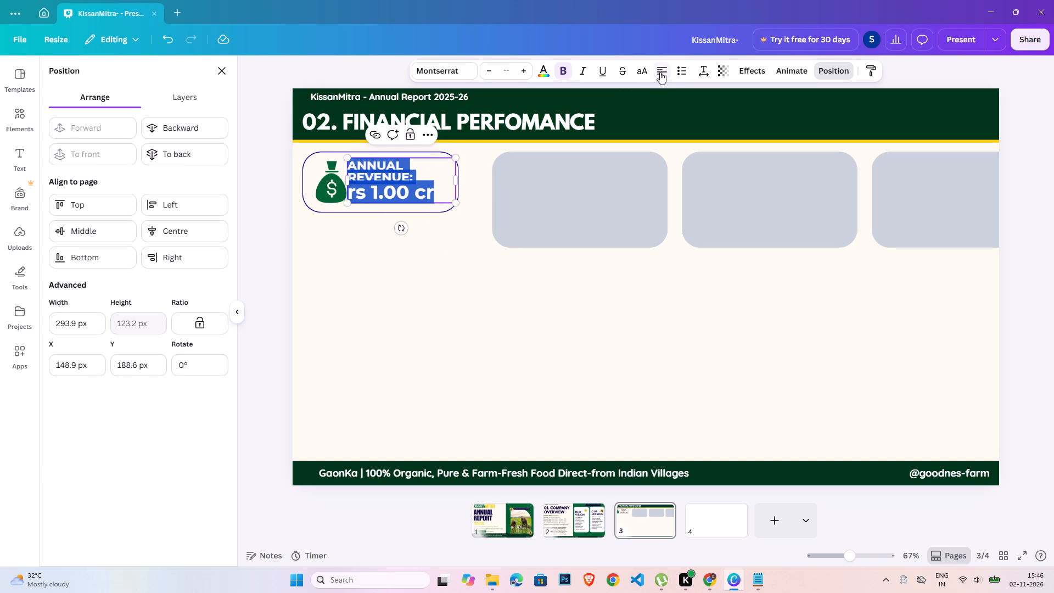
double_click(635, 279)
Shift the annual revenue text right to X 188.9 px, leaving a gap beside the money bag.
left_click_drag(368, 172, 379, 173)
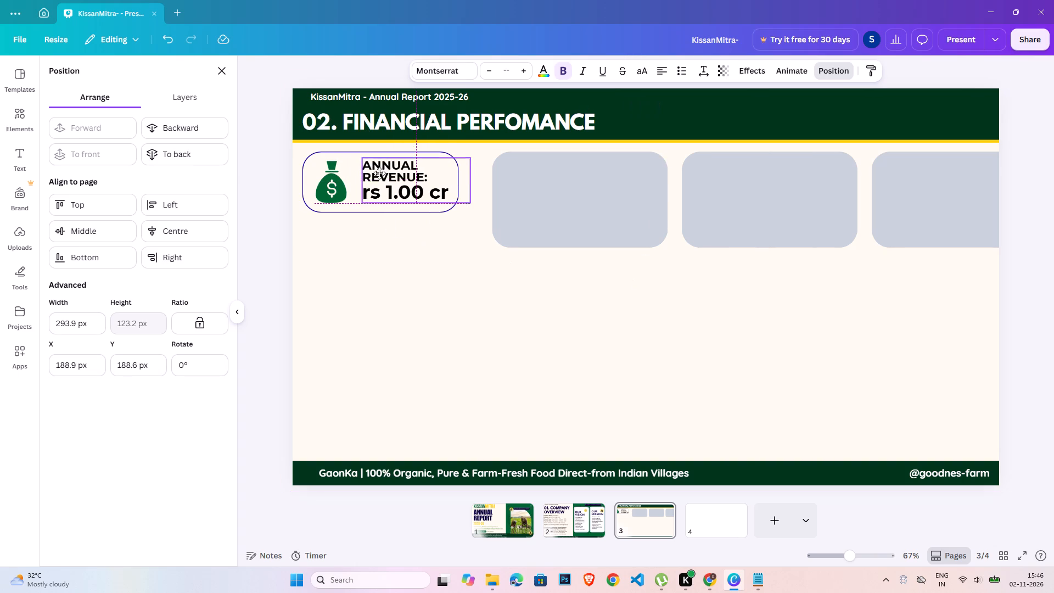
left_click_drag(379, 173, 377, 172)
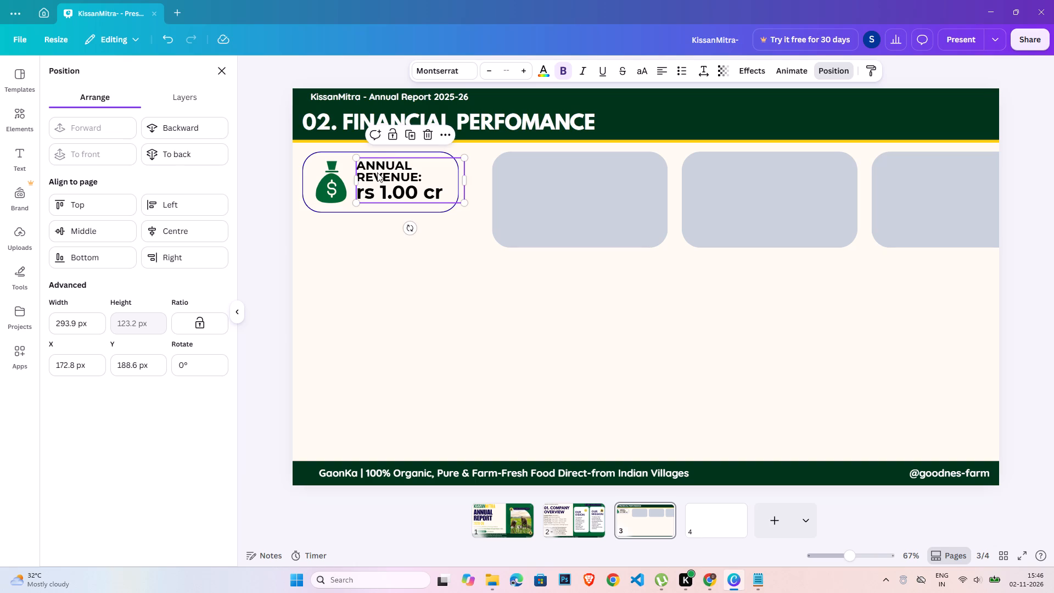
left_click(386, 173)
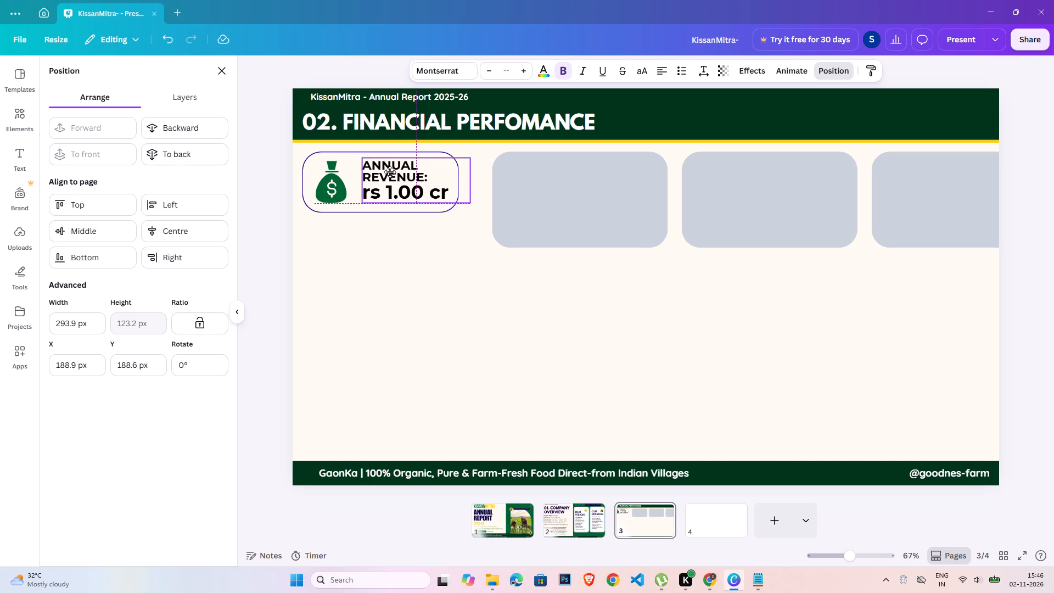
left_click(430, 272)
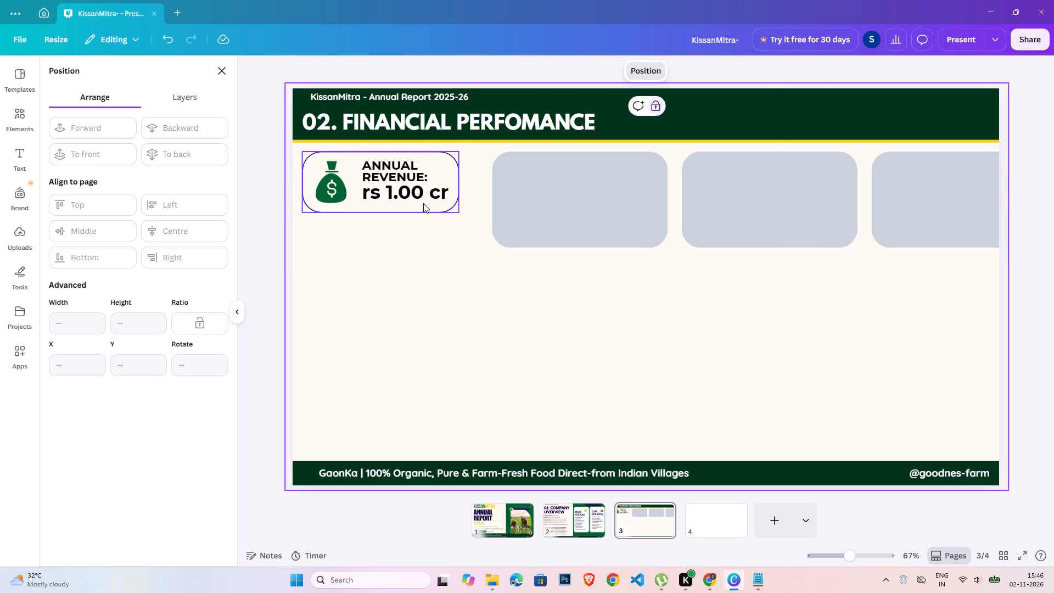
Increase the line spacing of the annual revenue text slightly.
left_click(419, 186)
left_click(711, 63)
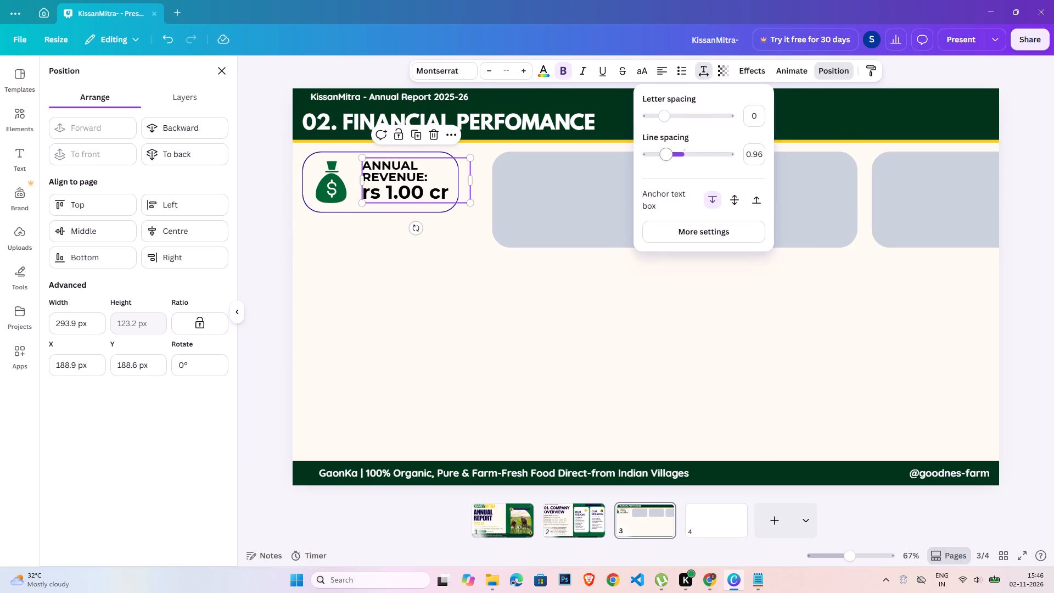
left_click(668, 152)
double_click(597, 334)
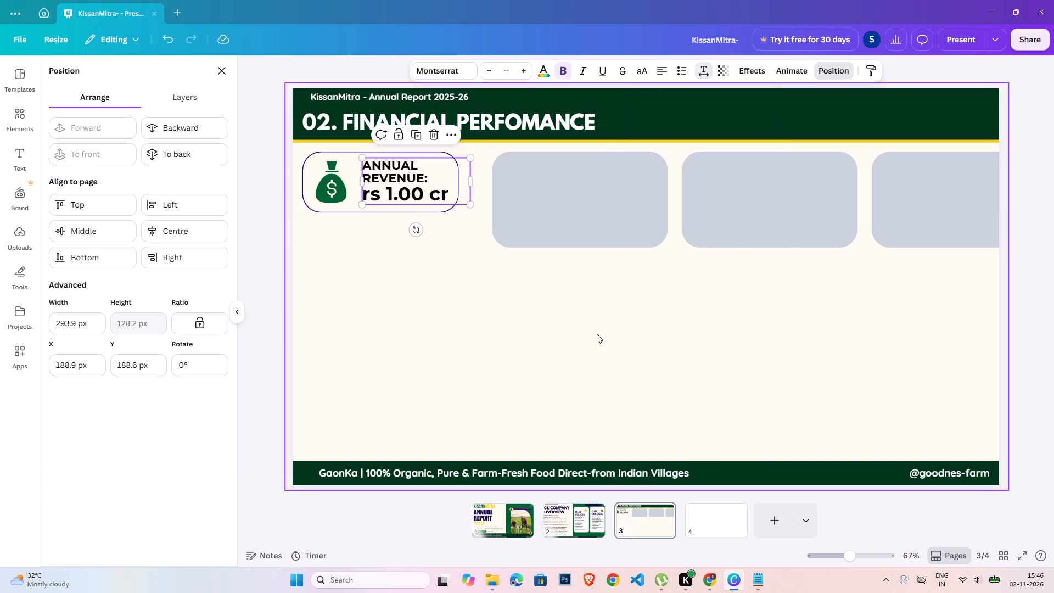
left_click(397, 178)
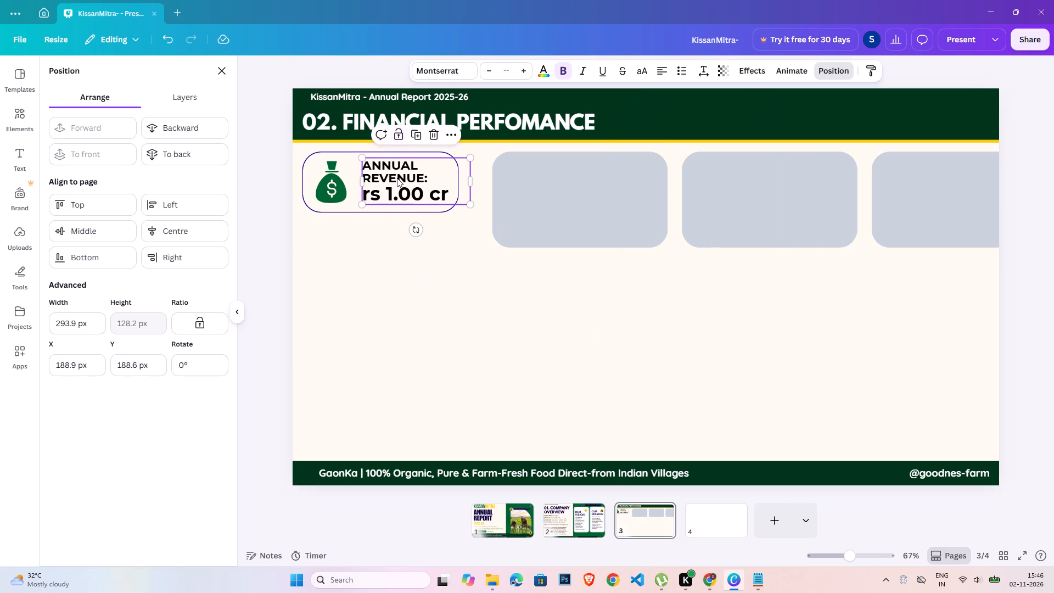
left_click(436, 255)
Replace the grey placeholder beside the annual revenue card with a copy of that card, including its icon and text, aligned level with the original.
left_click_drag(321, 230, 390, 180)
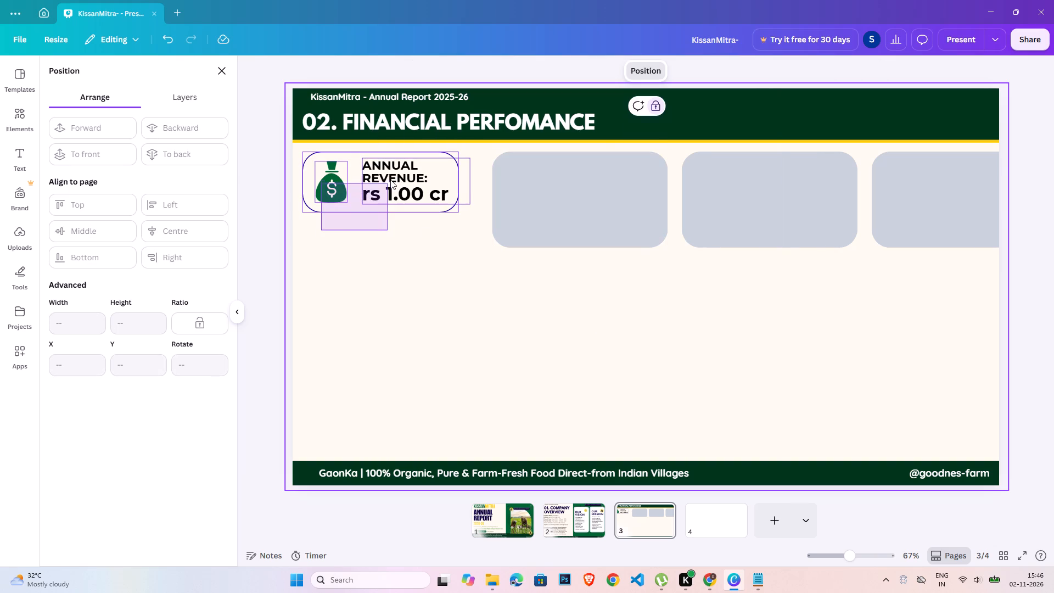
left_click_drag(390, 180, 391, 179)
key("ctrl+c")
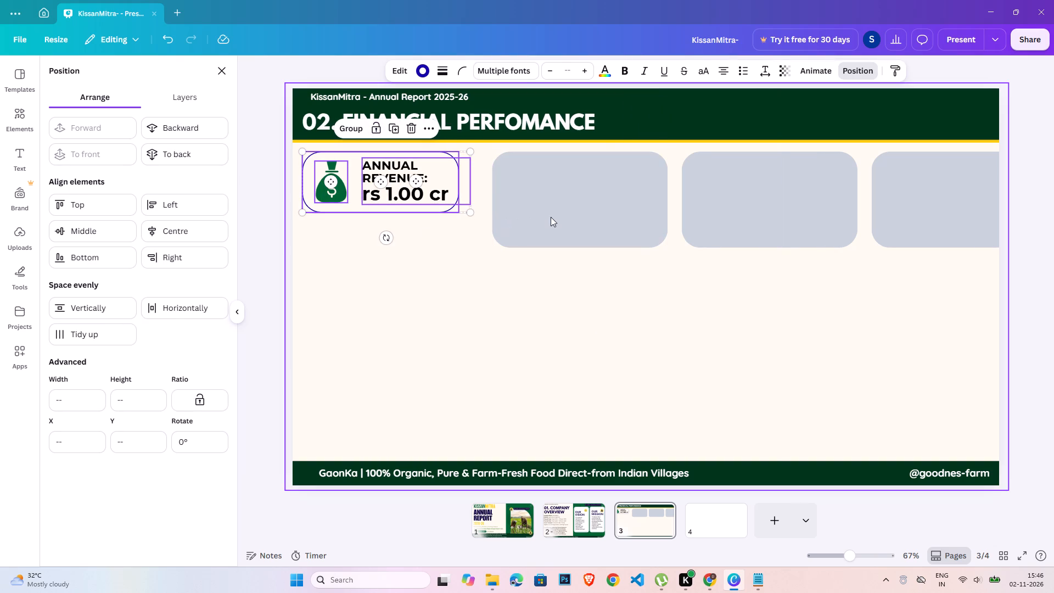
key("ctrl+c")
left_click(551, 217)
key("Delete")
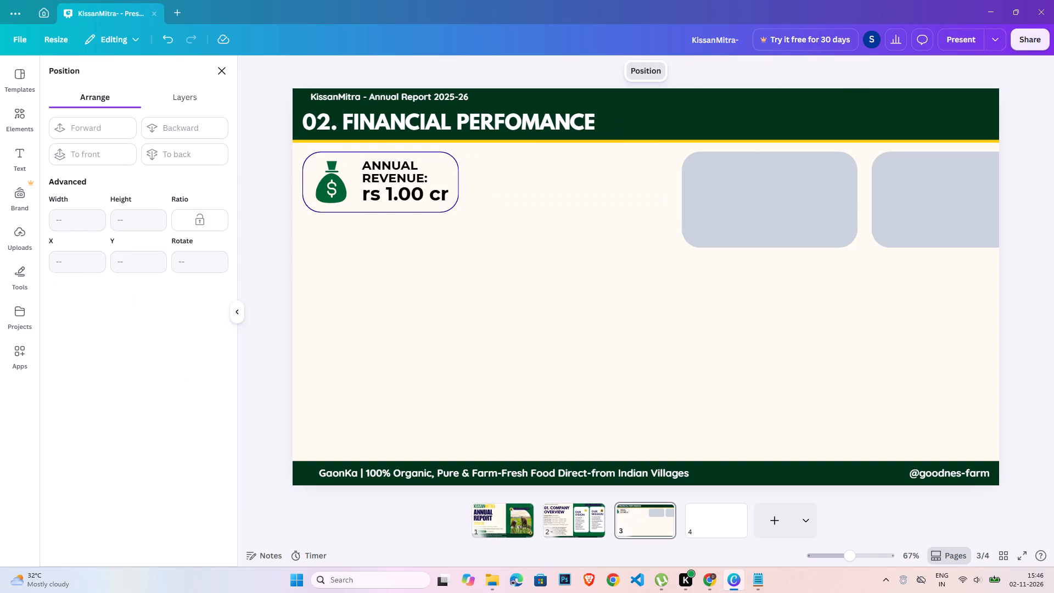
key("ctrl+v")
left_click_drag(441, 178, 595, 174)
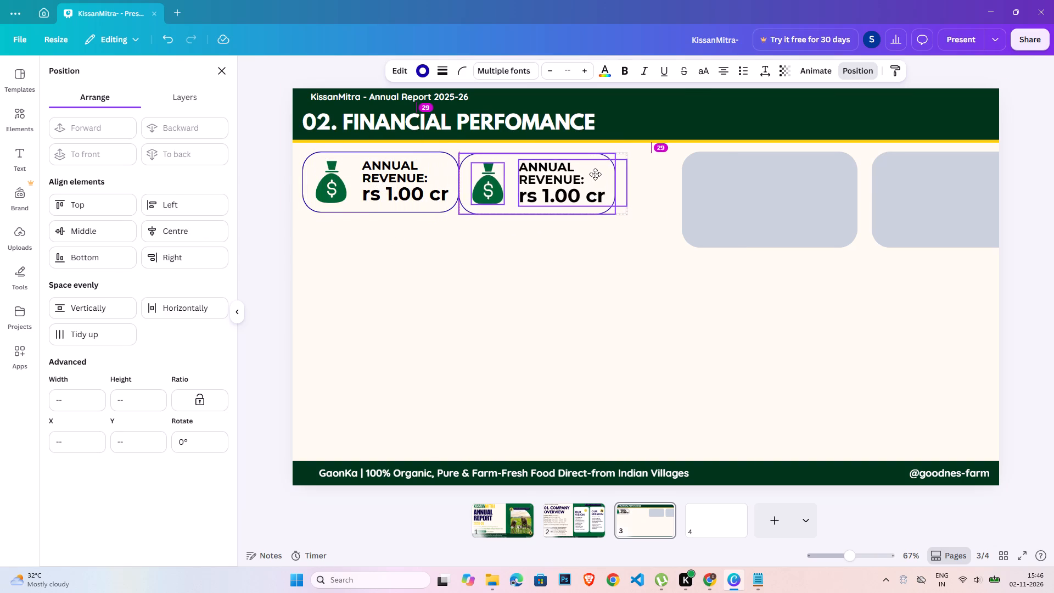
left_click_drag(595, 174, 603, 172)
left_click(633, 303)
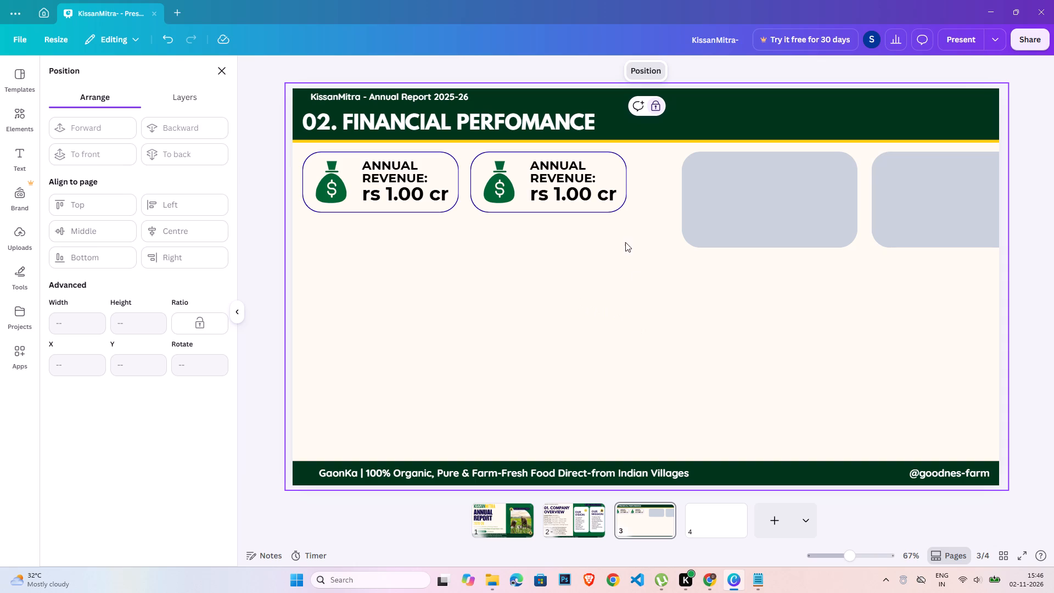
Search the graphics for "profit", insert the green bar chart with a rising arrow, and shrink it to icon size.
left_click(16, 114)
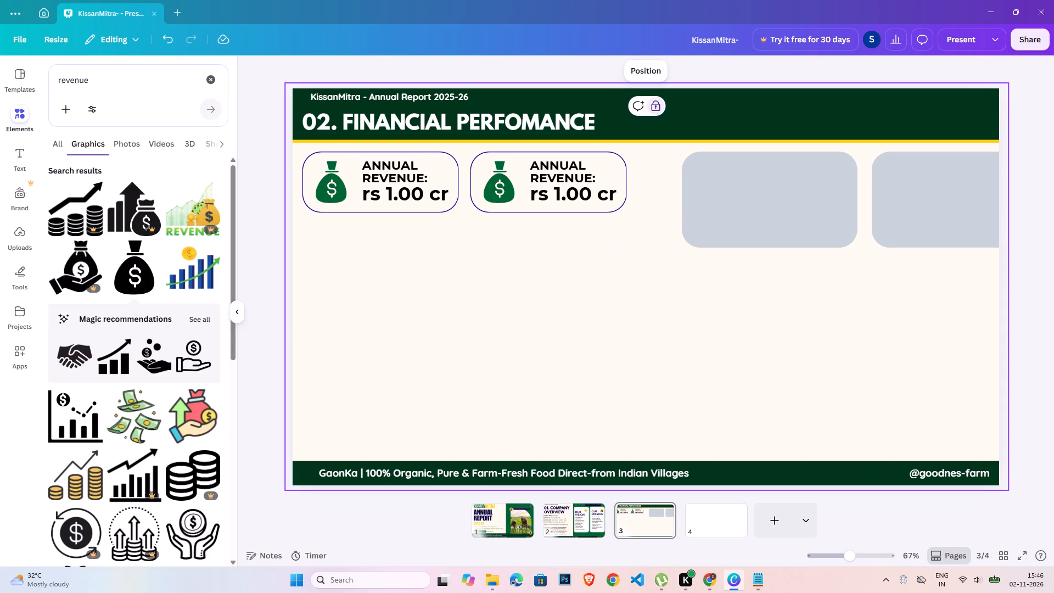
double_click(105, 77)
type("profit")
key("Return")
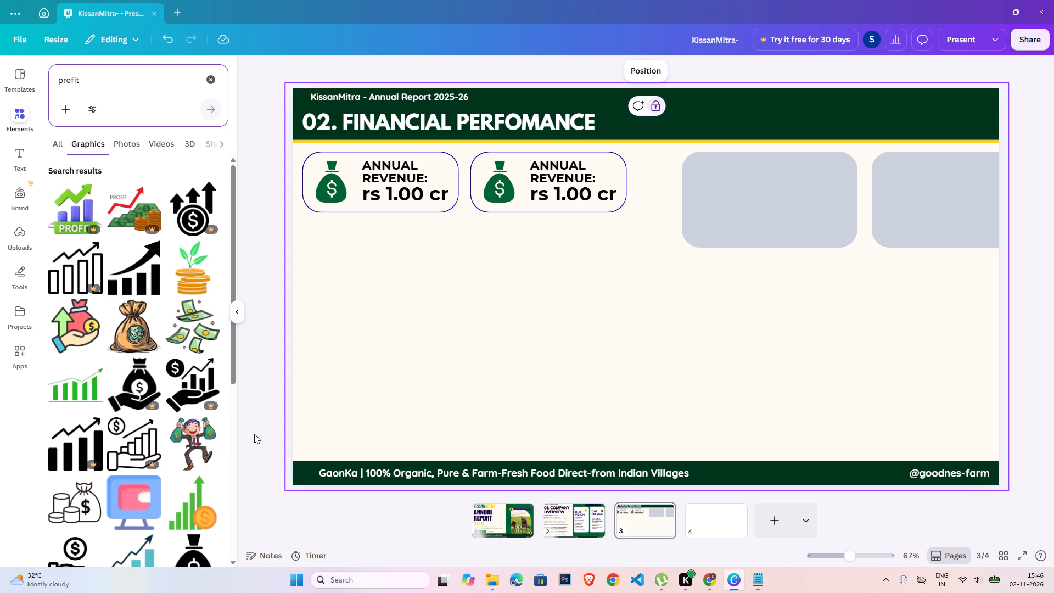
left_click(68, 393)
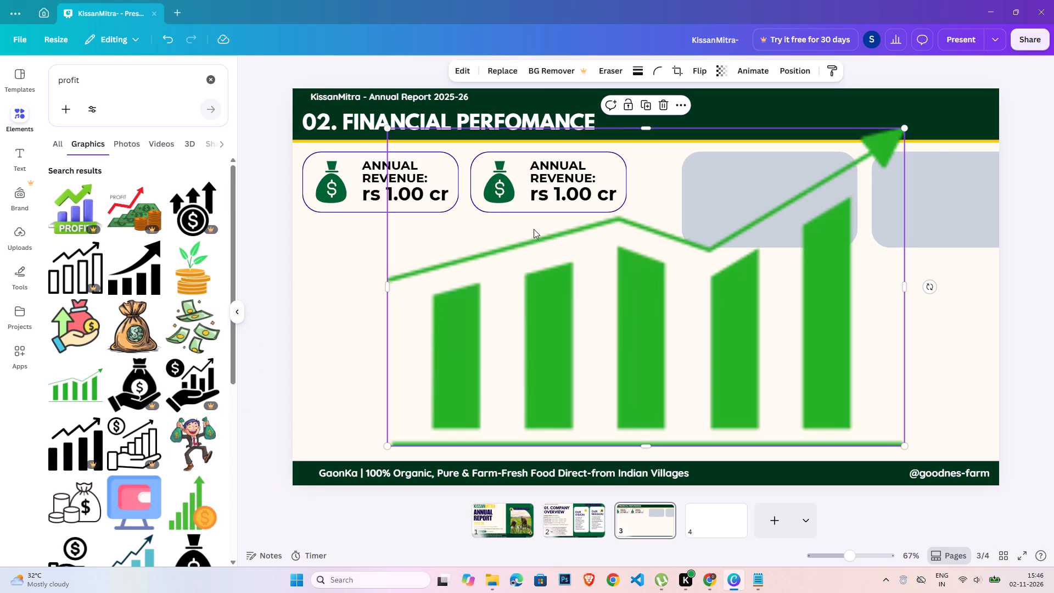
left_click_drag(906, 126, 479, 371)
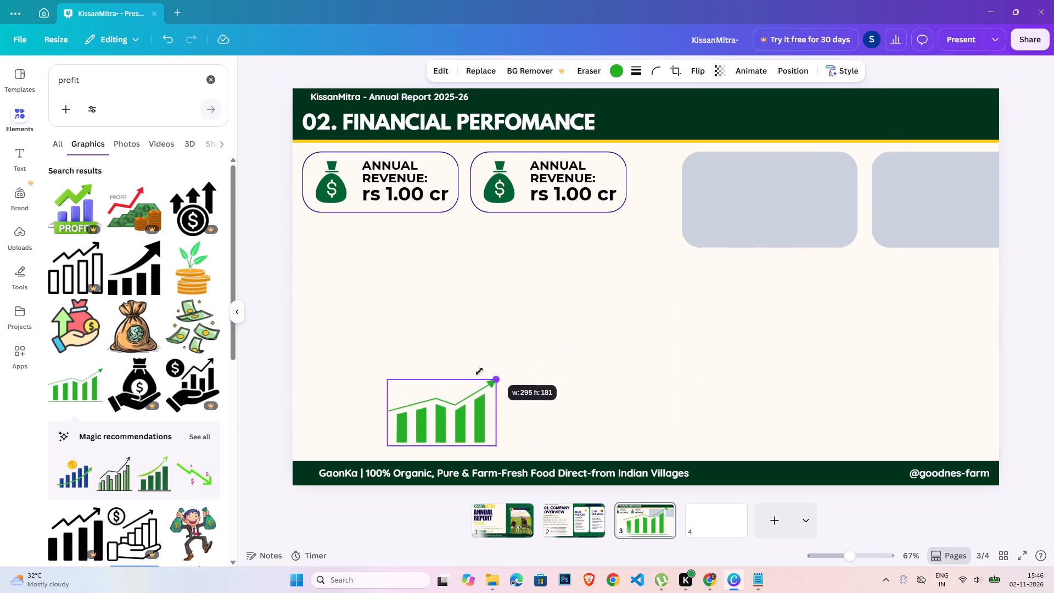
left_click_drag(479, 371, 459, 390)
Replace the second card's money bag with the bar chart graphic, scaled down to fit beside the text.
left_click(510, 198)
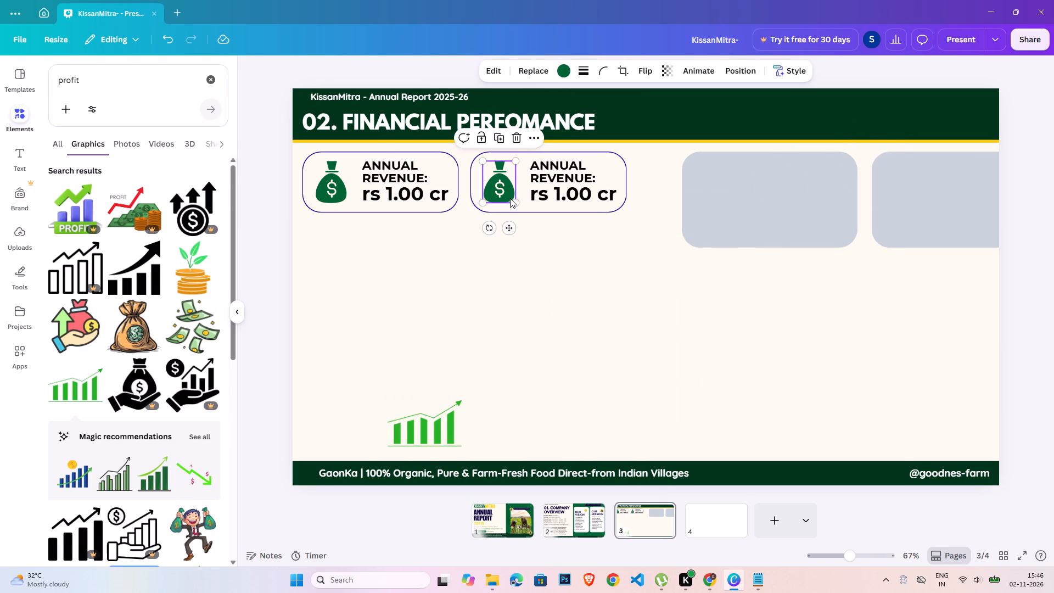
key("Delete")
left_click_drag(437, 440, 519, 195)
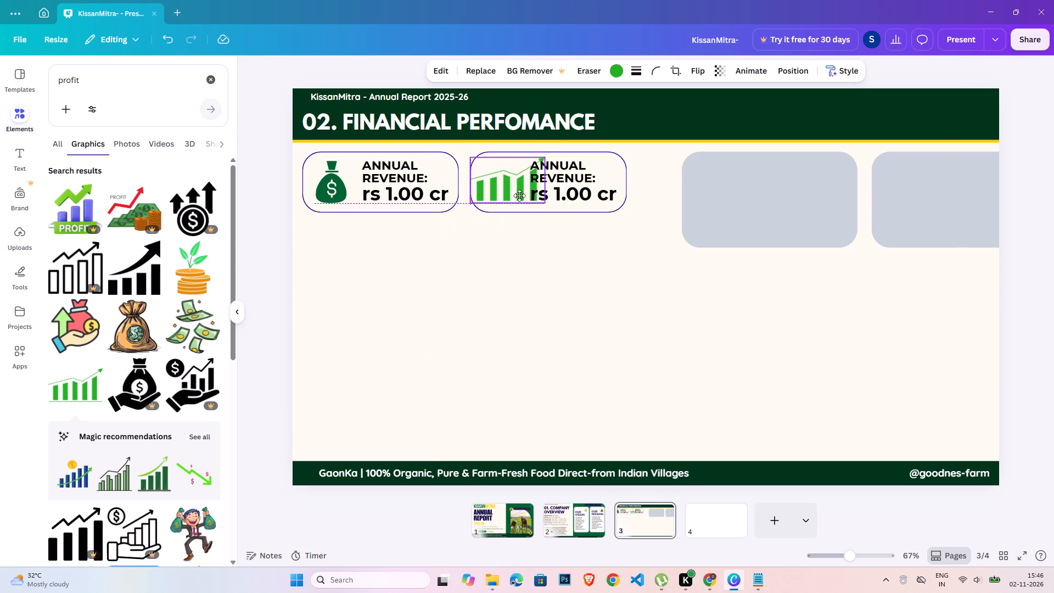
left_click_drag(519, 195, 523, 194)
left_click_drag(552, 154, 532, 170)
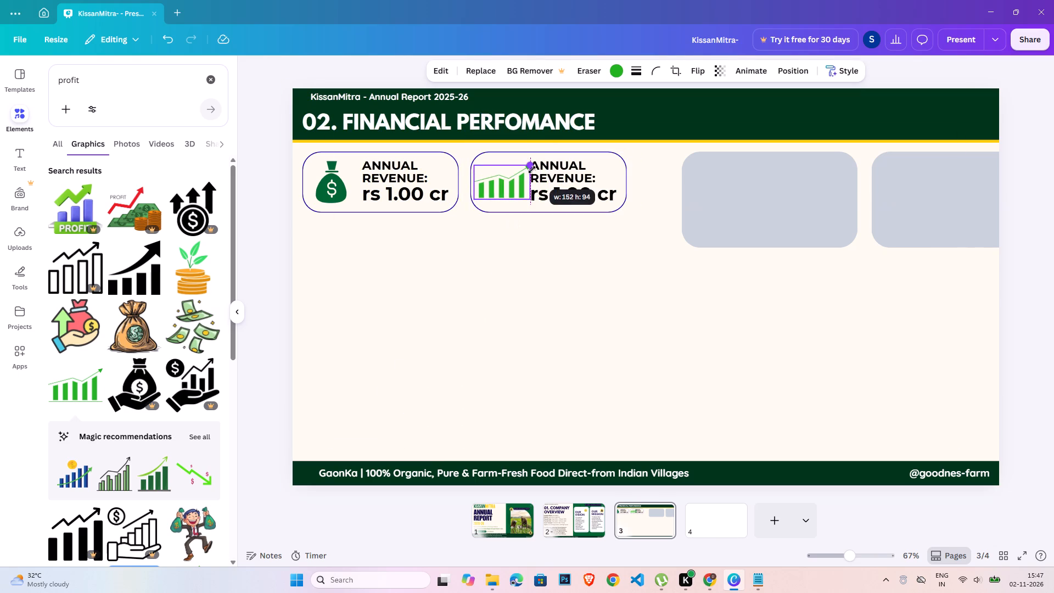
left_click_drag(532, 170, 530, 171)
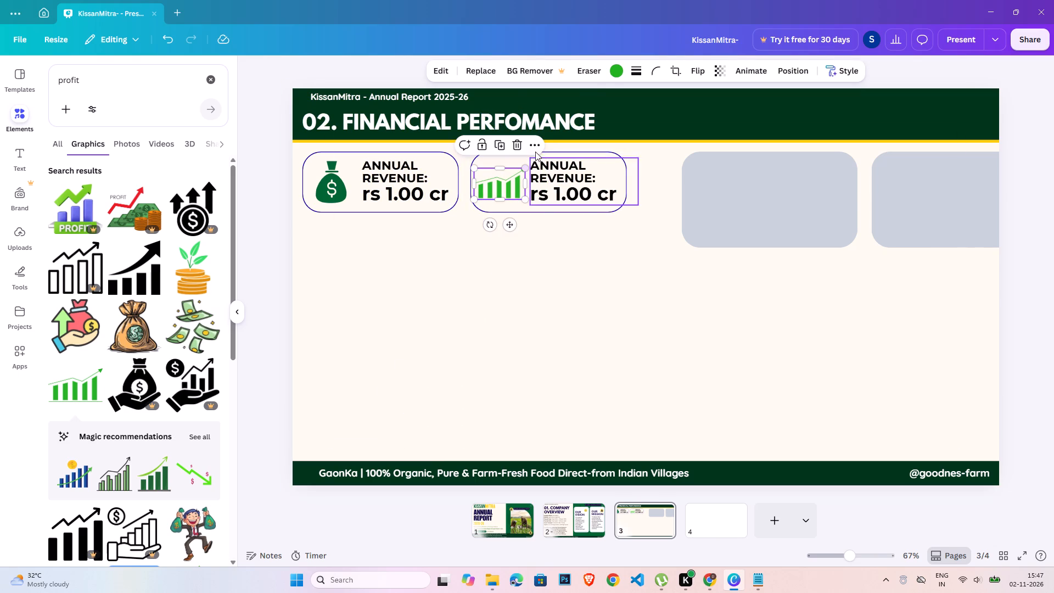
Recolour the bar chart graphic with the design's dark green used on the money bag.
left_click(617, 66)
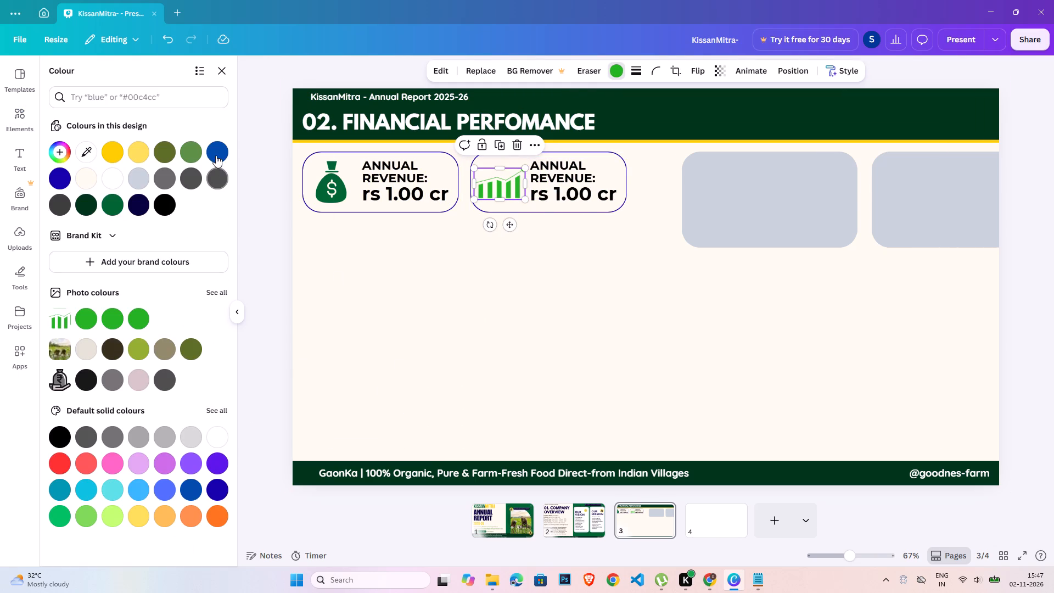
left_click(125, 203)
left_click(114, 206)
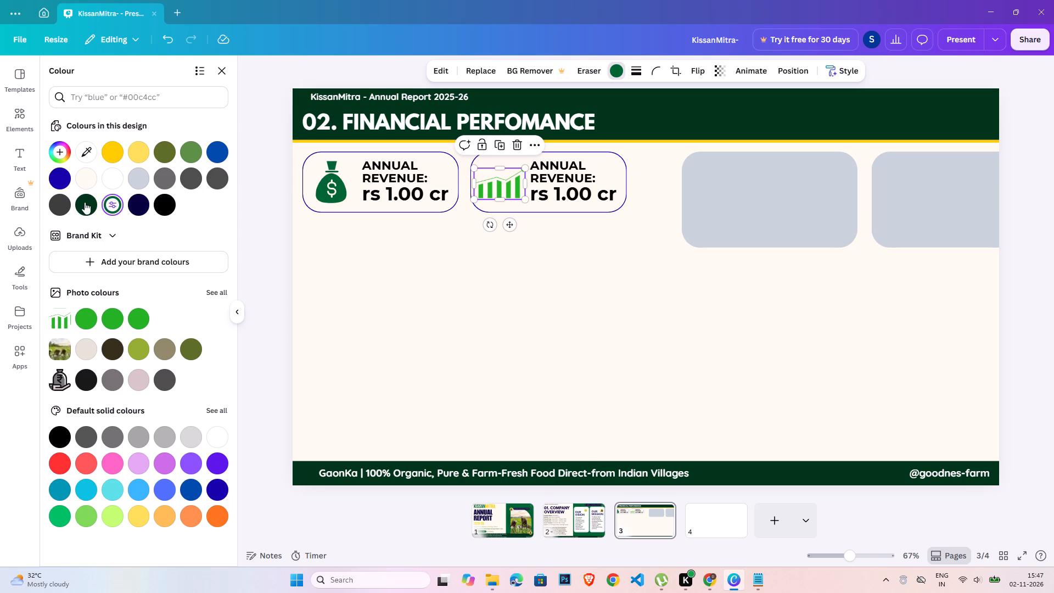
double_click(457, 299)
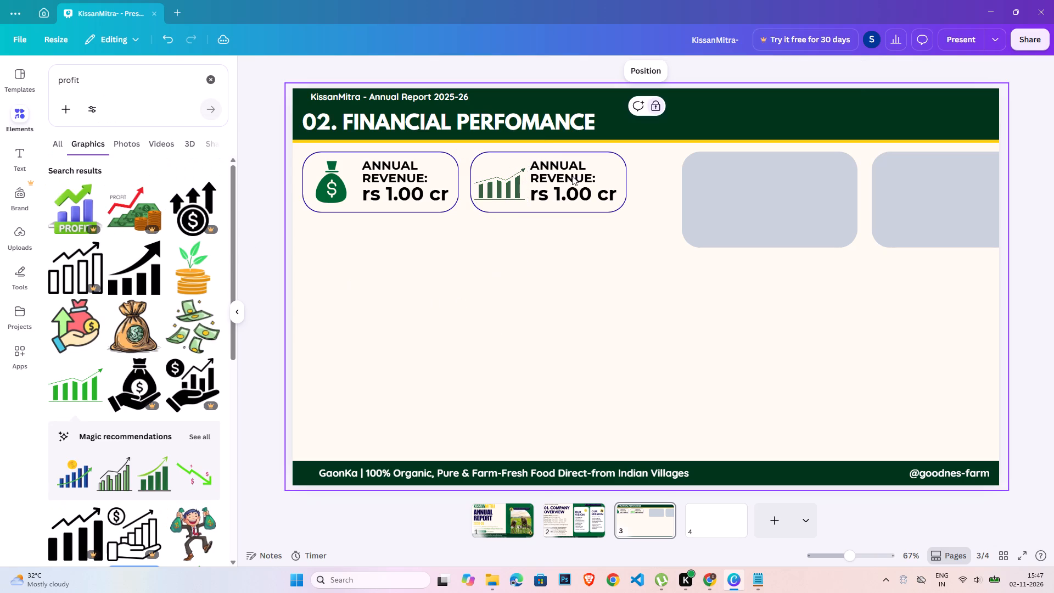
Change the second card's heading to "NET PROFIT:".
double_click(573, 166)
left_click(580, 176)
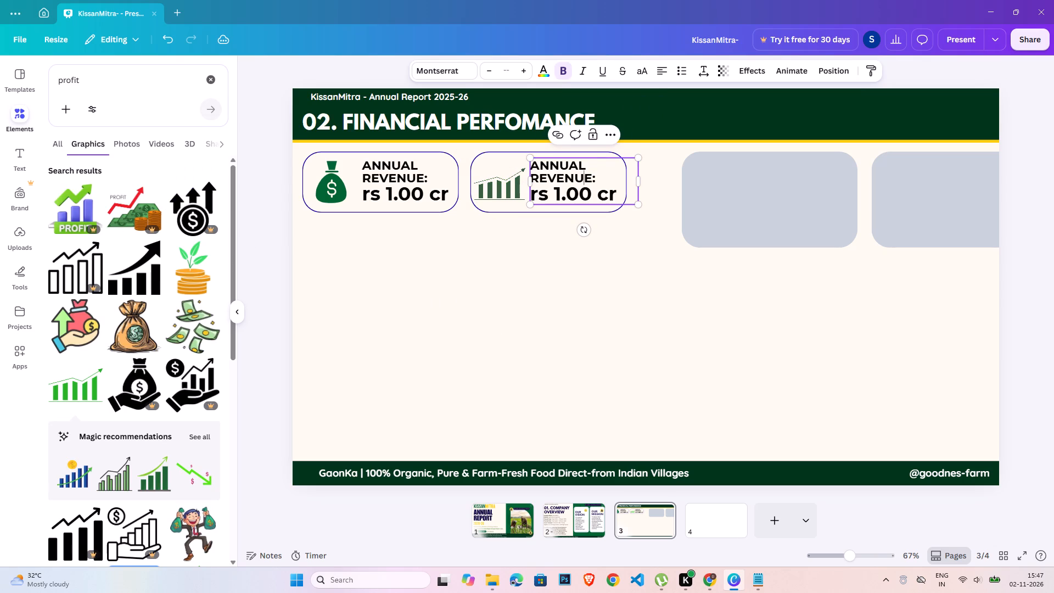
left_click_drag(590, 166, 530, 166)
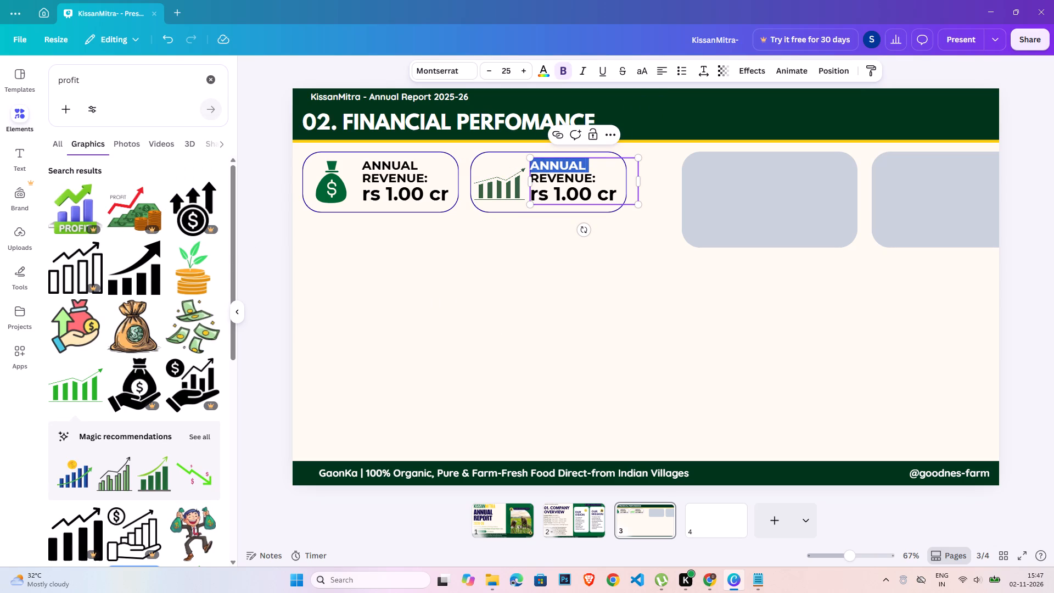
type("NET")
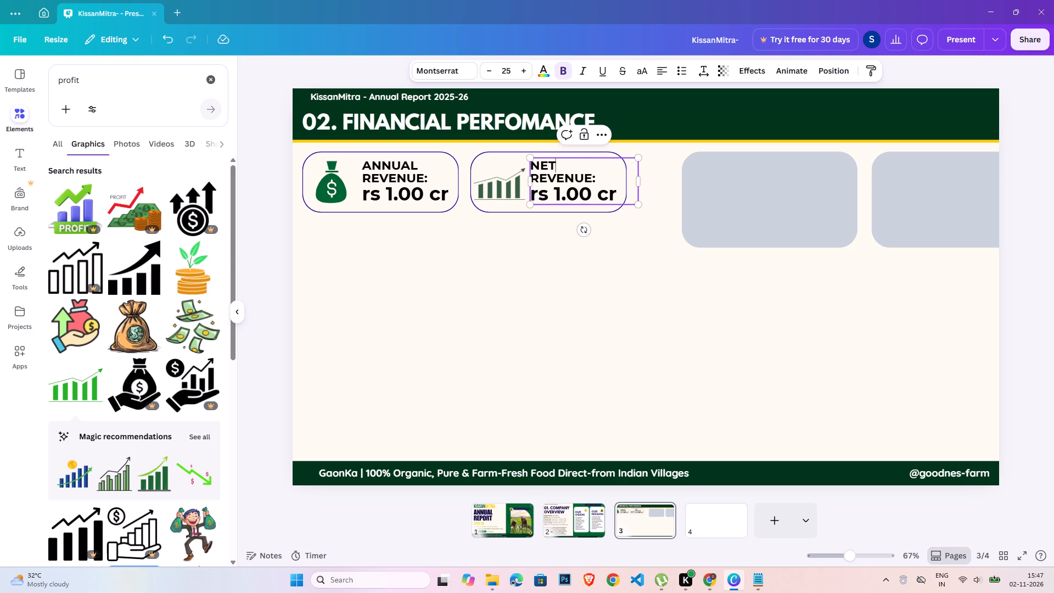
left_click(584, 177)
left_click(589, 176)
left_click_drag(593, 176, 558, 178)
left_click_drag(558, 178, 533, 178)
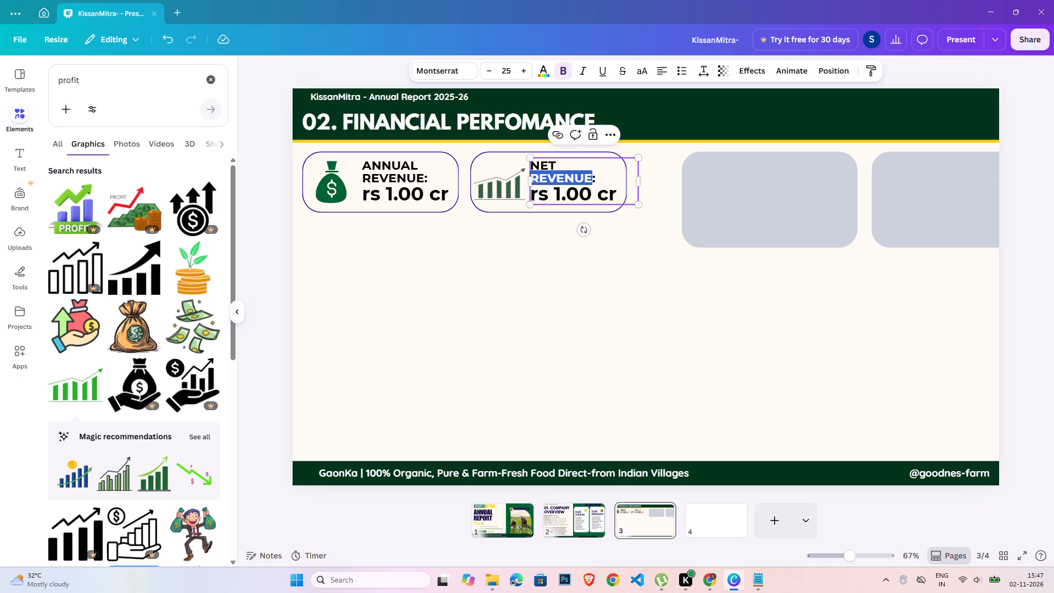
type("PROFIT")
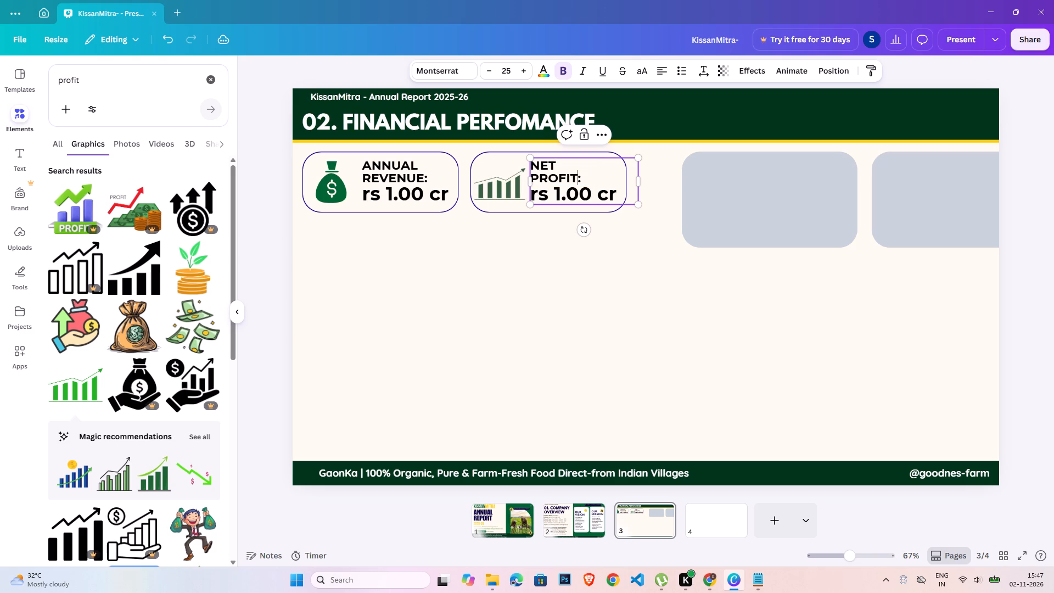
Change the second card's amount to "rs 12 Lakh".
left_click(565, 192)
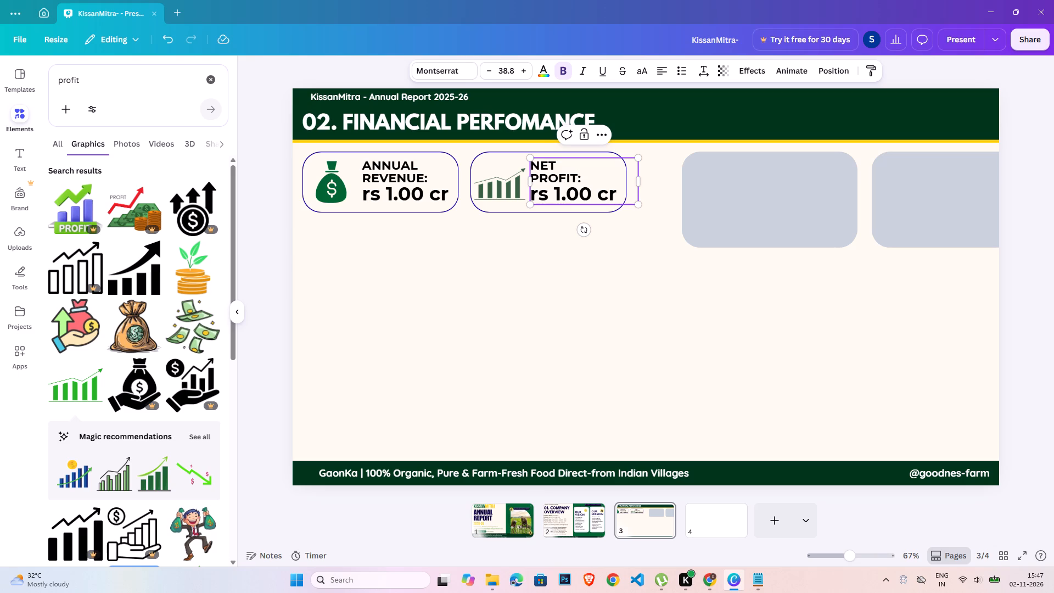
left_click(559, 191)
left_click_drag(552, 192, 601, 191)
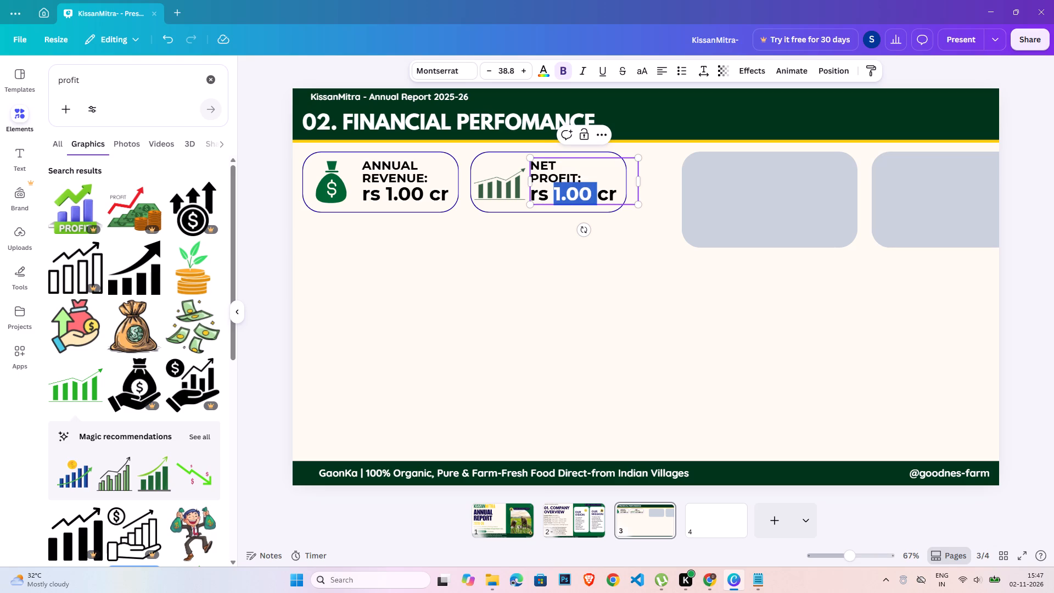
left_click_drag(601, 191, 614, 192)
type("12")
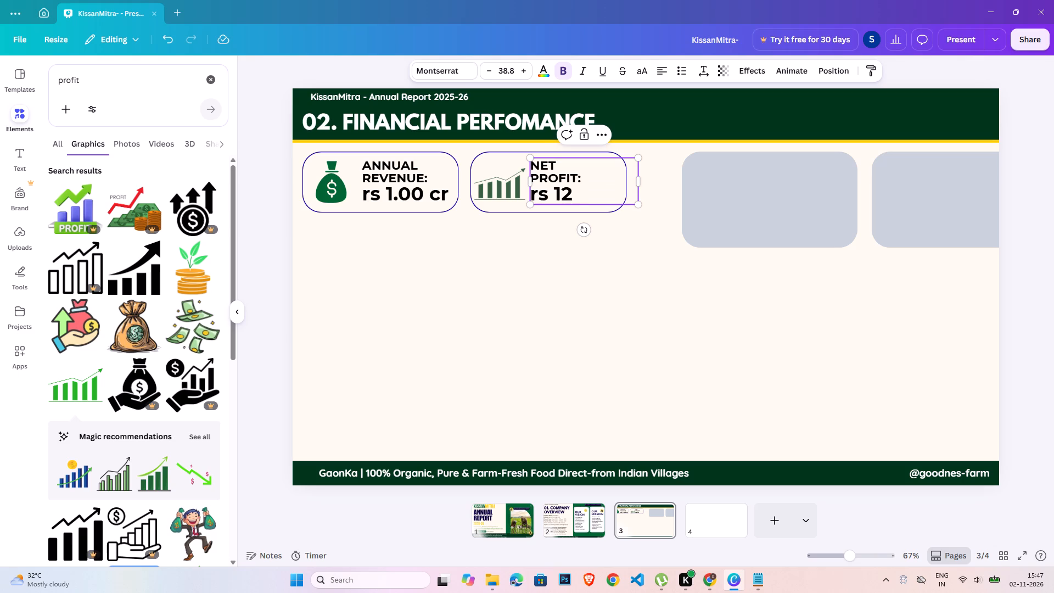
key("space")
type("Lakh")
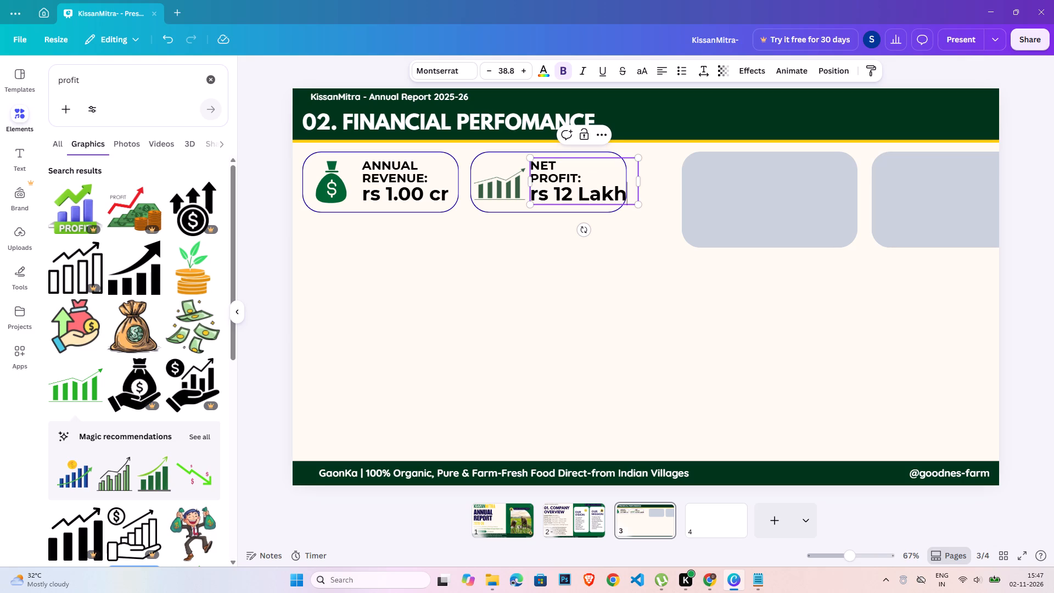
left_click(679, 334)
Nudge the net profit text slightly left so the amount fits inside the card outline.
left_click(610, 195)
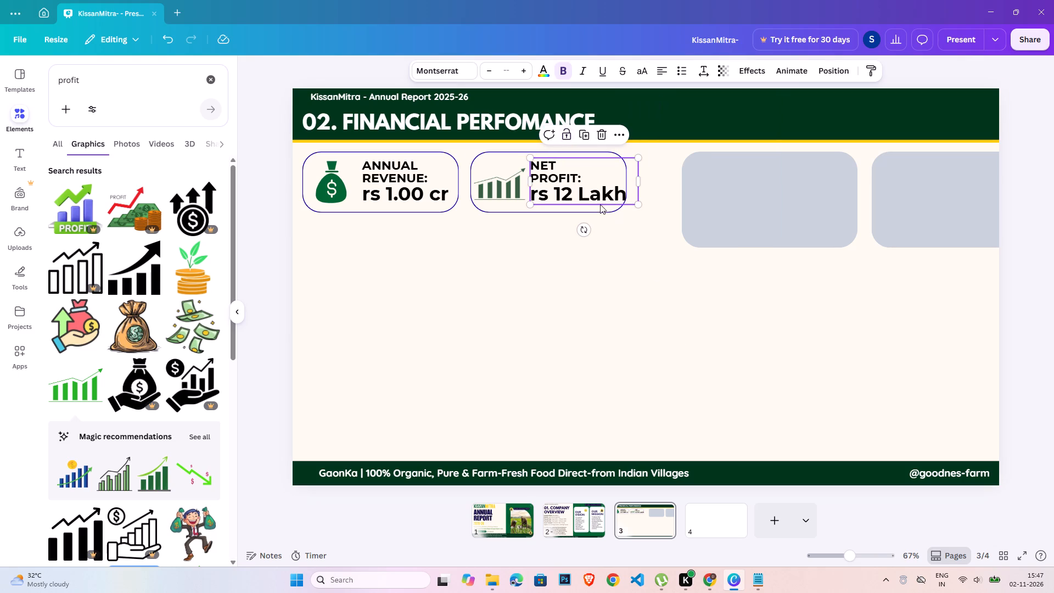
key("Left")
key("Left")
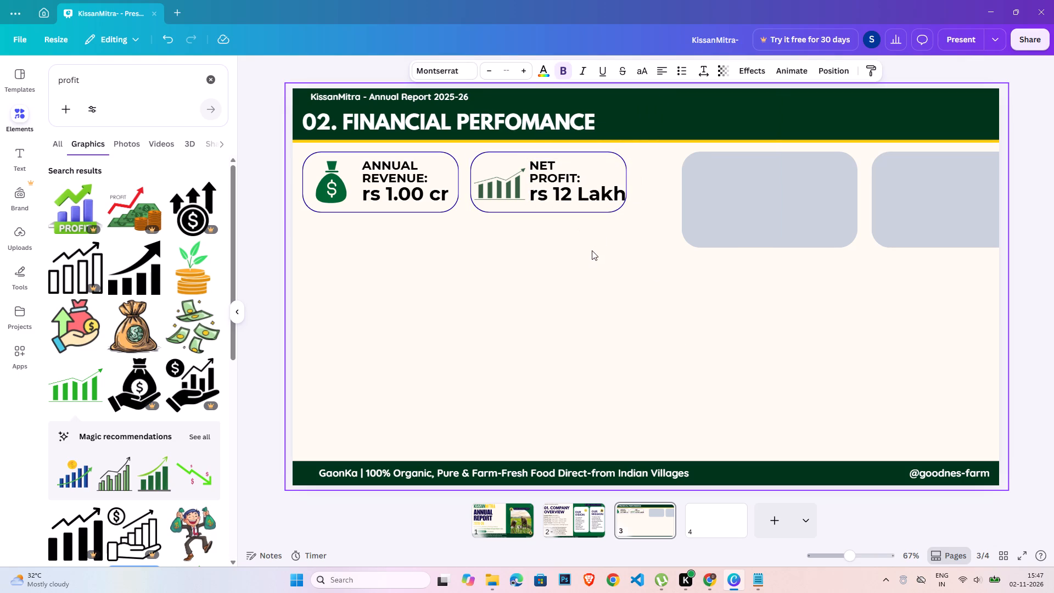
key("Left")
key("Left")
key("Left")
key("Left")
key("Left")
key("Right")
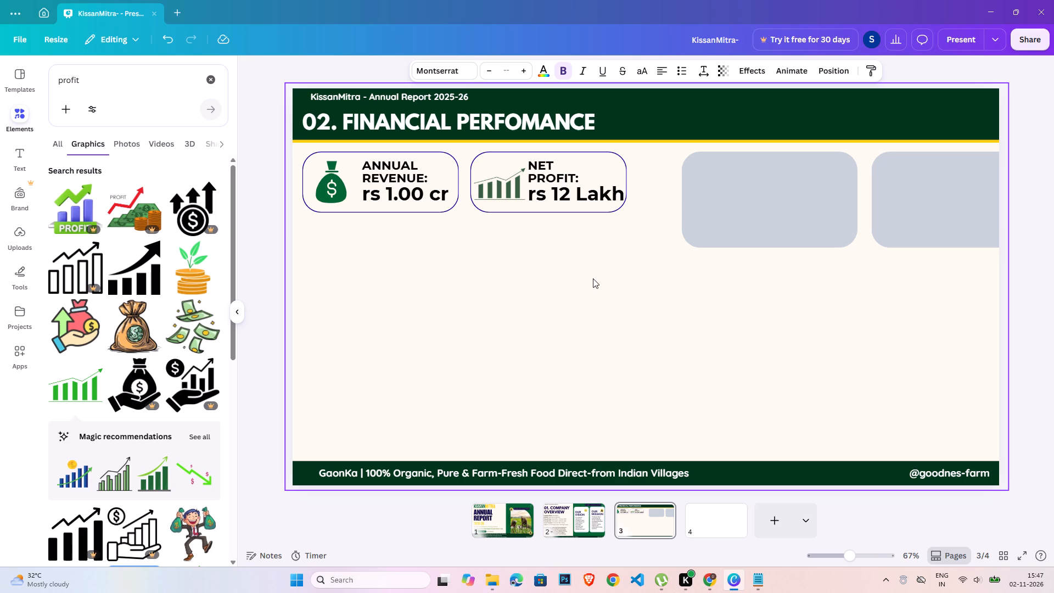
key("Left")
key("Right")
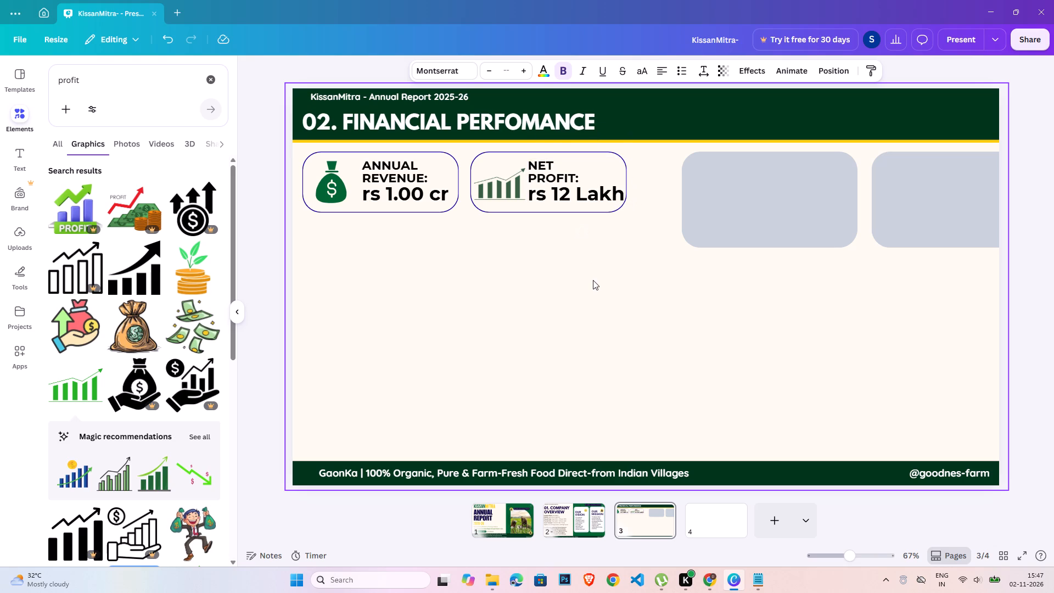
left_click(593, 280)
Shrink the bar chart icon slightly and nudge the net profit text a little further left.
left_click(492, 192)
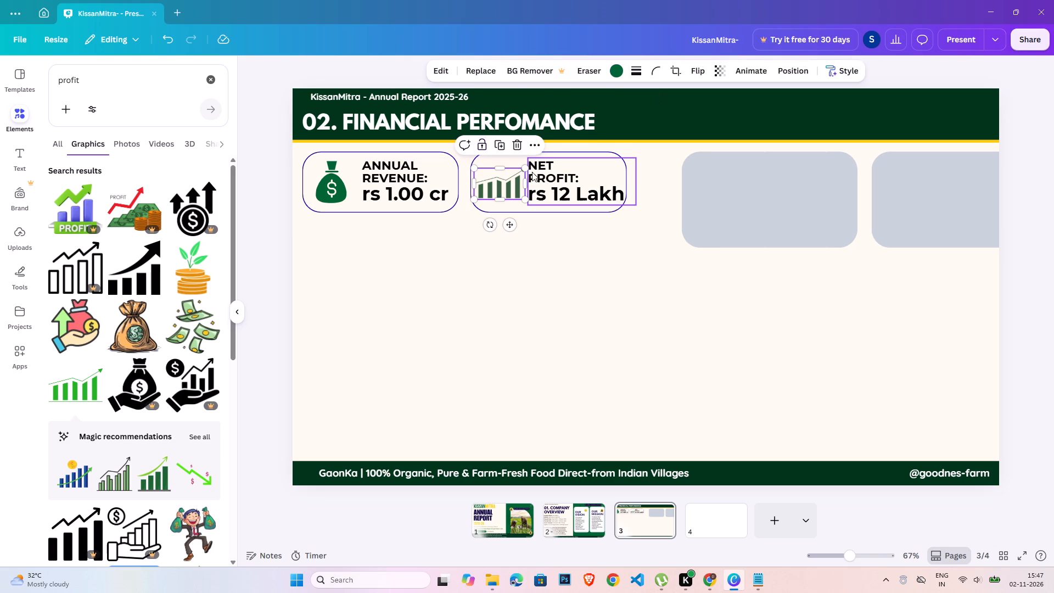
left_click(528, 163)
left_click(512, 183)
left_click_drag(526, 170, 520, 170)
left_click(545, 172)
key("Left")
key("Left")
key("Left")
left_click(637, 280)
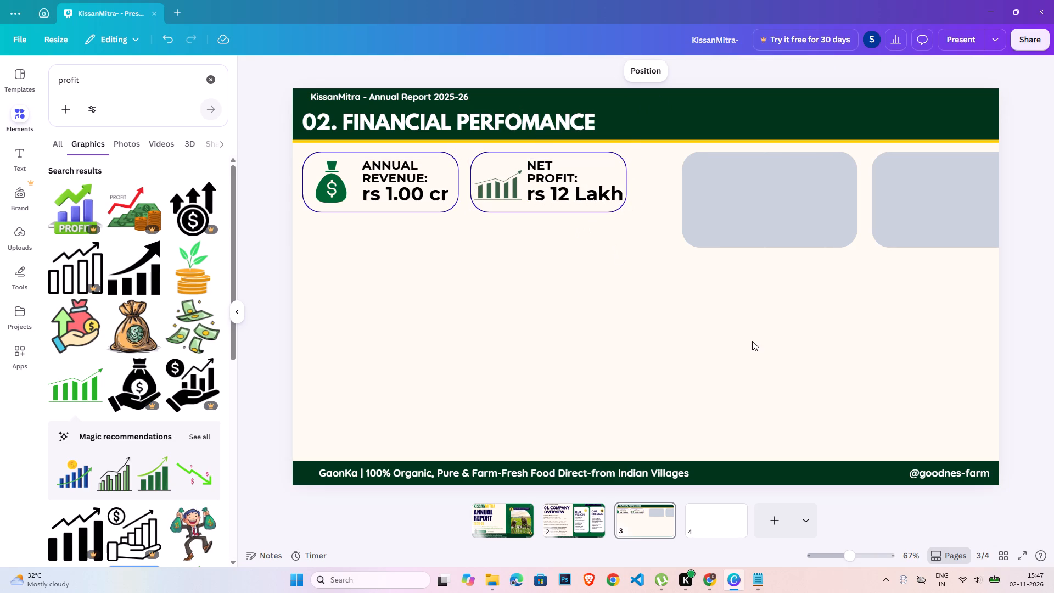
Set the font size of the "rs 1.00 cr" line in the annual revenue card to 37.
left_click(447, 197)
double_click(443, 196)
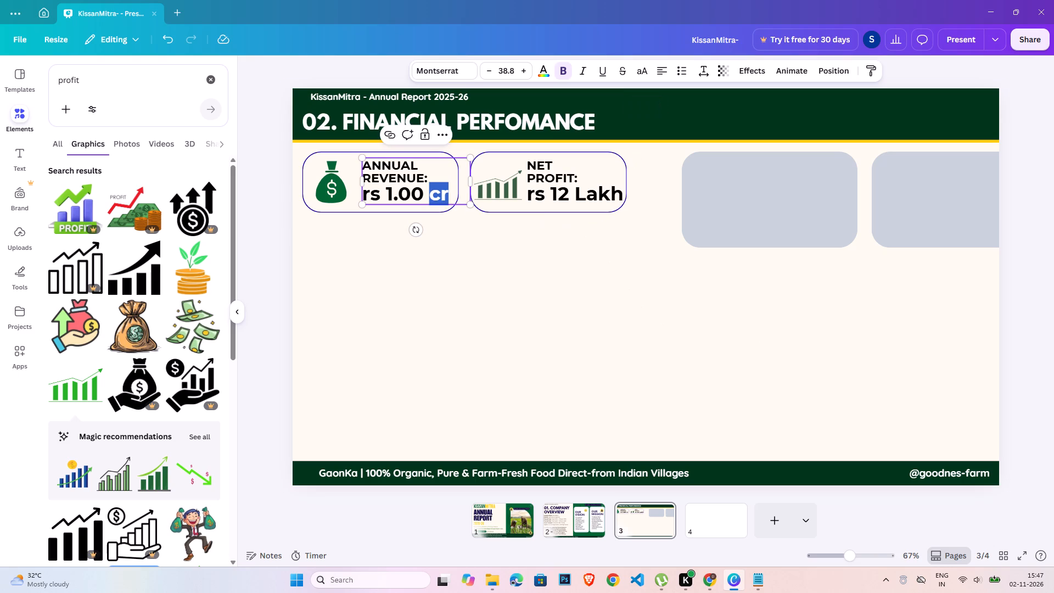
left_click(447, 195)
left_click_drag(448, 194, 369, 195)
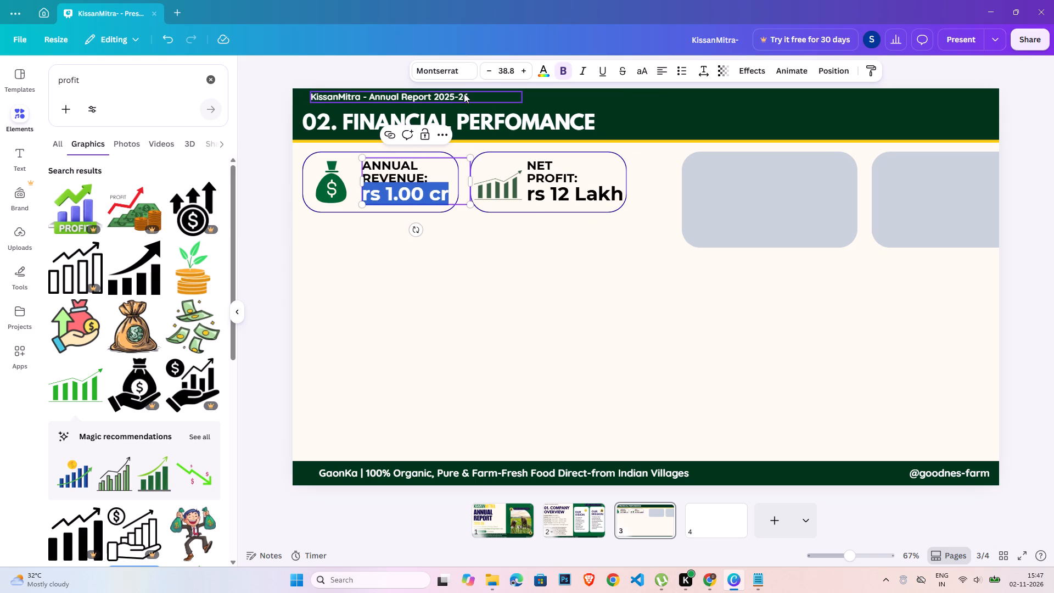
left_click(508, 75)
type(".7")
double_click(508, 76)
type("37")
key("Return")
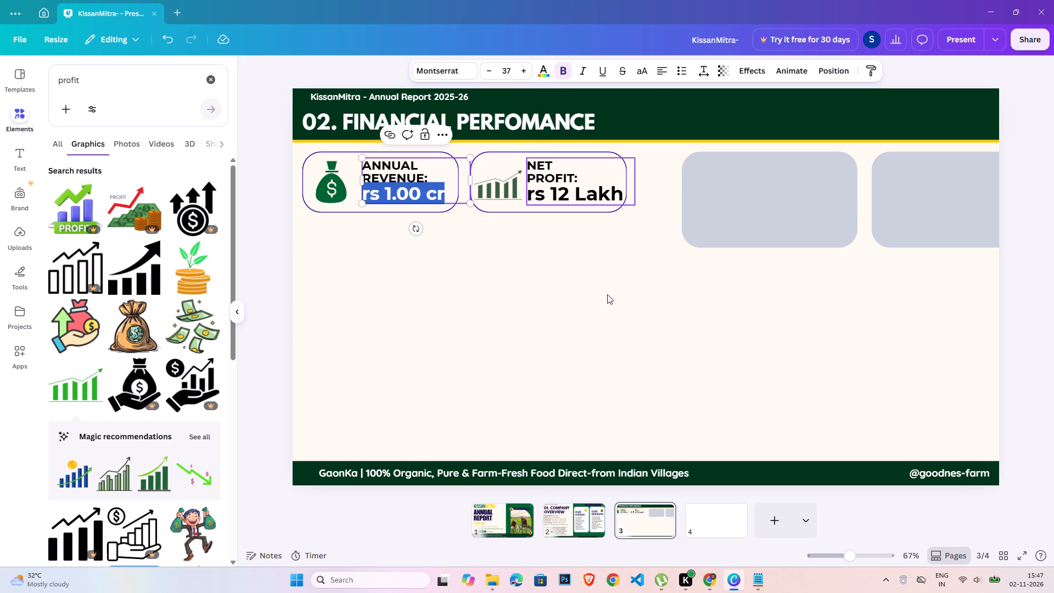
Set the font size of the "rs 12 Lakh" line in the net profit card to 37.
double_click(607, 294)
left_click(529, 188)
double_click(603, 192)
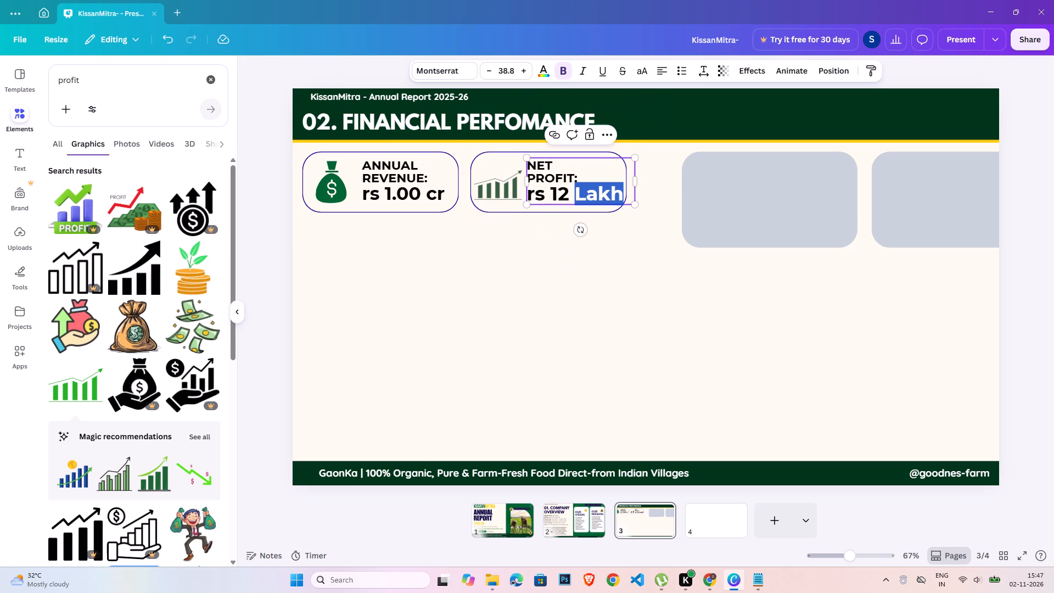
left_click(618, 193)
left_click_drag(619, 193, 534, 197)
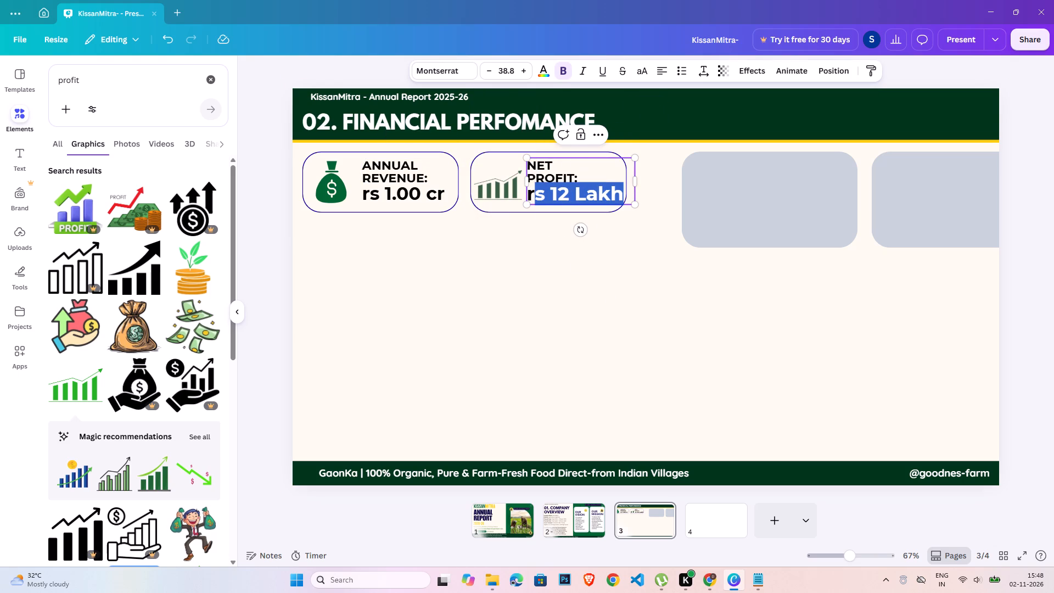
left_click_drag(534, 197, 530, 196)
left_click(494, 70)
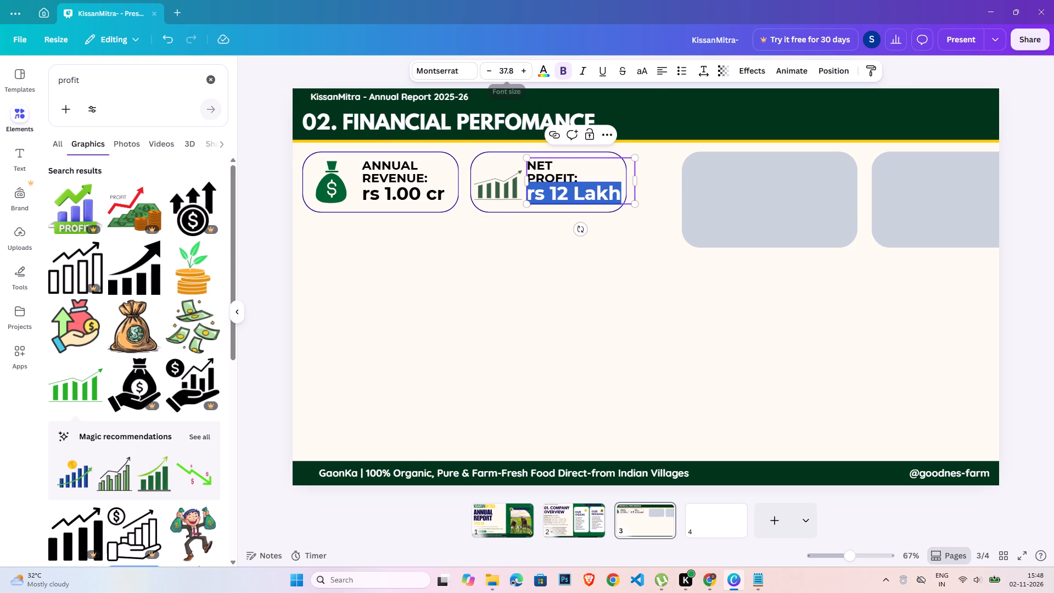
left_click(489, 71)
left_click(508, 73)
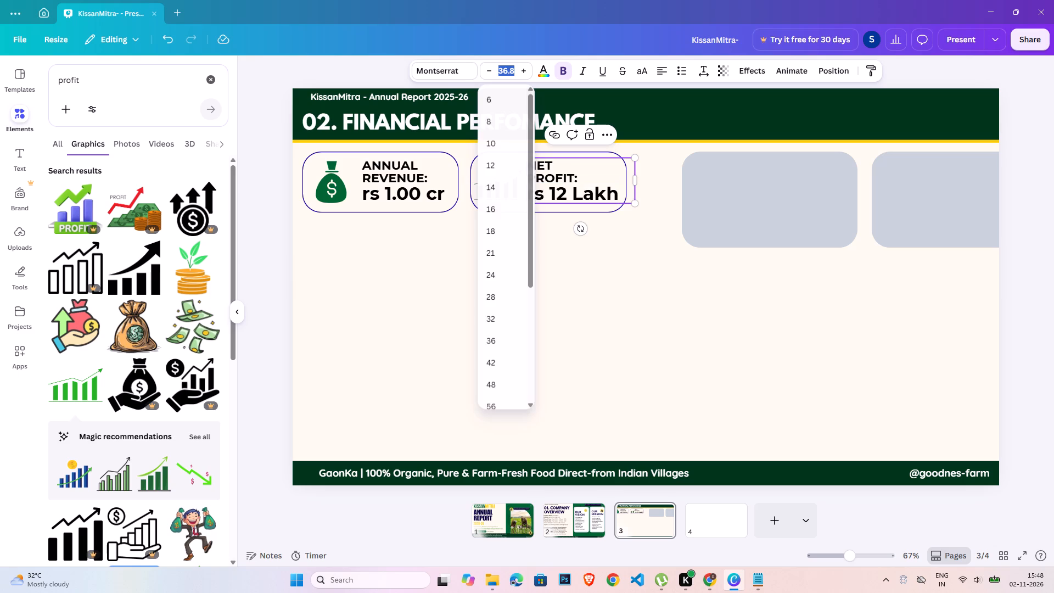
type("37")
key("Return")
double_click(633, 326)
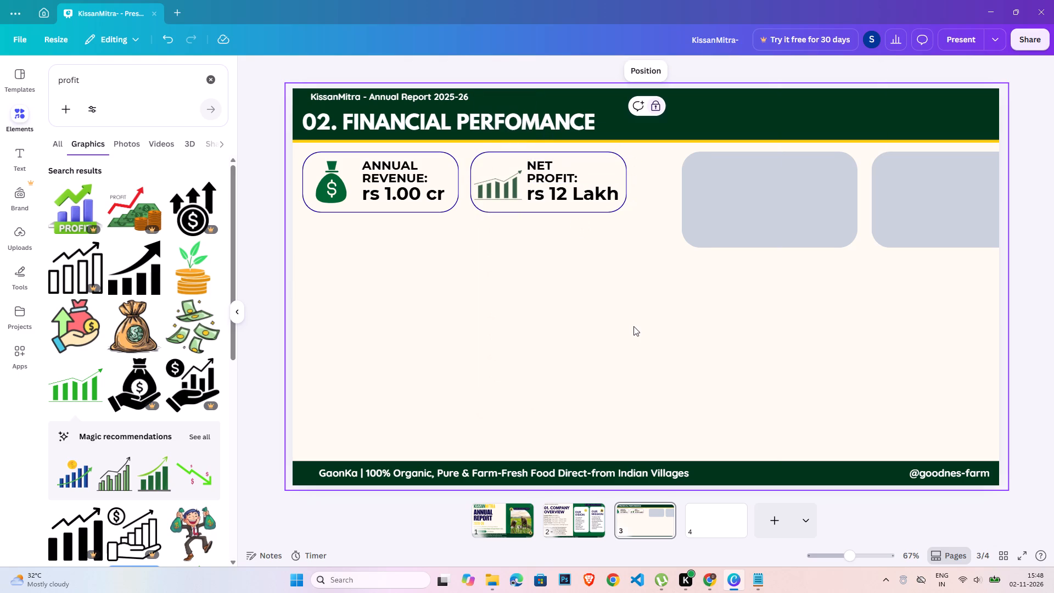
Recolour all the text in the annual revenue card to the dark green of its money bag icon.
double_click(593, 201)
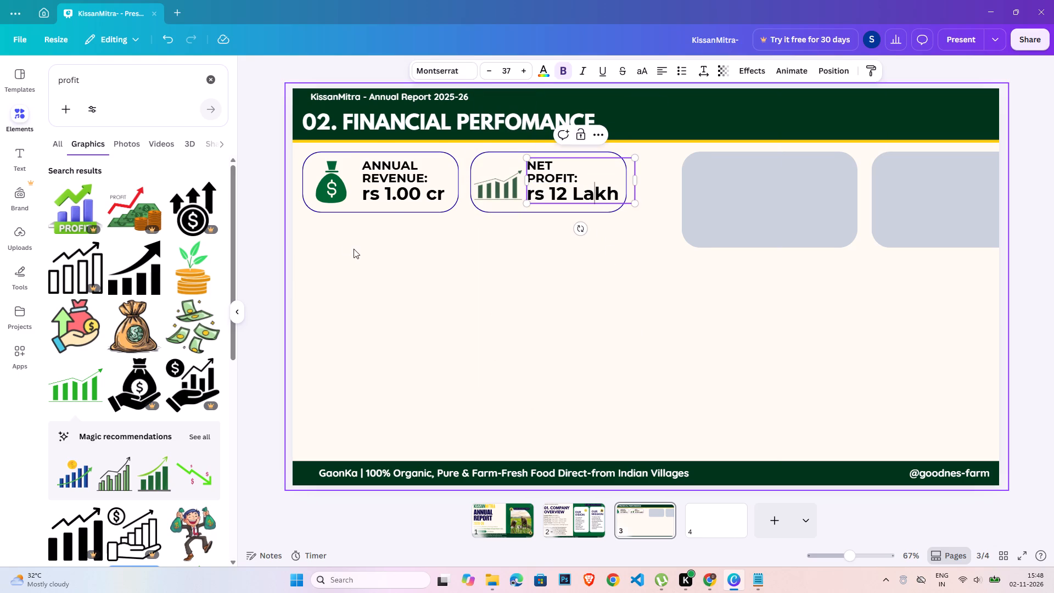
double_click(391, 202)
key("ctrl+a")
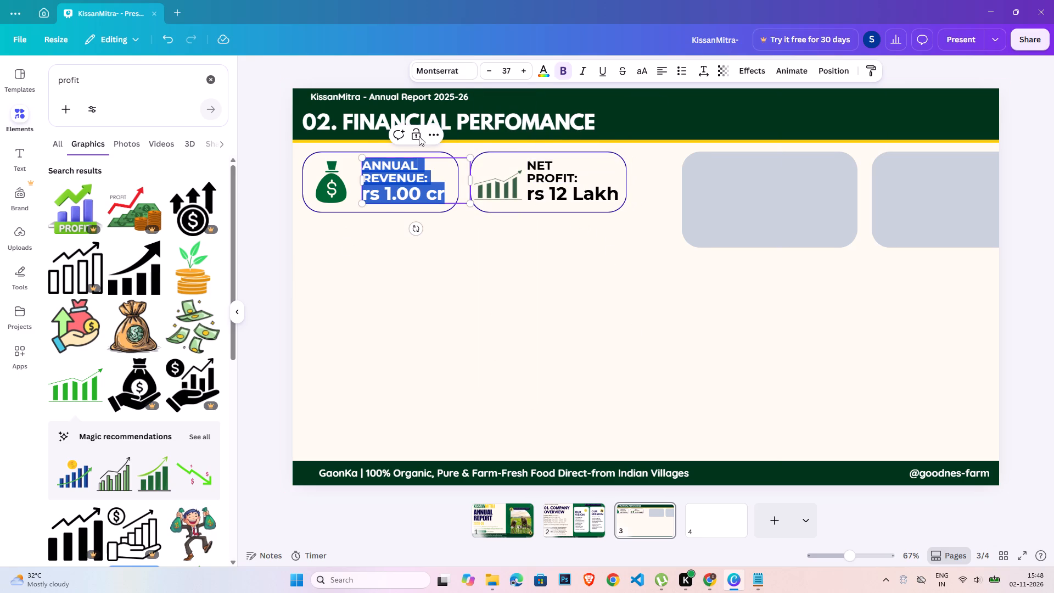
left_click(545, 75)
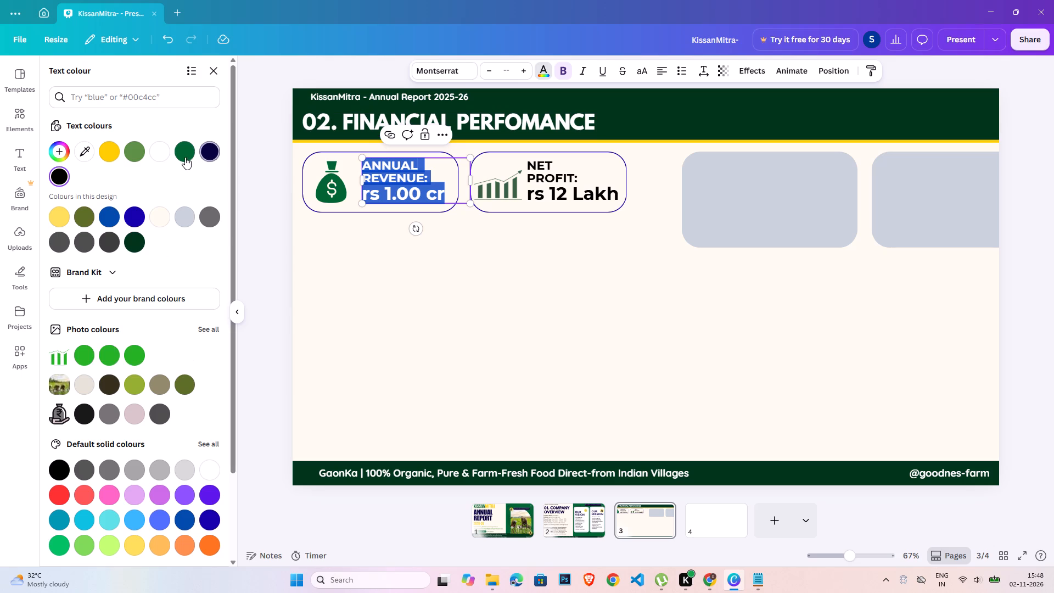
left_click(188, 152)
double_click(343, 309)
Recolour all the text in the net profit card to the same dark green.
double_click(517, 173)
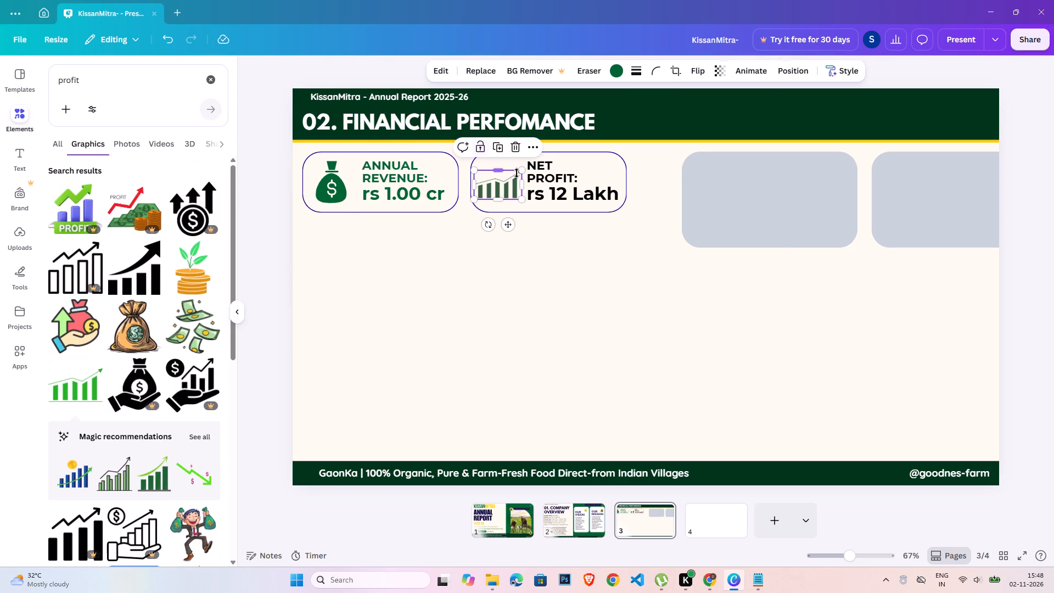
double_click(594, 193)
key("ctrl+a")
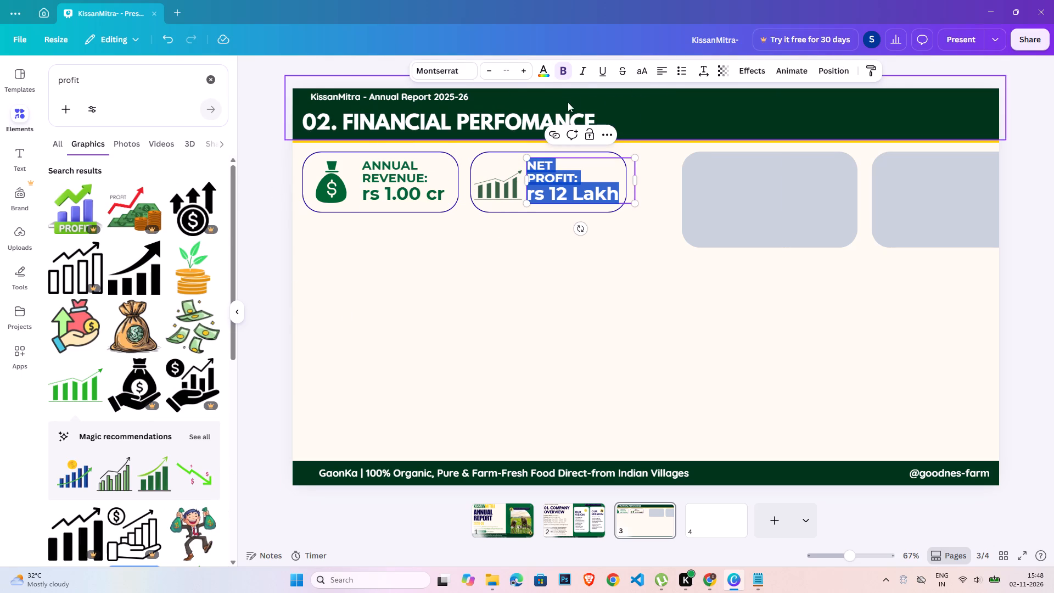
left_click(547, 72)
left_click(189, 148)
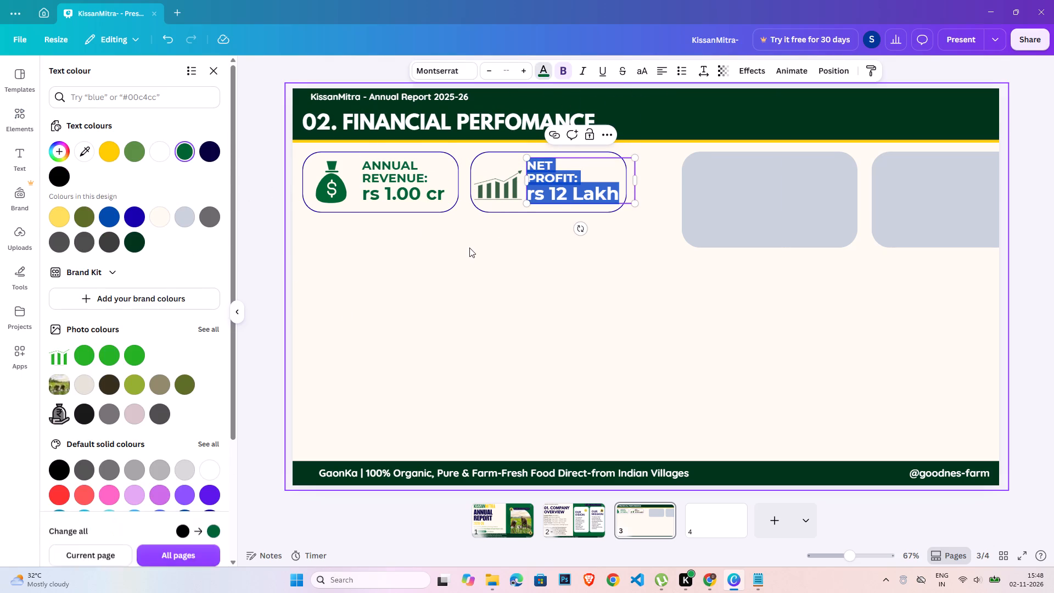
double_click(469, 248)
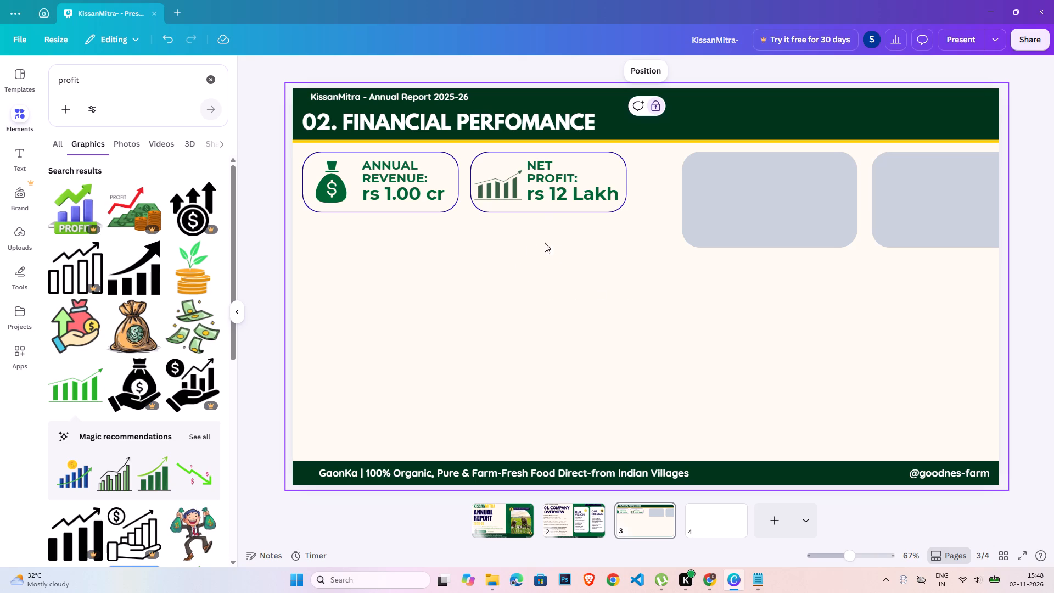
Replace the grey placeholder nearest the net profit card with a copy of that card, placed beside it as the third card.
left_click_drag(526, 242, 579, 165)
left_click(519, 244)
left_click_drag(500, 227, 599, 135)
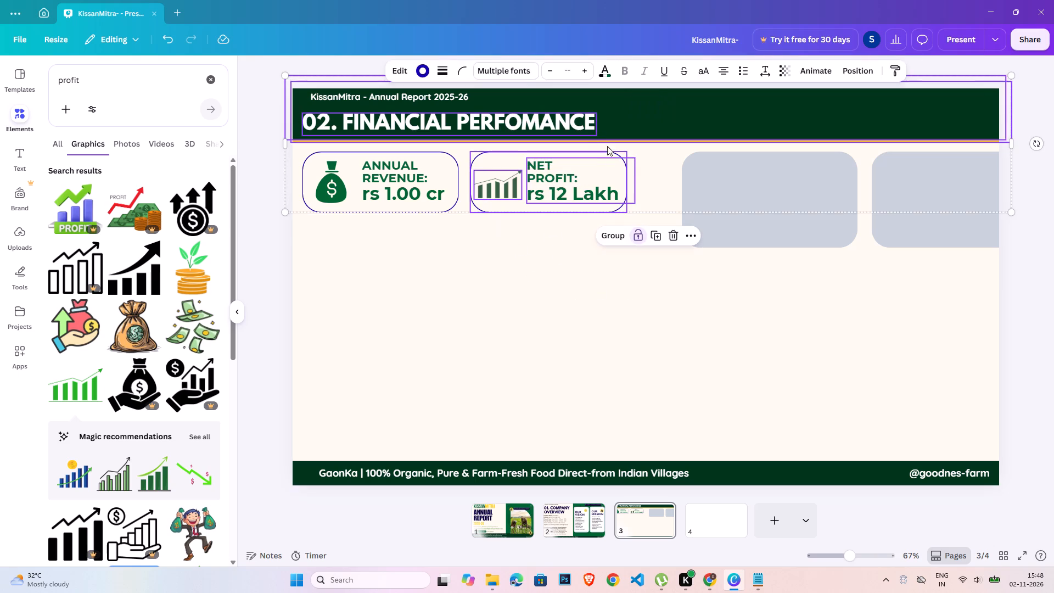
left_click(504, 280)
left_click_drag(482, 237, 601, 170)
key("ctrl+c")
left_click(796, 207)
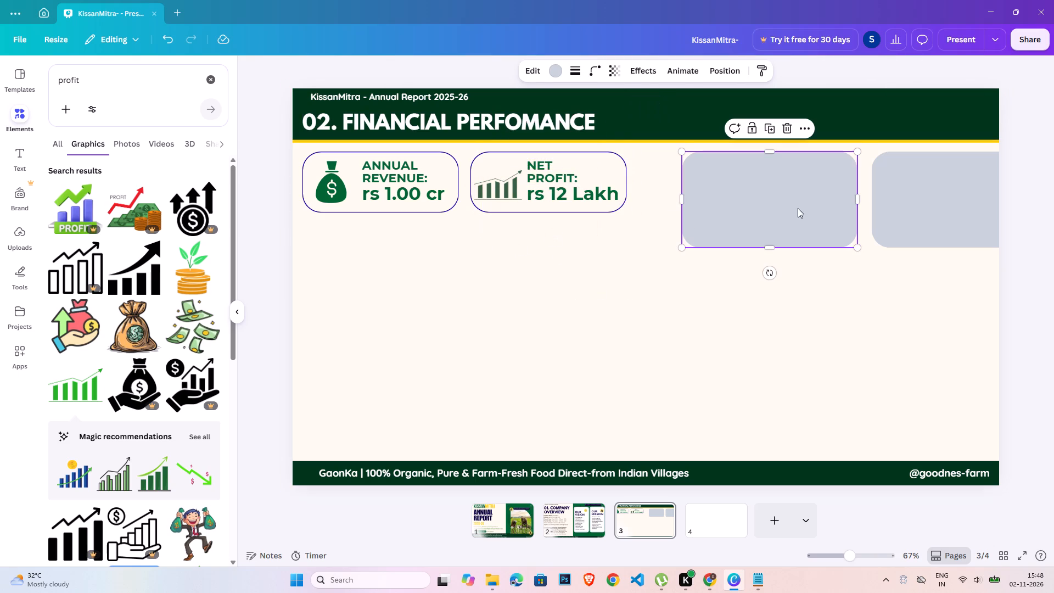
key("Delete")
key("ctrl+v")
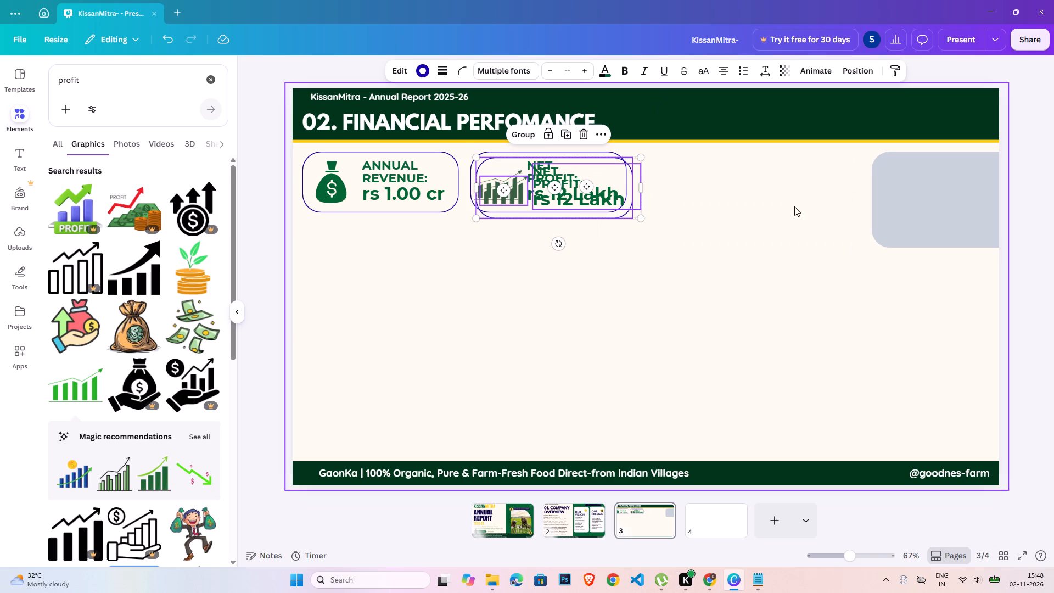
left_click_drag(614, 194, 770, 186)
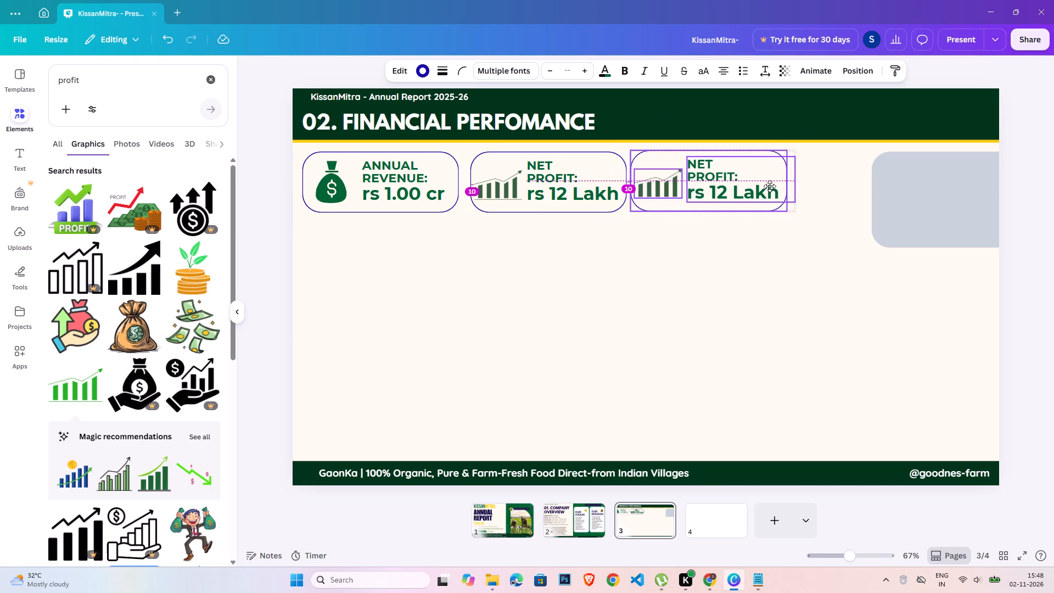
left_click_drag(770, 186, 770, 186)
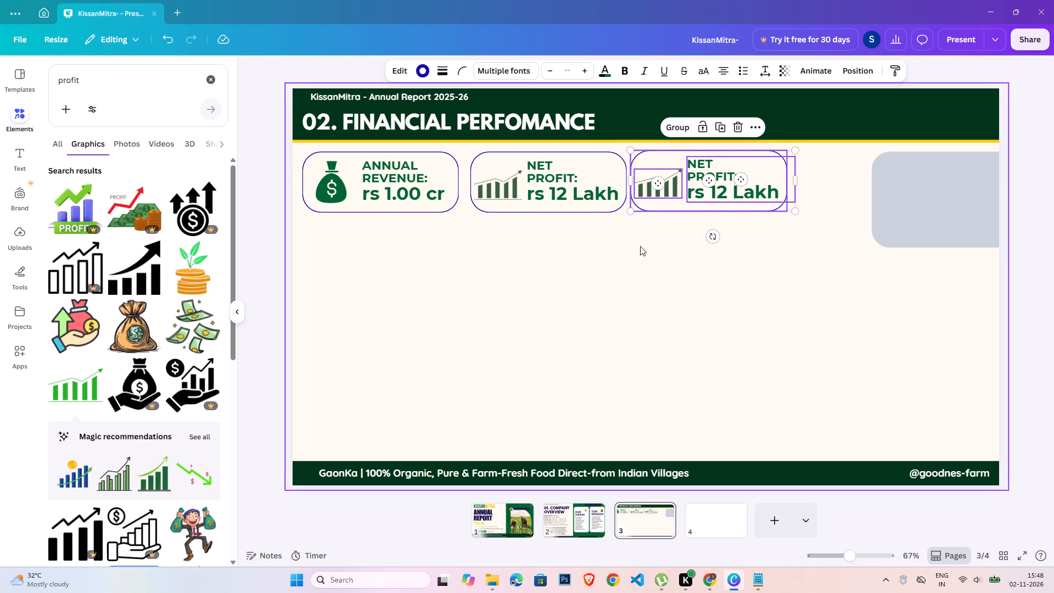
Nudge the whole original net profit card slightly left to even out the gaps between the three cards.
left_click_drag(470, 232, 532, 182)
left_click(537, 259)
left_click_drag(588, 270, 512, 186)
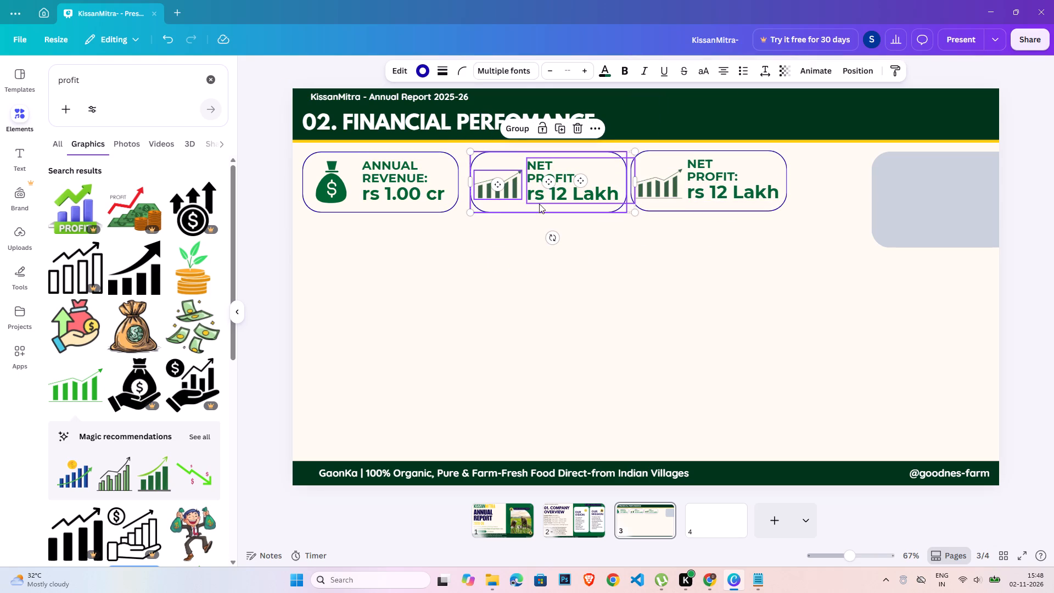
key("Left")
key("Left")
key("Left")
key("Left")
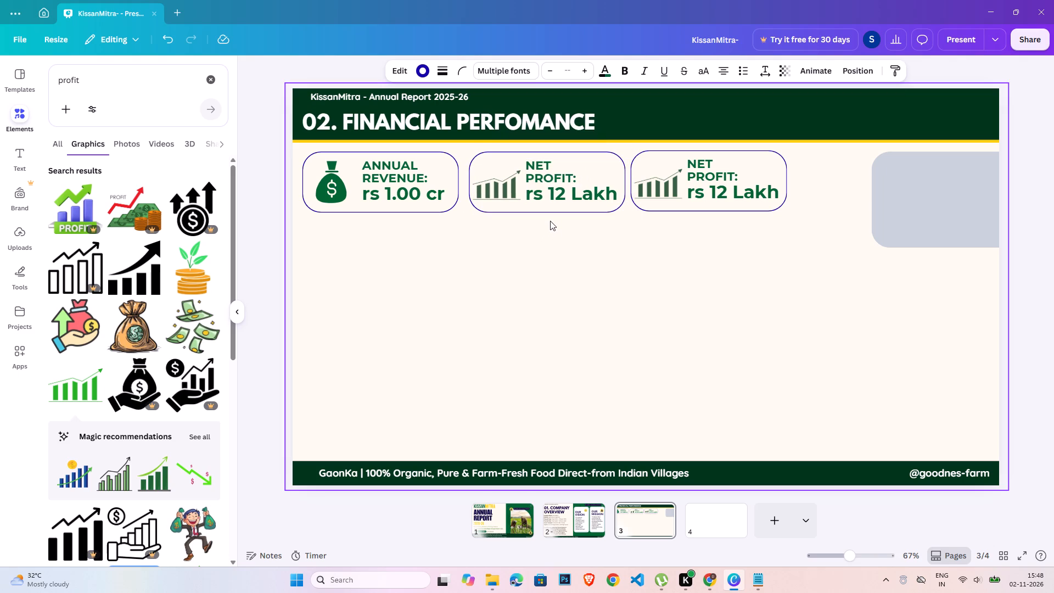
key("Left")
key("Left")
key("Left")
key("Left")
key("Left")
key("Left")
key("Left")
key("Left")
key("Left")
key("Left")
key("Left")
key("Left")
key("Left")
key("Left")
key("Left")
key("Right")
key("Right")
key("Right")
key("Right")
key("Right")
key("Right")
key("Right")
key("Right")
key("Right")
key("Right")
key("Right")
key("Right")
key("Right")
key("Right")
key("Right")
key("Right")
key("Right")
key("Right")
key("Right")
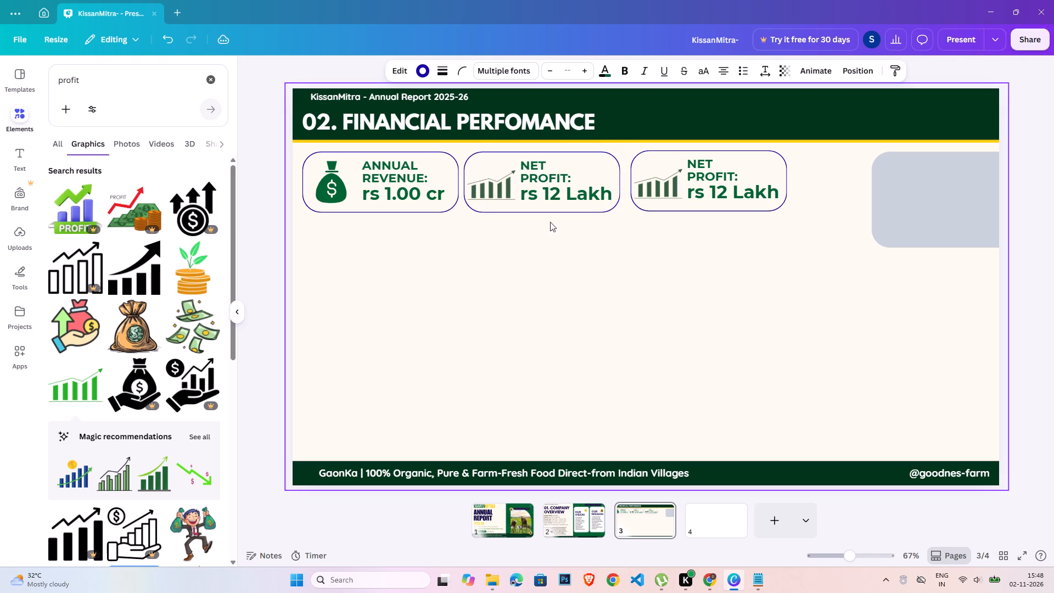
key("Left")
key("Left")
key("Left")
key("Left")
key("Left")
key("Left")
key("Left")
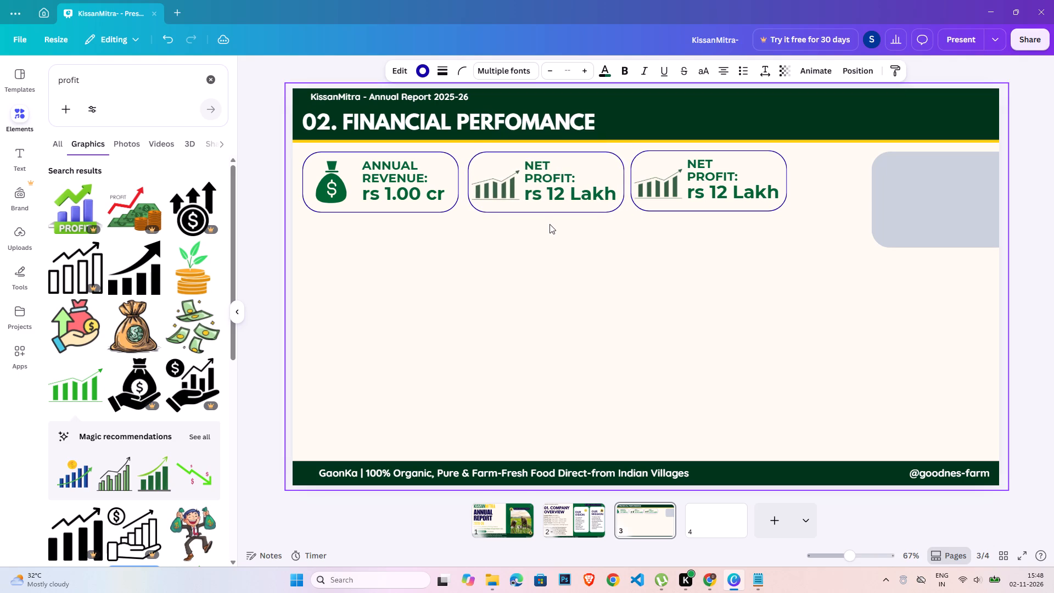
key("Left")
key("Left")
key("Left")
Group the elements of the annual revenue card, and likewise group those of the original net profit card.
left_click(250, 337)
left_click_drag(317, 265, 322, 253)
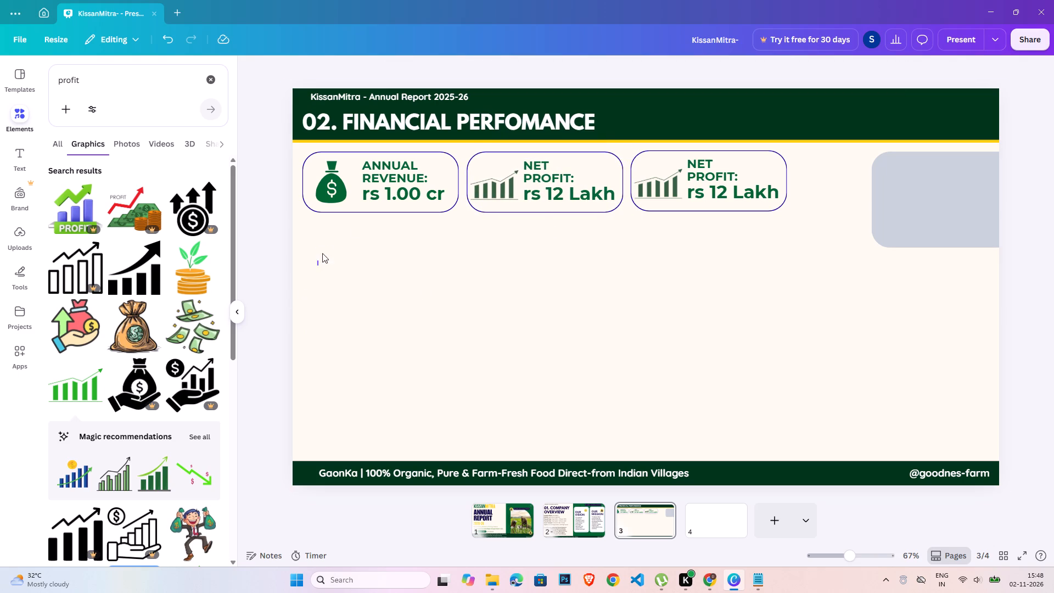
left_click_drag(322, 253, 379, 180)
left_click(360, 128)
left_click(476, 282)
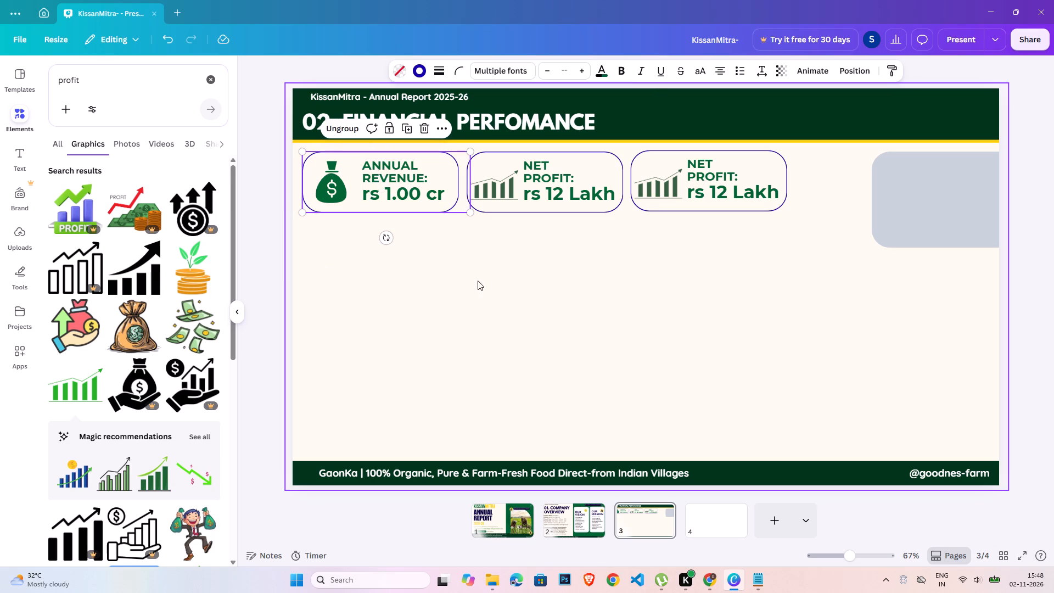
left_click_drag(474, 246, 557, 197)
left_click(519, 127)
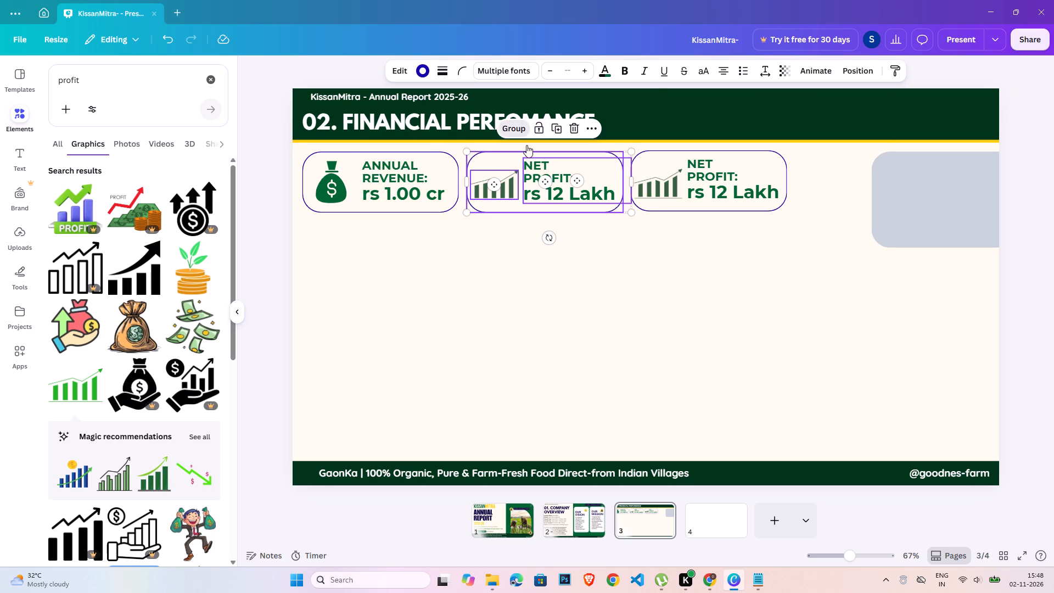
left_click(667, 227)
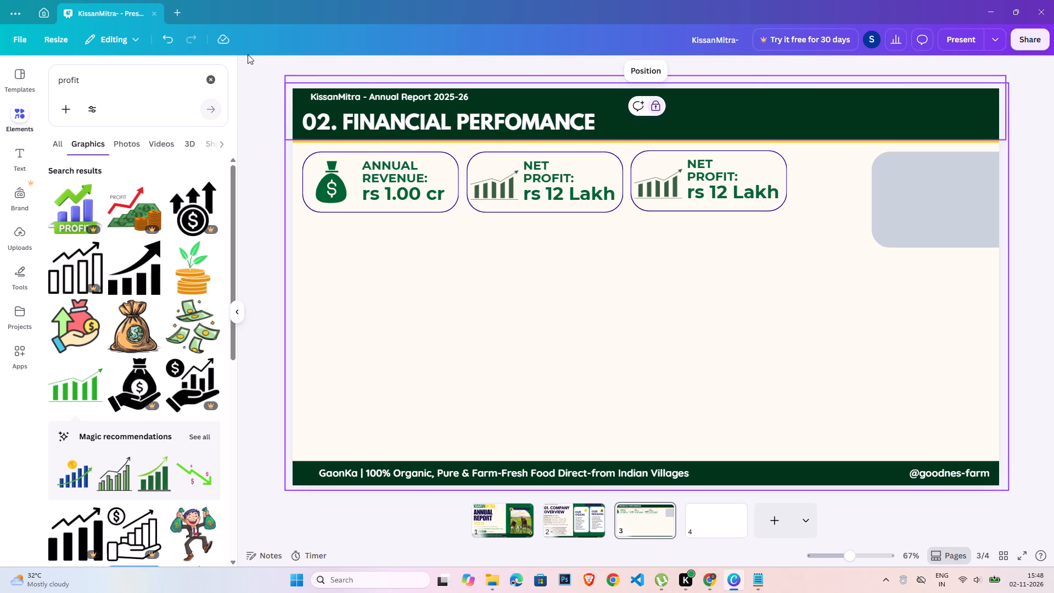
Search the graphics library for "sheet" and look through the designs for a third card icon.
double_click(143, 78)
type("sheet")
key("Return")
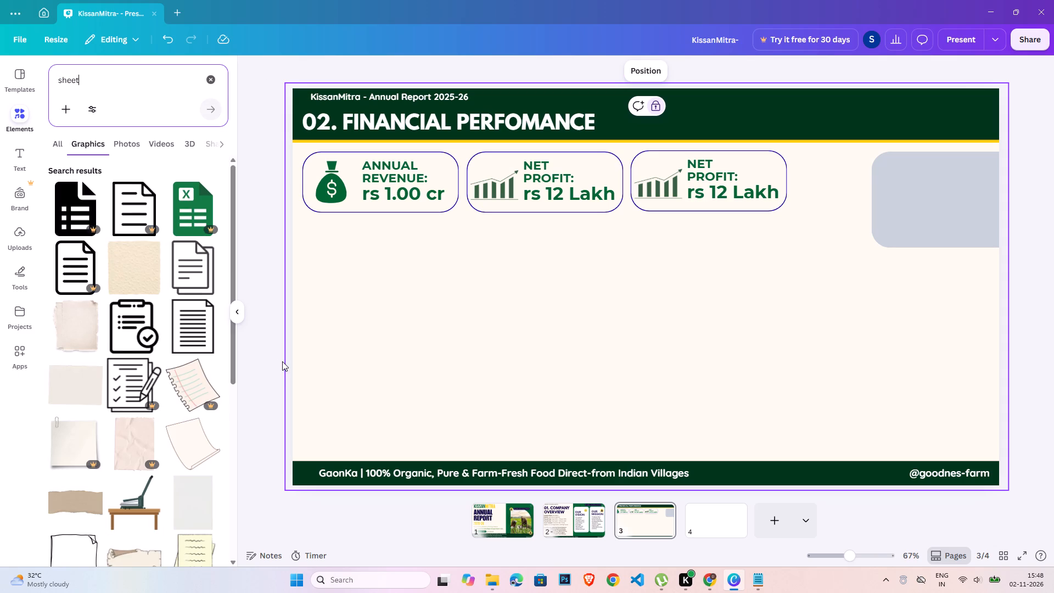
scroll(172, 388, "down", 4)
scroll(173, 389, "up", 4)
Delete the bar chart icon from the third card.
left_click(685, 180)
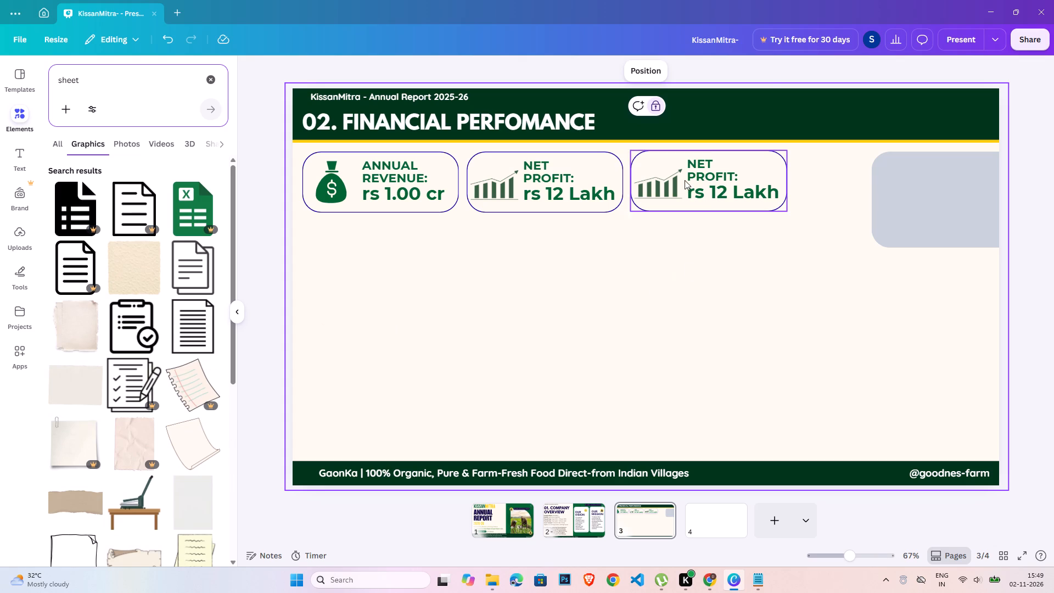
left_click(667, 189)
key("Delete")
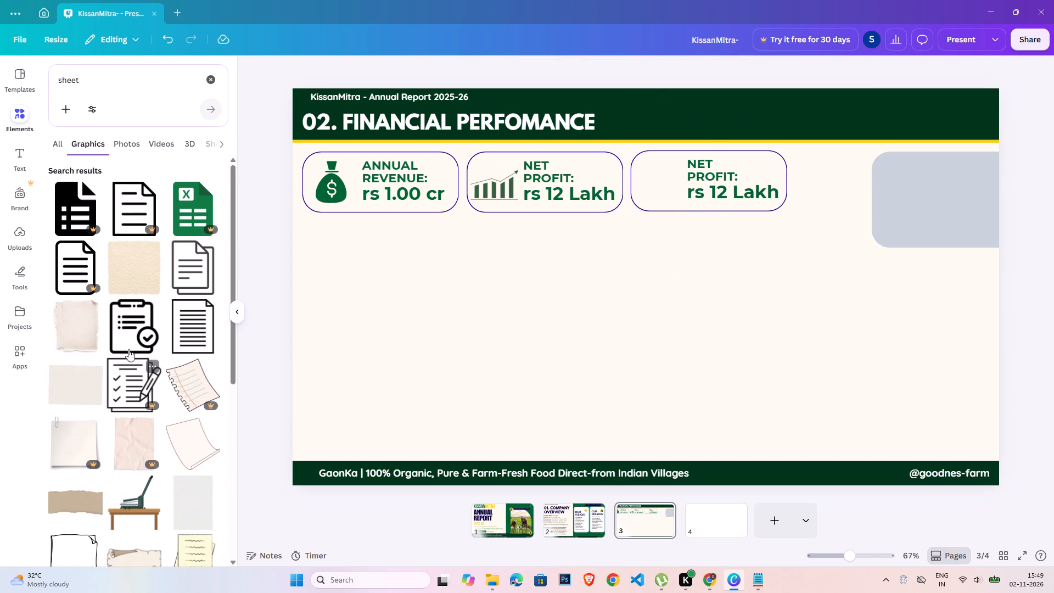
Add the clipboard graphic with a circled checkmark to the page and recolour it dark green.
left_click(126, 332)
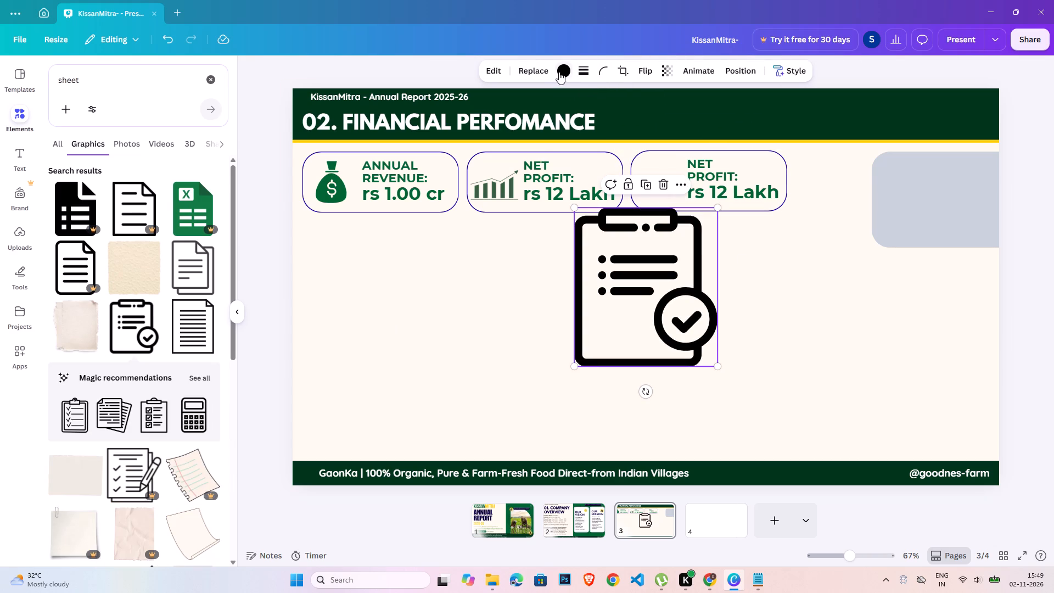
left_click(559, 72)
left_click(134, 156)
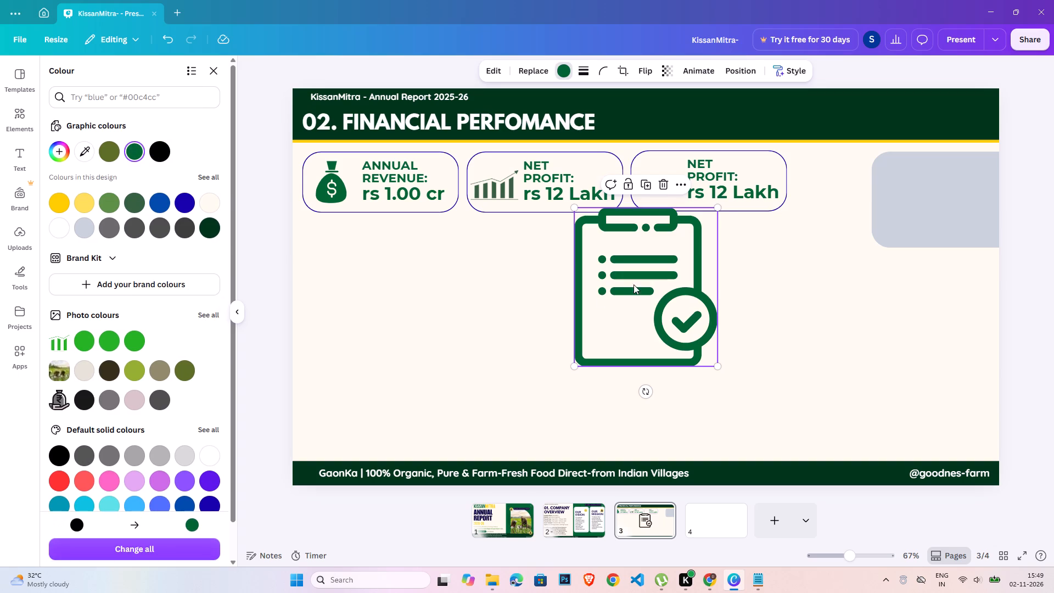
Shrink the clipboard icon and position it inside the third card, beside the text.
left_click_drag(720, 206, 653, 281)
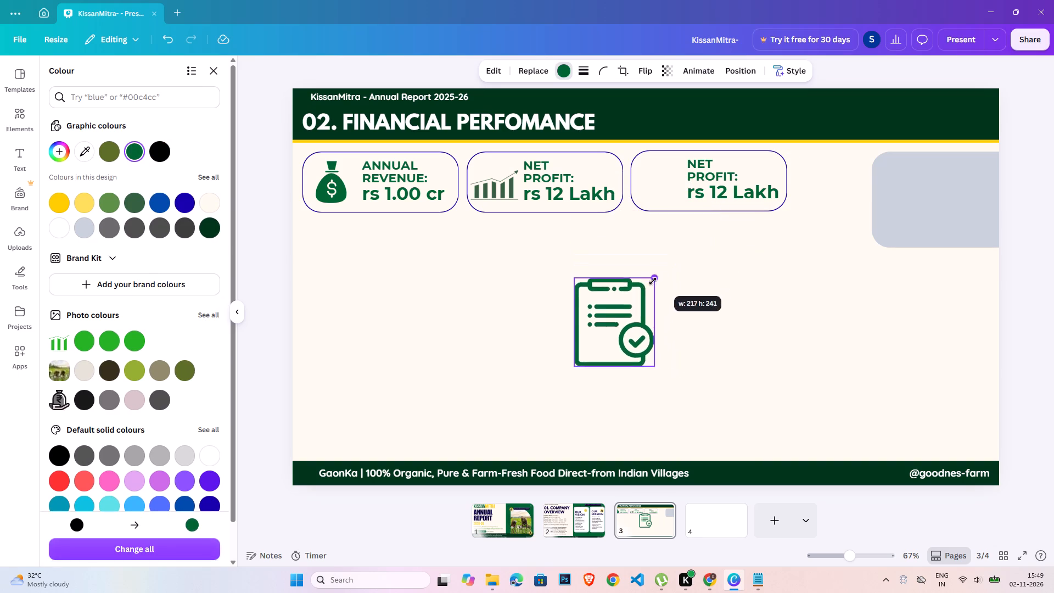
left_click_drag(653, 281, 631, 312)
left_click_drag(590, 333, 661, 181)
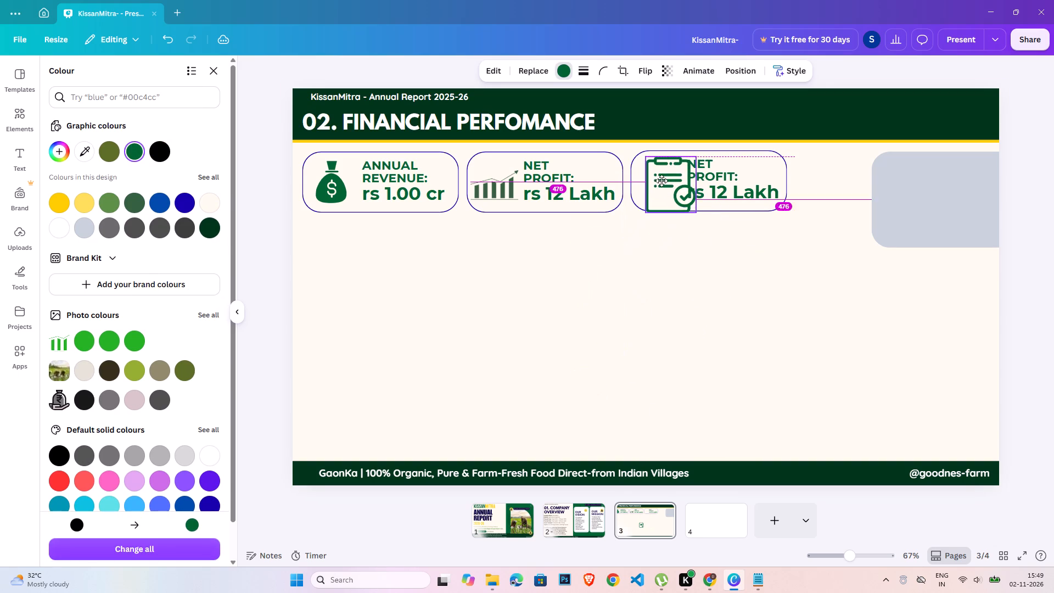
left_click_drag(661, 181, 654, 180)
left_click_drag(687, 210, 680, 202)
left_click(661, 174)
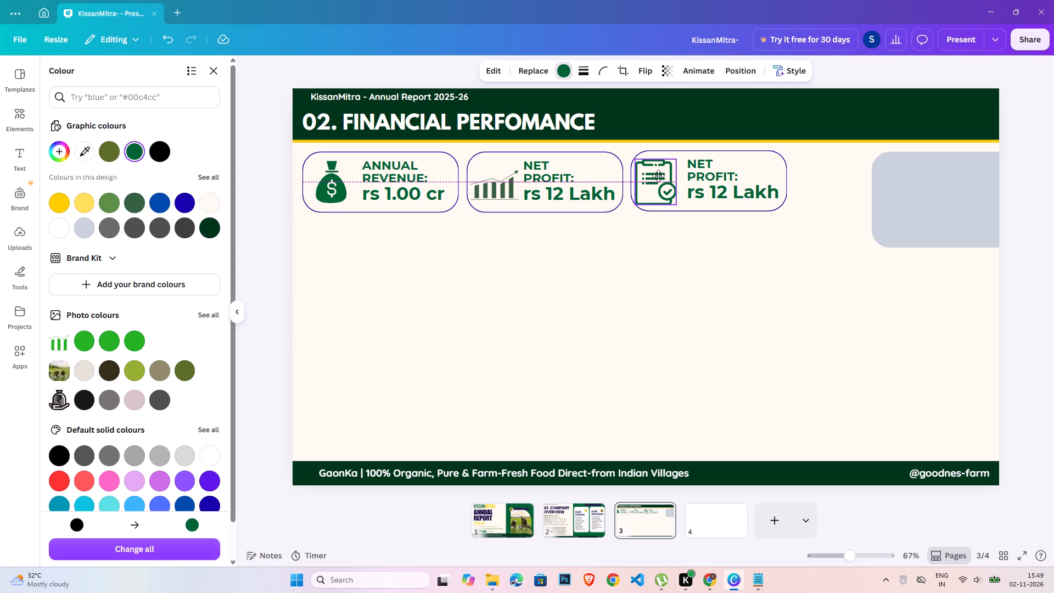
left_click(711, 360)
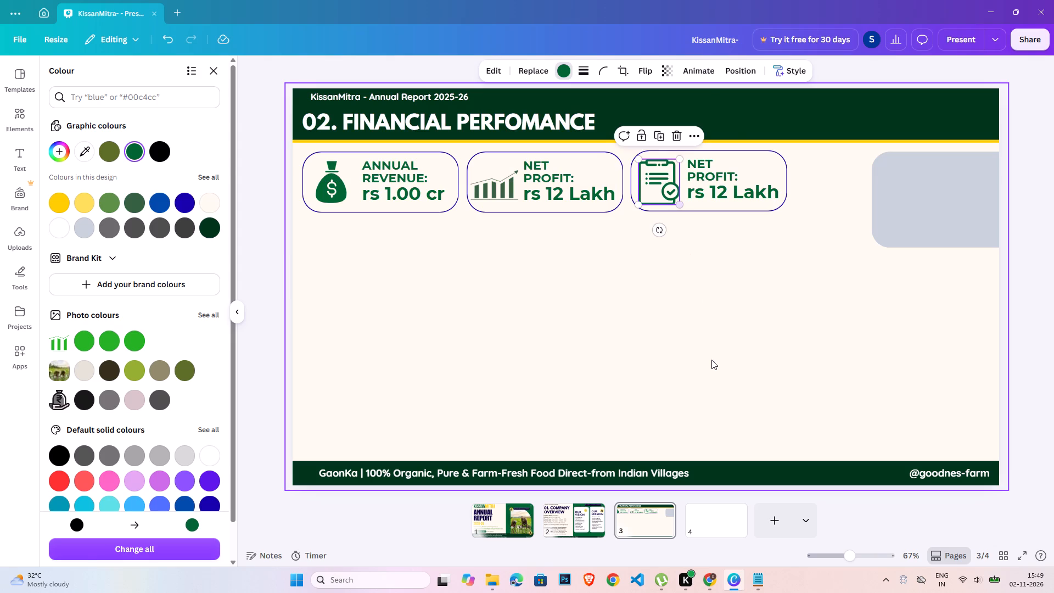
Change the third card's label to "OPERATING EXPENSES:".
double_click(719, 170)
left_click(719, 170)
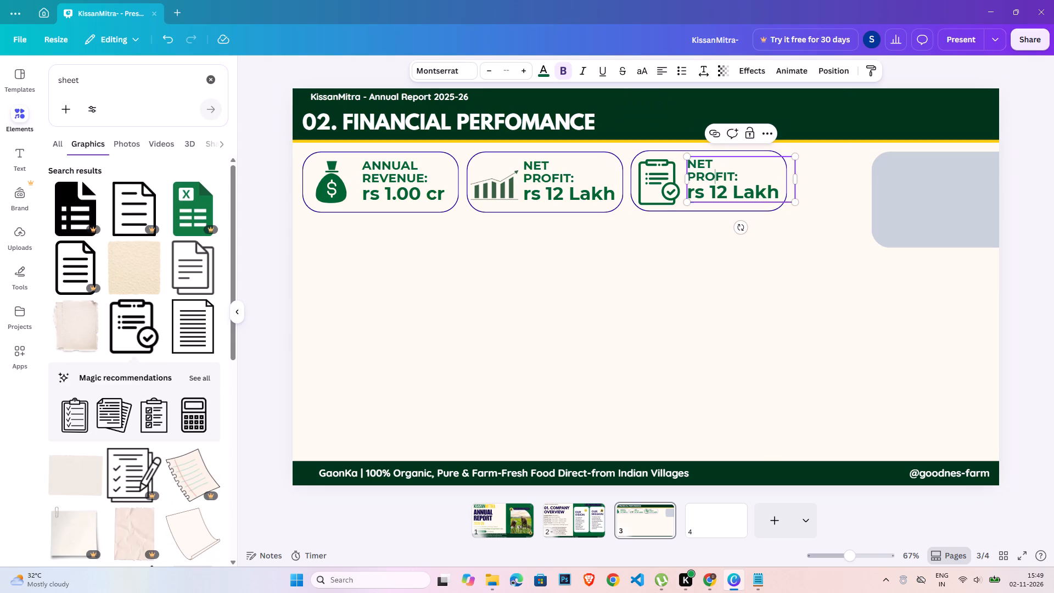
left_click_drag(735, 175, 730, 171)
left_click_drag(721, 166, 691, 165)
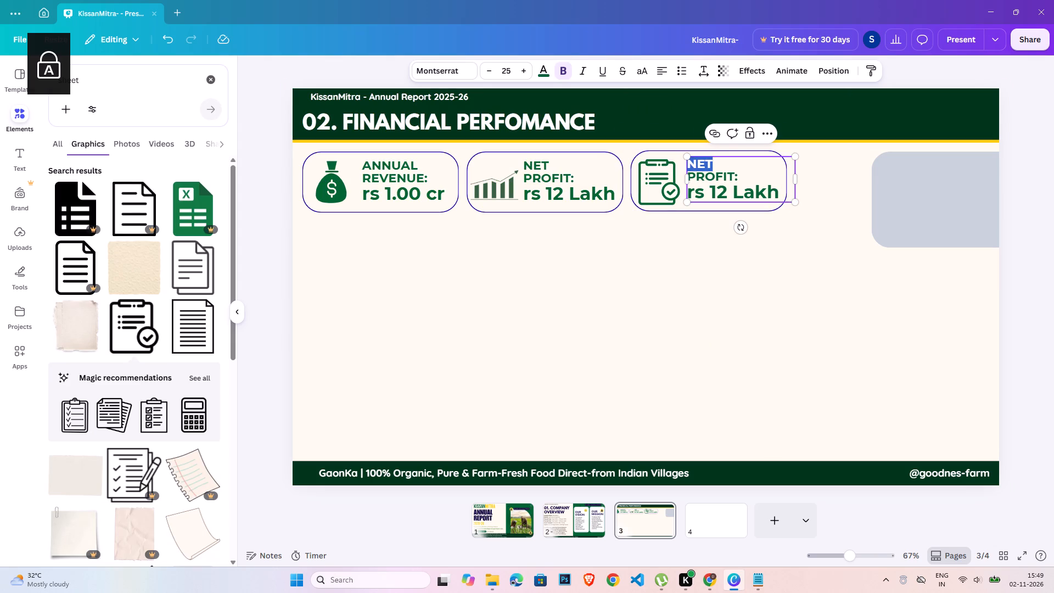
type("OPERATING")
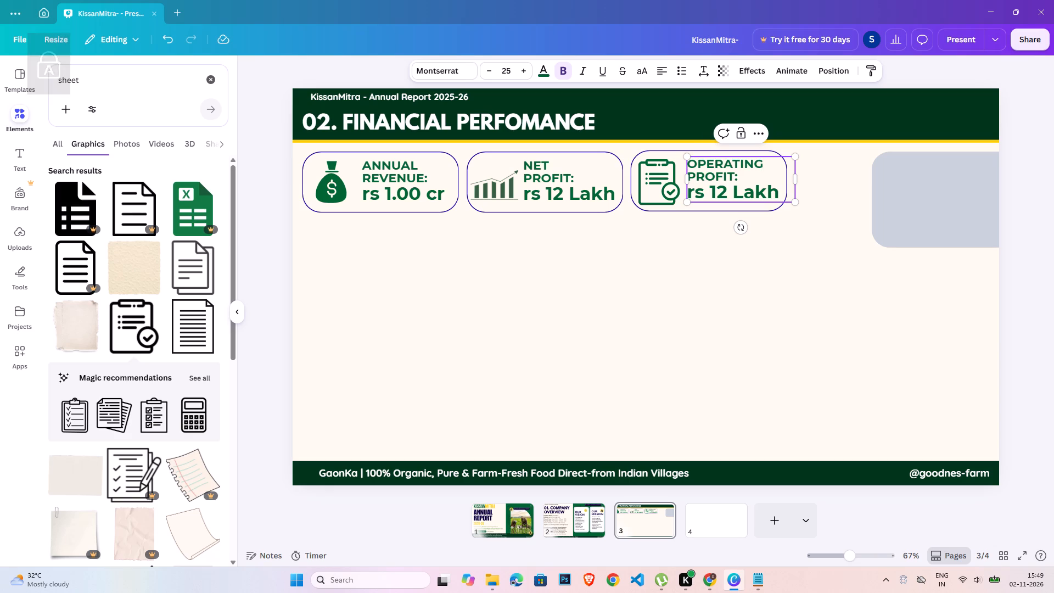
left_click_drag(689, 177, 730, 177)
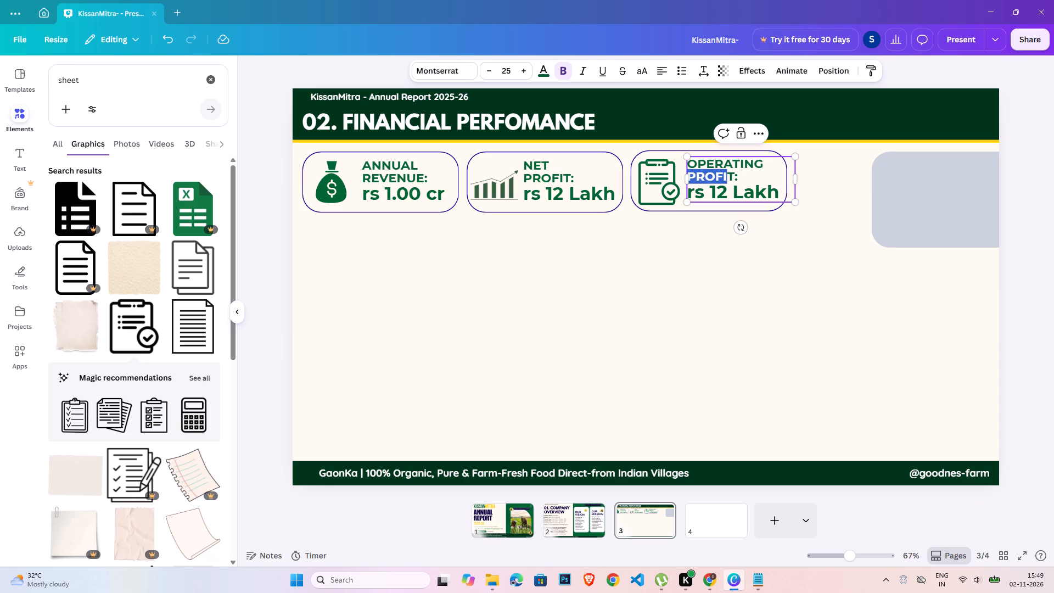
left_click_drag(730, 177, 732, 177)
key("e")
key("x")
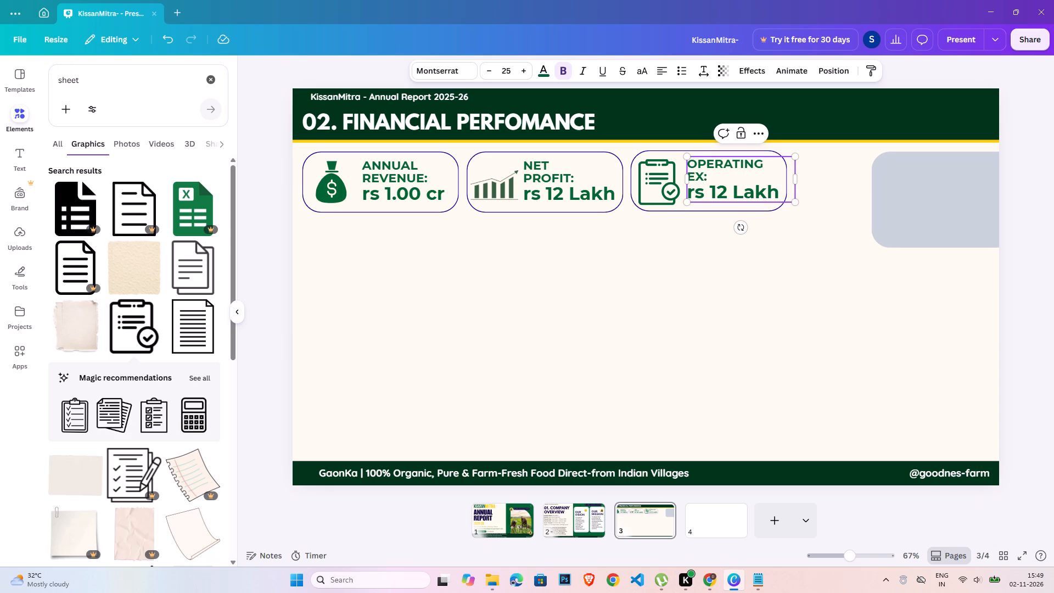
type("PENSES")
Change the amount in the third card to "rs 80 Lakh".
left_click(720, 197)
left_click_drag(712, 191, 713, 191)
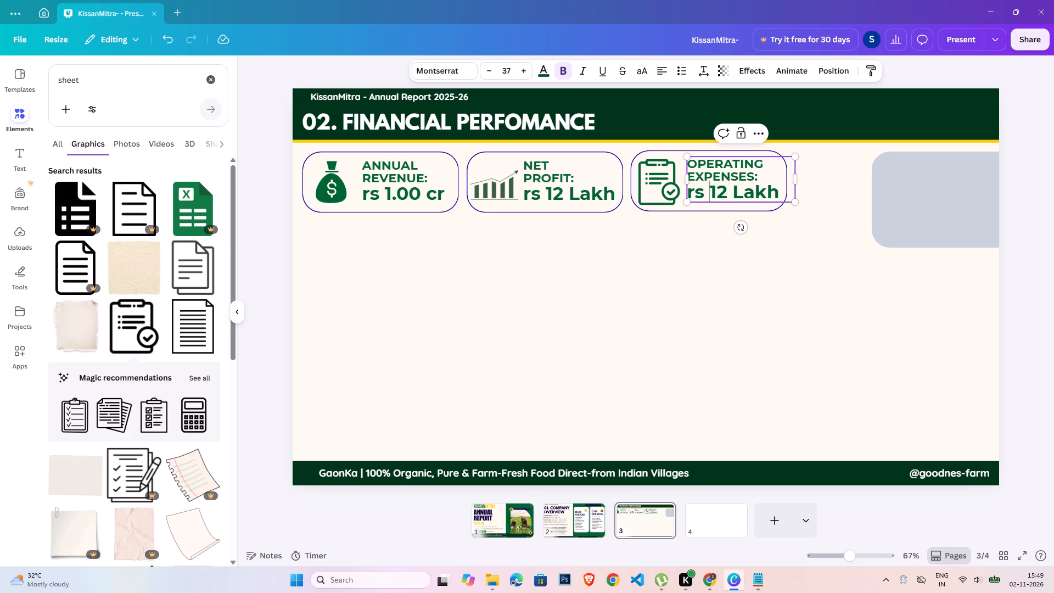
left_click_drag(713, 191, 725, 190)
type("80")
left_click(861, 236)
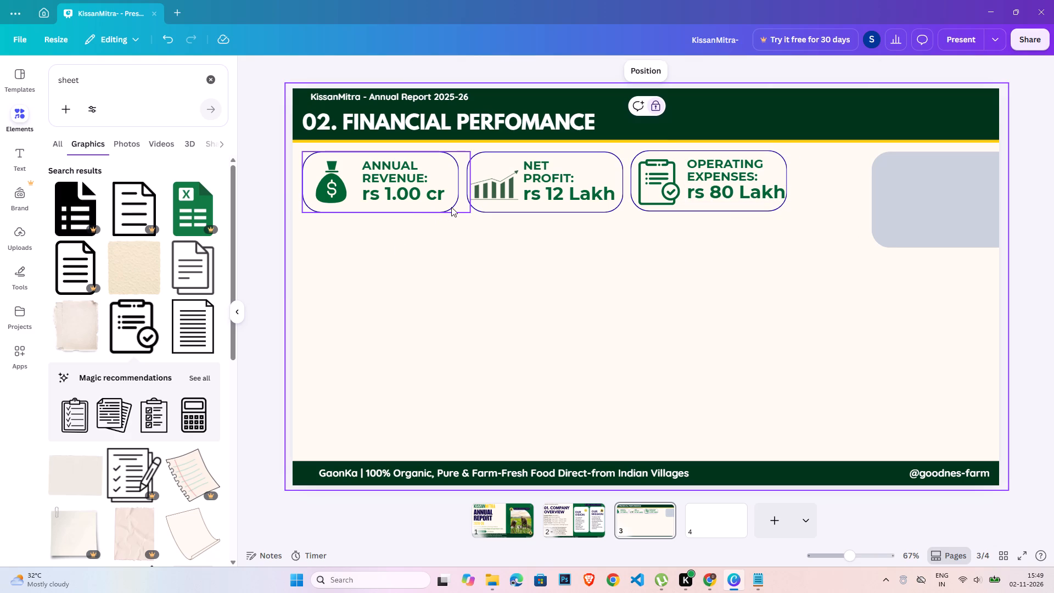
Widen the third card's rounded outline slightly so it encloses the whole amount text.
left_click(778, 151)
left_click(790, 180)
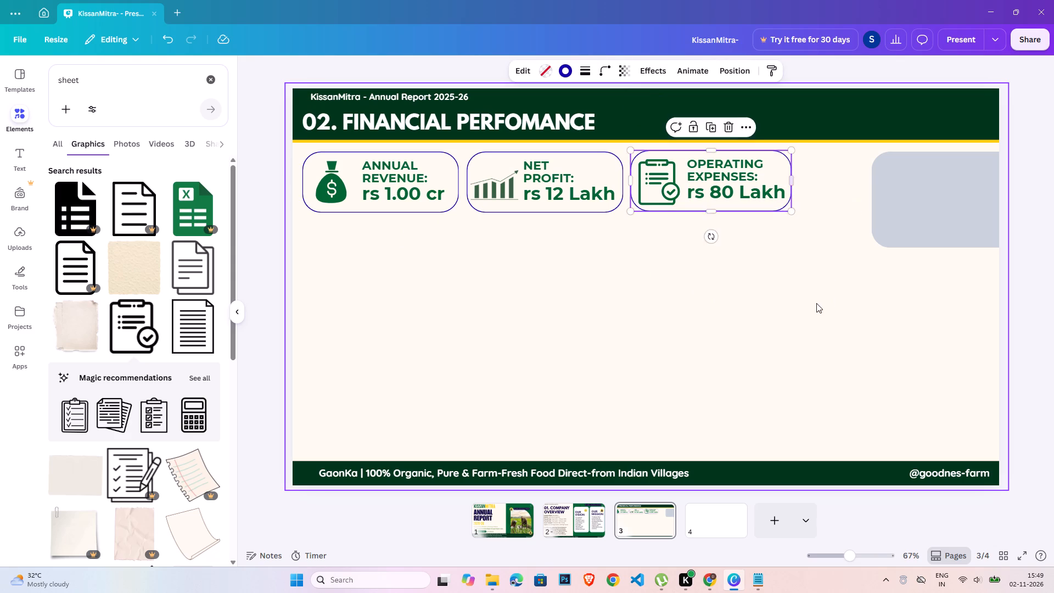
left_click(816, 303)
Delete the grey-blue rounded rectangle at the page's right edge.
left_click(913, 210)
key("Delete")
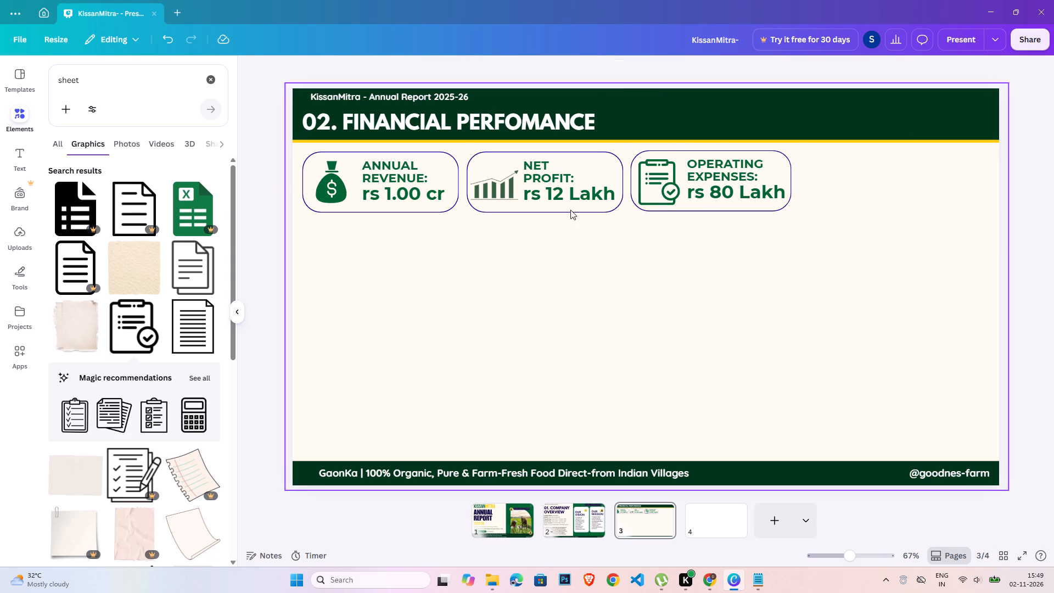
Duplicate the Net Profit card and place the copy as a fourth card beside the Operating Expenses card.
left_click(569, 203)
key("ctrl+c")
key("ctrl+v")
left_click_drag(568, 203, 868, 194)
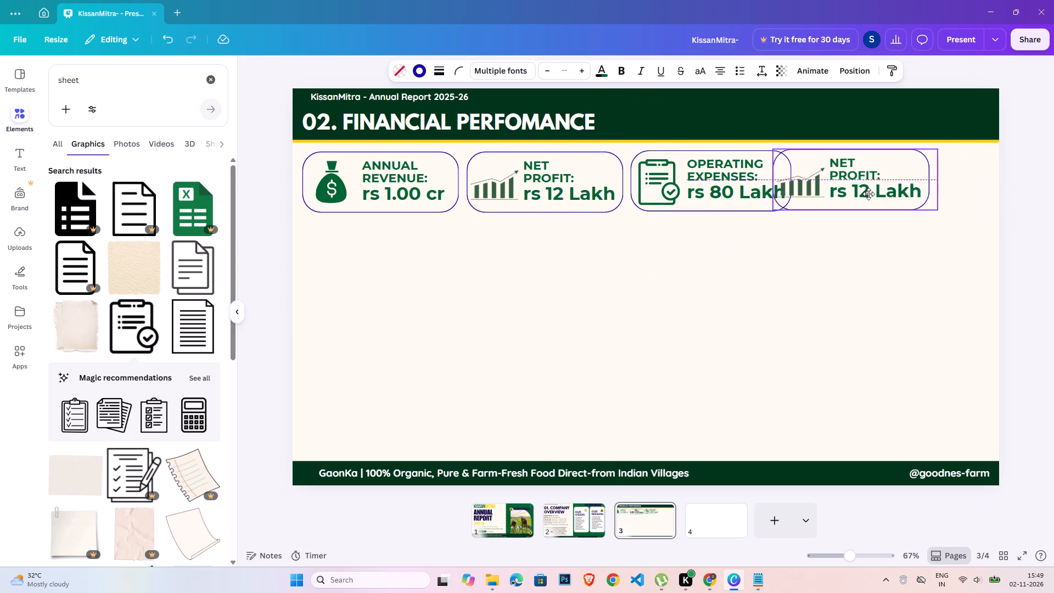
left_click_drag(868, 194, 899, 193)
left_click(780, 263)
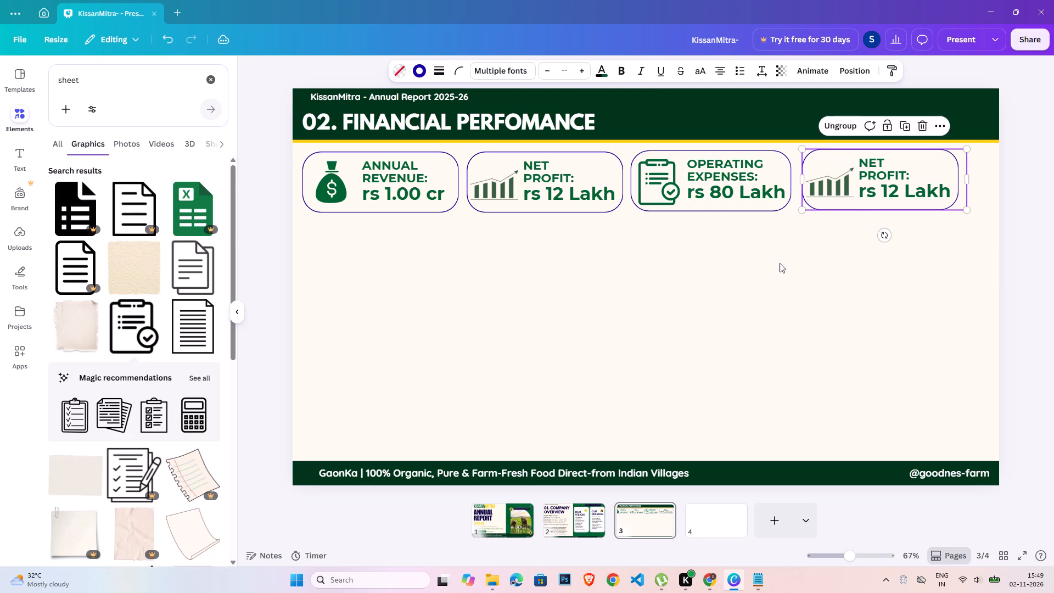
Group the outline, clipboard icon and text of the Operating Expenses card.
left_click_drag(755, 275, 669, 170)
left_click(687, 129)
left_click(746, 294)
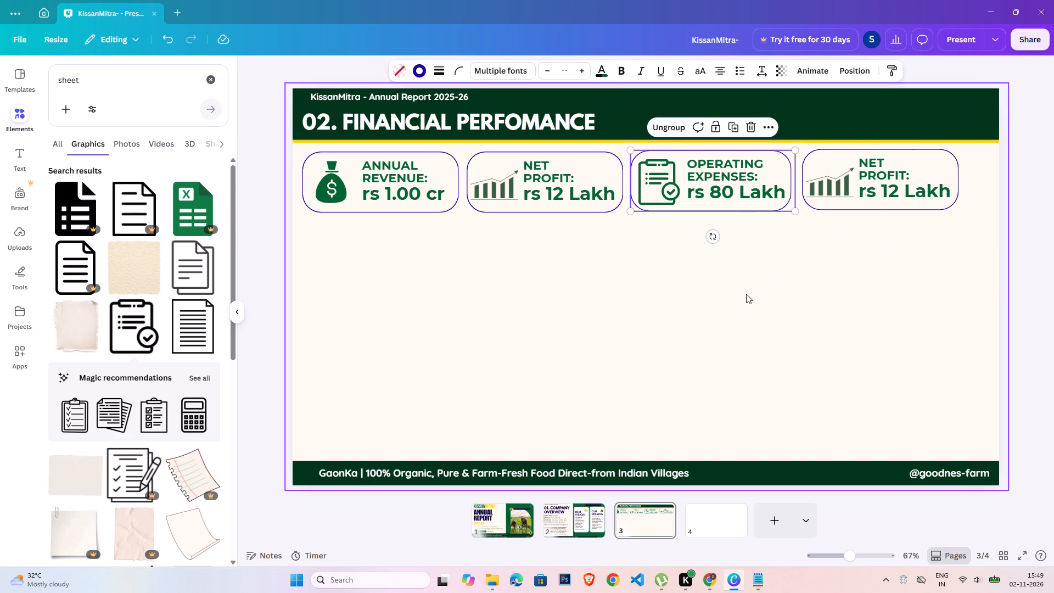
Ungroup the fourth card so its parts can be edited separately.
left_click(884, 193)
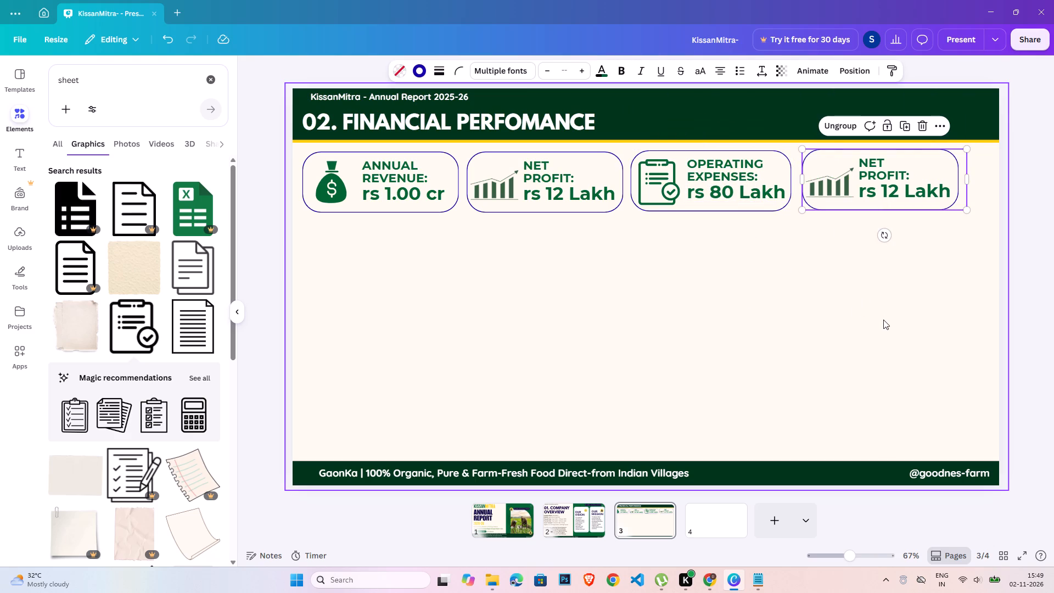
left_click(839, 121)
left_click(808, 279)
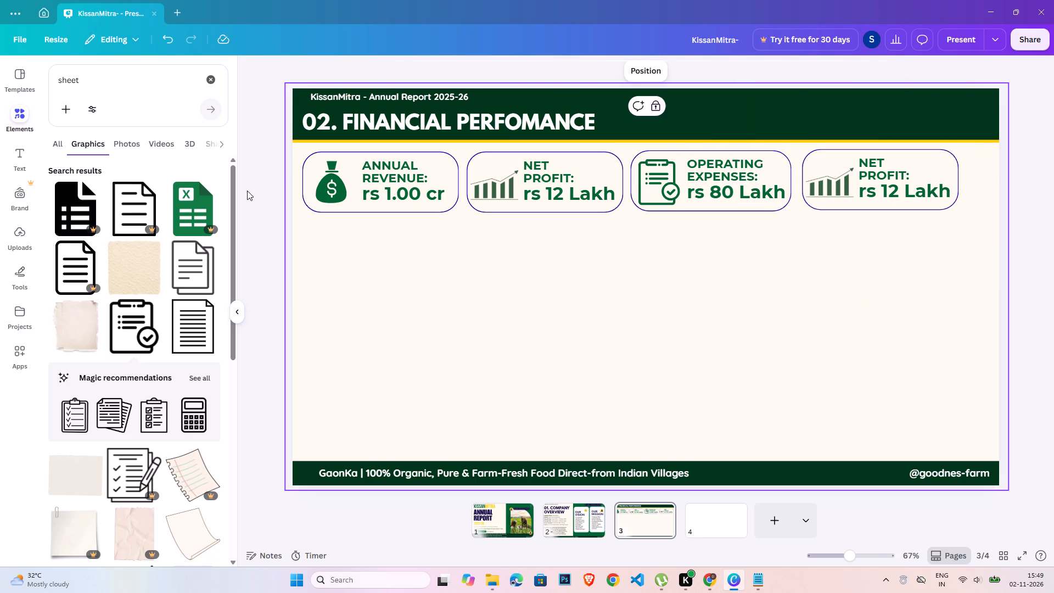
Search the graphics library for "PERCENTAGE" and add the plain dark grey rounded percent sign to the page.
double_click(127, 74)
type("PERCENTAGE")
key("Return")
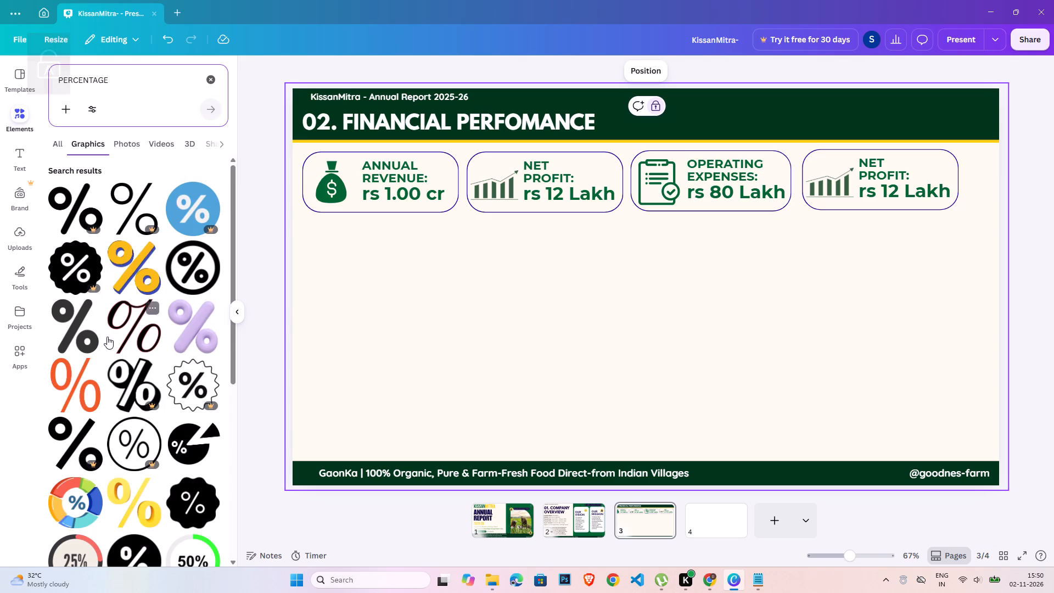
left_click(78, 336)
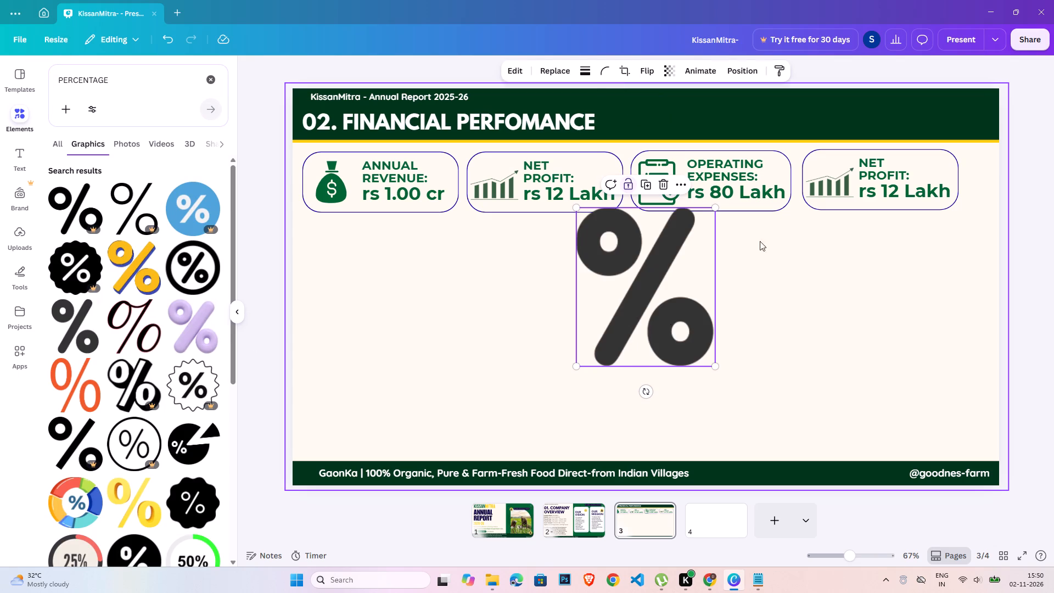
Recolour the percent sign dark green and shrink it to card icon size.
left_click(565, 69)
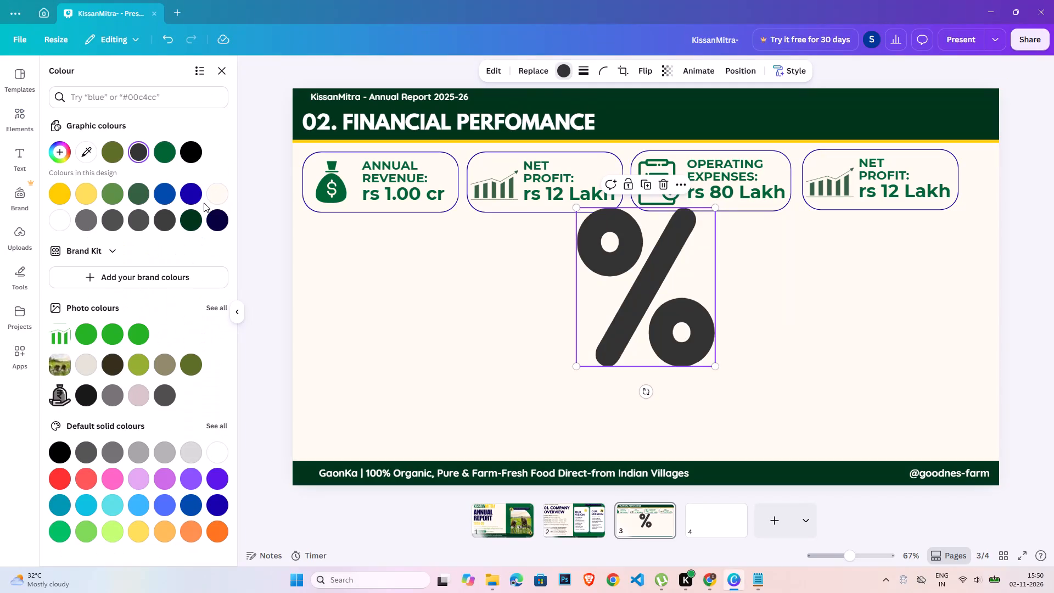
left_click(173, 153)
left_click_drag(714, 206, 657, 275)
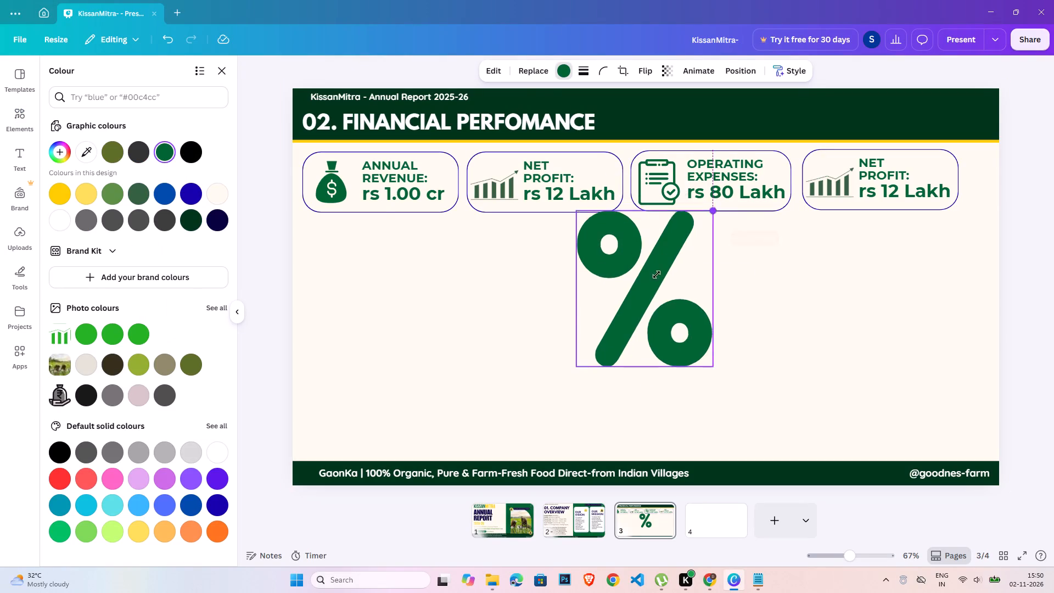
left_click_drag(657, 275, 614, 323)
Replace the bar chart icon in the fourth card with the green percent sign, placed beside the text.
left_click(839, 172)
key("Delete")
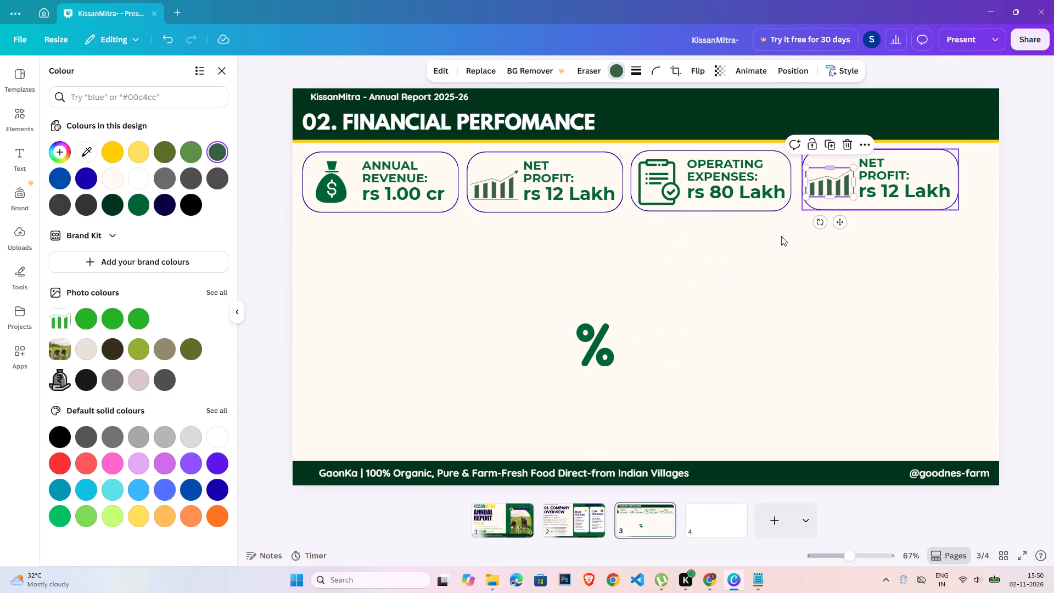
left_click_drag(587, 356, 818, 193)
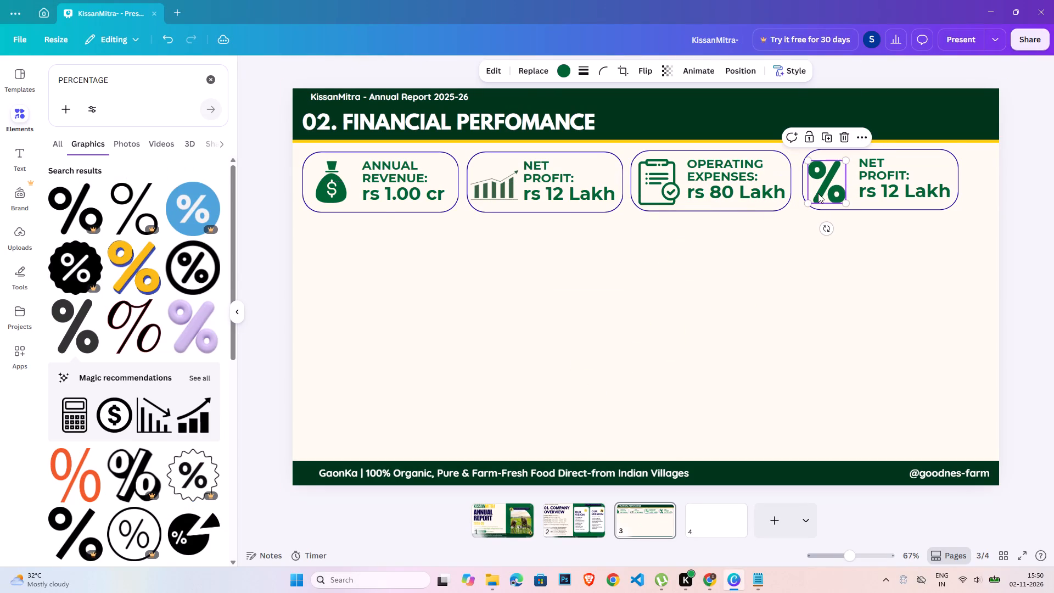
Change the fourth card's label to "NET PROFIT MARGIN:", with "MARGIN:" on its own second line.
left_click(856, 193)
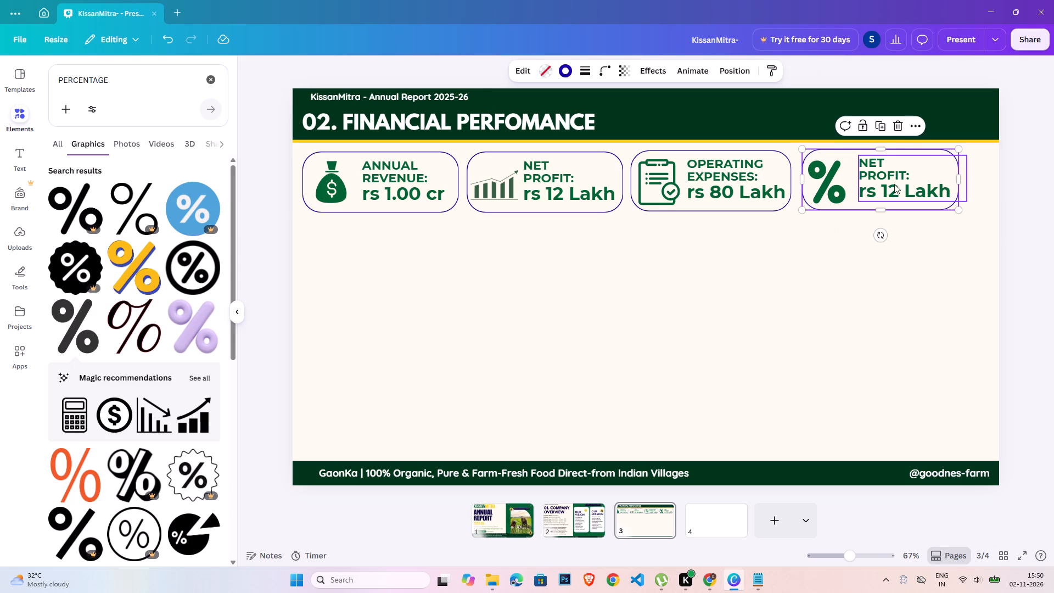
left_click(888, 163)
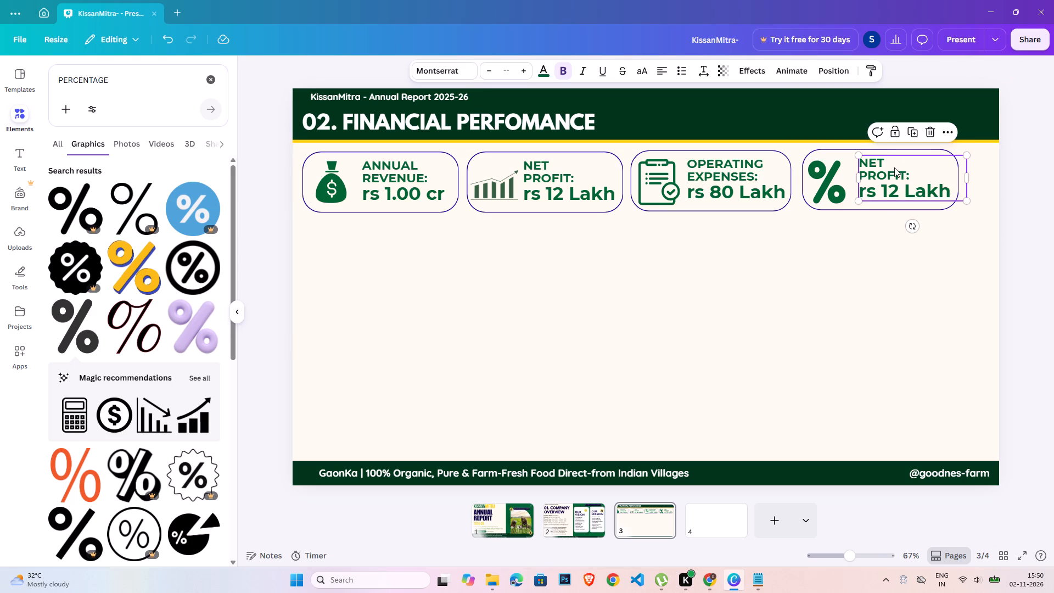
left_click(863, 172)
left_click(863, 172)
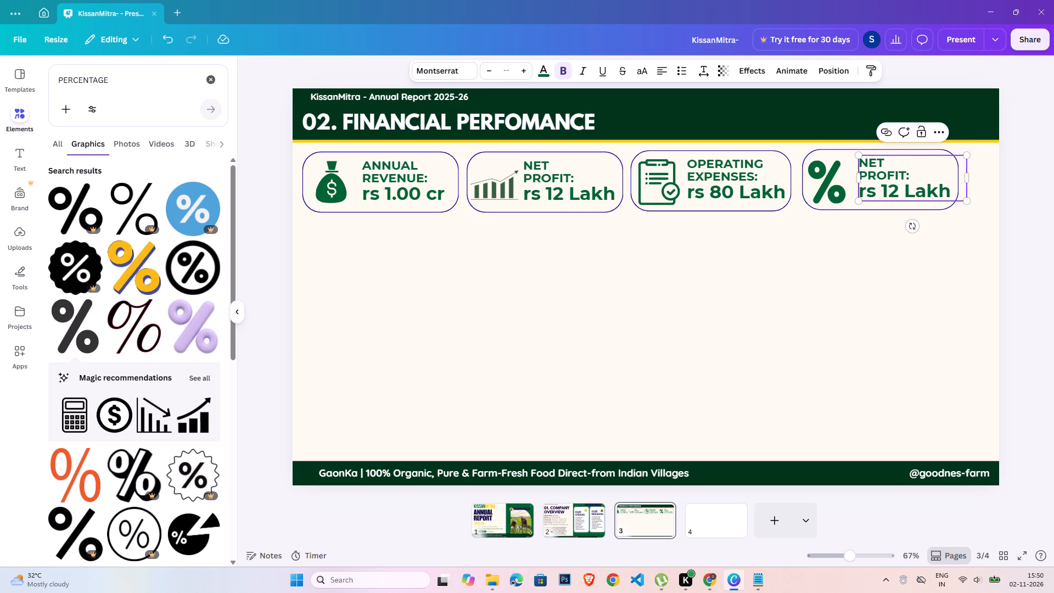
left_click(860, 175)
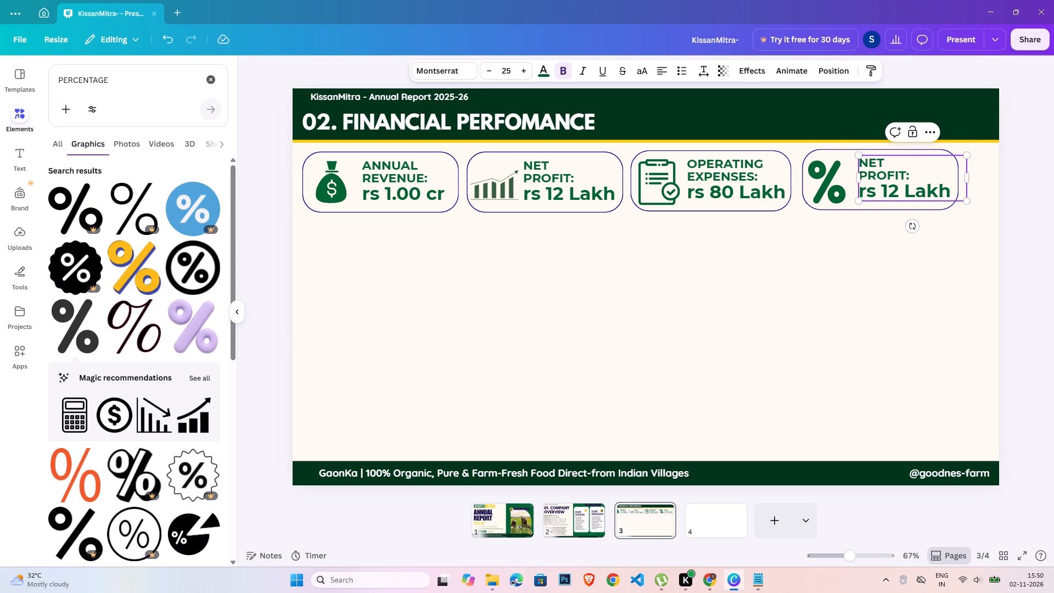
key("BackSpace")
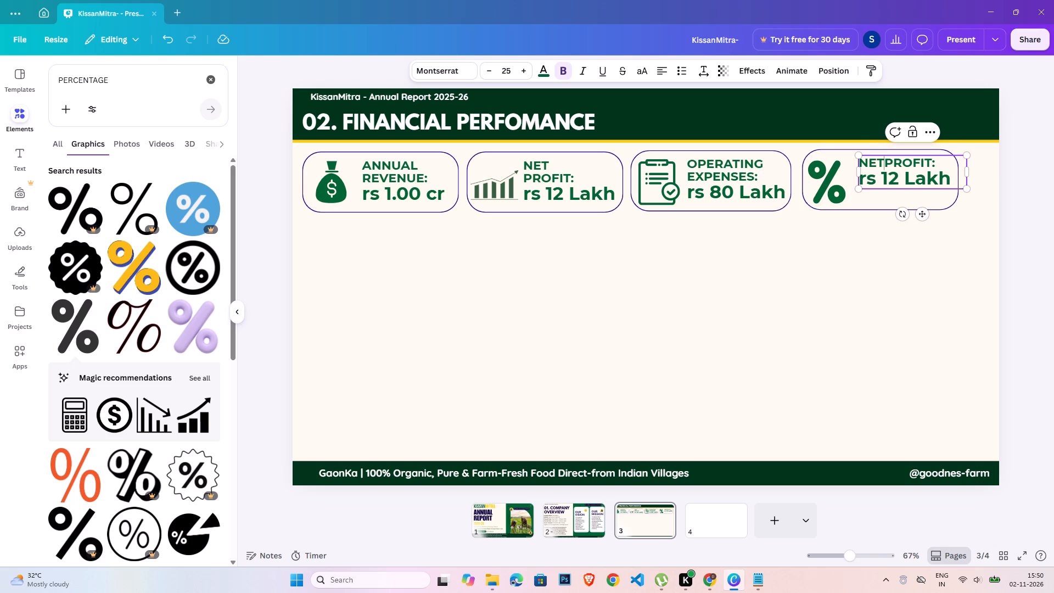
key("space")
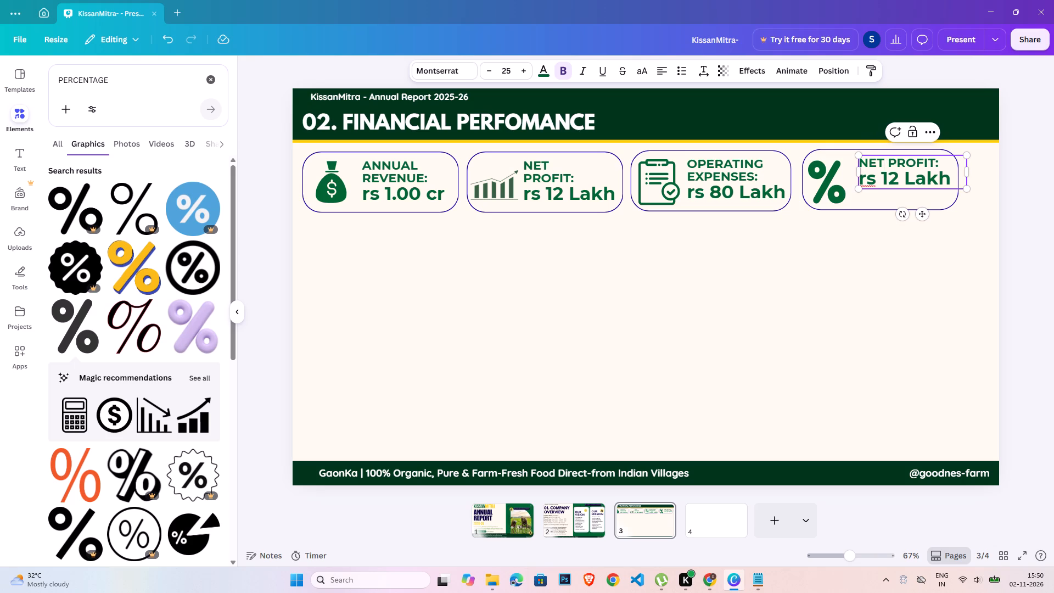
left_click(936, 163)
key("Return")
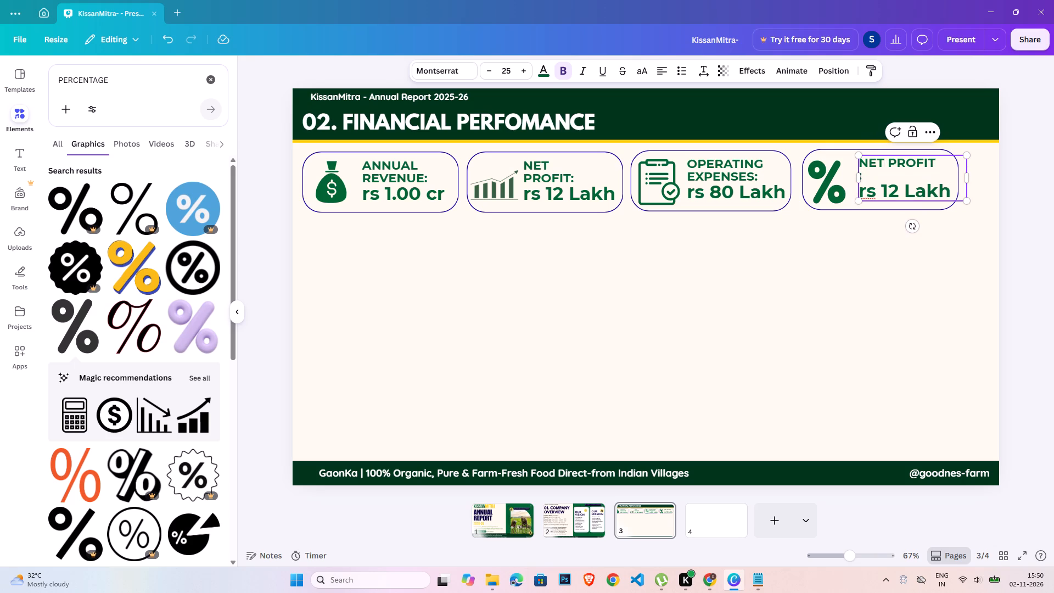
type("MARGIN")
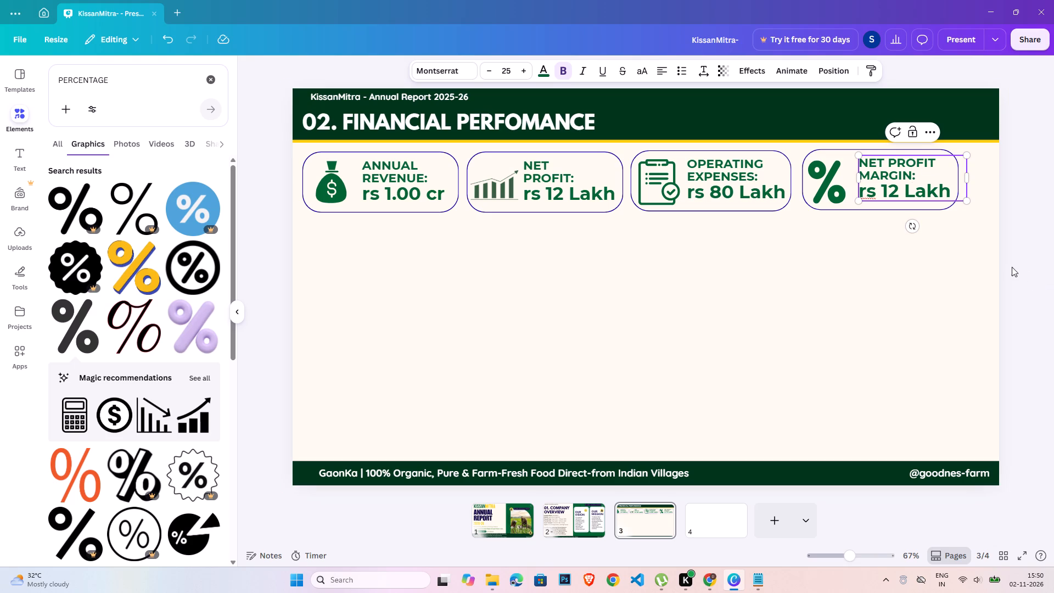
left_click(1012, 267)
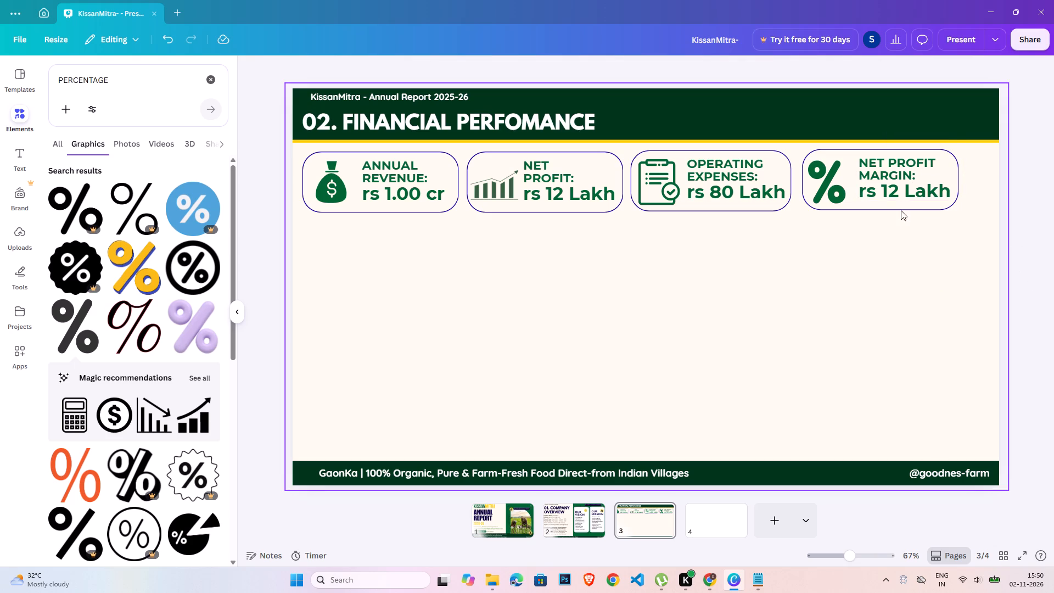
Replace the amount in the fourth card with "12%".
double_click(893, 193)
left_click_drag(862, 189, 867, 189)
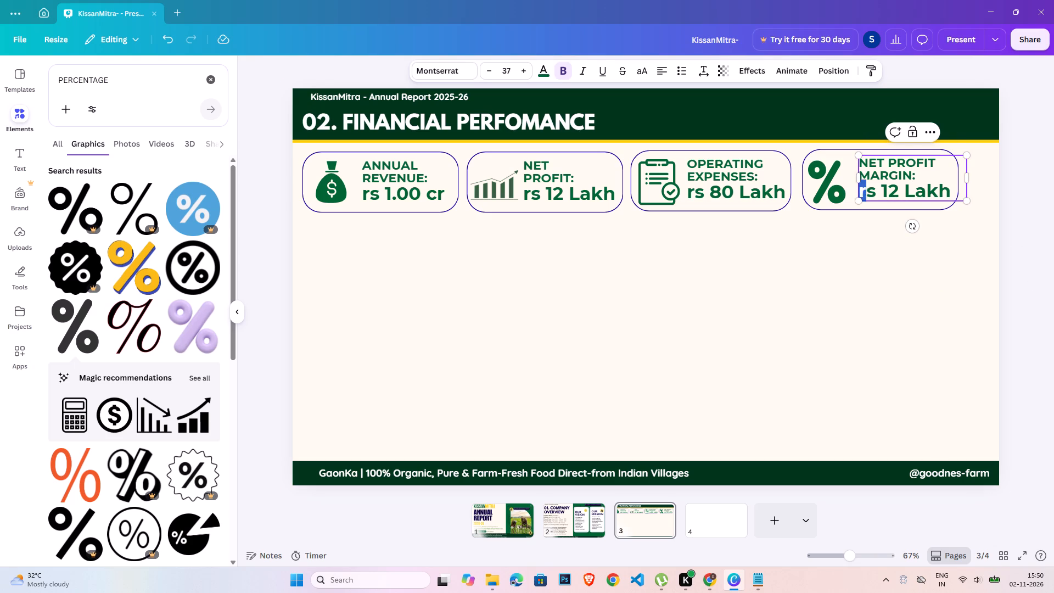
left_click_drag(867, 189, 950, 193)
key("2")
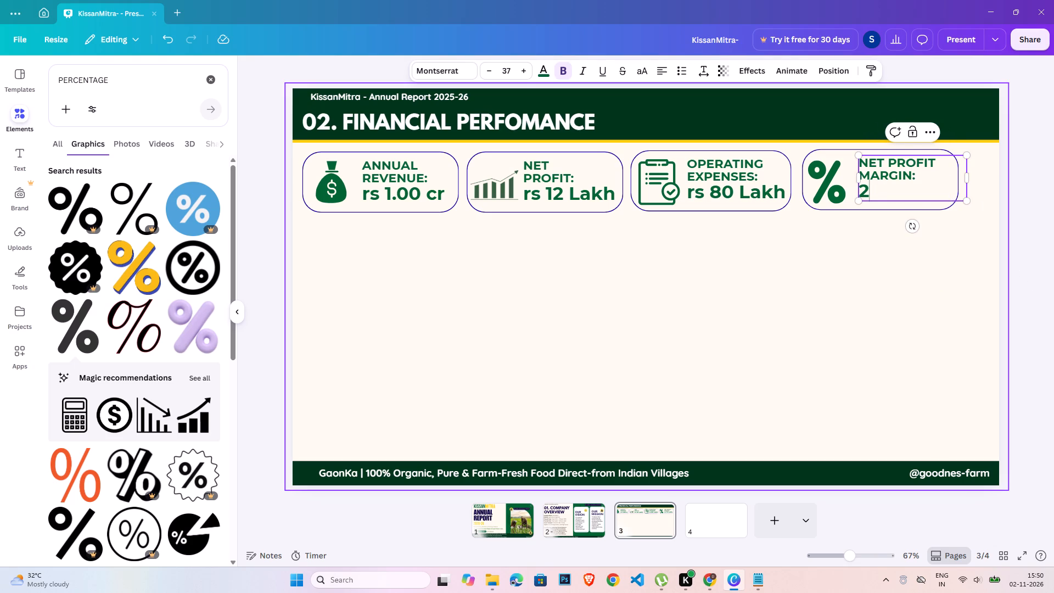
key("BackSpace")
type("12")
key("shift+percent")
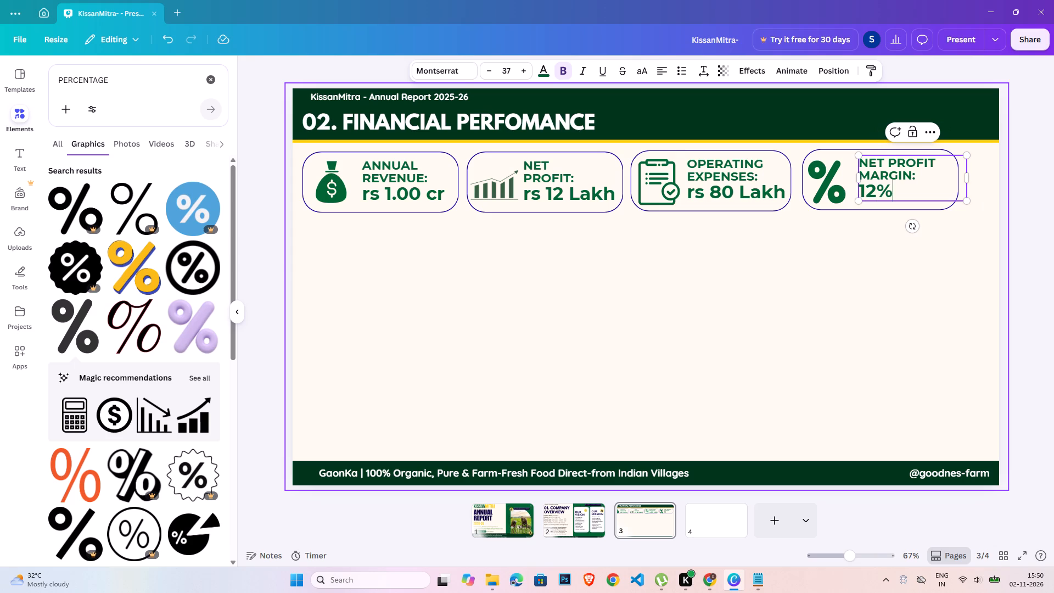
Align the fourth card's text block vertically with the middle of its rounded frame.
left_click(1029, 234)
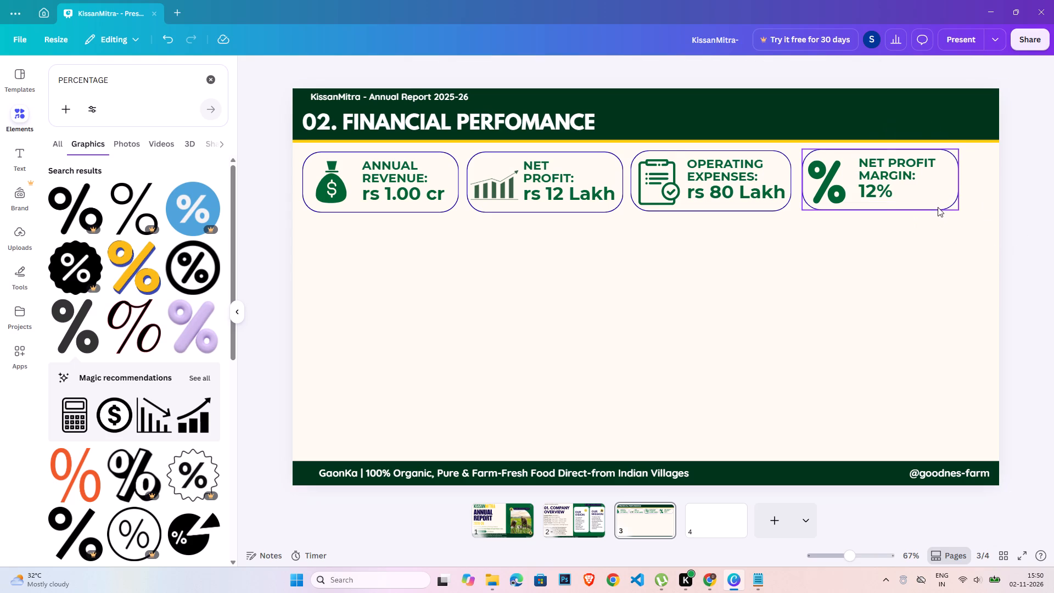
left_click(938, 207)
left_click(919, 177, "shift")
left_click(866, 69)
left_click(155, 233)
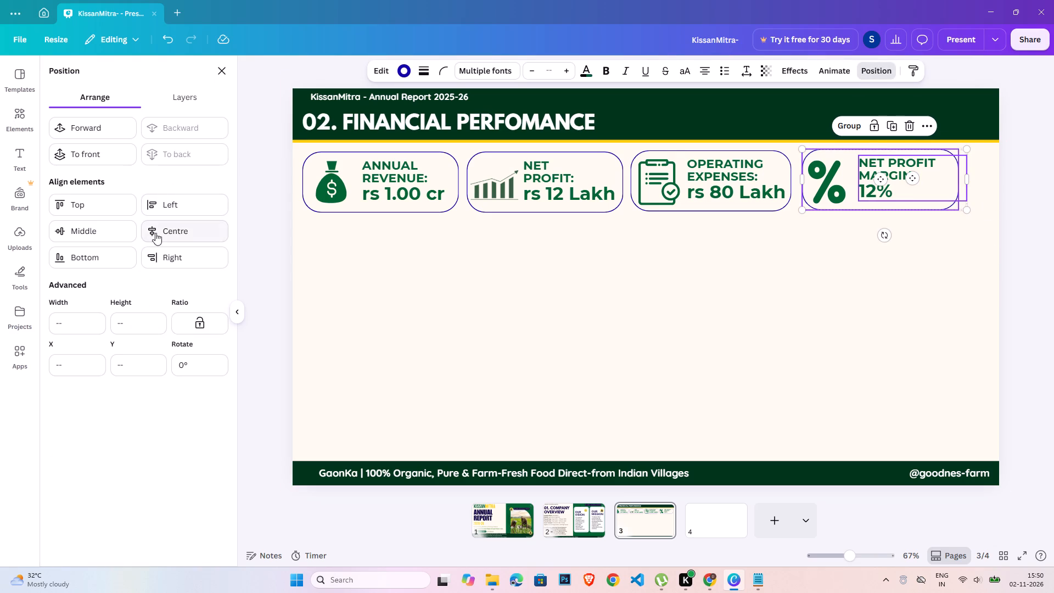
key("ctrl+z")
left_click(108, 228)
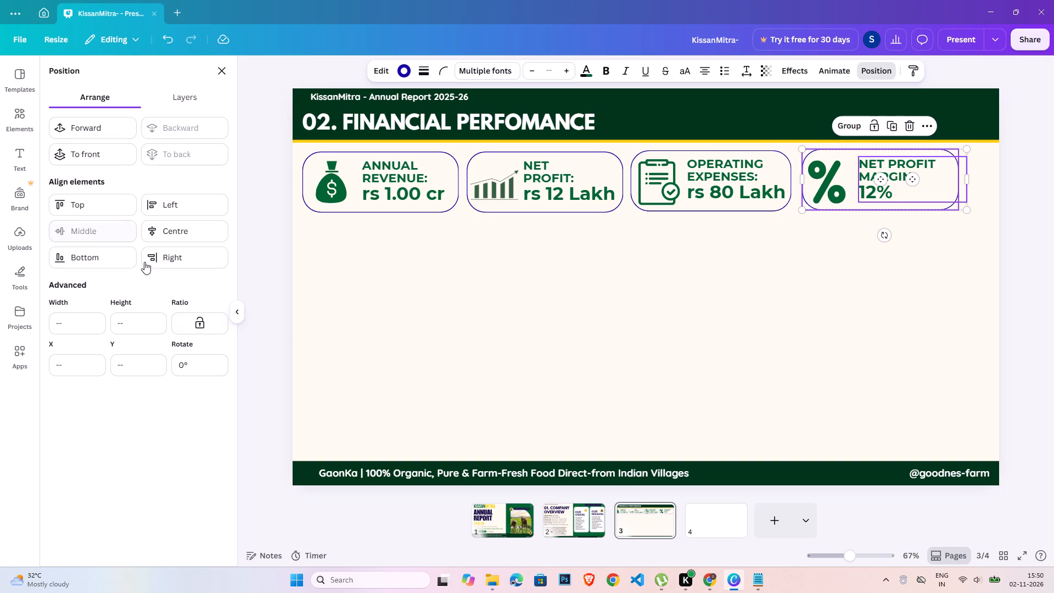
Ungroup the "OPERATING EXPENSES:" card and align its text and clipboard icon vertically with the middle of its frame.
left_click(787, 214)
left_click(777, 210)
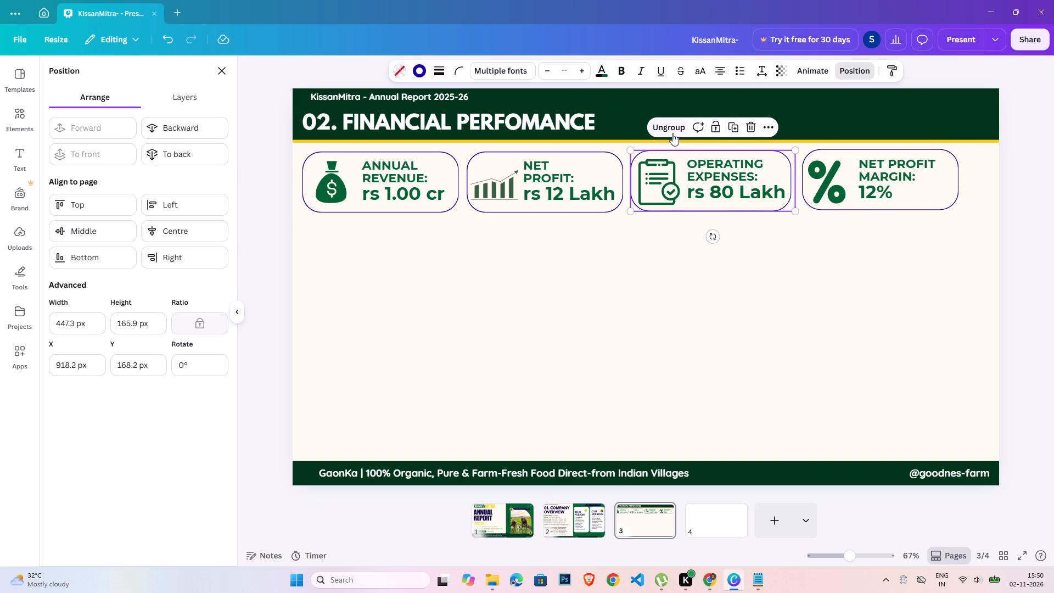
left_click(672, 133)
left_click(713, 248)
left_click(719, 208)
left_click(743, 189, "shift")
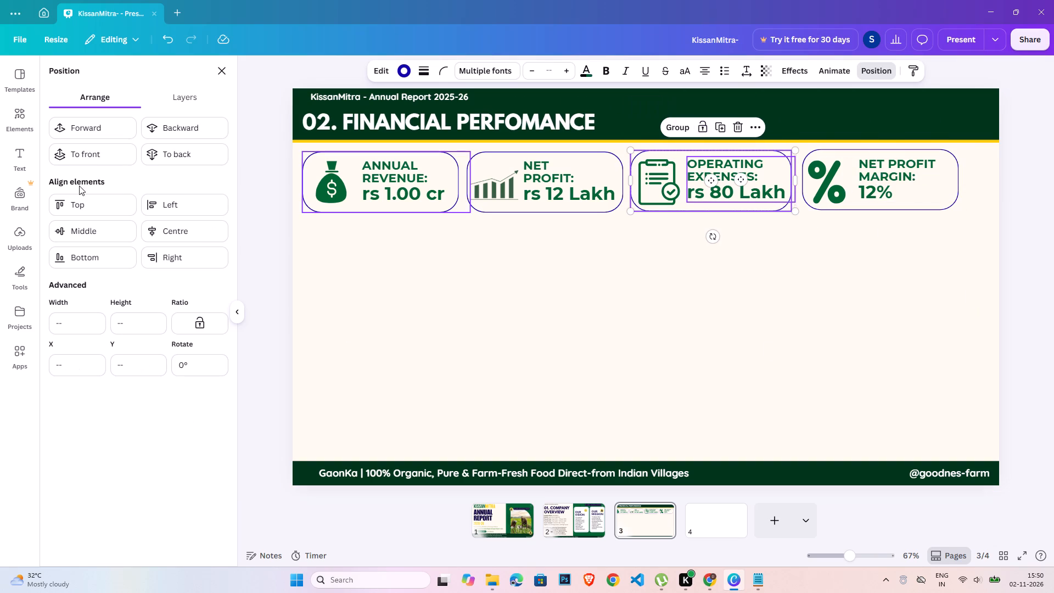
left_click(98, 227)
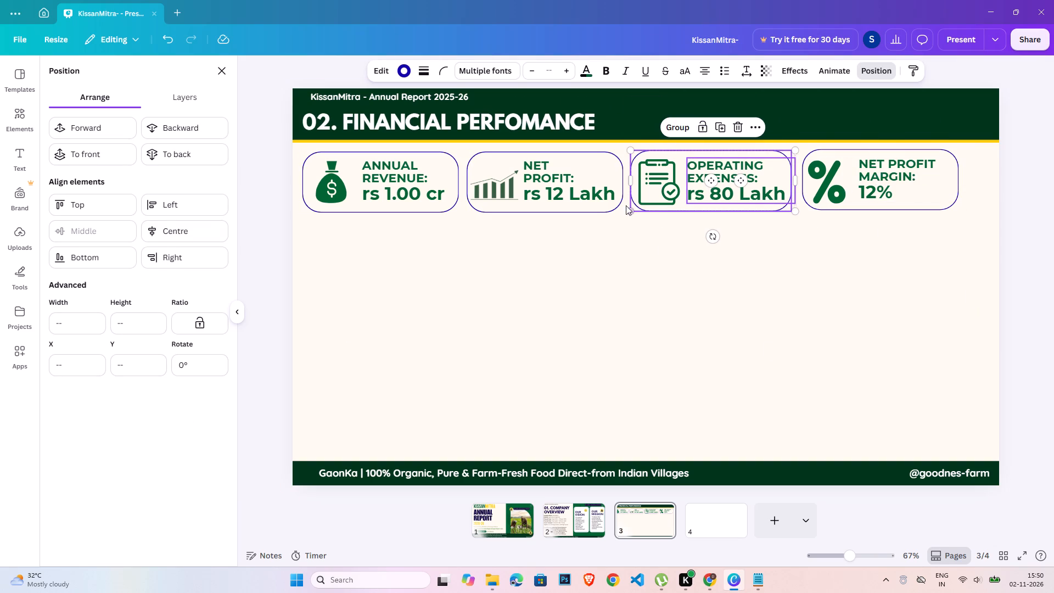
left_click(665, 219)
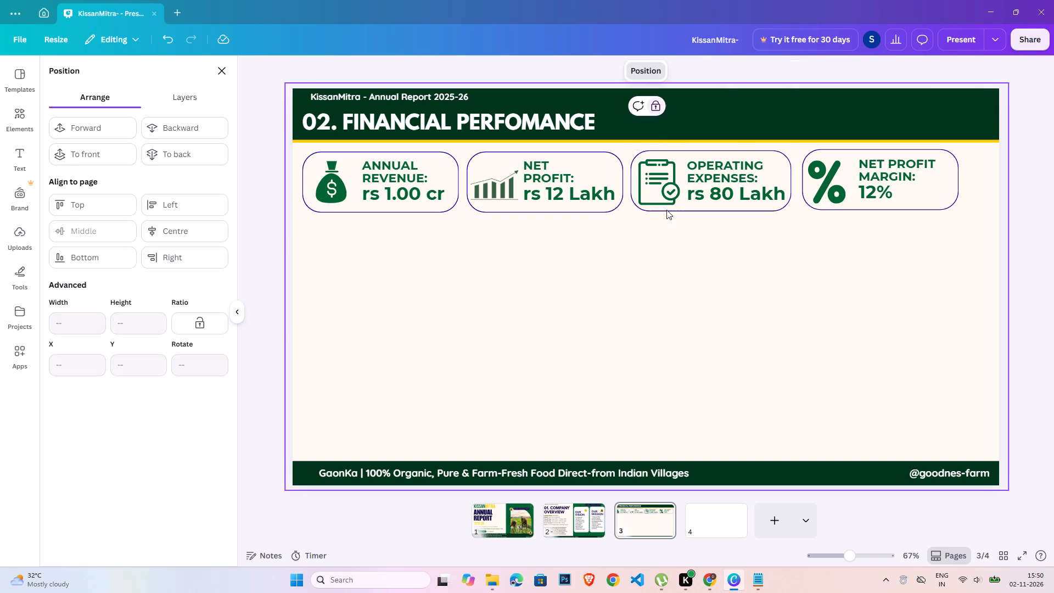
left_click(666, 210)
left_click(664, 194, "shift")
left_click(122, 233)
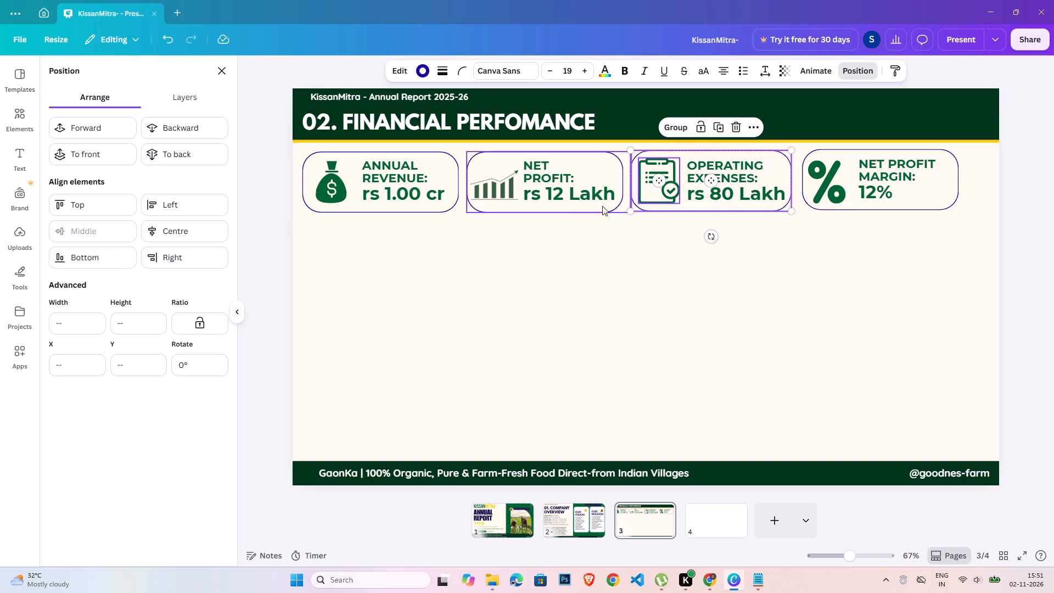
Group the frame, clipboard icon and text of the "OPERATING EXPENSES:" card.
left_click(602, 210)
left_click(567, 201, "shift")
left_click(563, 241)
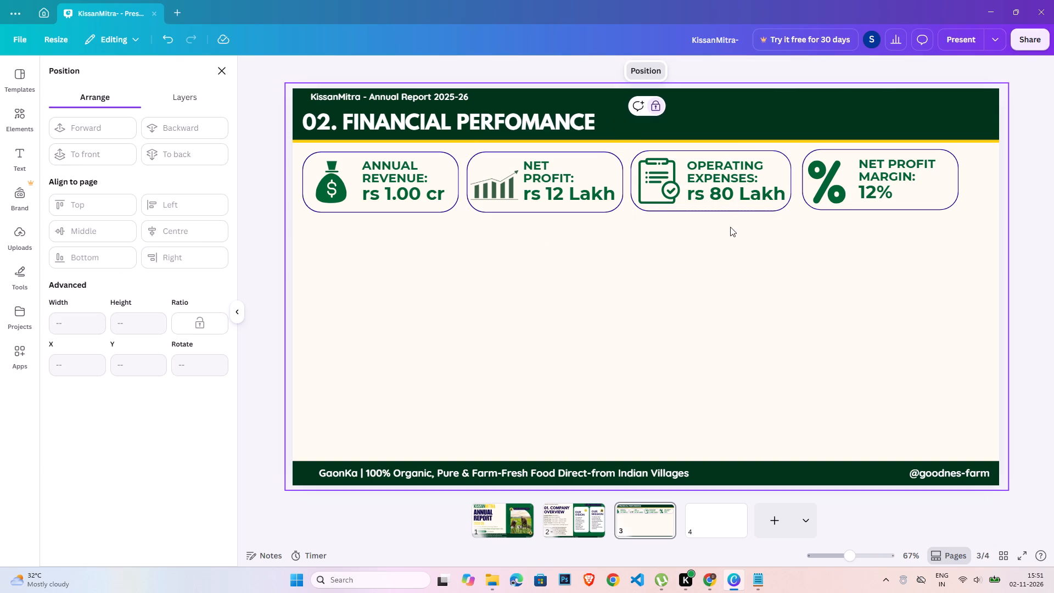
left_click_drag(732, 232, 703, 177)
left_click(646, 254)
left_click_drag(649, 227, 732, 199)
left_click(673, 134)
Shrink the percent sign in the "NET PROFIT MARGIN:" card and centre it vertically within the frame.
left_click(904, 282)
left_click_drag(840, 234, 885, 178)
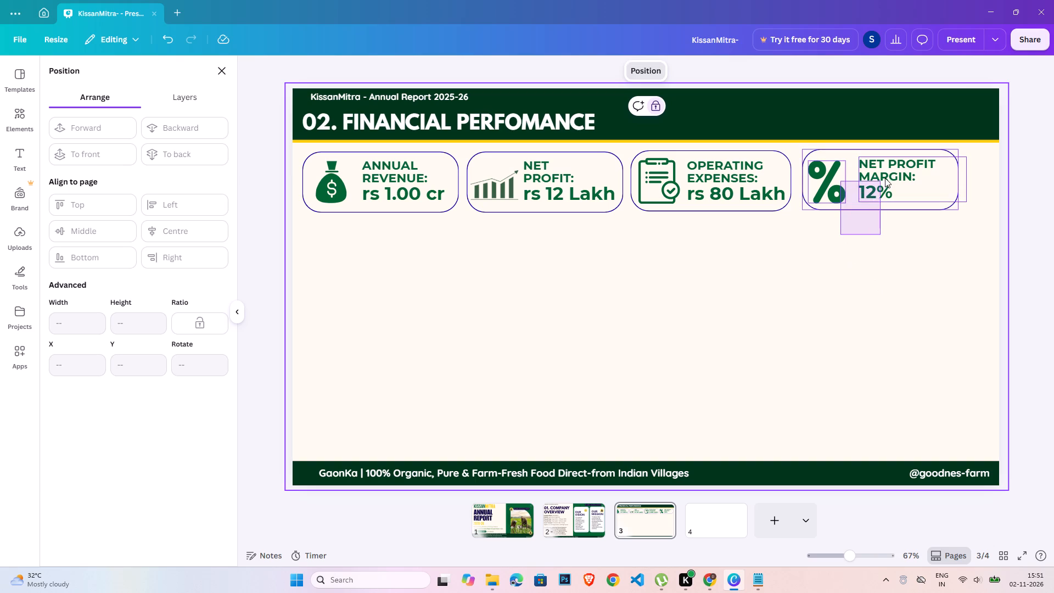
left_click_drag(885, 178, 885, 177)
left_click(843, 276)
left_click(836, 190)
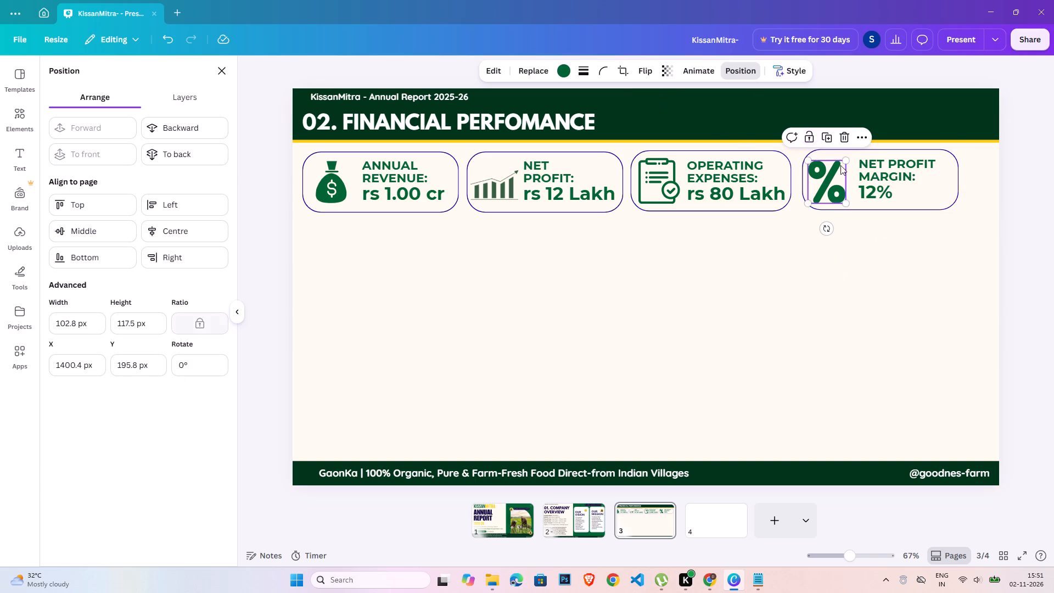
left_click_drag(847, 159, 843, 172)
left_click_drag(827, 189, 828, 182)
left_click(848, 240)
left_click_drag(778, 236, 965, 162)
left_click(951, 230)
left_click_drag(865, 278, 844, 169)
left_click(865, 282)
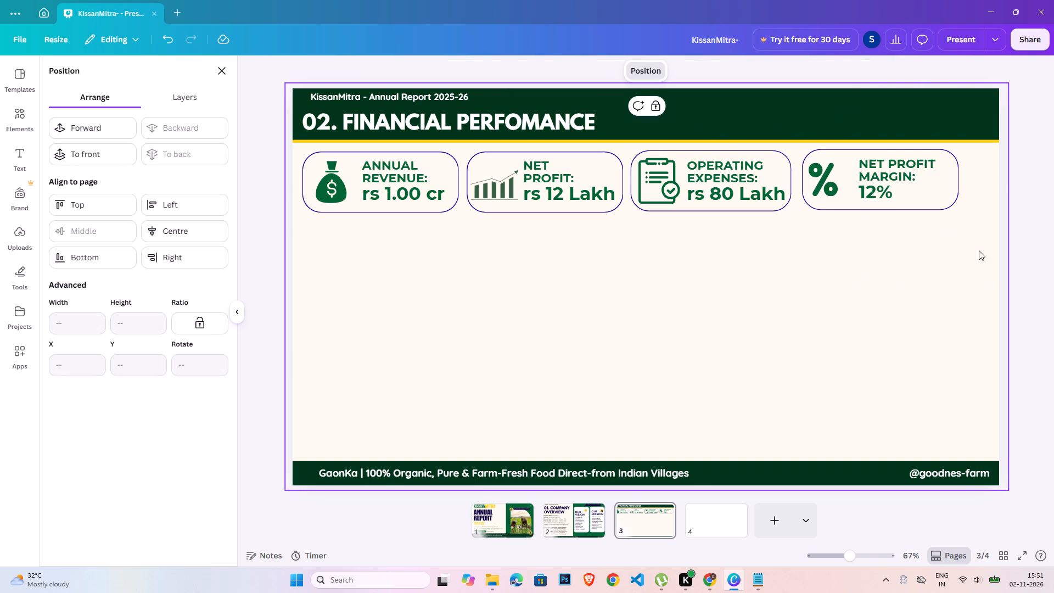
Group the frame, percent sign and text of the "NET PROFIT MARGIN:" card.
left_click_drag(925, 239, 837, 177)
left_click(859, 125)
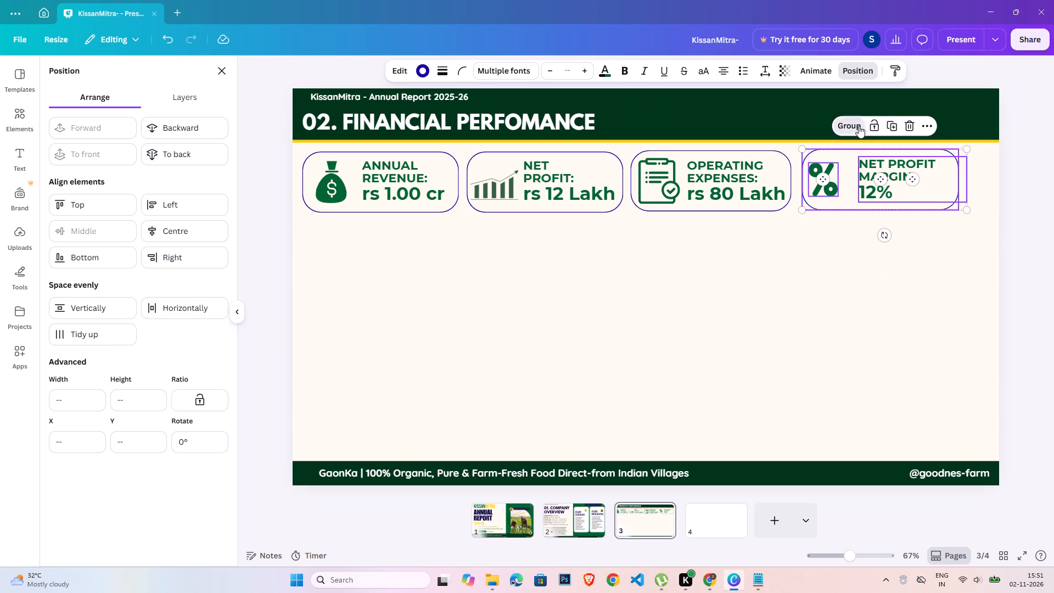
left_click(812, 247)
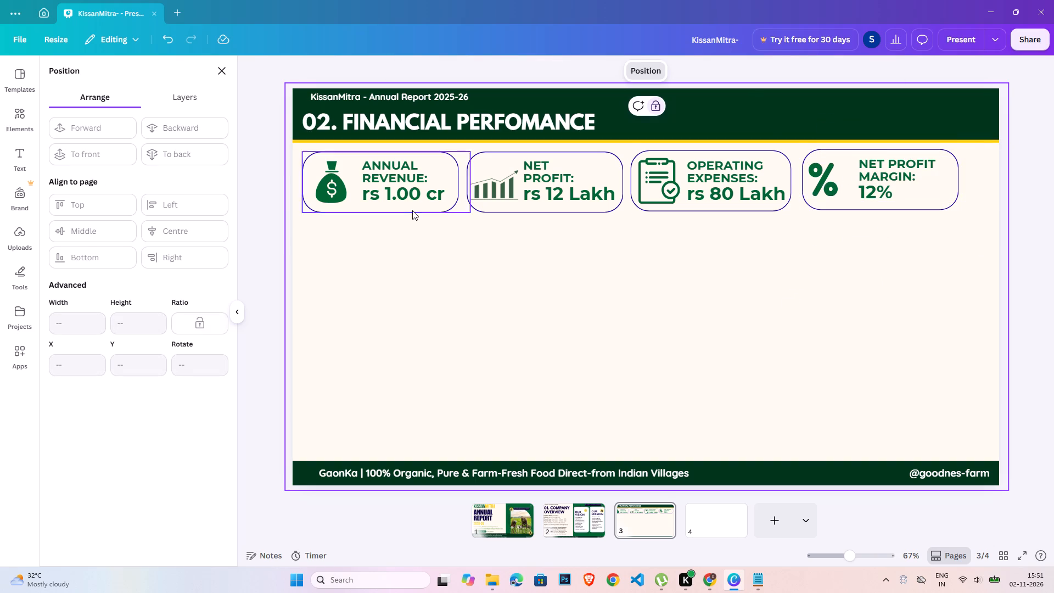
Tidy up all four cards into one level, evenly spaced row.
left_click(673, 188)
left_click(884, 197)
left_click(355, 290)
left_click_drag(371, 234, 372, 234)
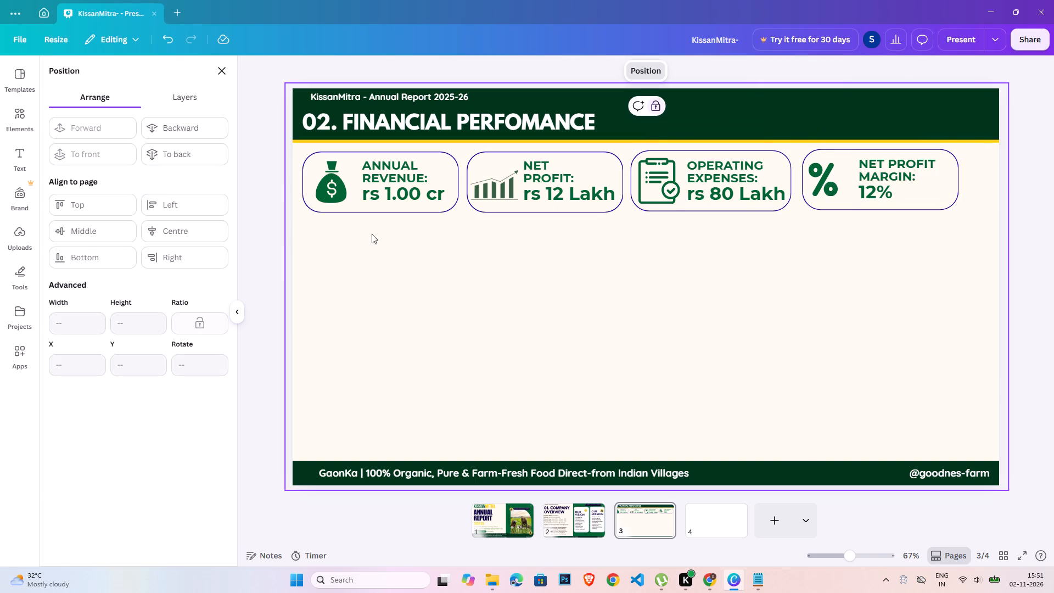
left_click_drag(372, 234, 861, 186)
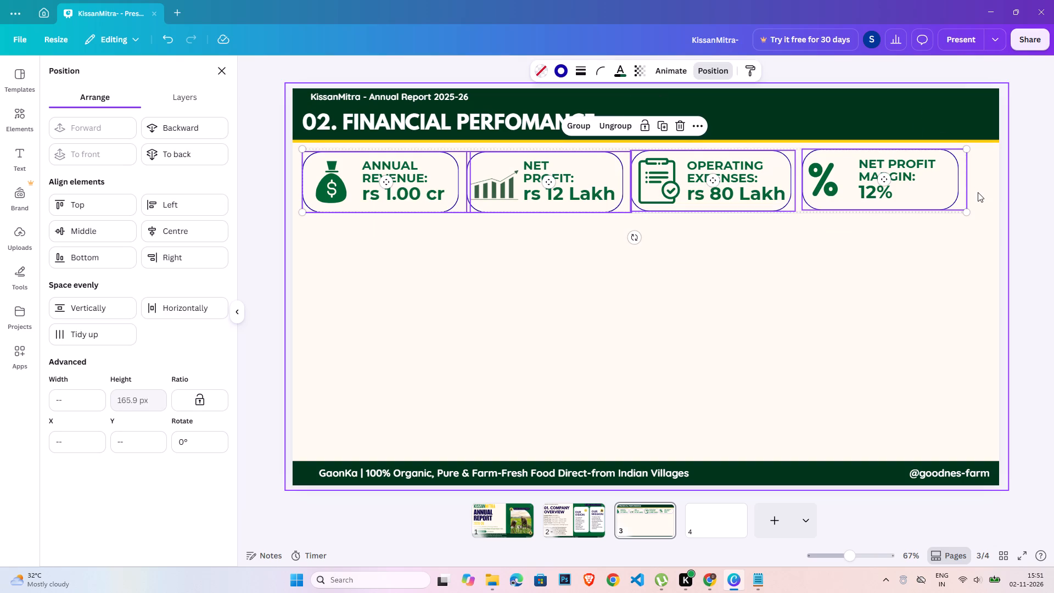
left_click(90, 327)
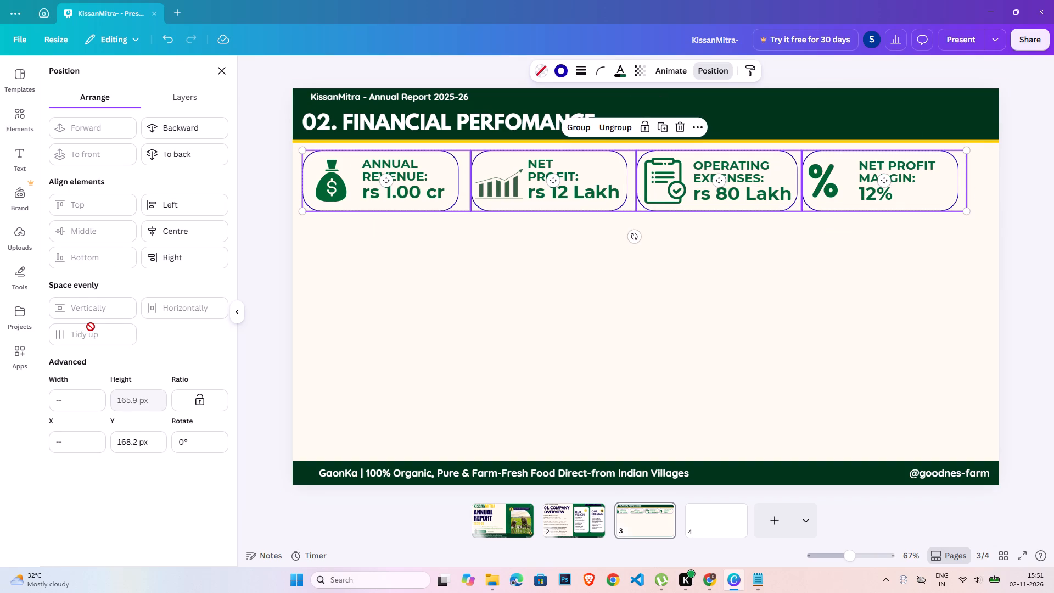
Group the four cards to centre the row horizontally on the page, and ungroup them again.
left_click_drag(452, 188, 454, 188)
left_click_drag(454, 188, 459, 187)
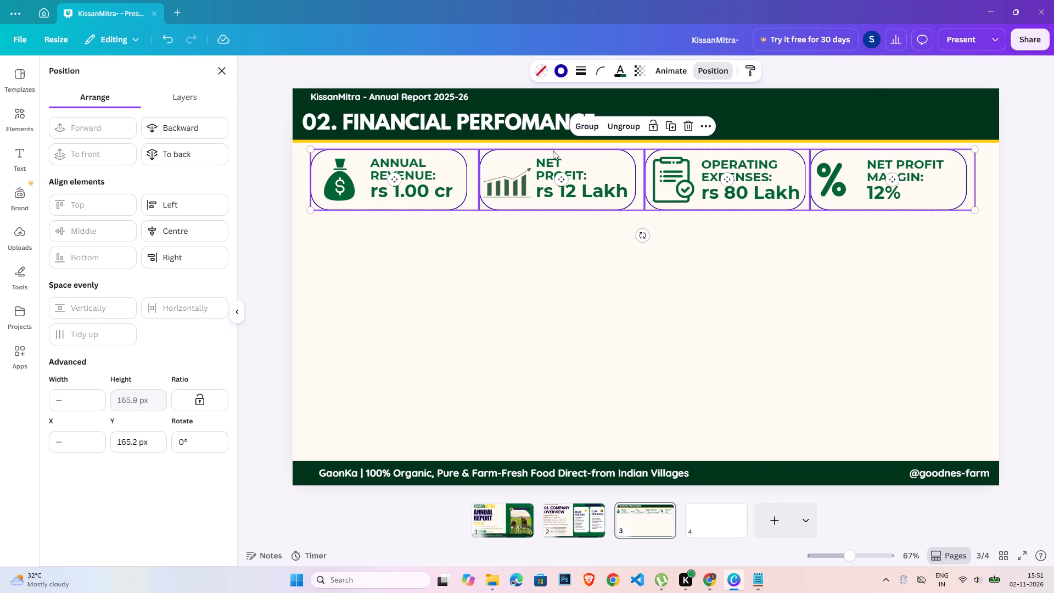
left_click(589, 131)
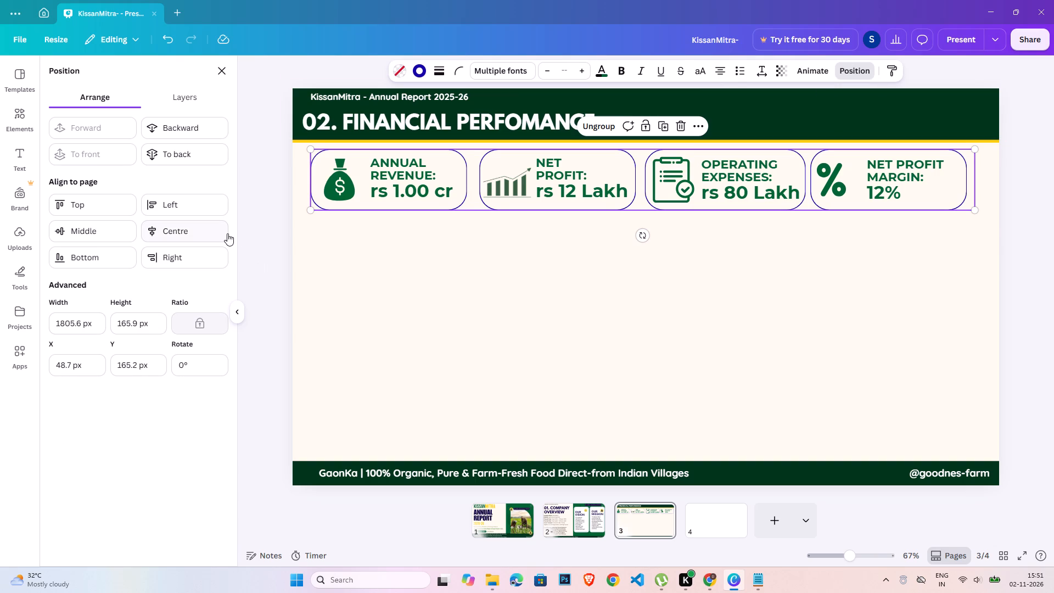
left_click(225, 233)
left_click(604, 125)
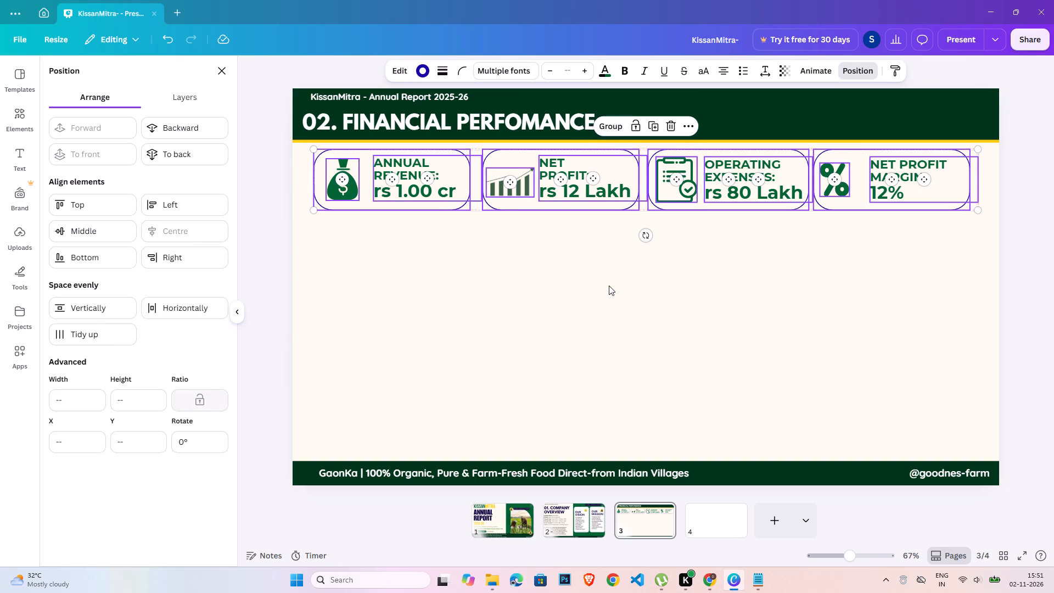
left_click(609, 287)
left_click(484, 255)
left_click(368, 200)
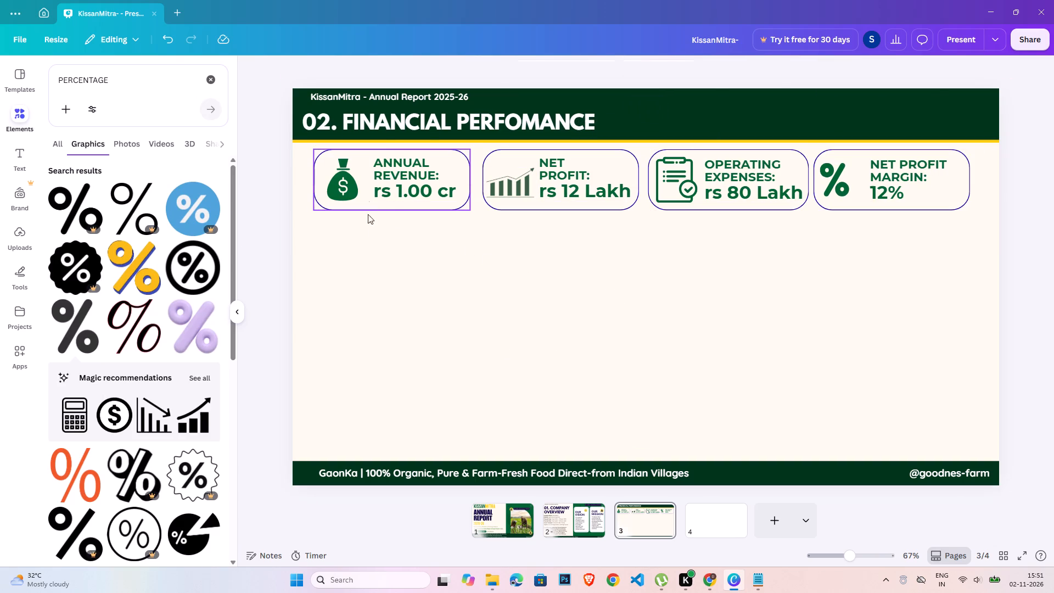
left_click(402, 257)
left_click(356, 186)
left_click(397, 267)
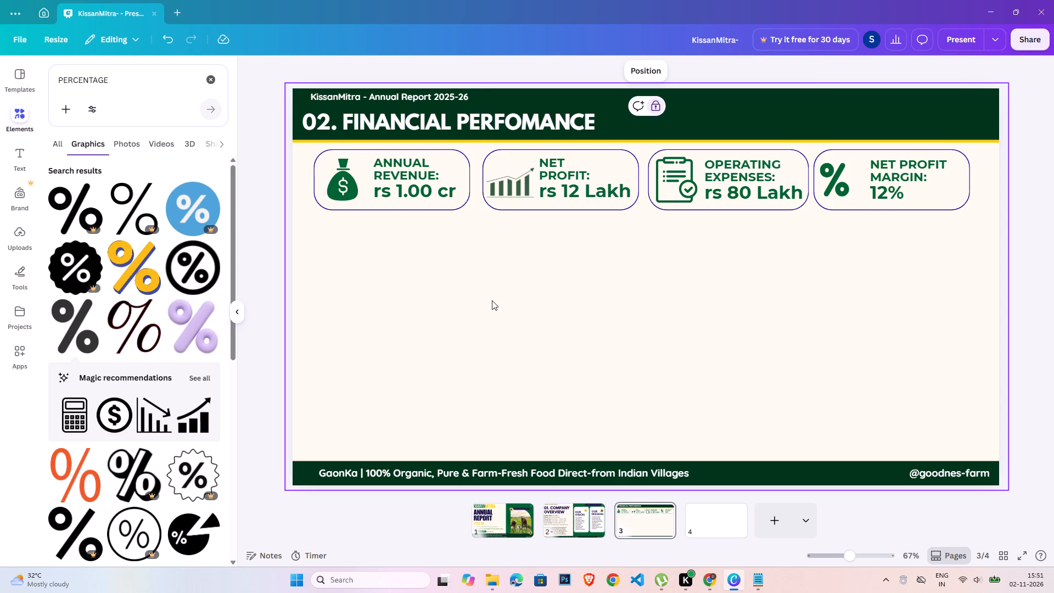
Clear the element search and add a square shape to page 3.
left_click(214, 85)
left_click(262, 232)
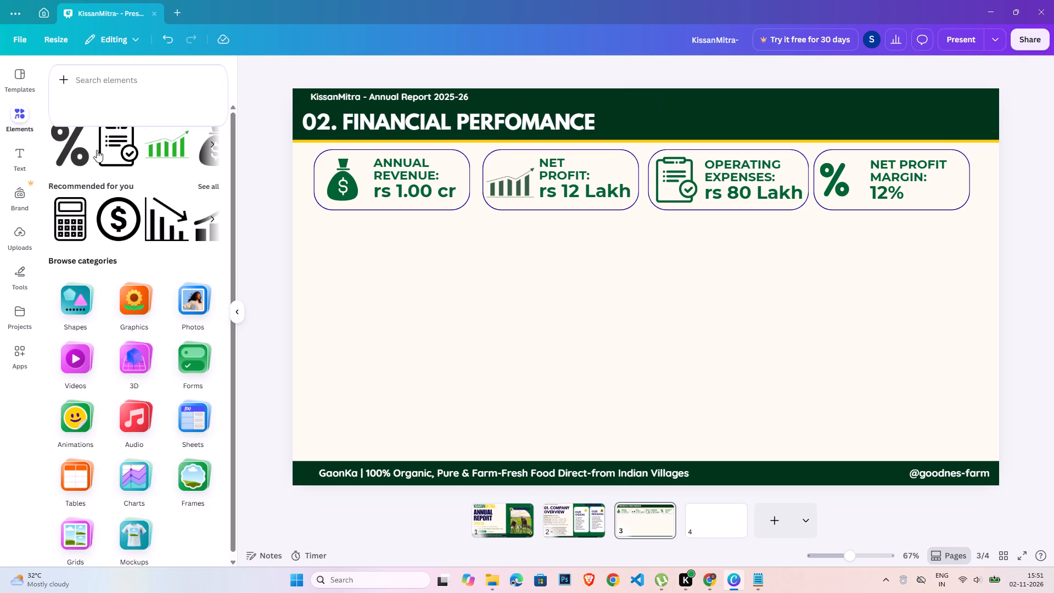
left_click(25, 118)
left_click(10, 121)
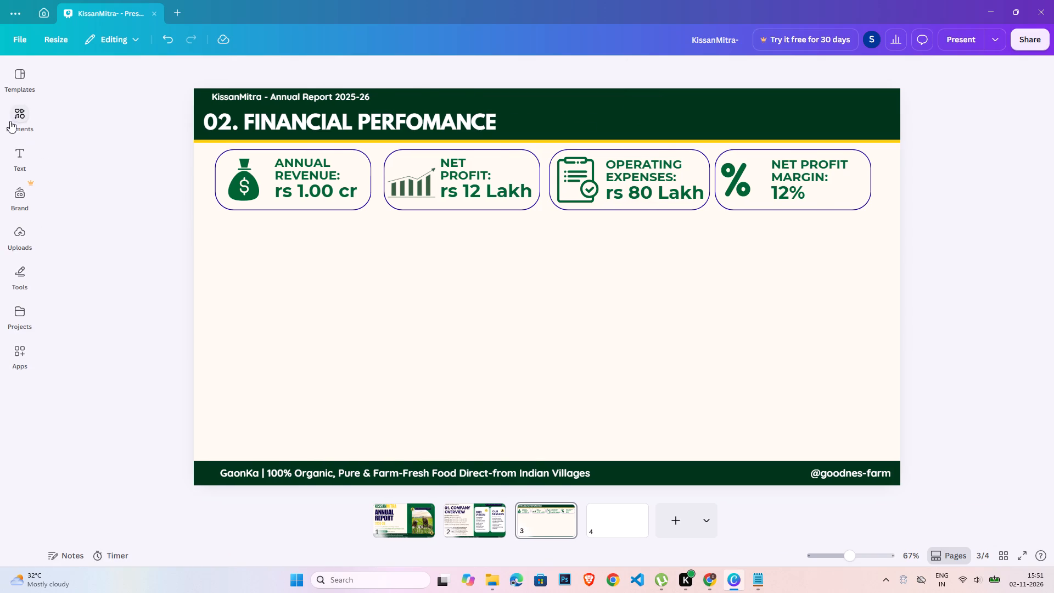
left_click(63, 294)
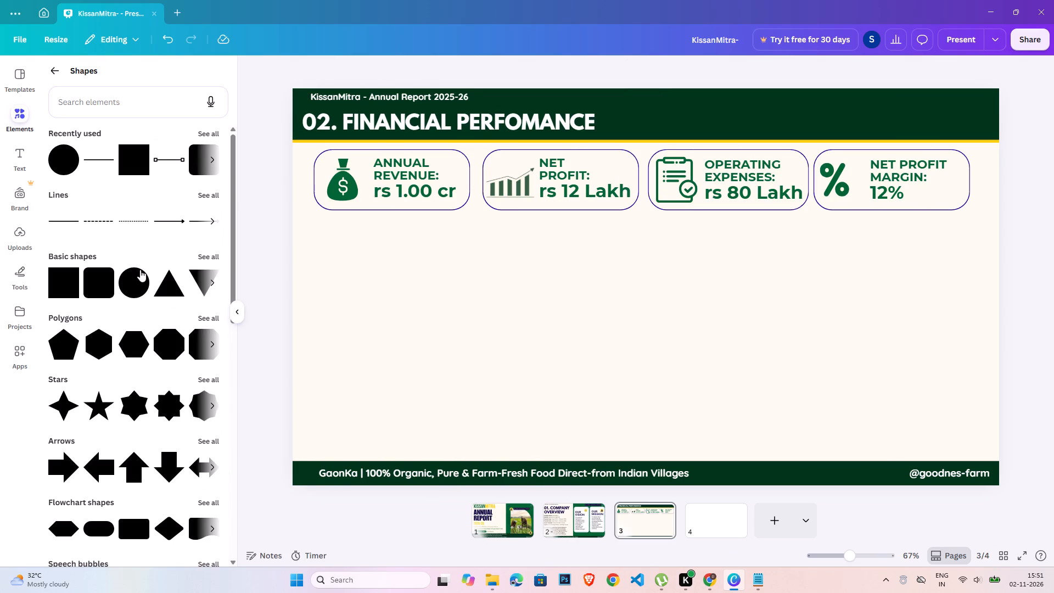
left_click(127, 170)
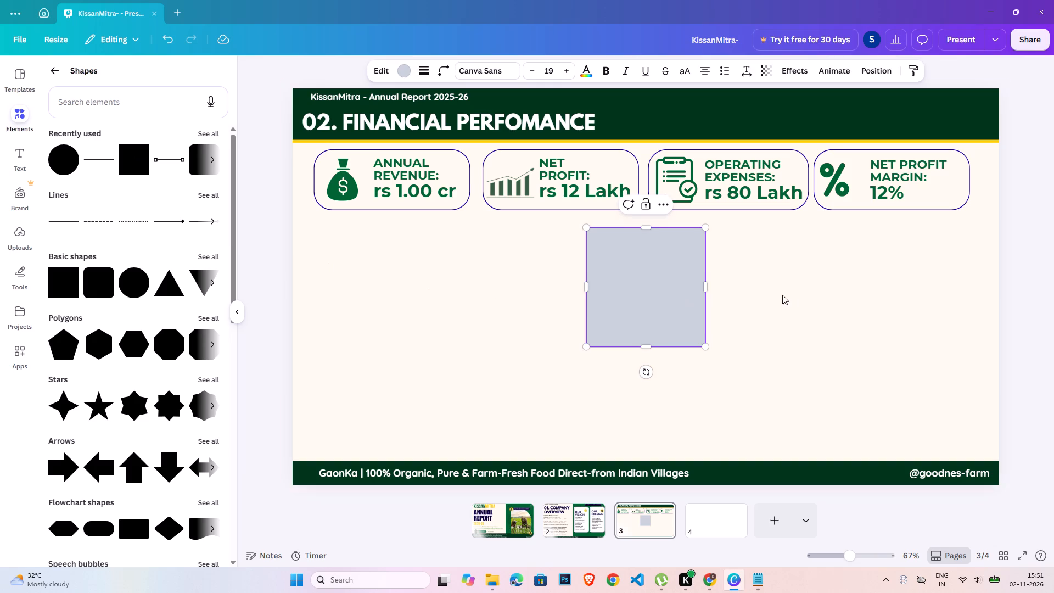
left_click(1011, 281)
Place the square below the first card and stretch it to about 884 by 621 px, spanning the first two cards.
left_click_drag(675, 276, 401, 283)
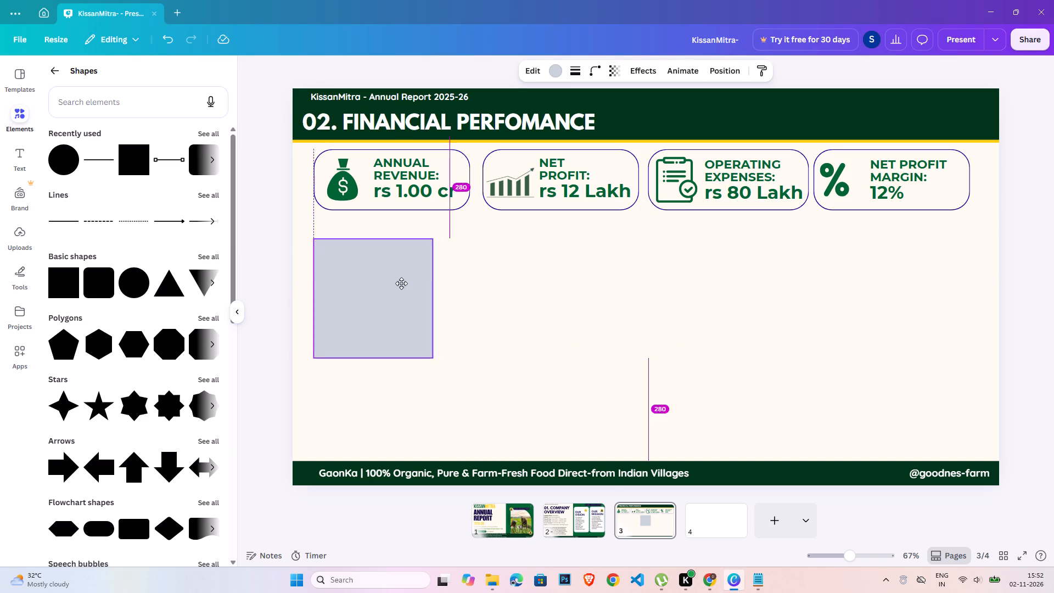
left_click_drag(401, 283, 384, 270)
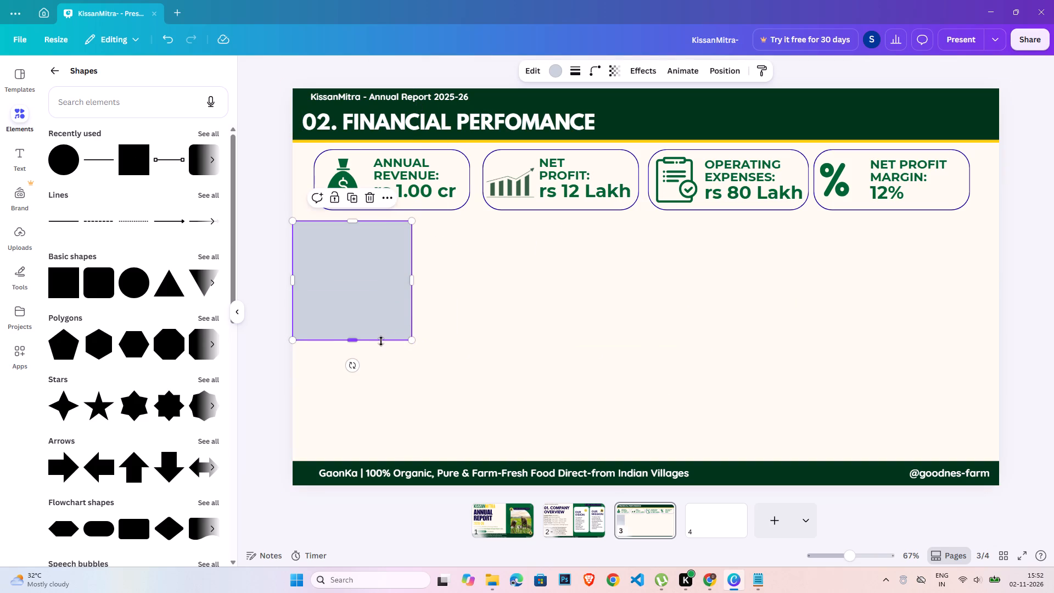
left_click_drag(381, 341, 384, 450)
left_click_drag(375, 313, 375, 314)
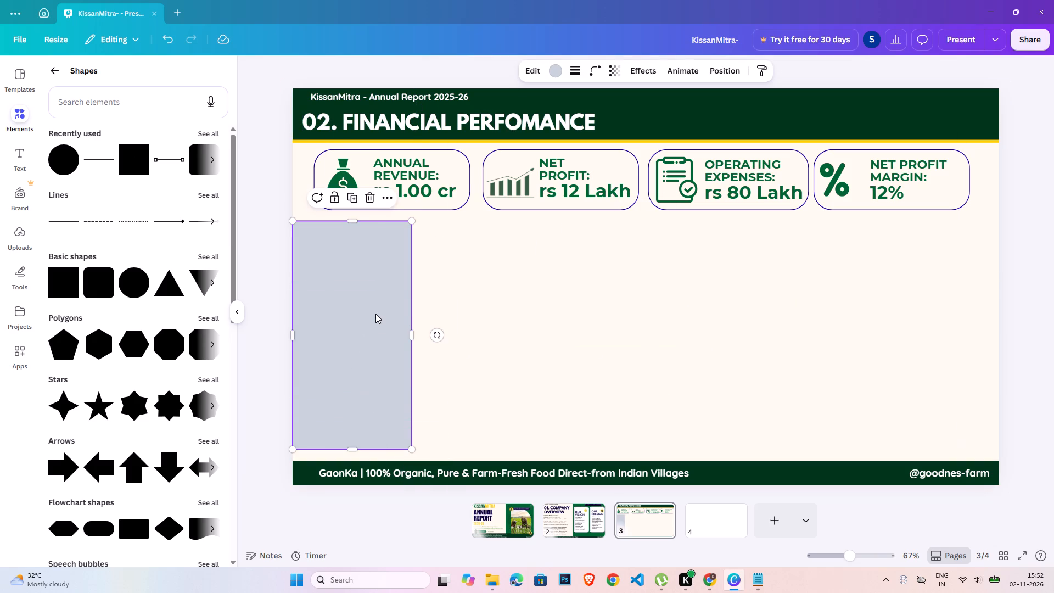
left_click_drag(375, 314, 380, 315)
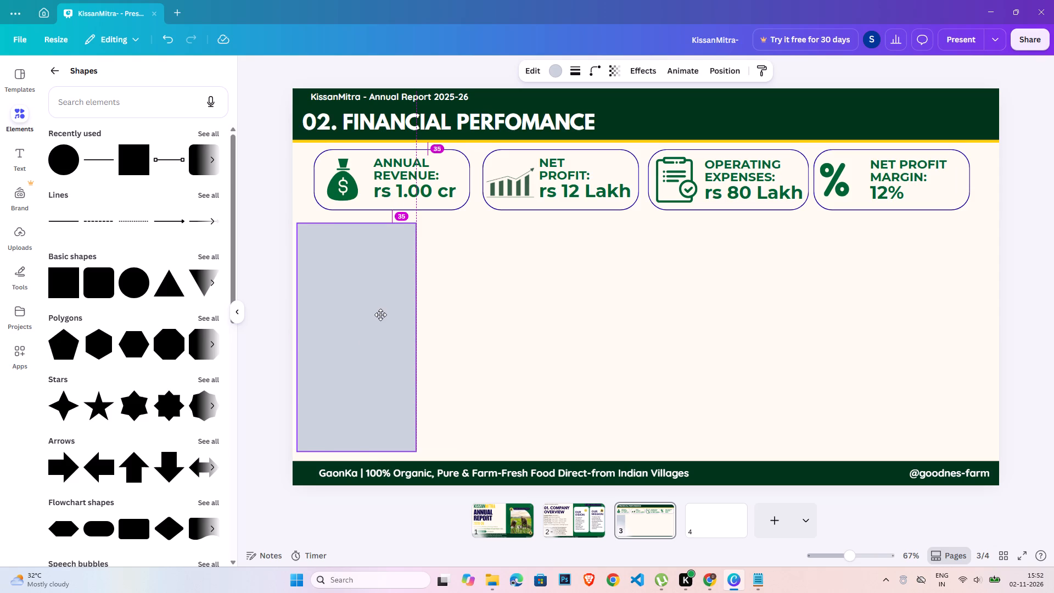
left_click_drag(380, 315, 396, 311)
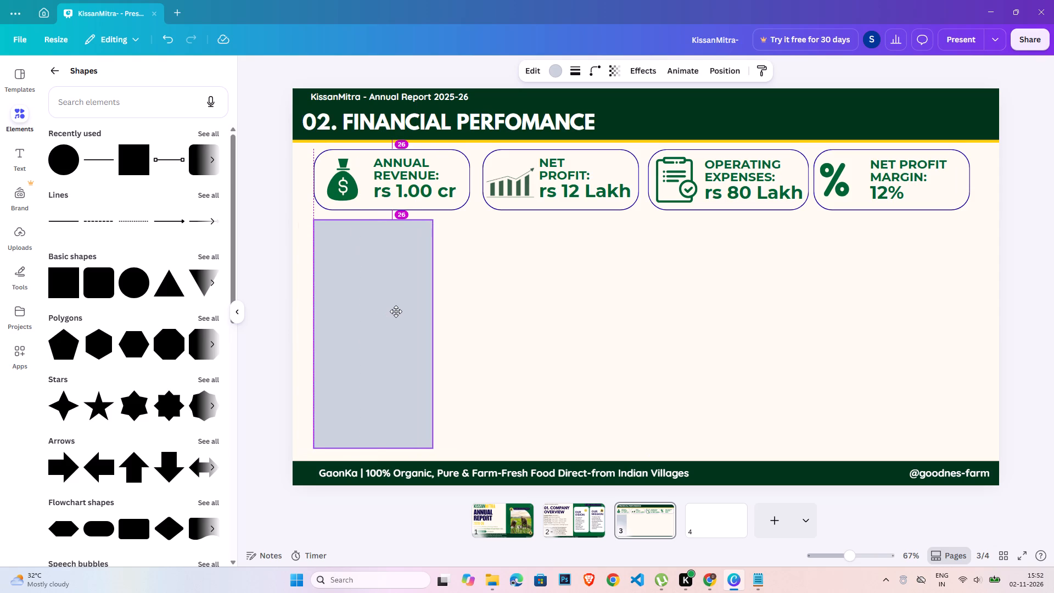
left_click_drag(396, 311, 396, 311)
left_click_drag(436, 335, 436, 335)
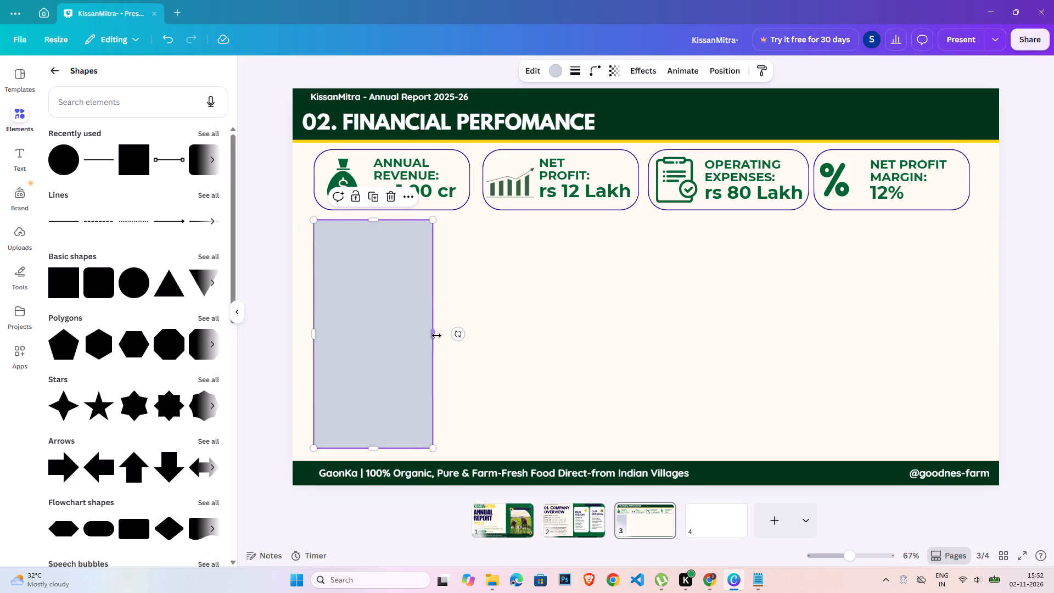
left_click_drag(436, 335, 642, 344)
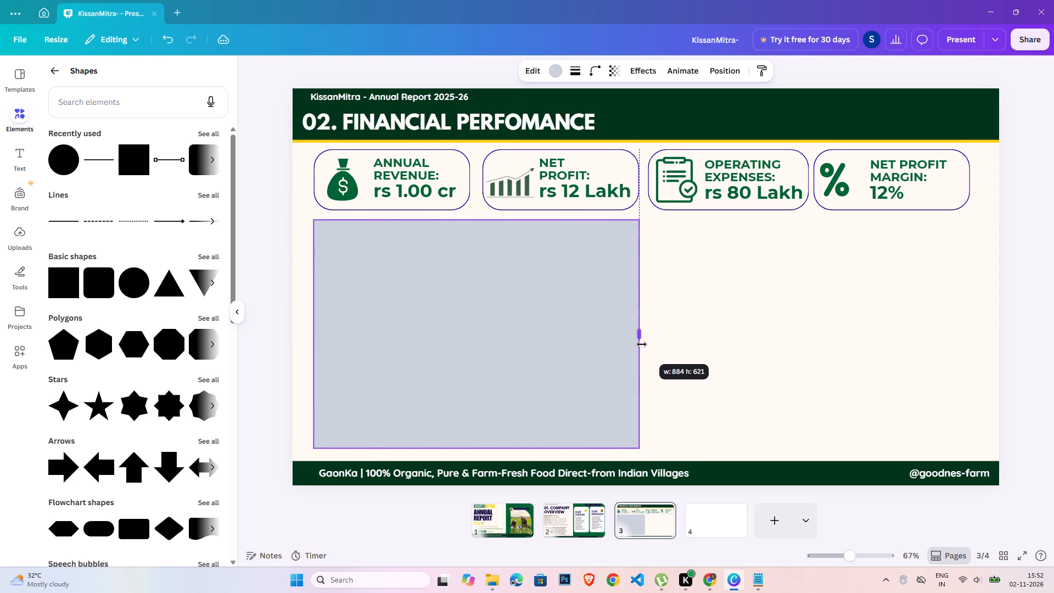
Duplicate the large square and place the copy level beside it, beneath the third and fourth cards.
left_click(608, 336)
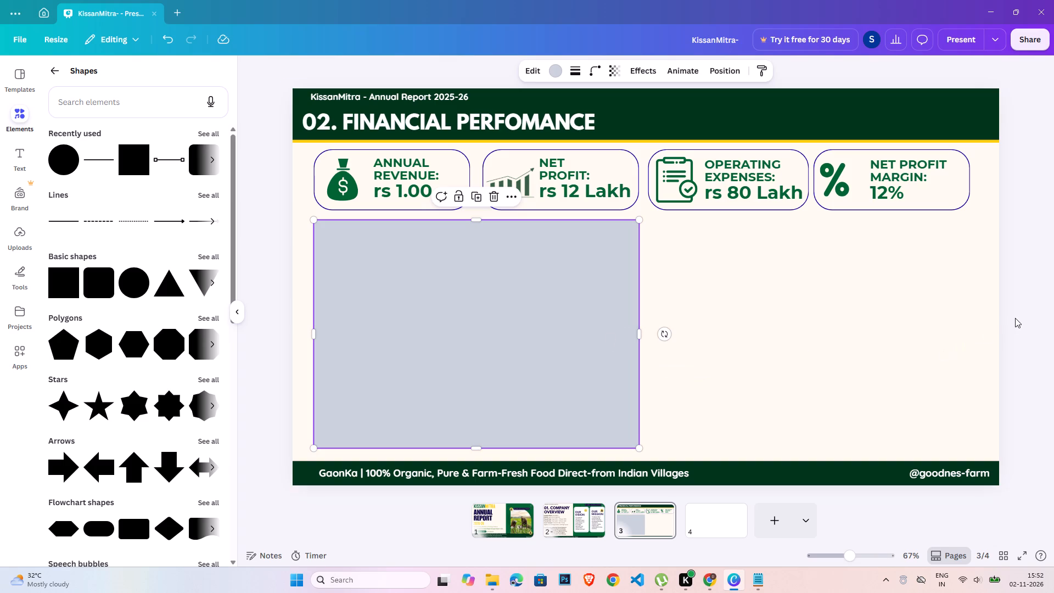
left_click(1016, 317)
left_click(562, 348)
key("ctrl+c")
key("ctrl+v")
left_click_drag(519, 357, 852, 346)
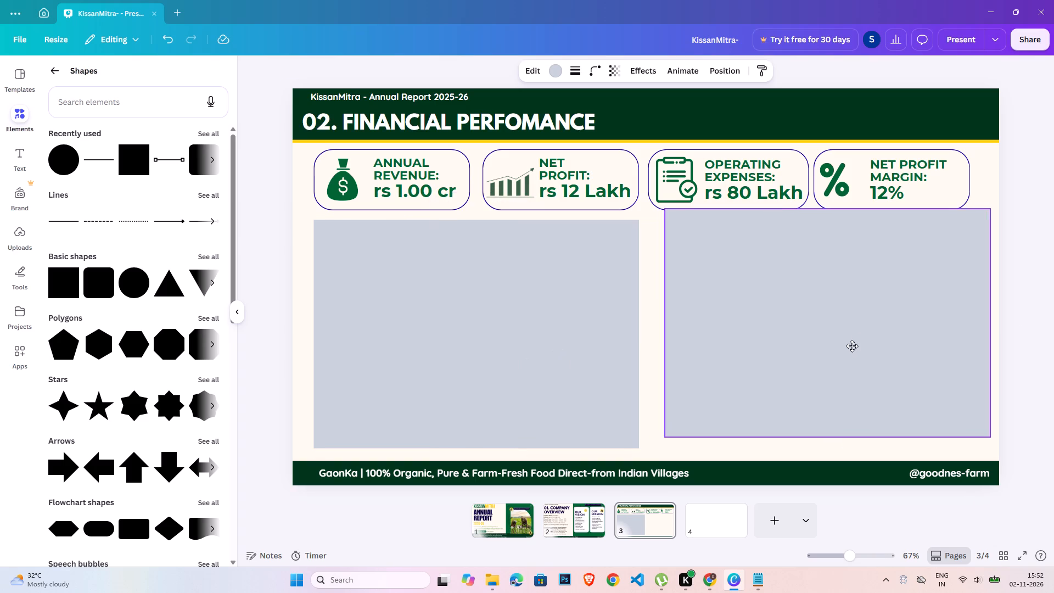
left_click_drag(852, 346, 848, 349)
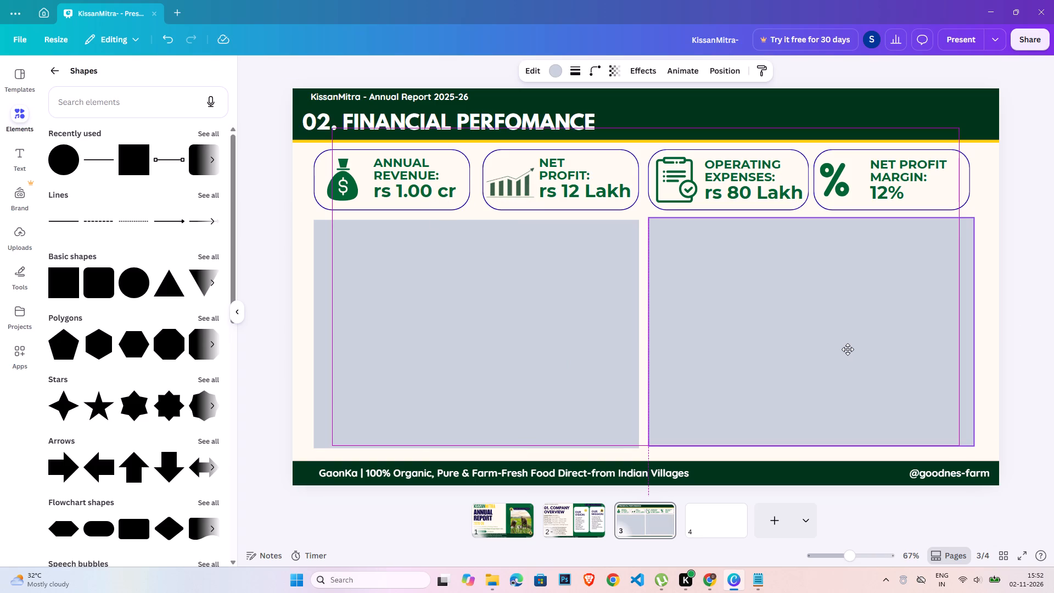
left_click_drag(848, 349, 850, 351)
left_click(1022, 355)
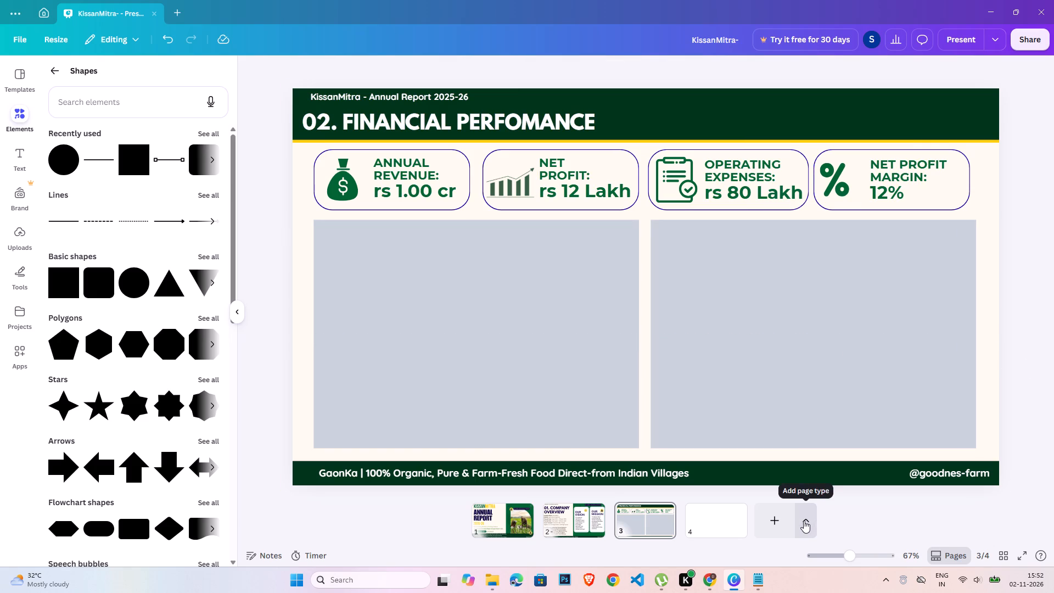
left_click(1016, 428)
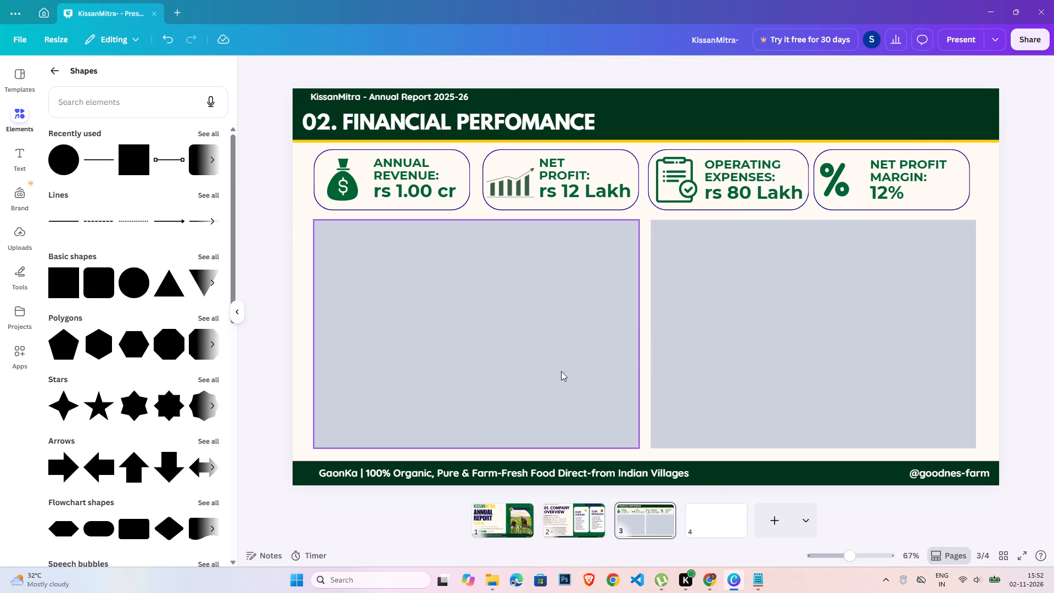
Remove the fill of the square below the first two cards and give it a border of weight 1.
left_click(528, 344)
left_click(552, 70)
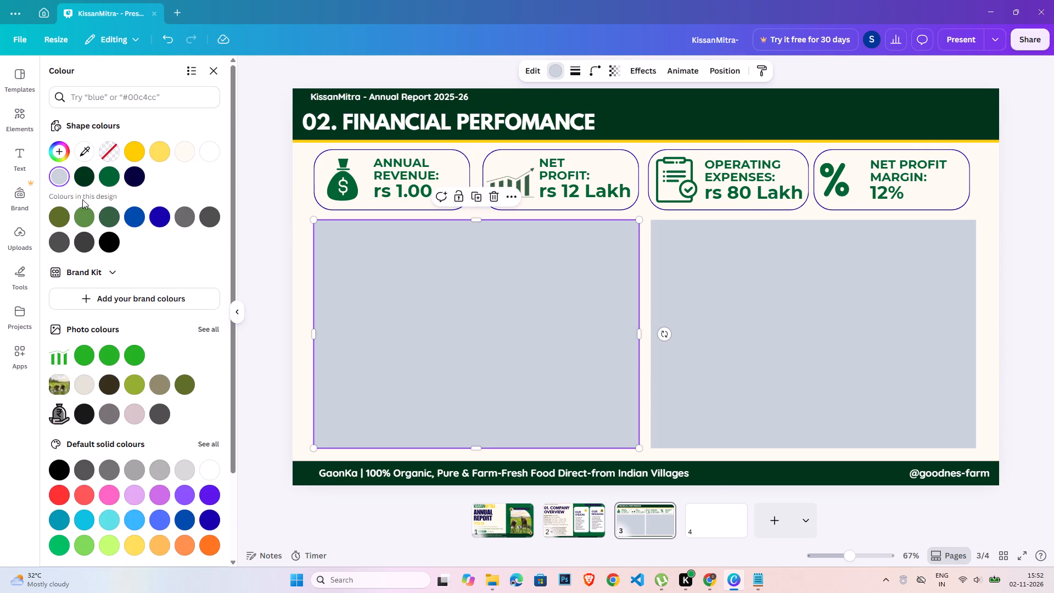
left_click(108, 152)
left_click(582, 70)
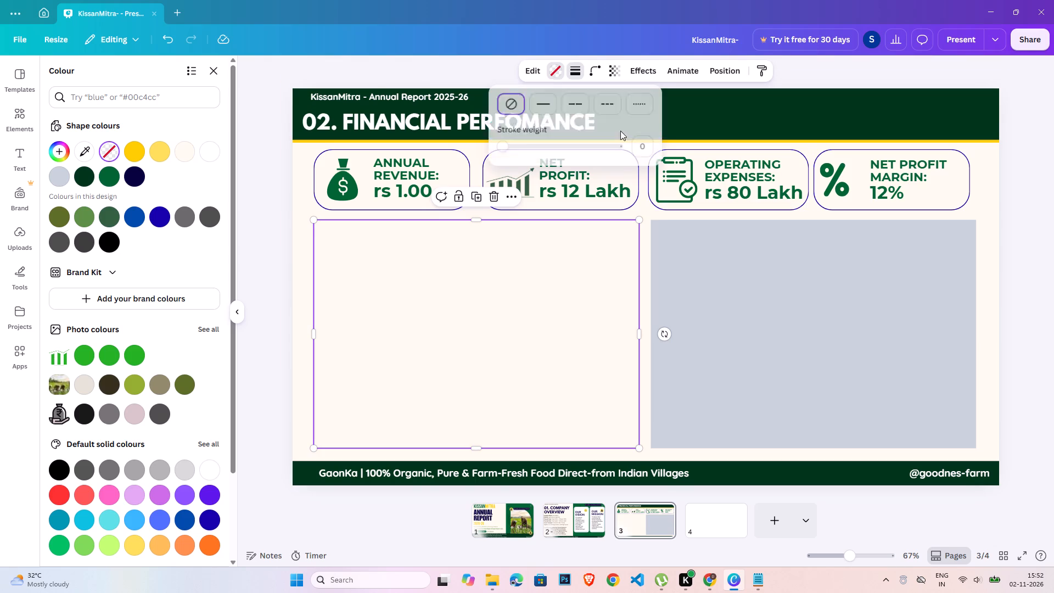
left_click(644, 150)
key("1")
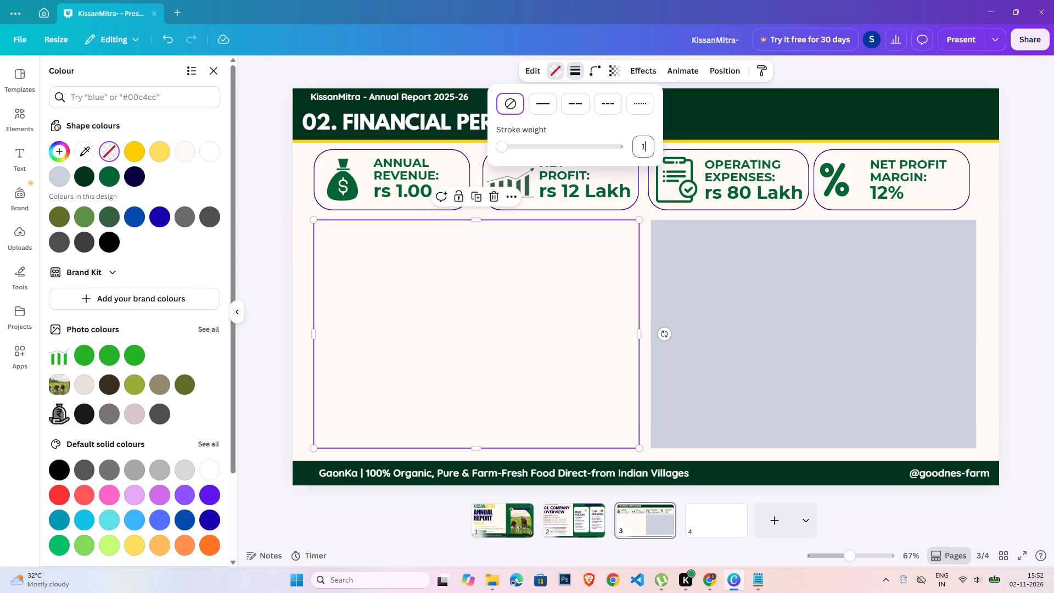
key("Return")
Give the square below the last two cards the same look: no fill and a border of weight 1.
left_click(759, 318)
left_click(574, 70)
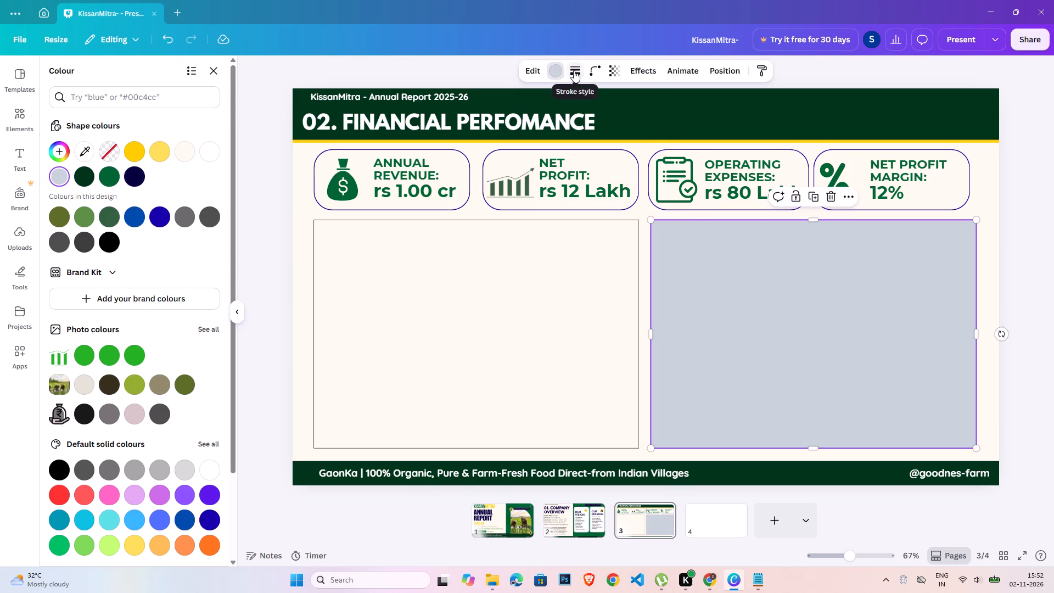
left_click(635, 140)
key("1")
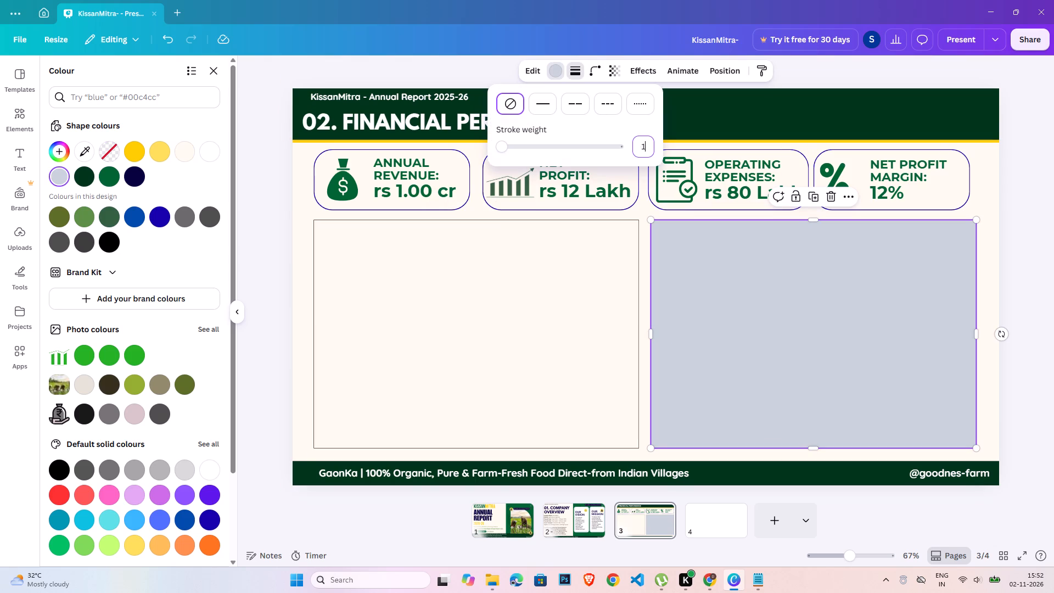
left_click(548, 72)
left_click(548, 72)
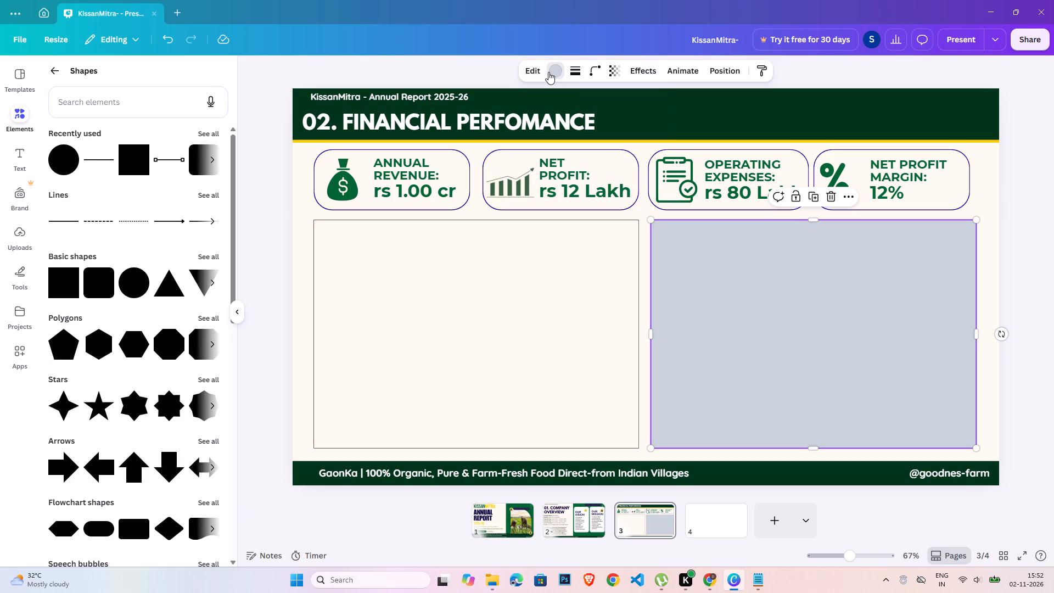
left_click(119, 149)
double_click(1047, 254)
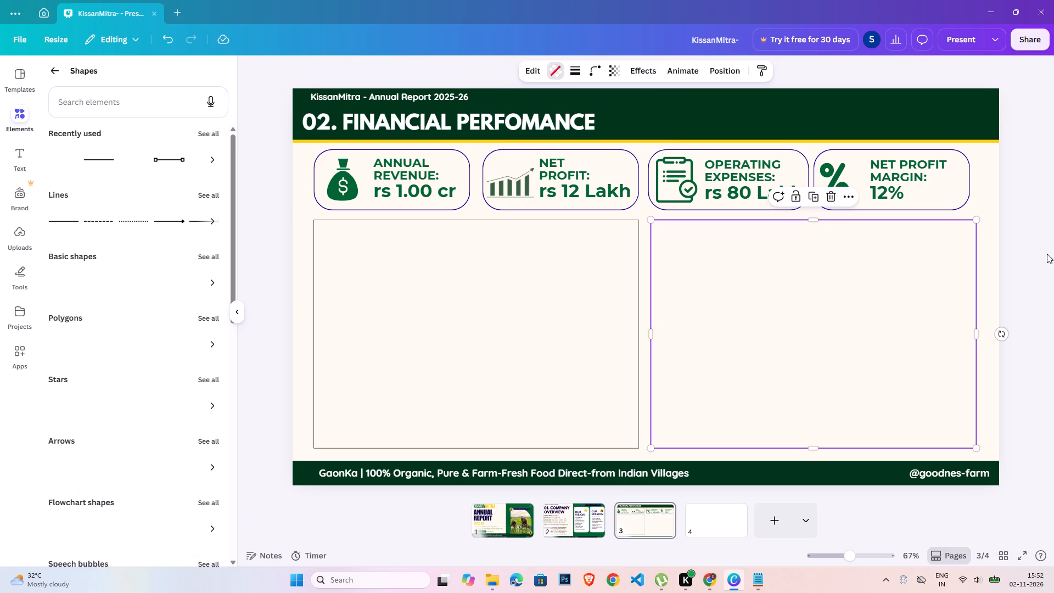
left_click(849, 314)
left_click(578, 73)
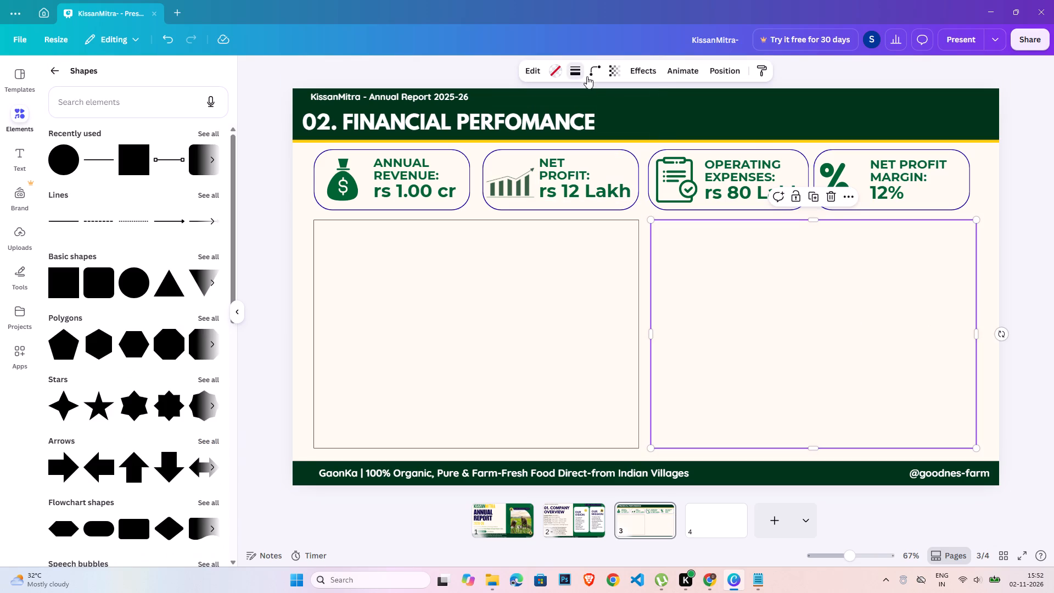
left_click(653, 143)
key("1")
key("Return")
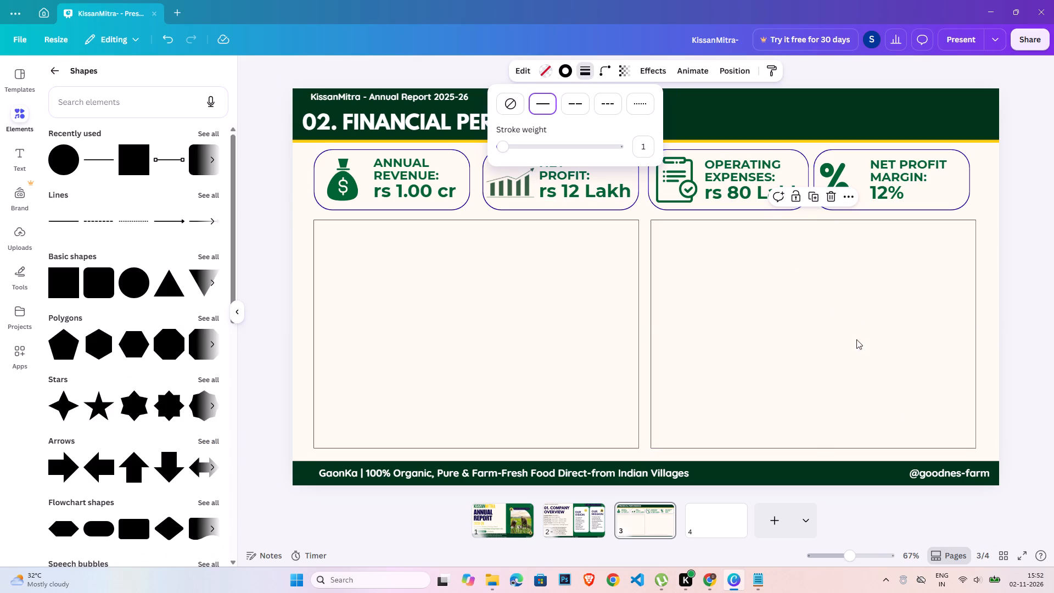
double_click(1019, 338)
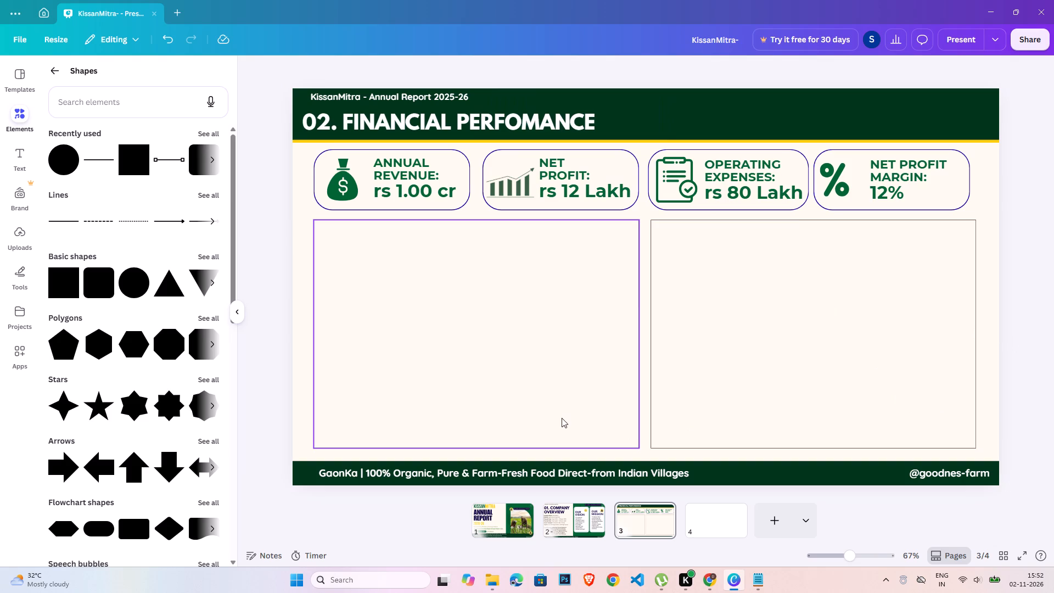
Add a heading reading "REVENUE BREAKDOWN" and shrink it to about size 39.2 so it fits the first outlined block.
left_click(25, 165)
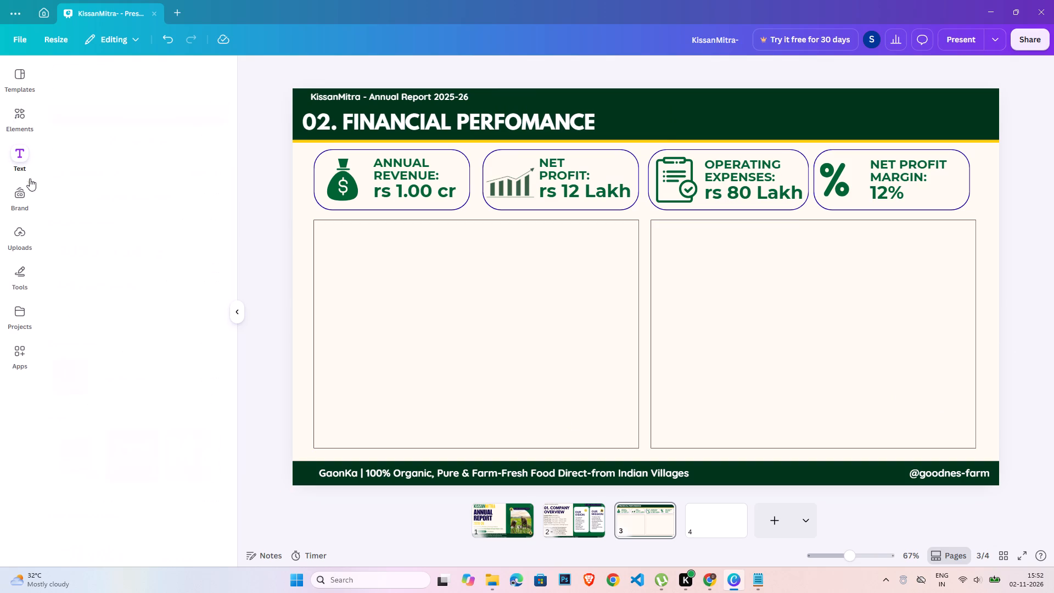
left_click(147, 249)
triple_click(666, 295)
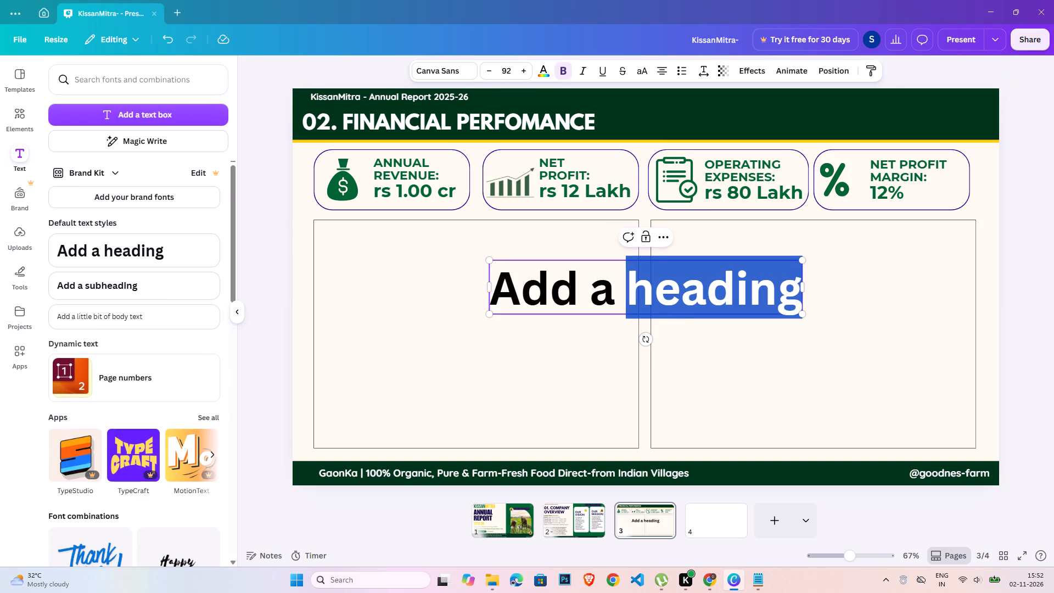
key("shift+r")
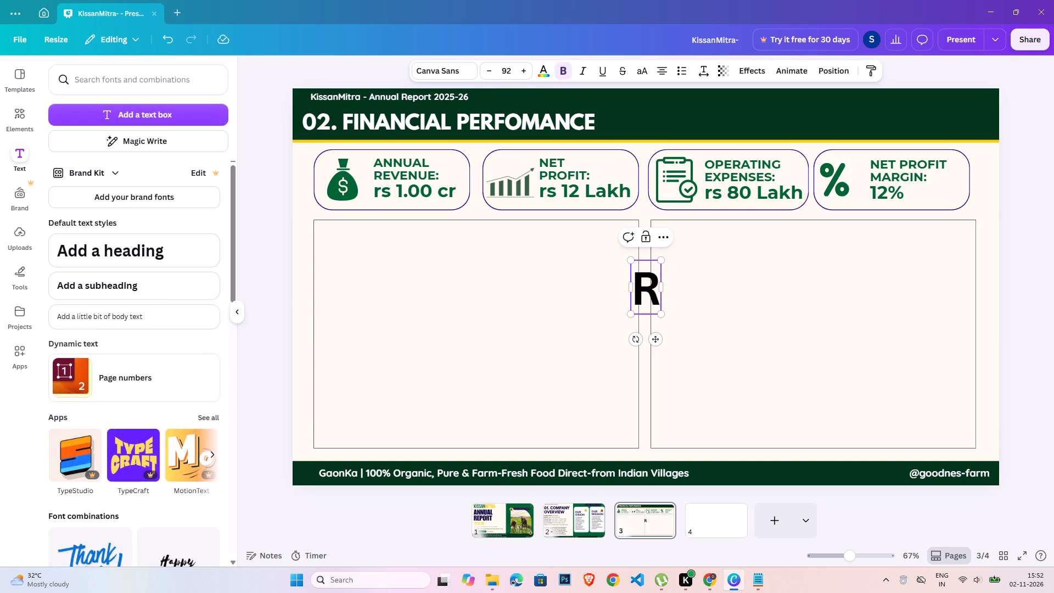
type("EVENUE")
key("space")
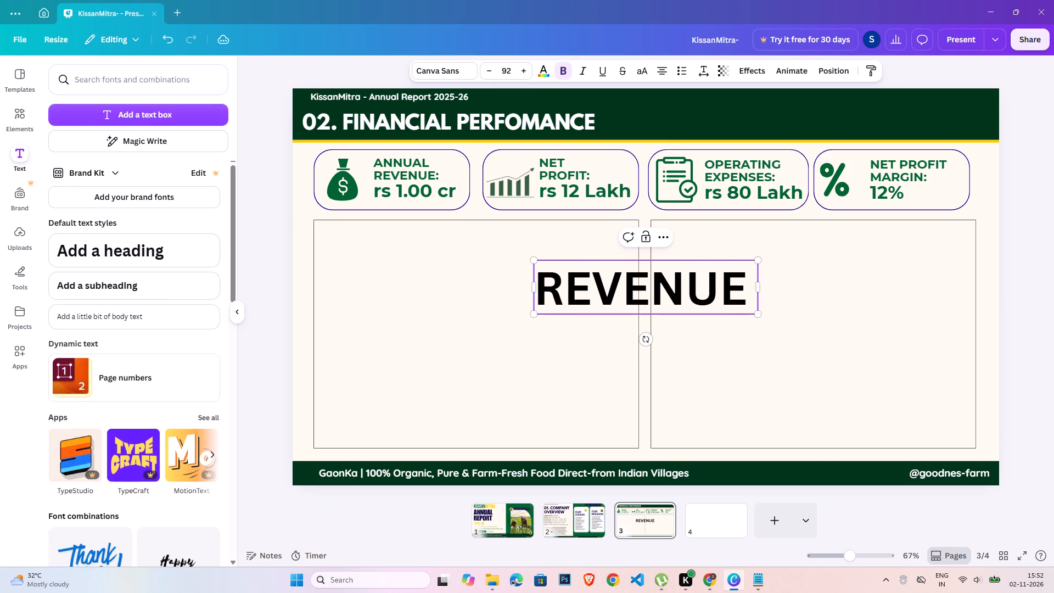
type("BREAKDOWN")
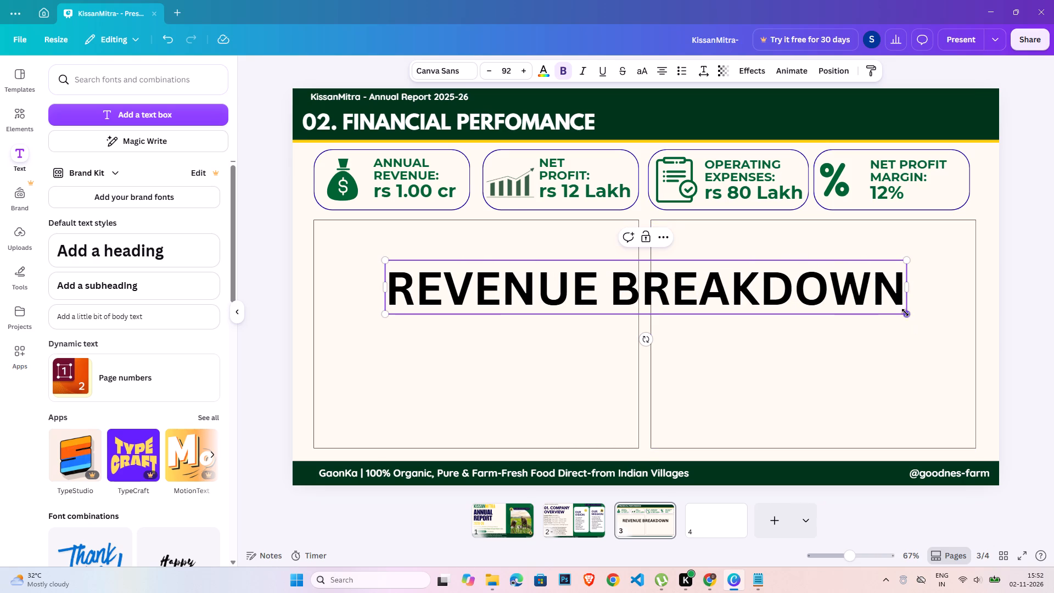
left_click_drag(905, 312, 604, 298)
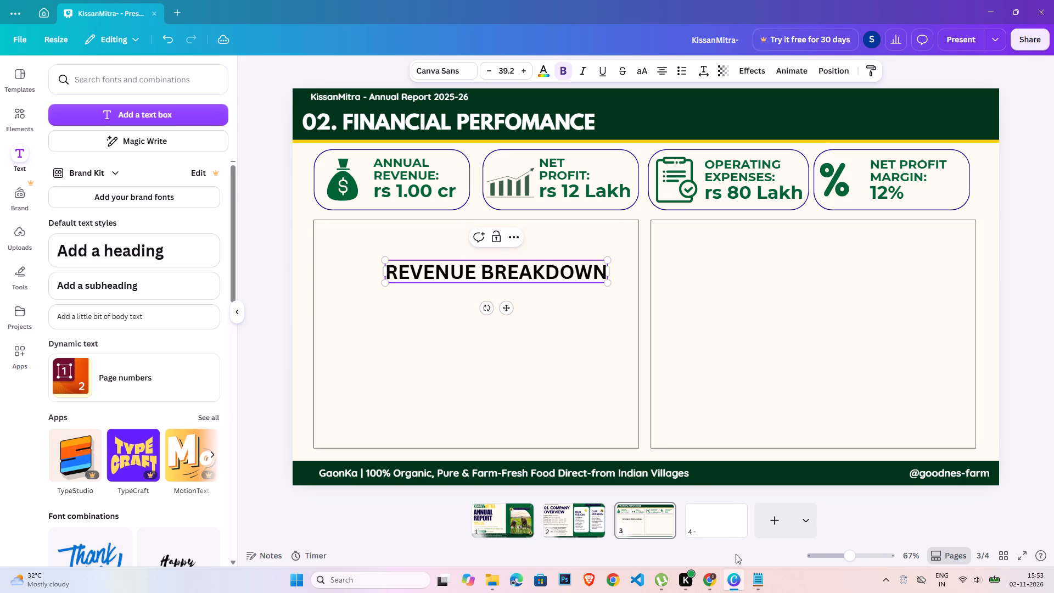
Consult the font notes in Notepad, then set the "REVENUE BREAKDOWN" heading in League Spartan.
left_click(766, 583)
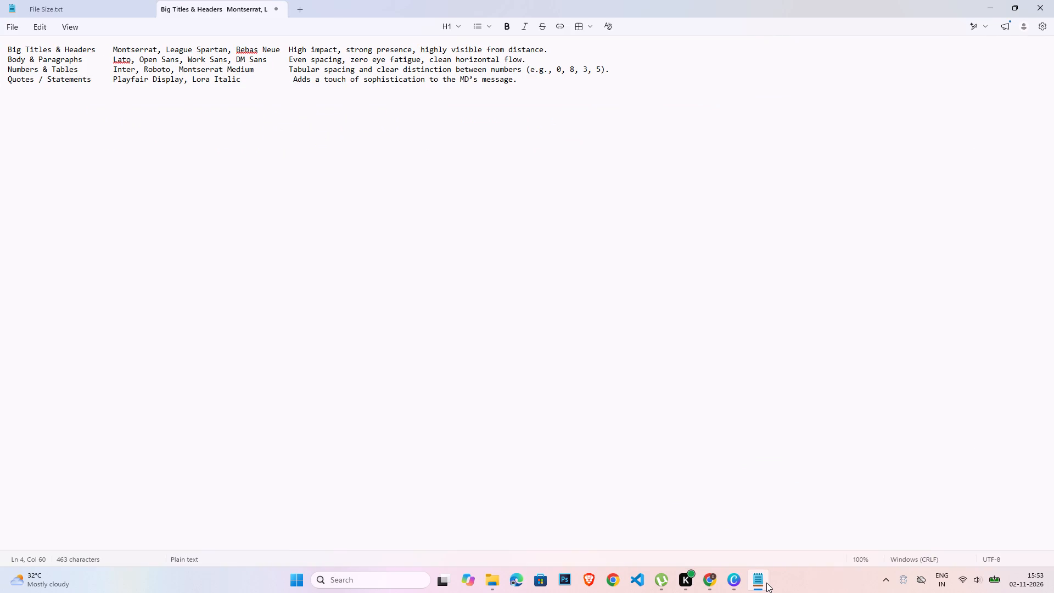
left_click(766, 583)
triple_click(571, 275)
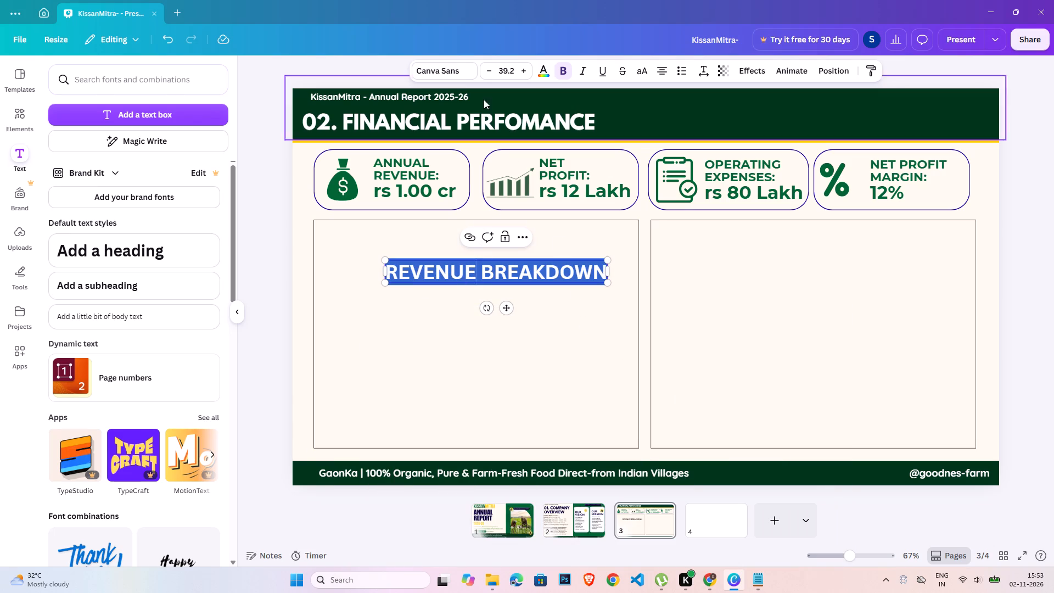
left_click(450, 67)
double_click(123, 123)
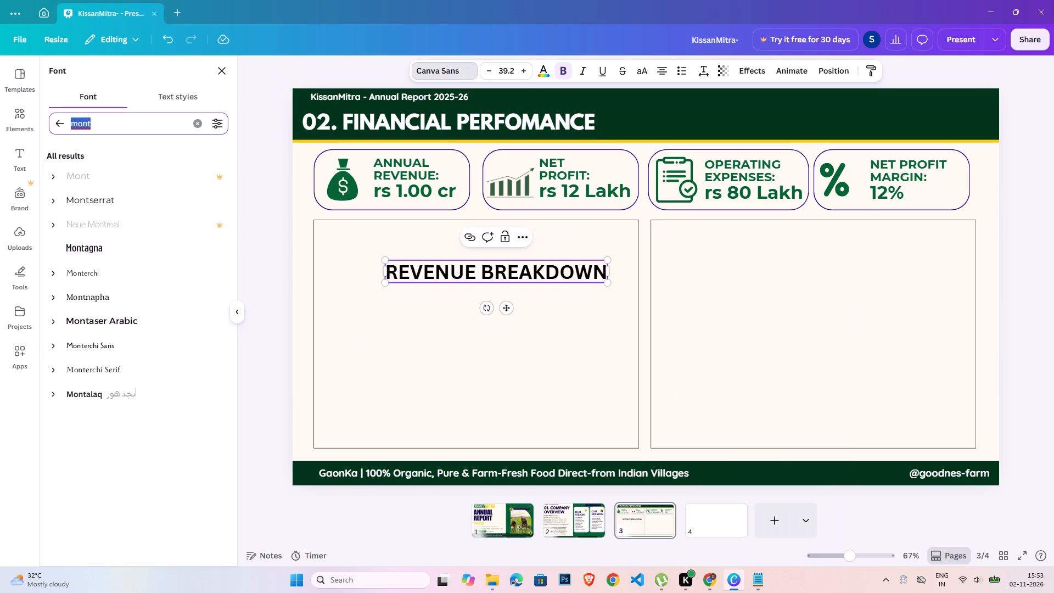
type("league")
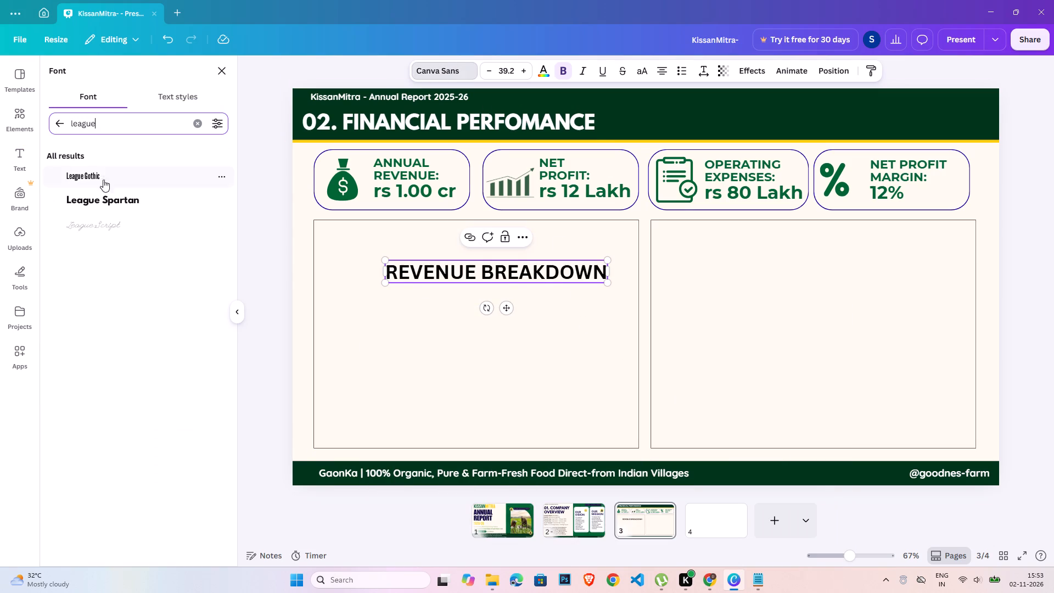
left_click(104, 193)
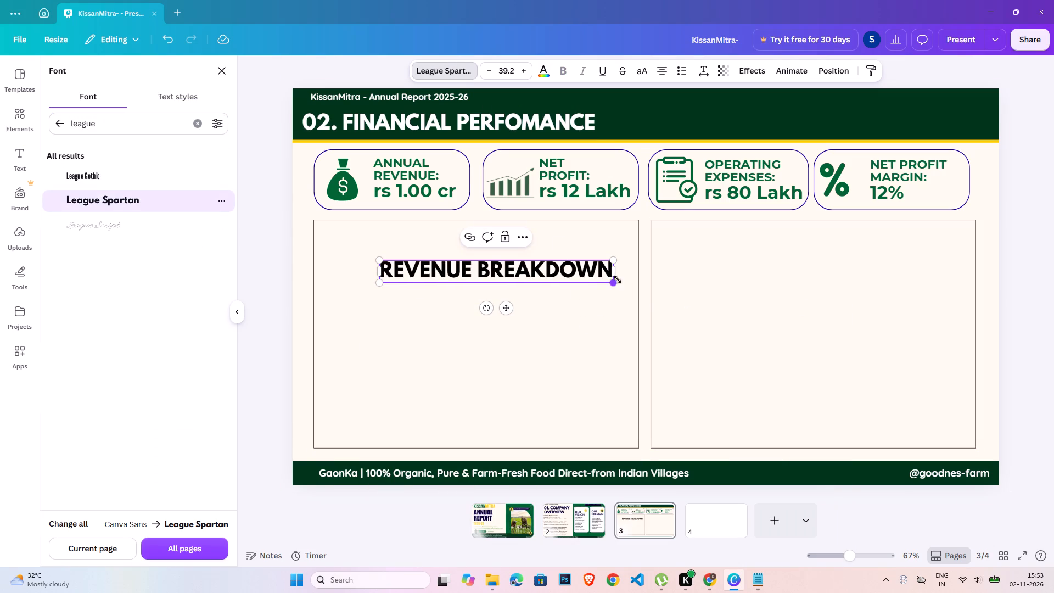
left_click(861, 530)
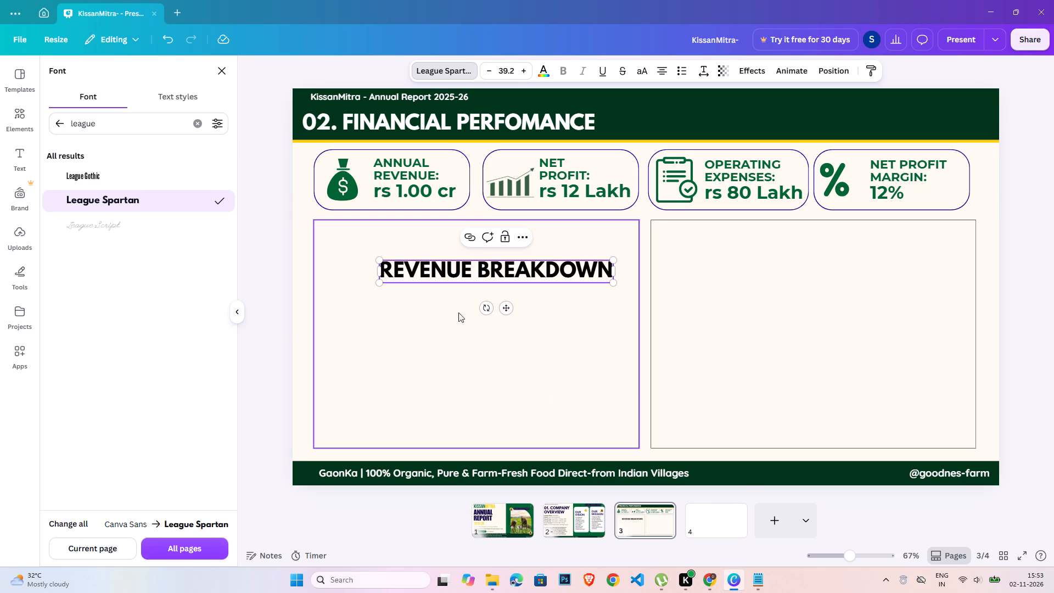
left_click(900, 530)
Move the "REVENUE BREAKDOWN" heading into the top-left corner of the first outlined block.
left_click_drag(499, 273, 485, 268)
left_click(570, 319)
left_click(569, 272)
left_click_drag(574, 271, 517, 236)
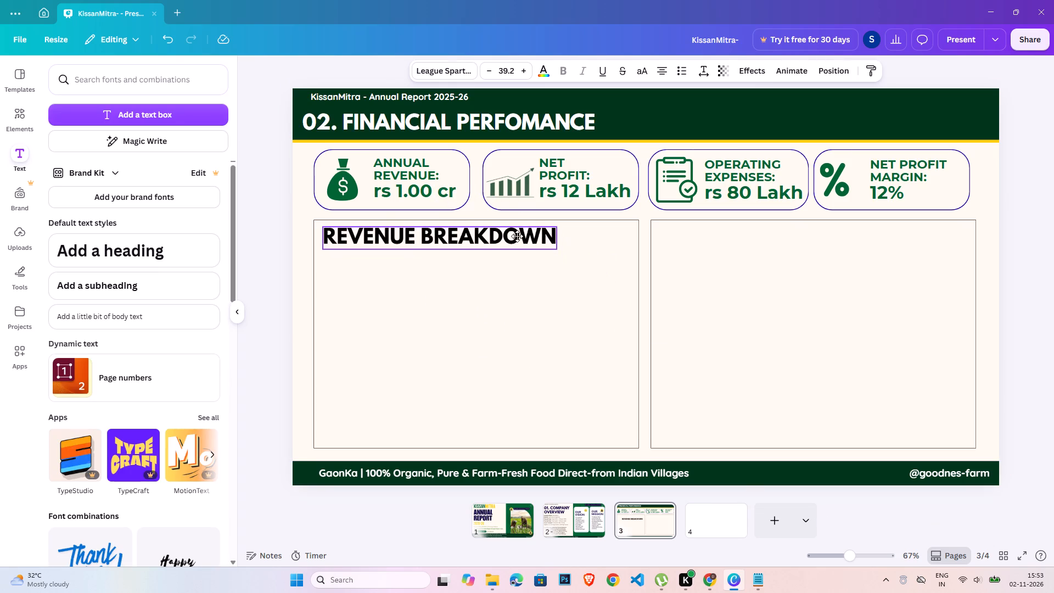
left_click_drag(517, 236, 509, 232)
left_click(513, 232)
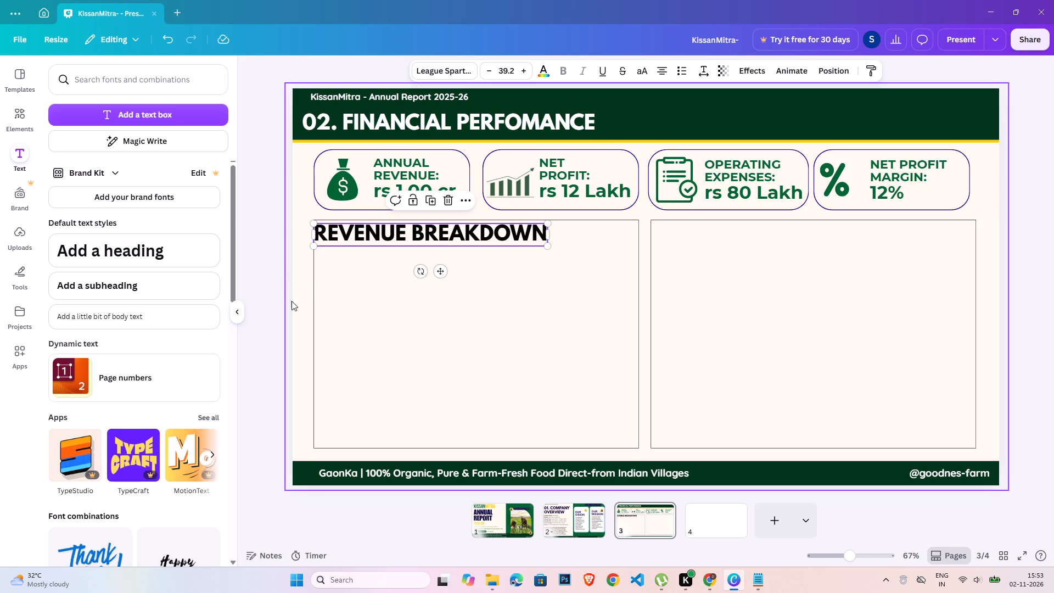
left_click(283, 282)
Colour the "REVENUE BREAKDOWN" heading in the design's green, matching the card text.
triple_click(433, 239)
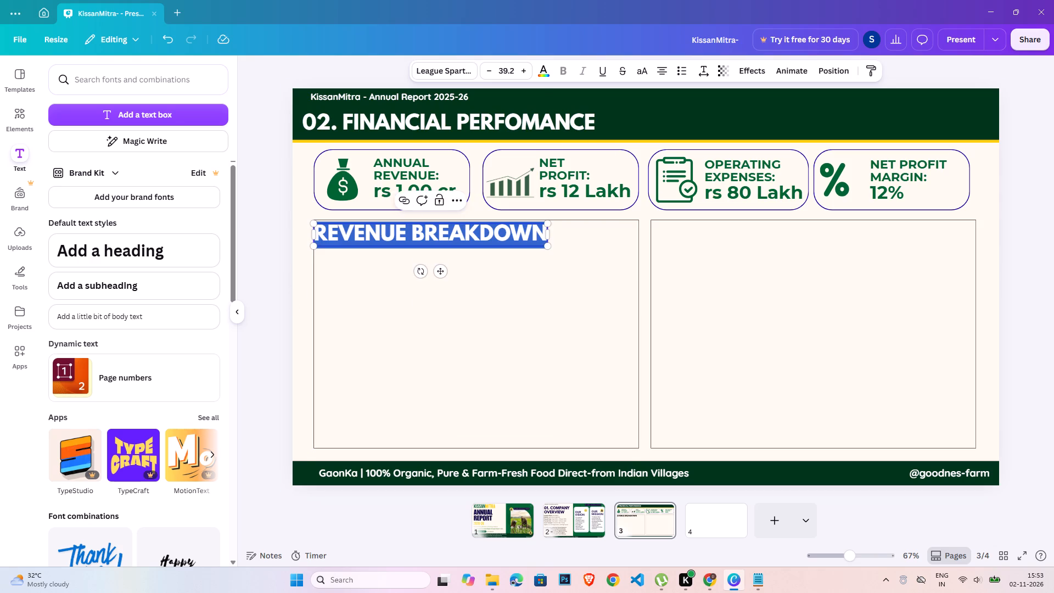
left_click(543, 76)
left_click(189, 154)
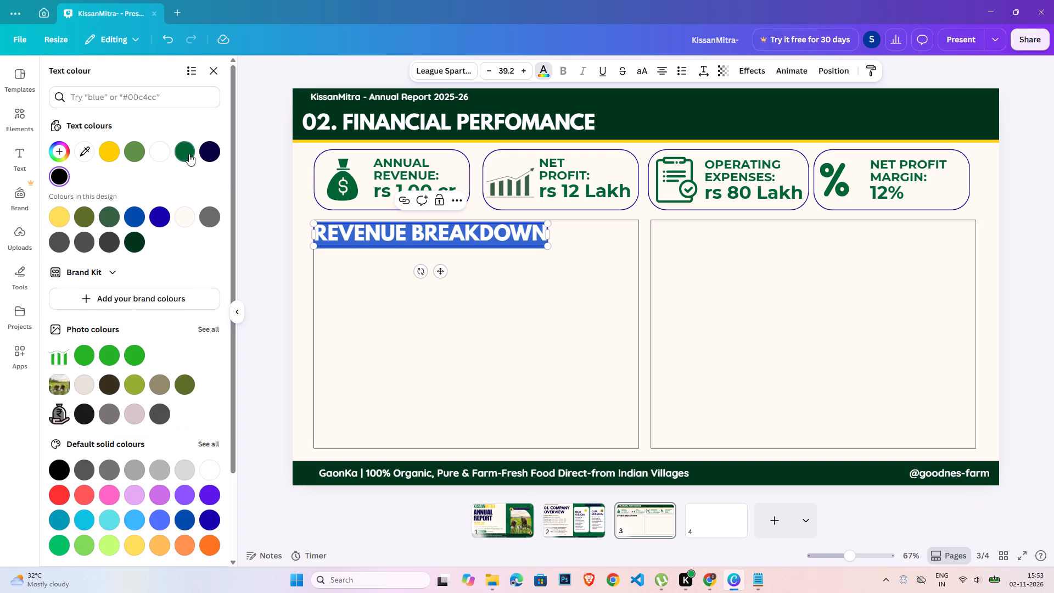
double_click(257, 232)
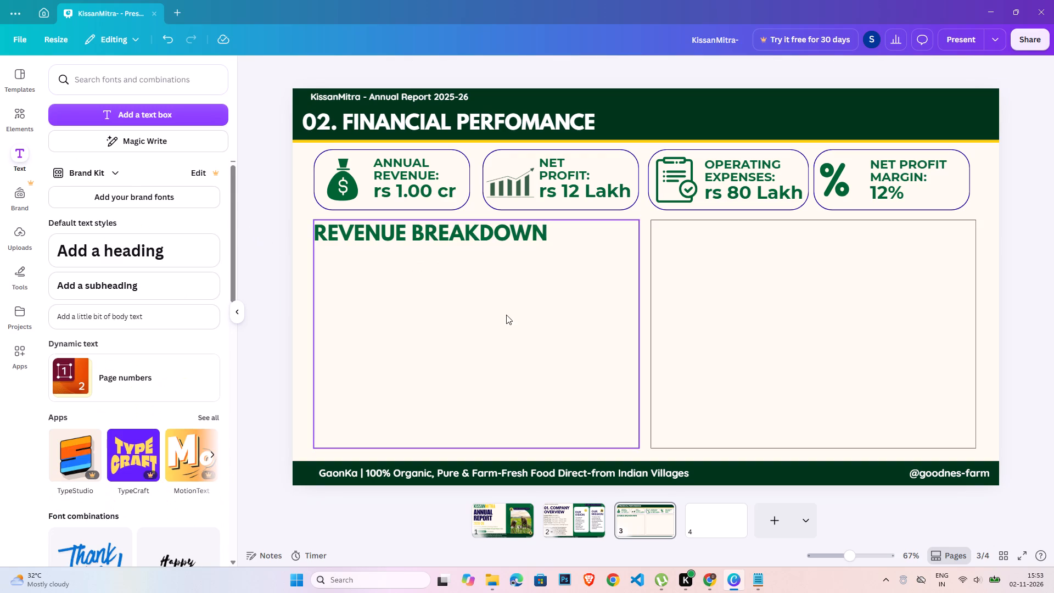
Add another square shape to page 3.
left_click(17, 108)
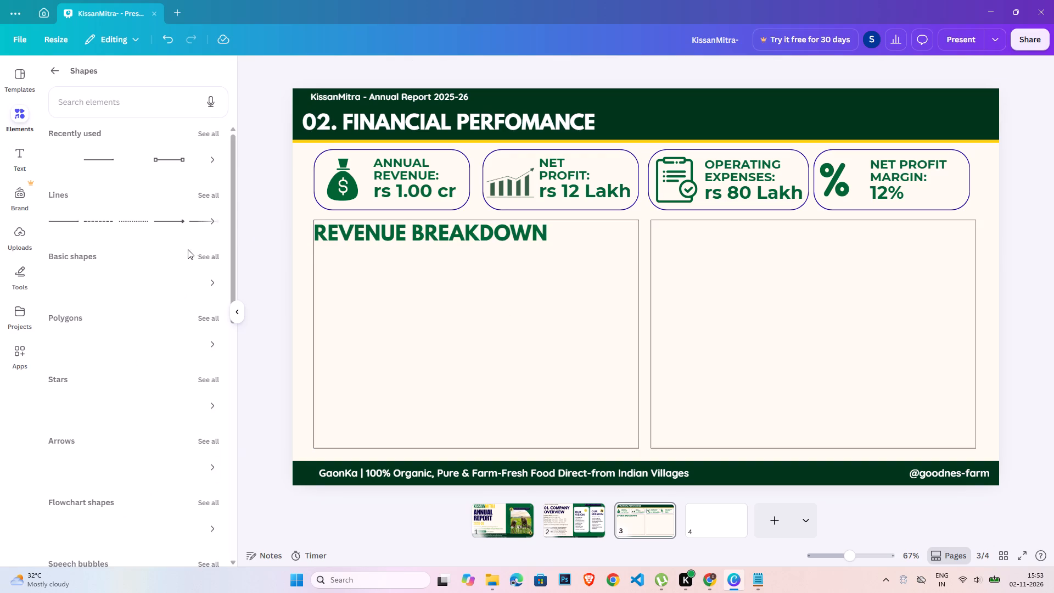
left_click(127, 175)
left_click(129, 169)
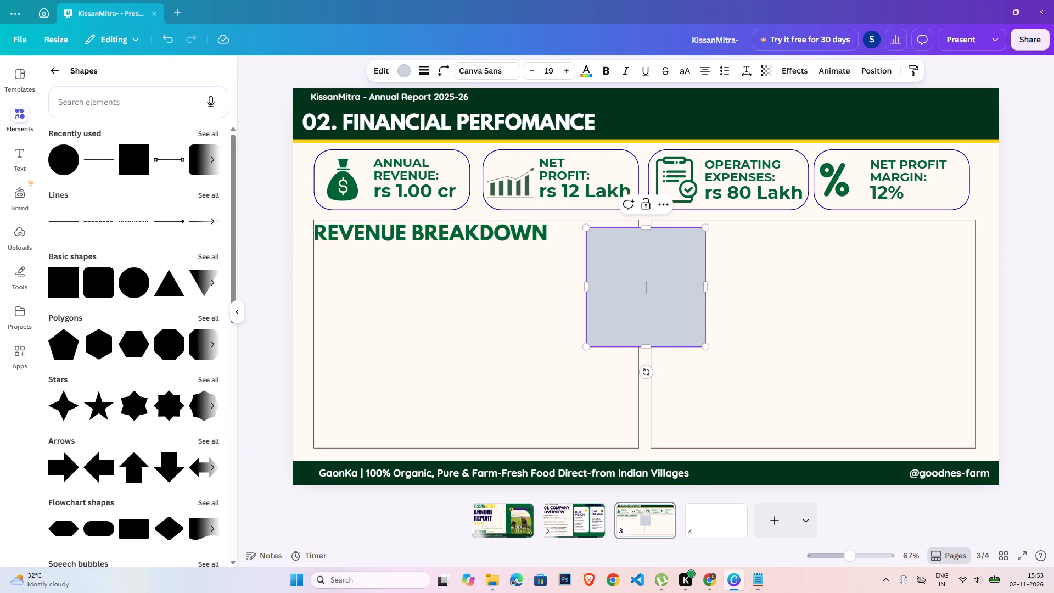
left_click(636, 281)
left_click(860, 517)
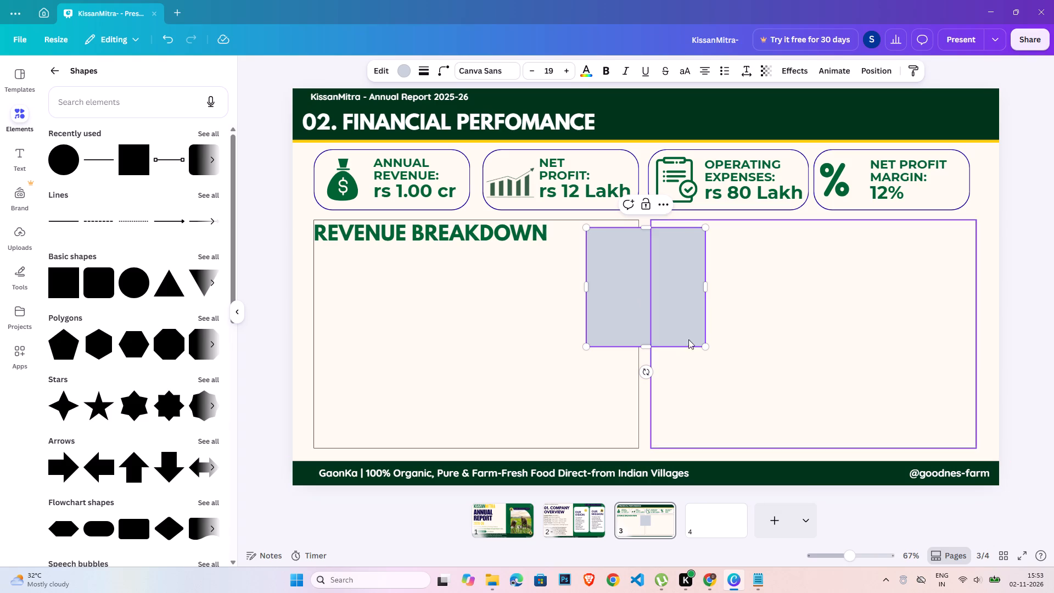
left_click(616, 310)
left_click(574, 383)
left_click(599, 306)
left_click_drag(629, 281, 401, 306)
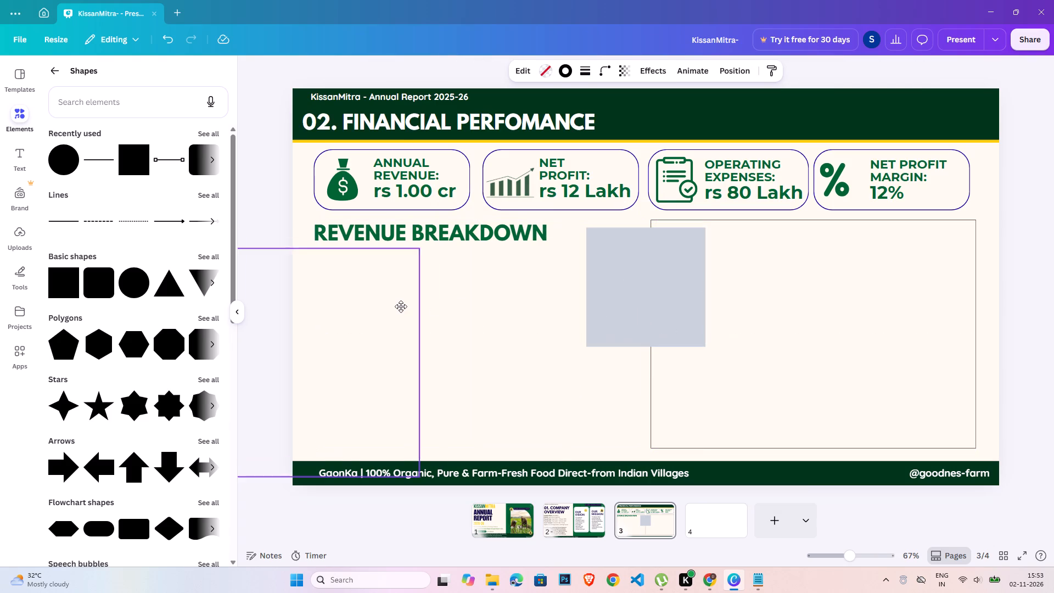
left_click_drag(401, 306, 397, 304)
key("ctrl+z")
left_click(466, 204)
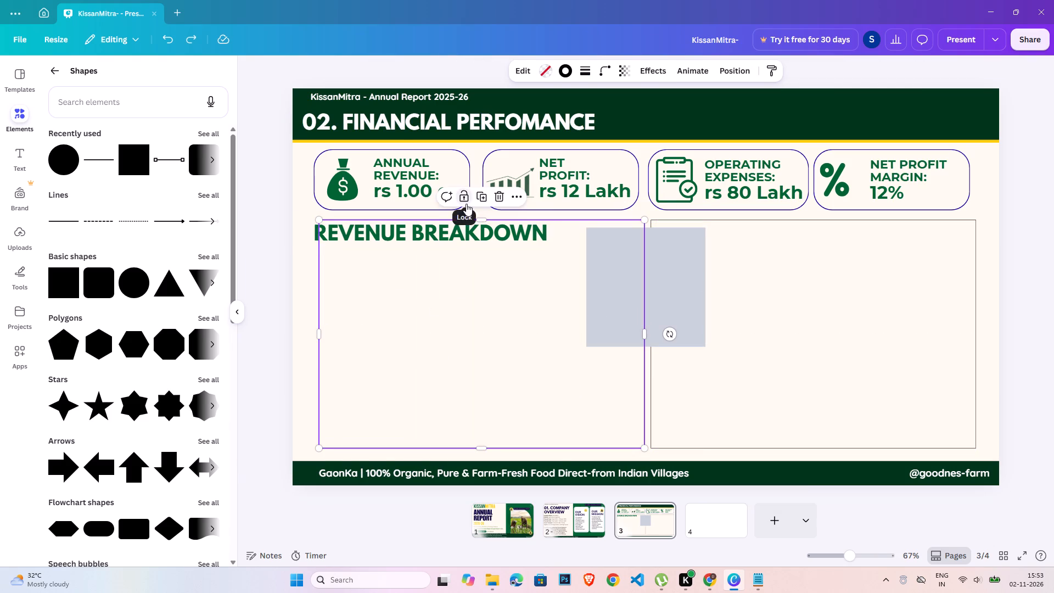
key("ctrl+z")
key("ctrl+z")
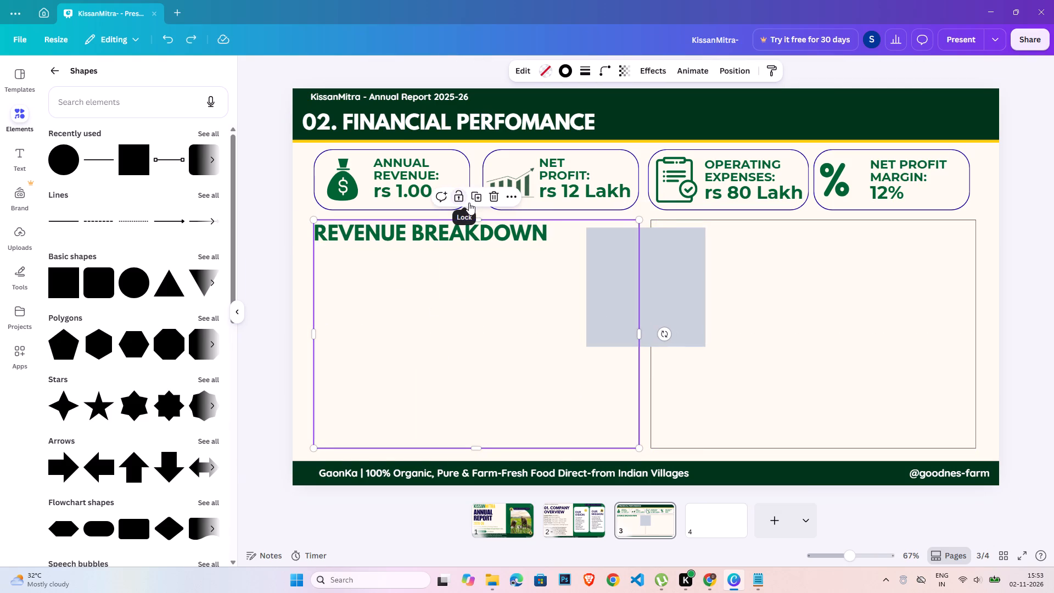
Lock the first outlined block in place.
left_click(459, 194)
Move the new square under the "REVENUE BREAKDOWN" heading and resize it into a thin horizontal strip about 648 wide.
left_click(660, 277)
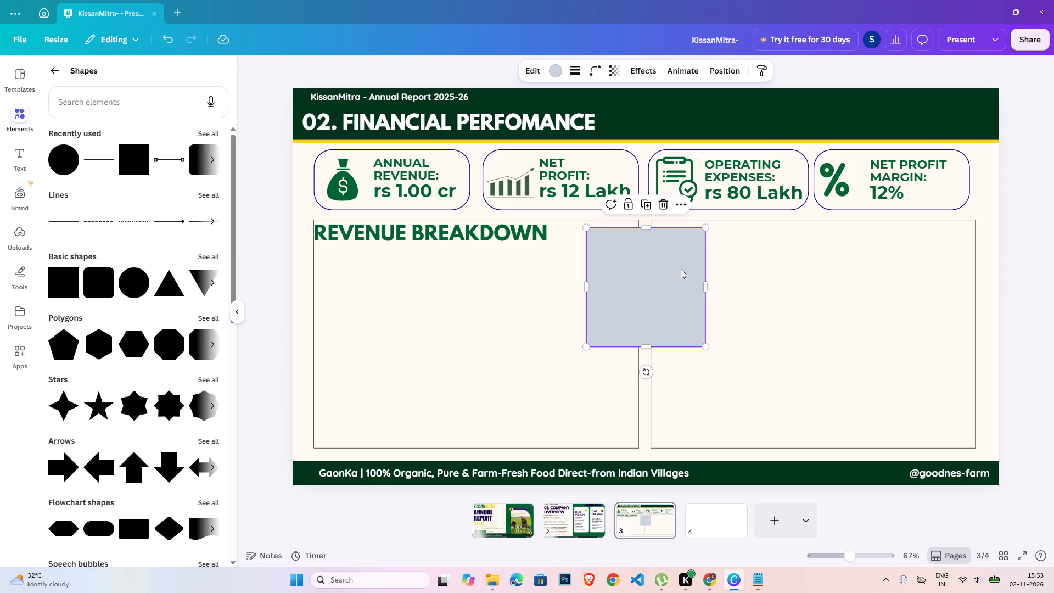
left_click_drag(681, 269, 408, 277)
left_click_drag(435, 294, 542, 292)
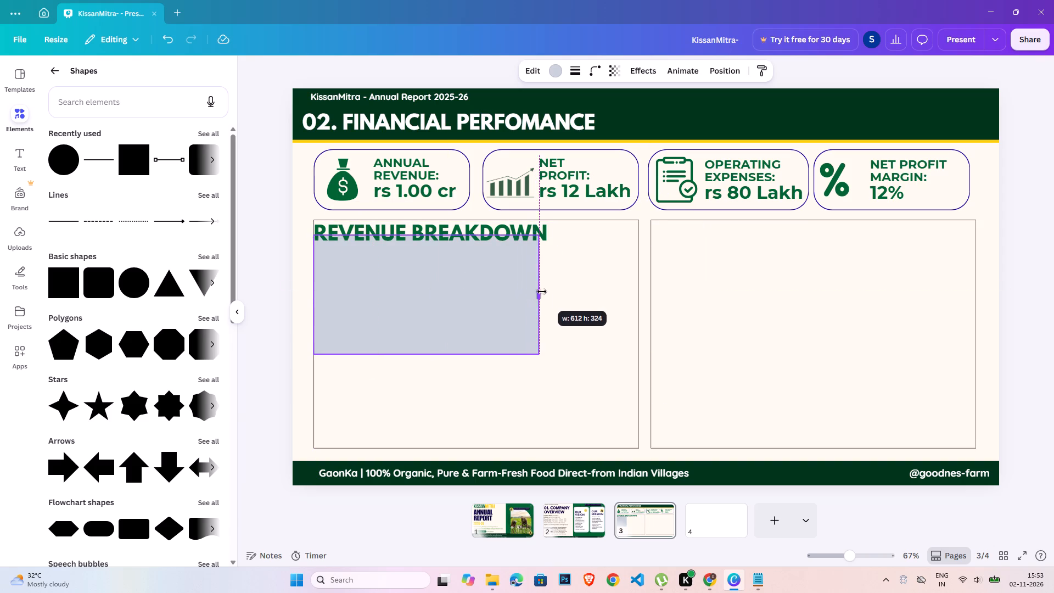
left_click_drag(542, 292, 546, 293)
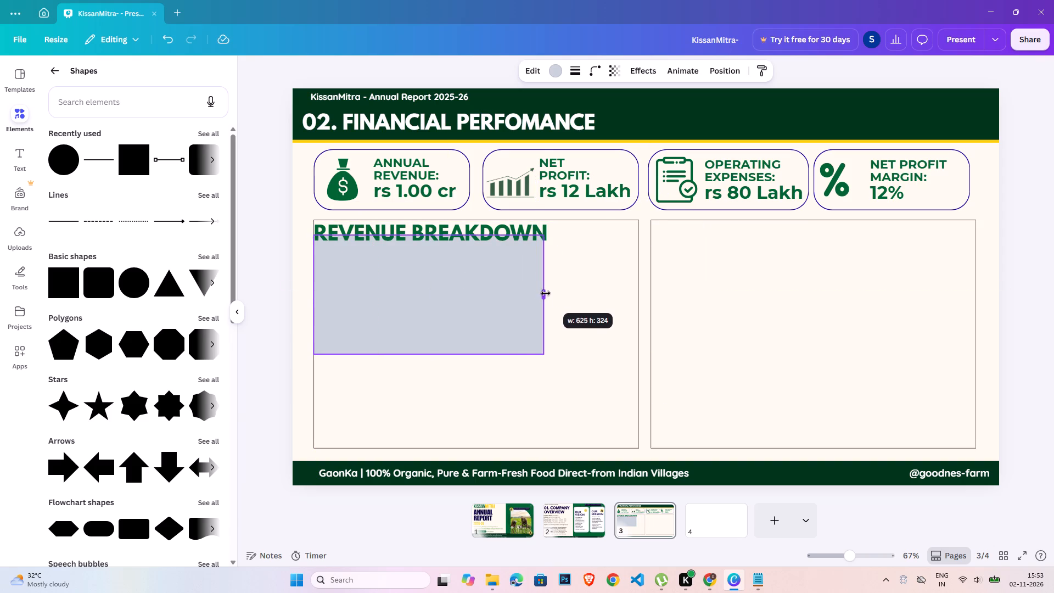
left_click_drag(546, 293, 552, 296)
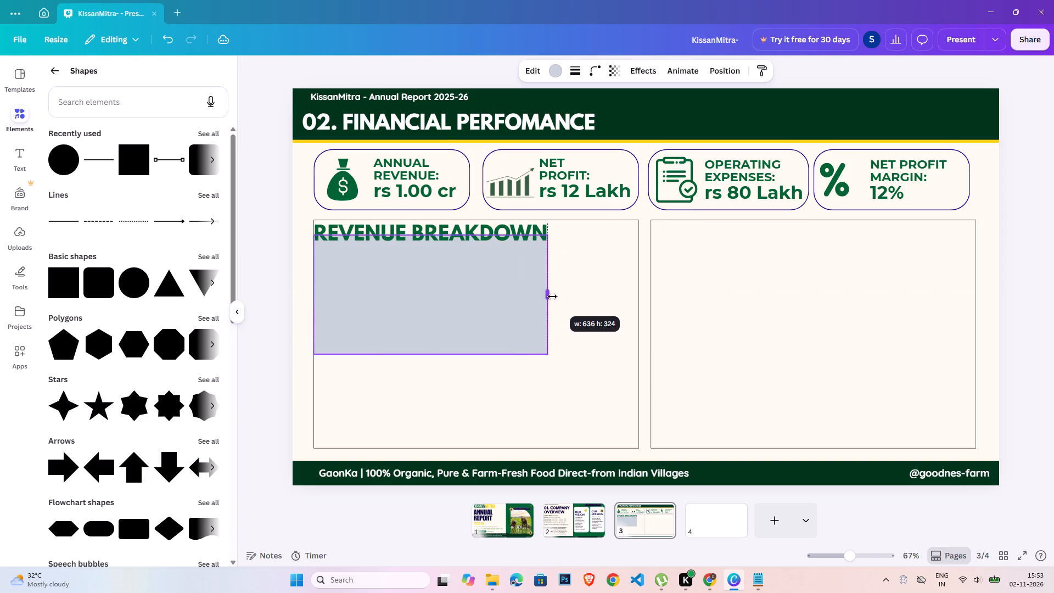
left_click_drag(552, 296, 554, 298)
left_click_drag(434, 357, 418, 256)
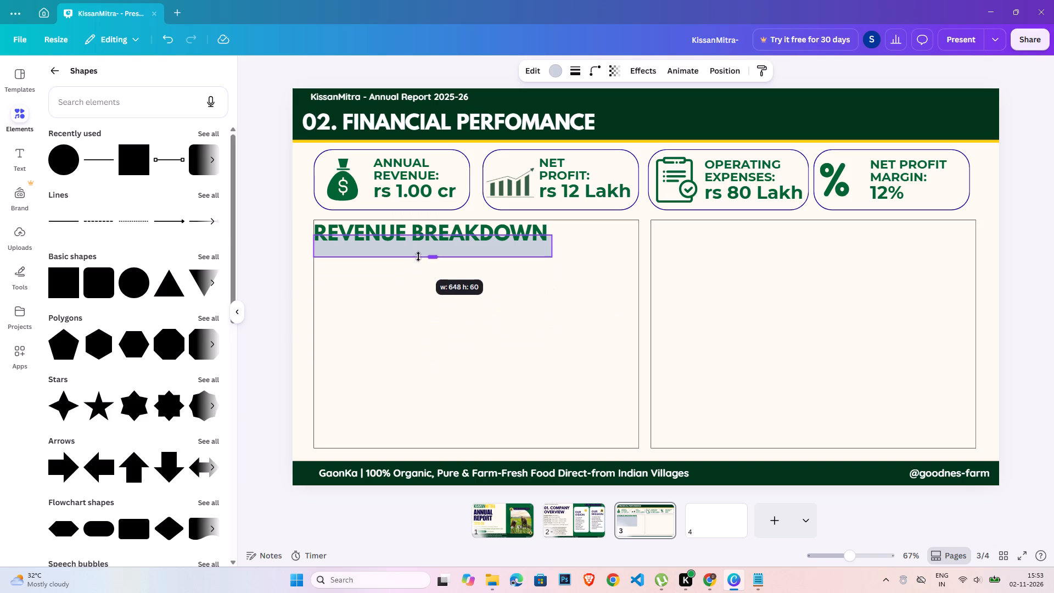
left_click_drag(418, 256, 418, 248)
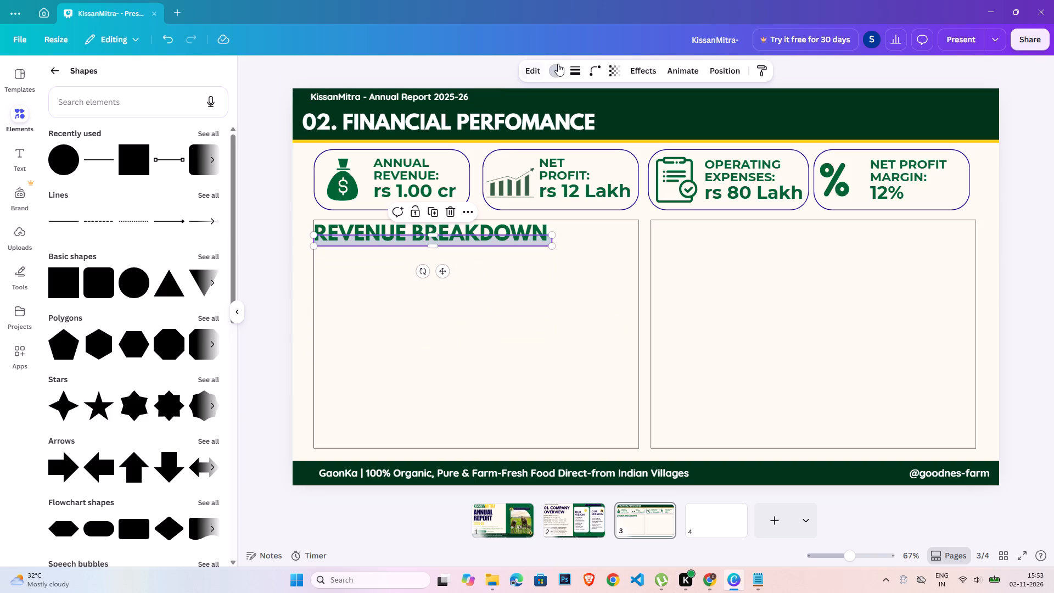
Fill the strip under the "REVENUE BREAKDOWN" heading with the default solid yellow.
left_click(560, 61)
left_click(557, 71)
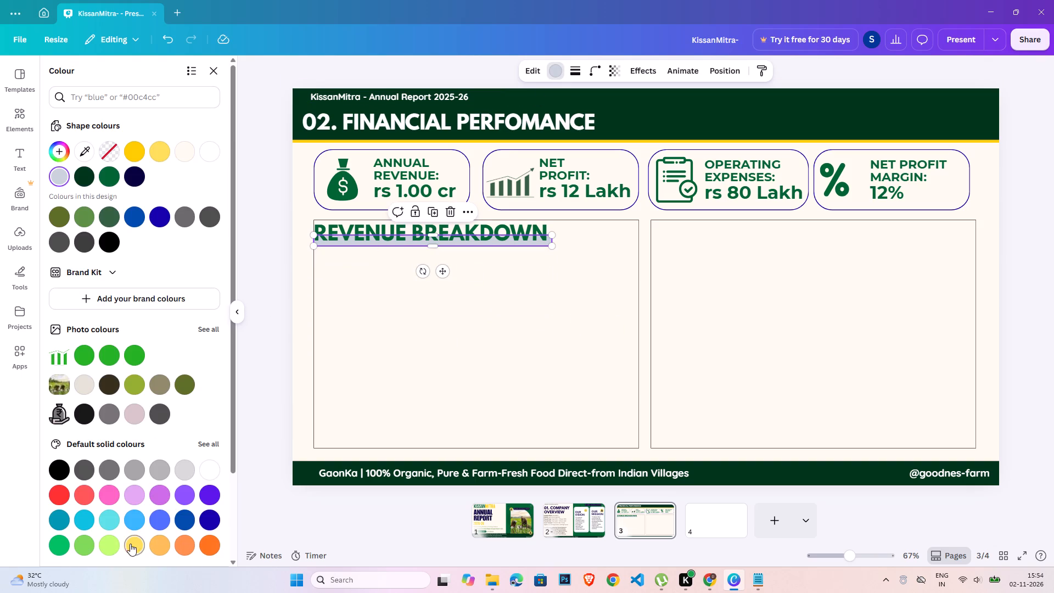
left_click(130, 544)
double_click(280, 364)
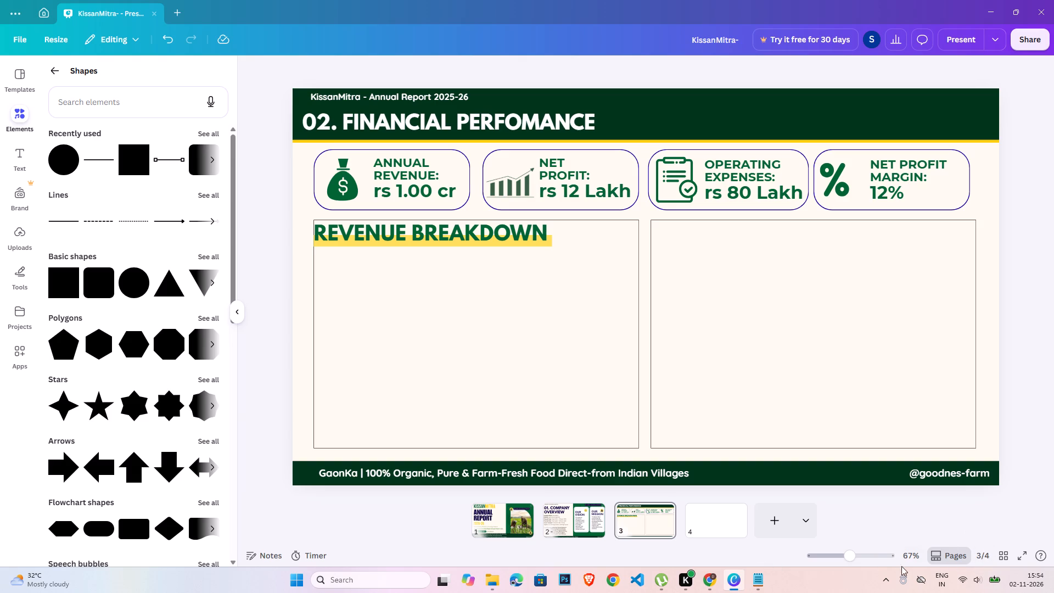
Trim the yellow strip's height from its upper and lower edges into a slim underline along the base of the "REVENUE BREAKDOWN" heading.
left_click(866, 553)
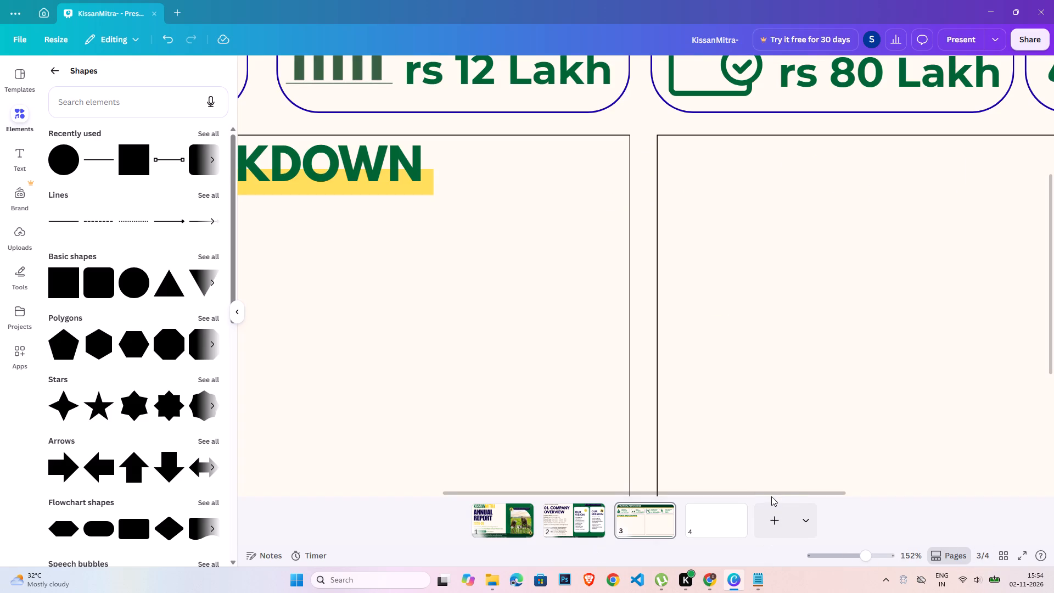
left_click_drag(770, 495, 527, 476)
scroll(534, 344, "up", 4)
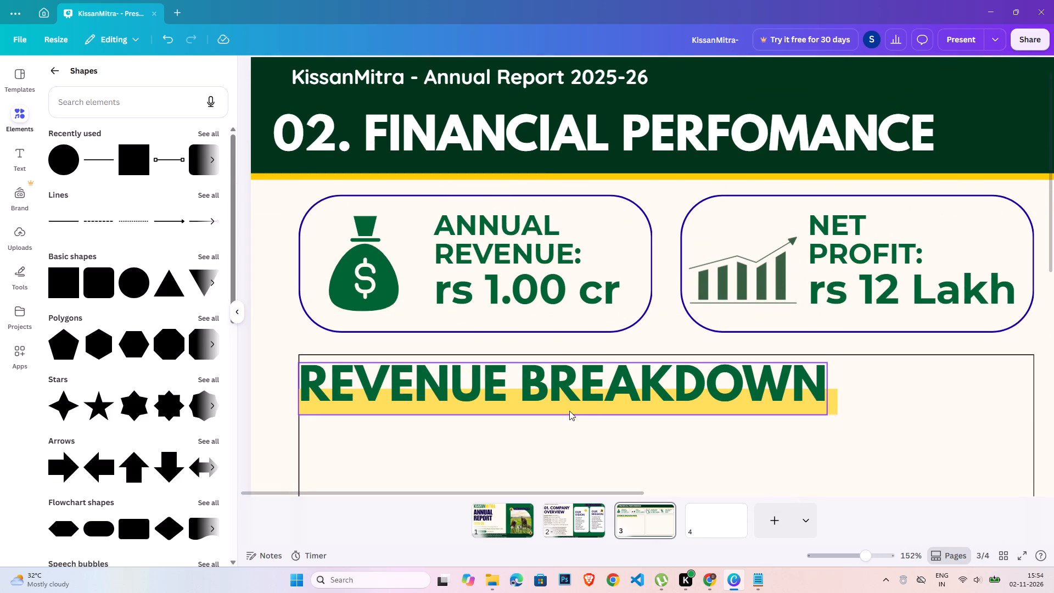
left_click(569, 411)
left_click(396, 406)
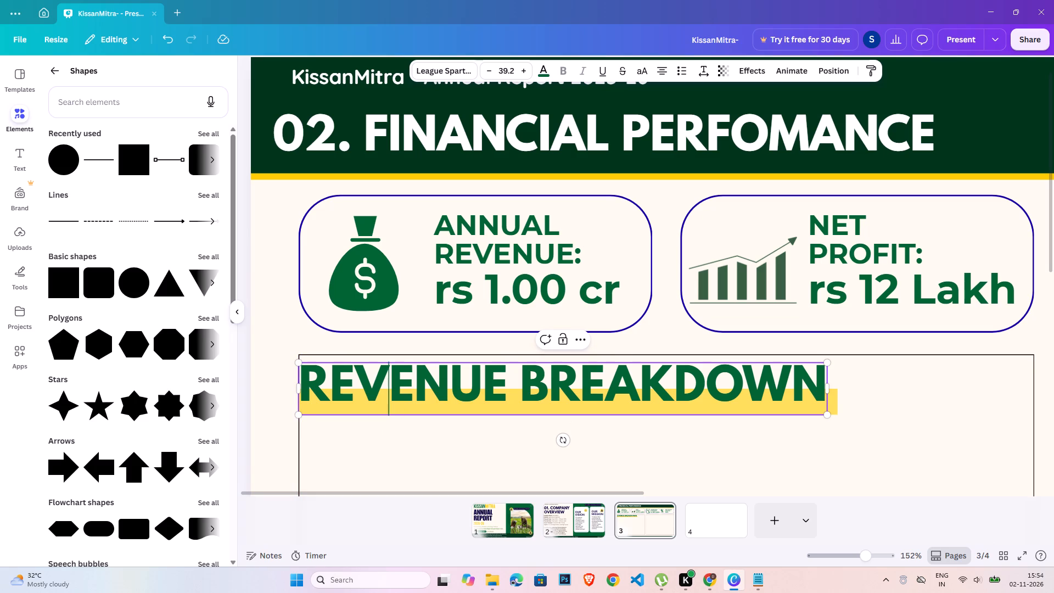
left_click(621, 441)
left_click(838, 405)
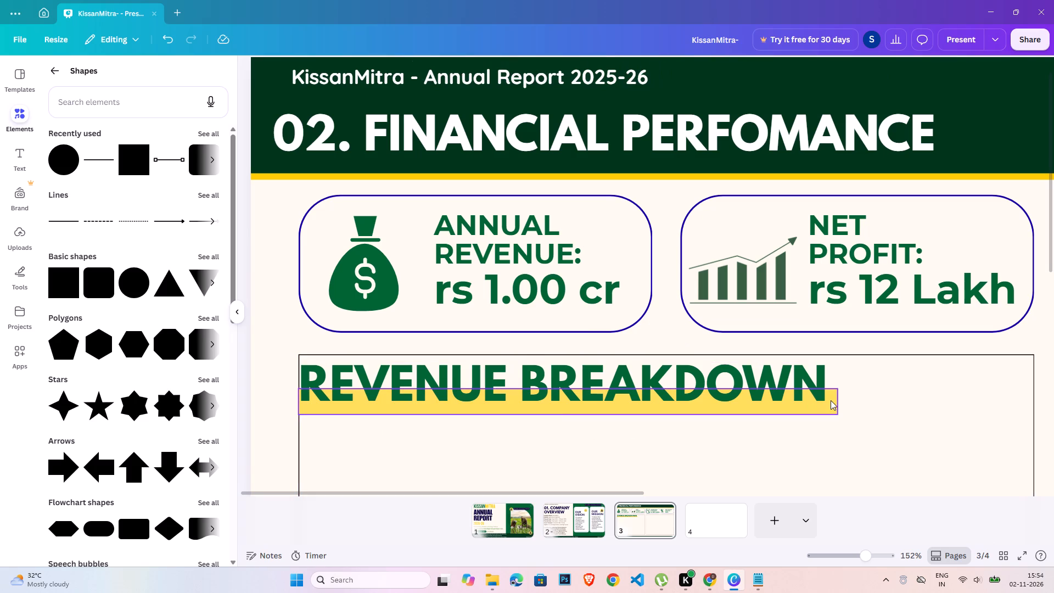
left_click(831, 400)
left_click_drag(568, 389, 566, 399)
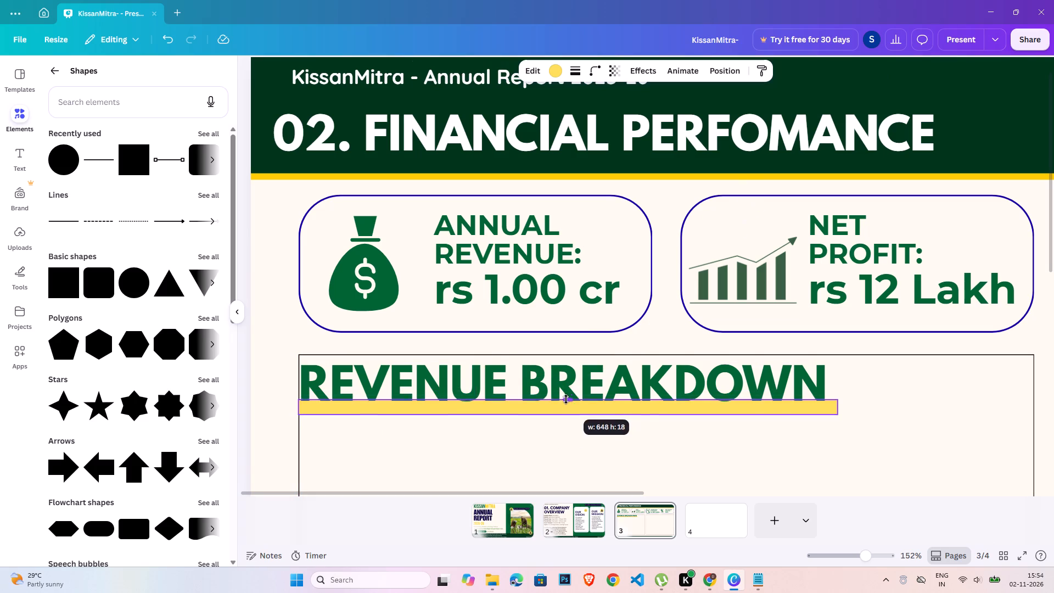
left_click_drag(566, 399, 567, 397)
left_click_drag(568, 415, 569, 410)
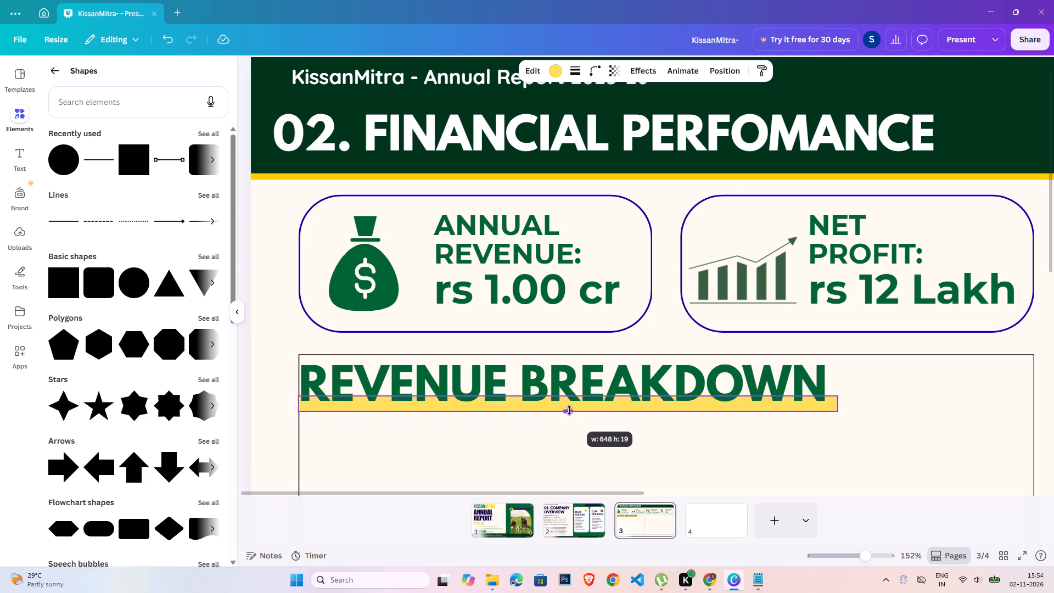
left_click_drag(569, 410, 570, 407)
Duplicate the "REVENUE BREAKDOWN" heading and place the copy directly beneath the original, left-aligned in the first block.
left_click(853, 555)
left_click(621, 423)
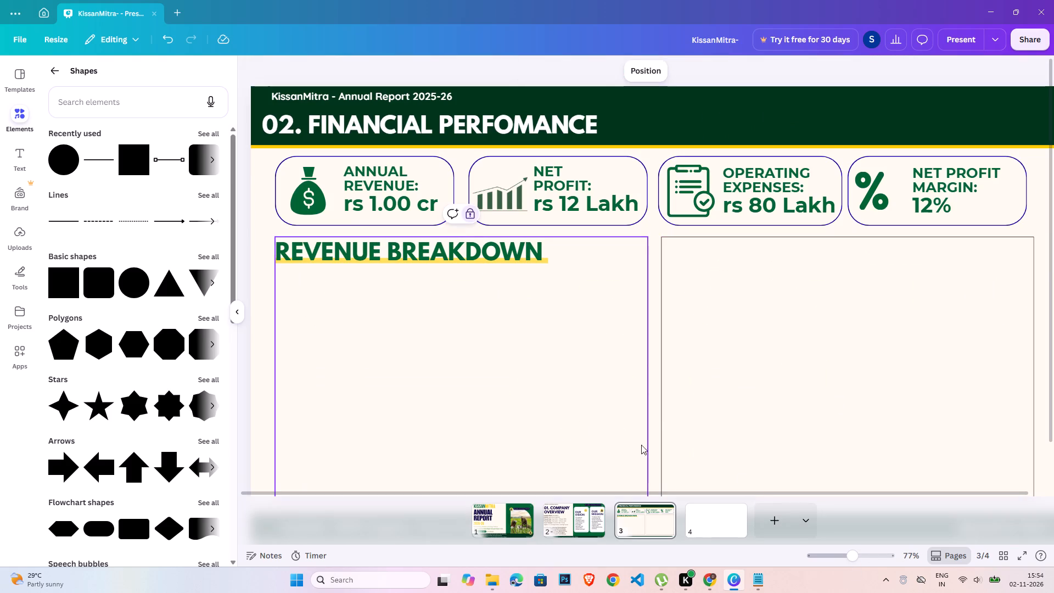
left_click(843, 553)
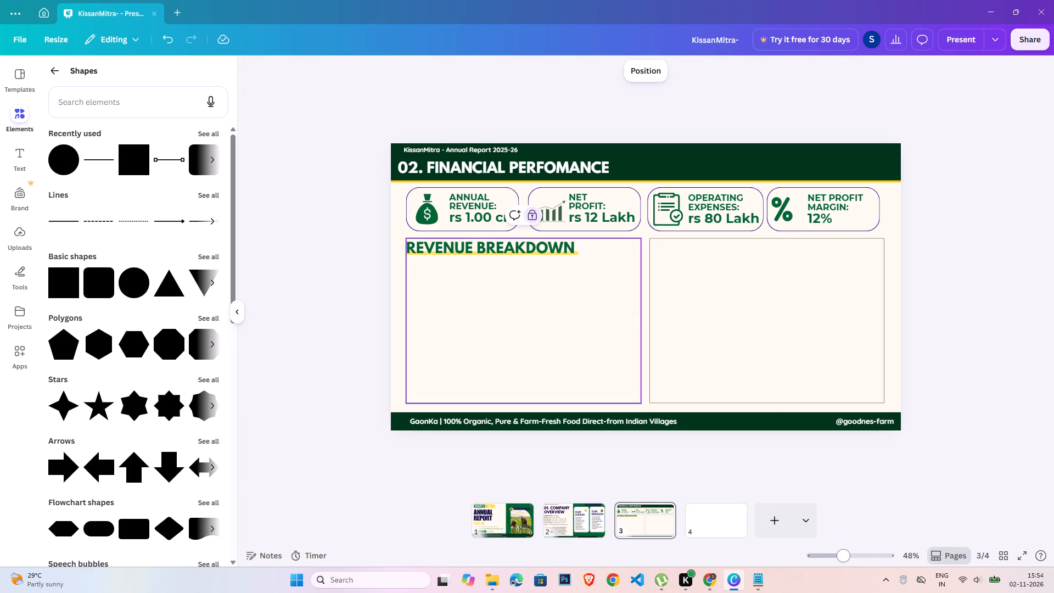
left_click(878, 390)
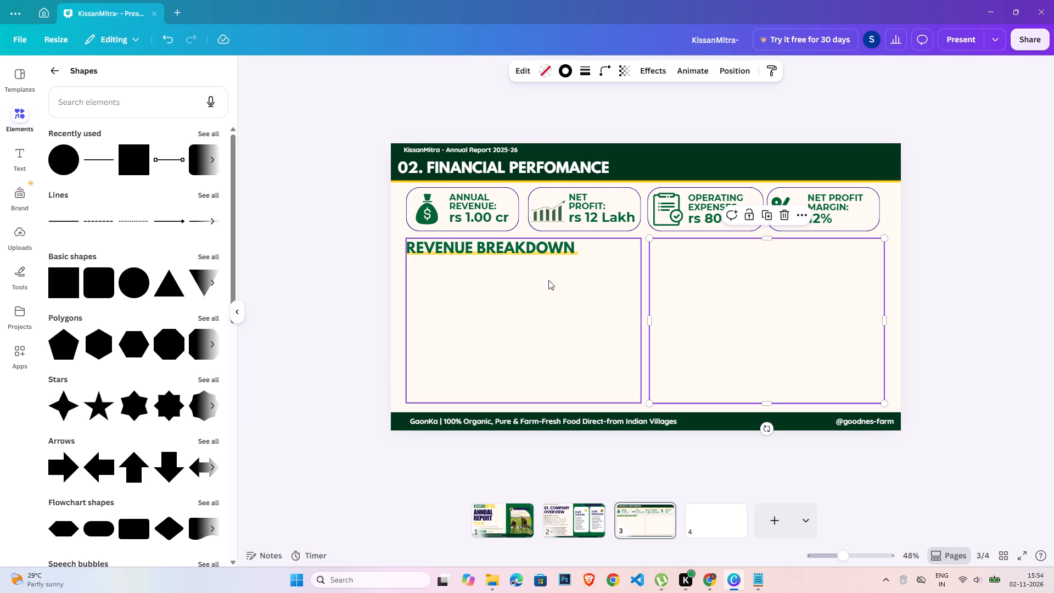
left_click(515, 253)
key("ctrl+c")
key("ctrl+v")
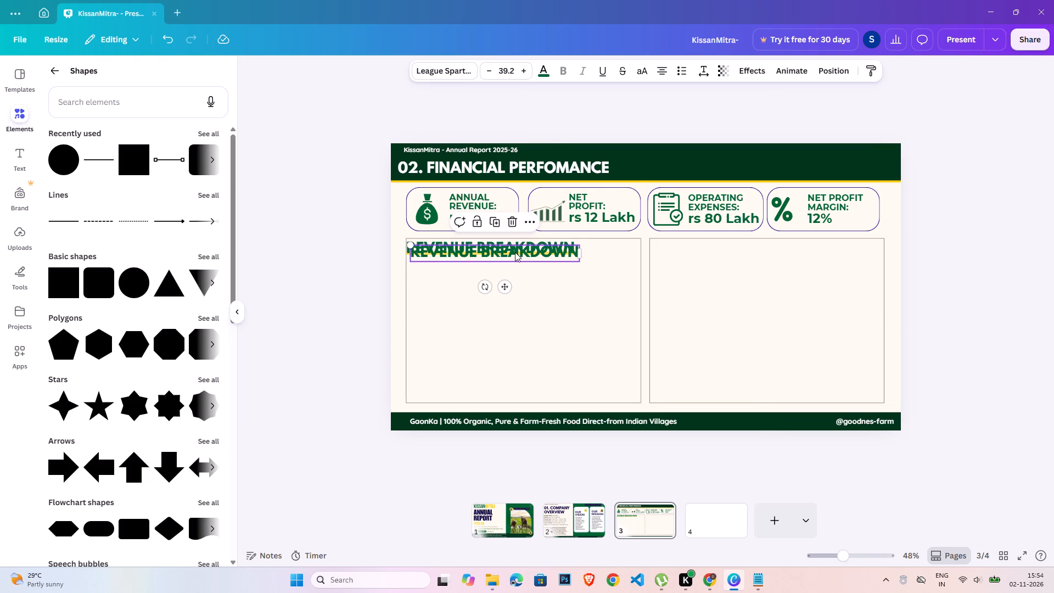
left_click_drag(515, 252, 512, 268)
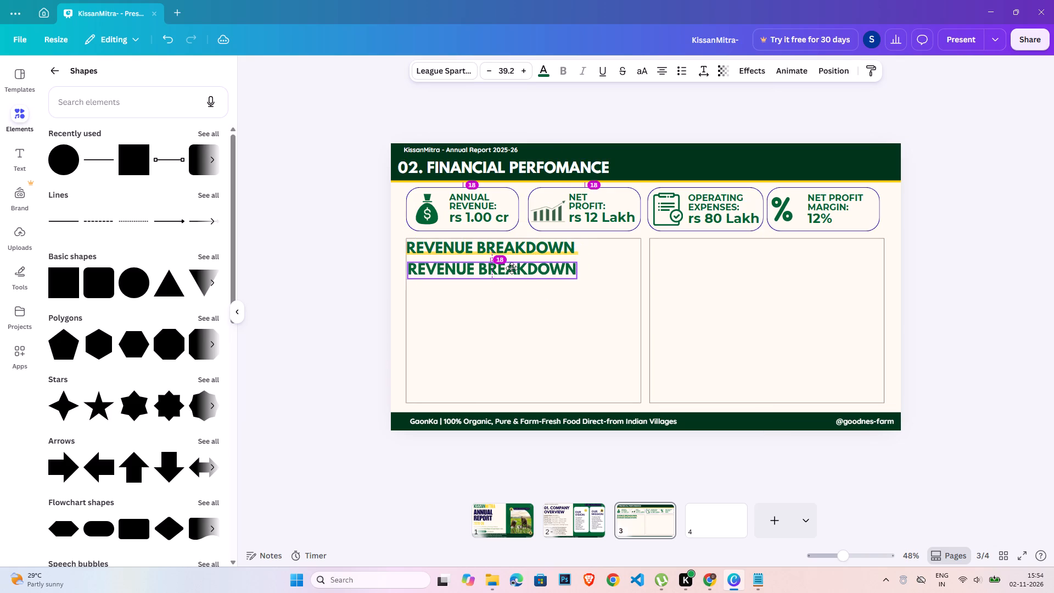
left_click_drag(512, 268, 510, 265)
Replace the copied heading's text with "(by business segment)".
double_click(510, 265)
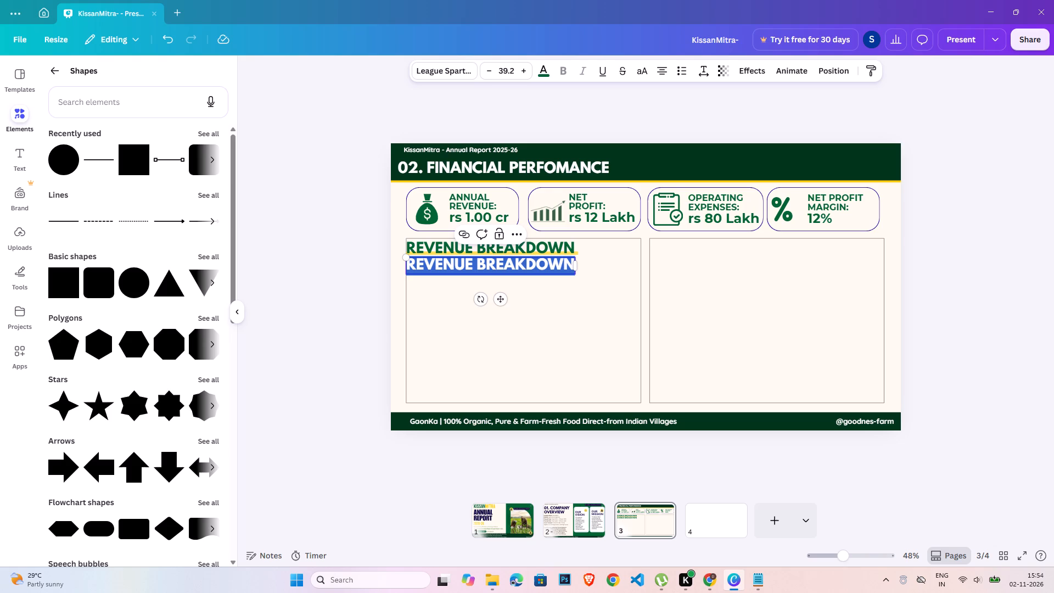
type("(by business seg")
type("ment")
key("ctrl+0")
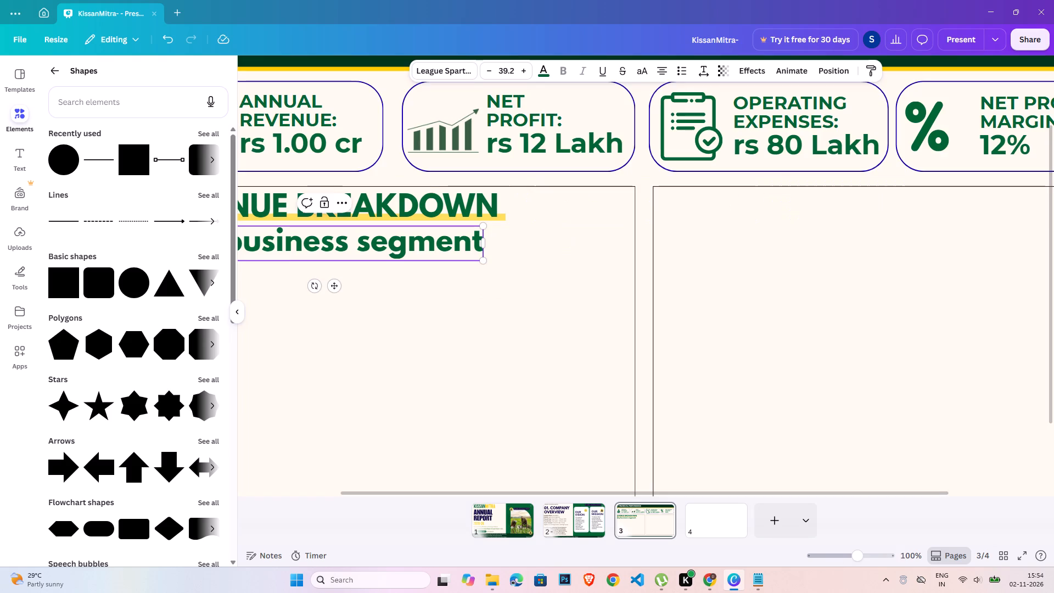
key("ctrl+z")
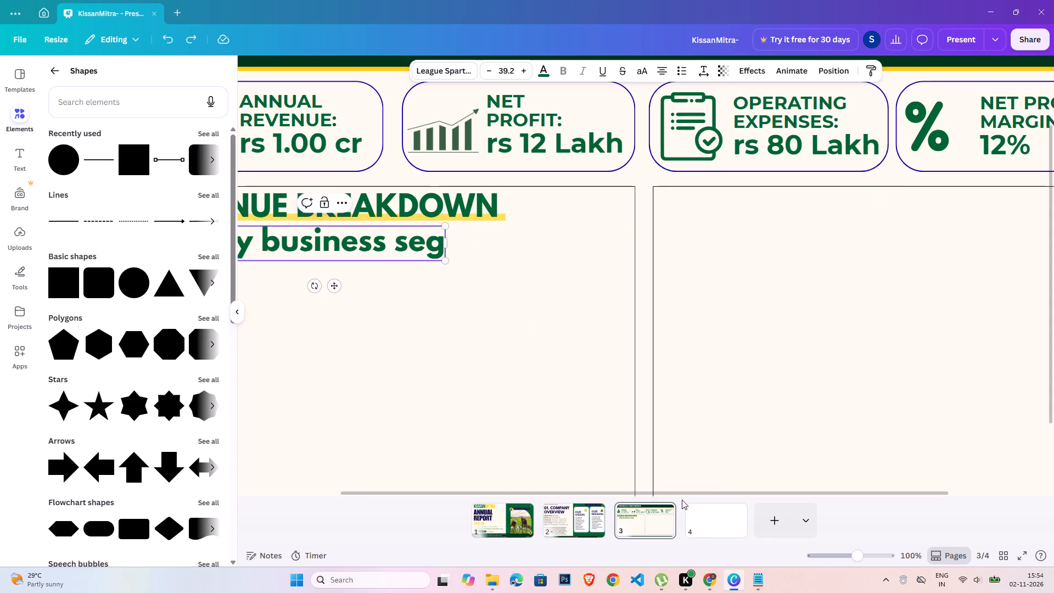
type("ment")
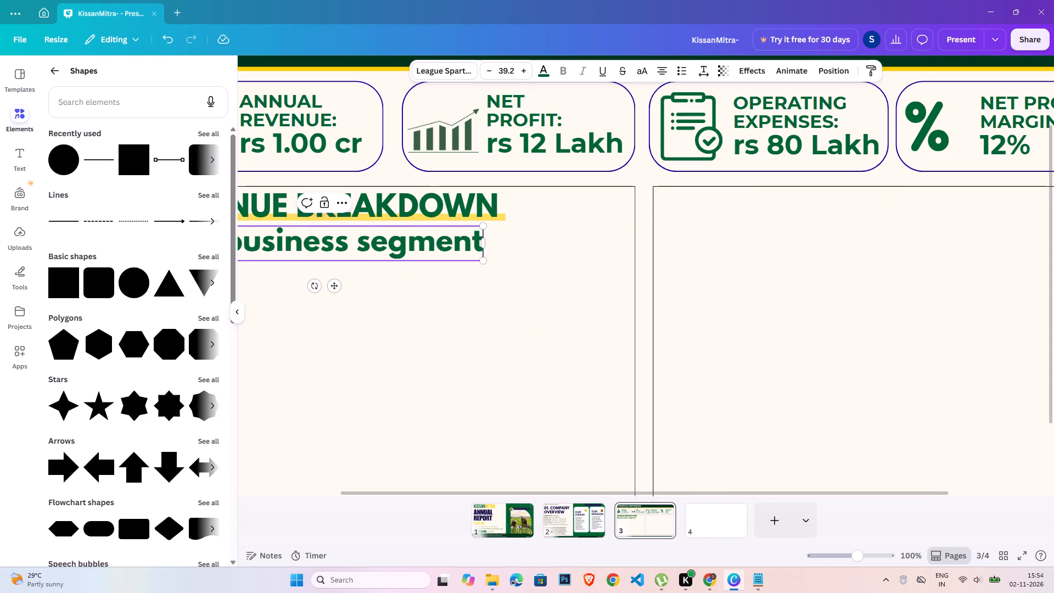
key("shift+parenright")
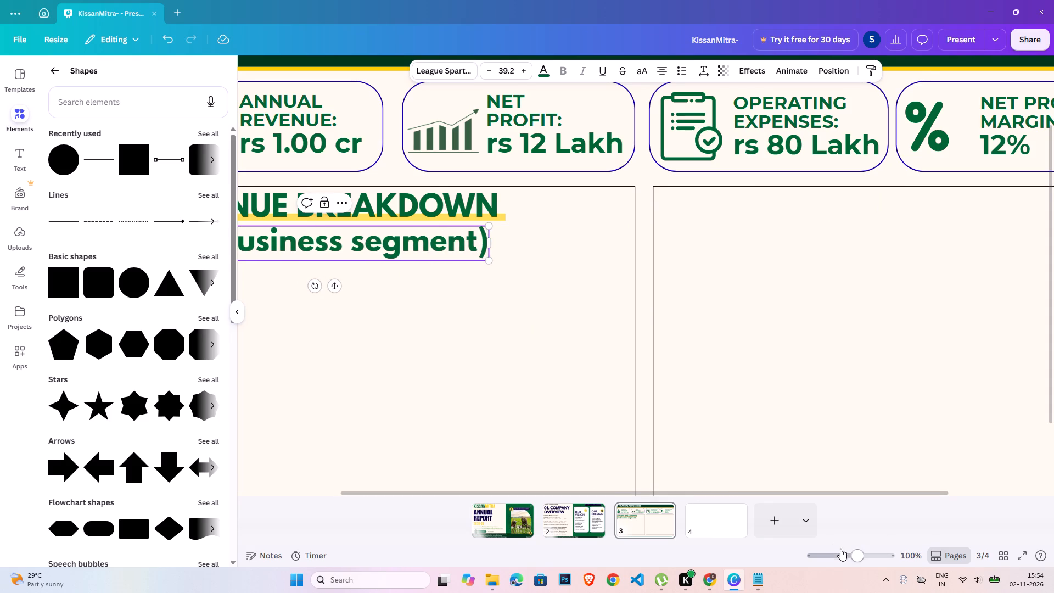
left_click(844, 552)
left_click(946, 447)
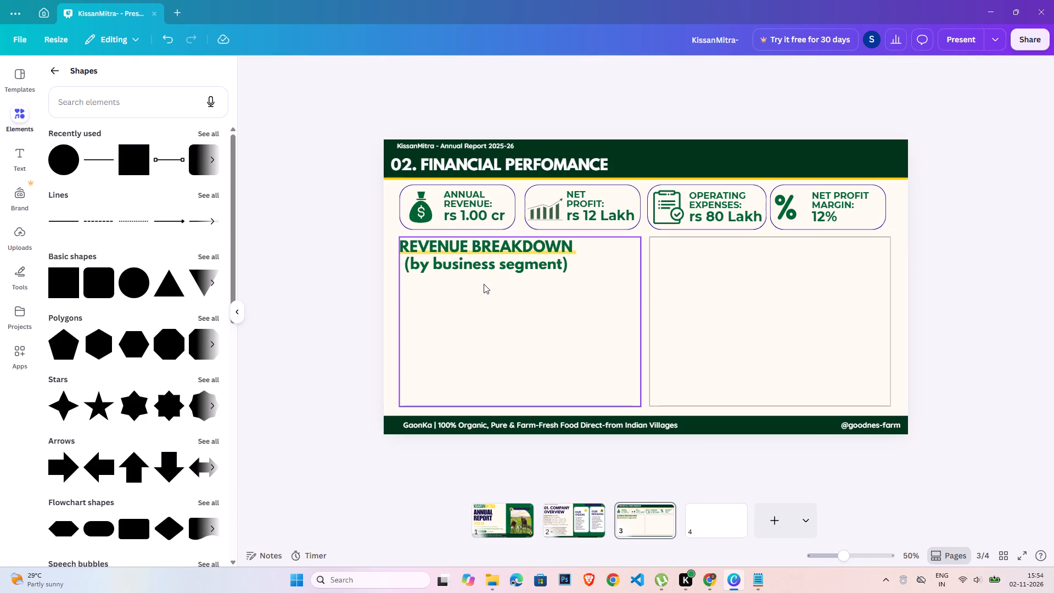
Shrink the "(by business segment)" subtitle to size 20.3 and position it just below the yellow underline.
left_click(478, 266)
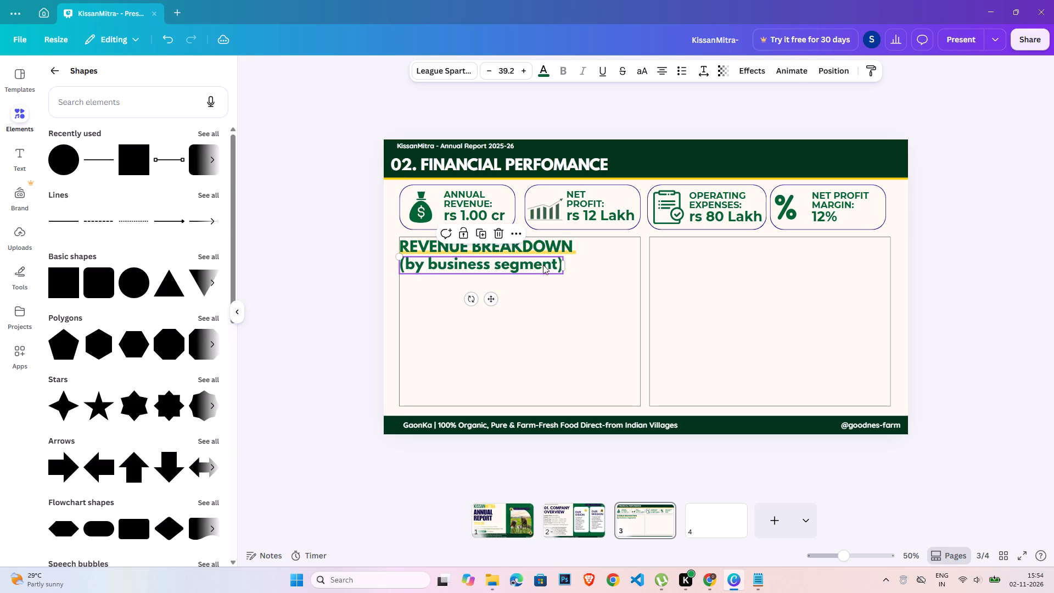
left_click_drag(563, 276, 484, 264)
left_click_drag(457, 293, 462, 294)
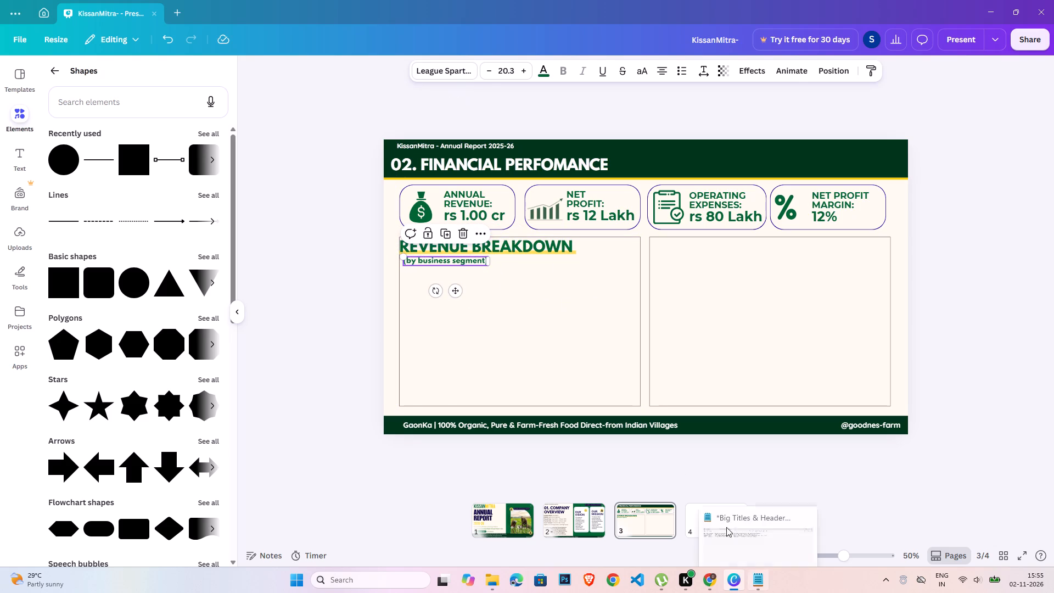
Consult the font notes in Notepad, then set the "(by business segment)" subtitle in Lato.
left_click(748, 574)
left_click(758, 583)
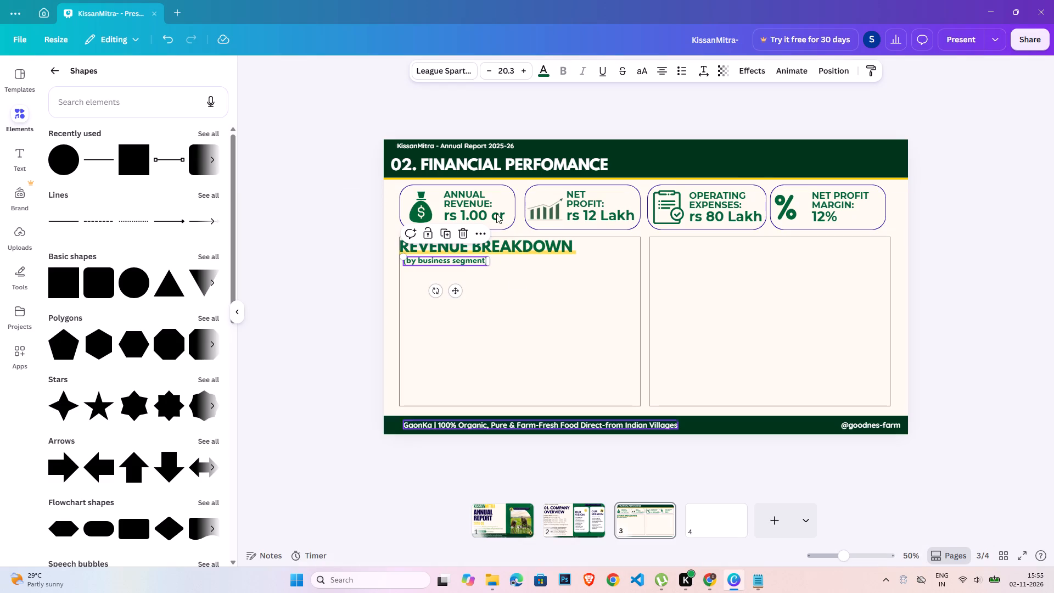
left_click(463, 74)
double_click(122, 124)
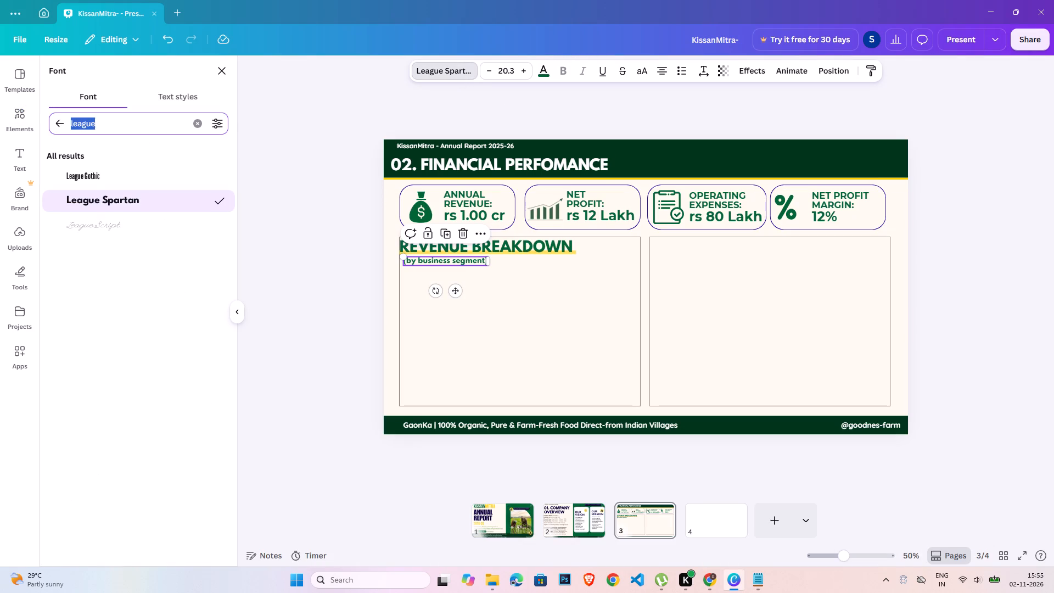
type("lato")
key("Return")
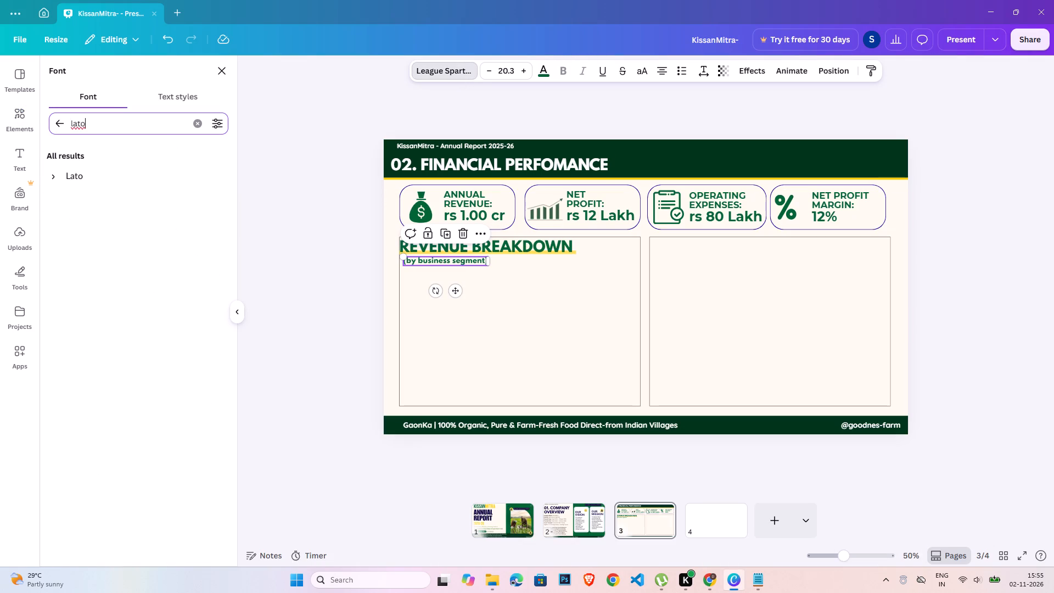
left_click(134, 174)
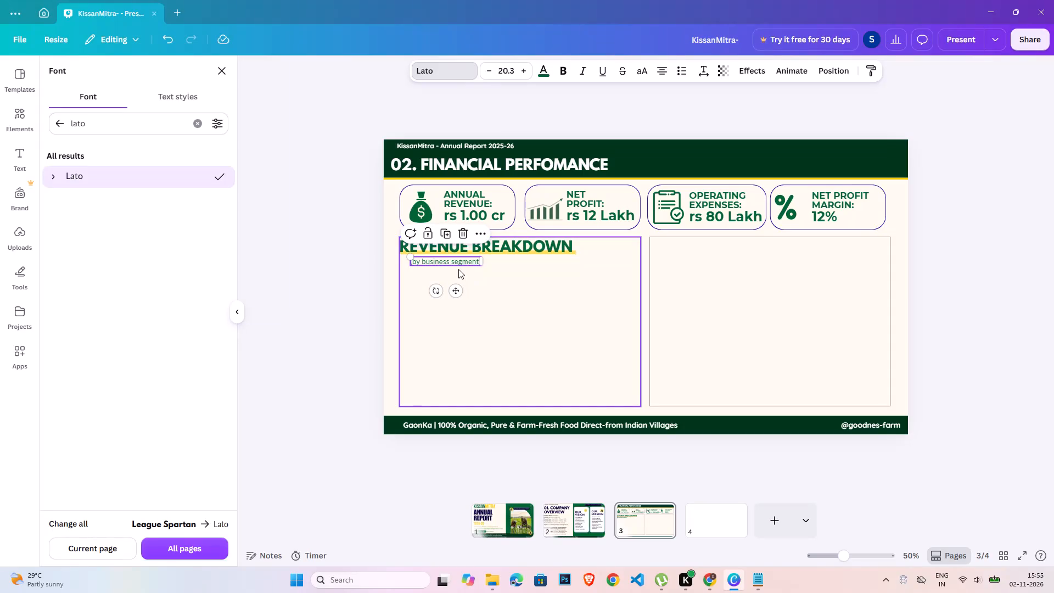
Change the "(by business segment)" subtitle's text colour to black.
triple_click(455, 264)
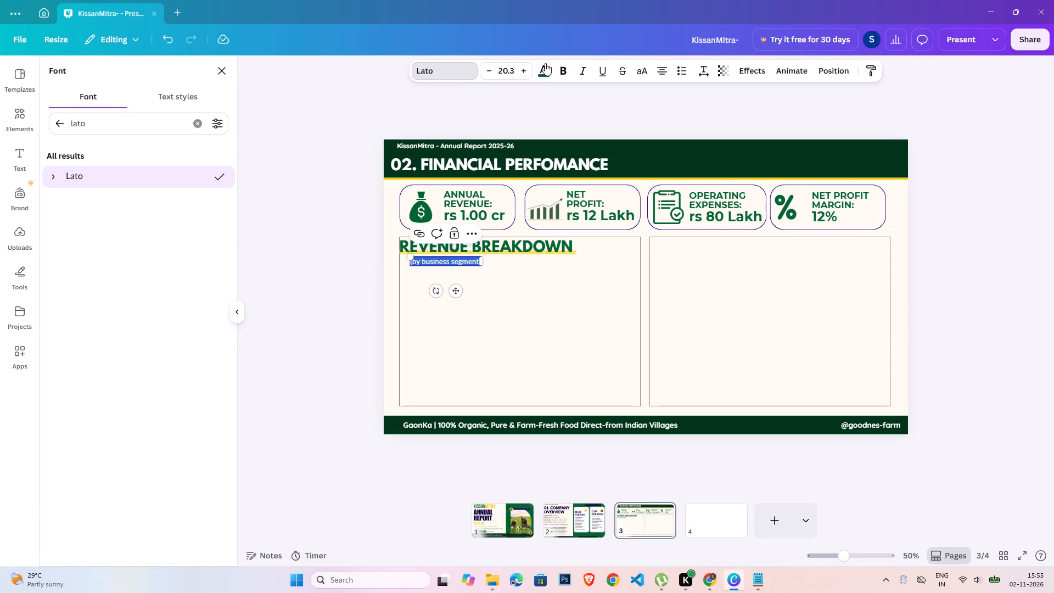
left_click(545, 63)
left_click(67, 465)
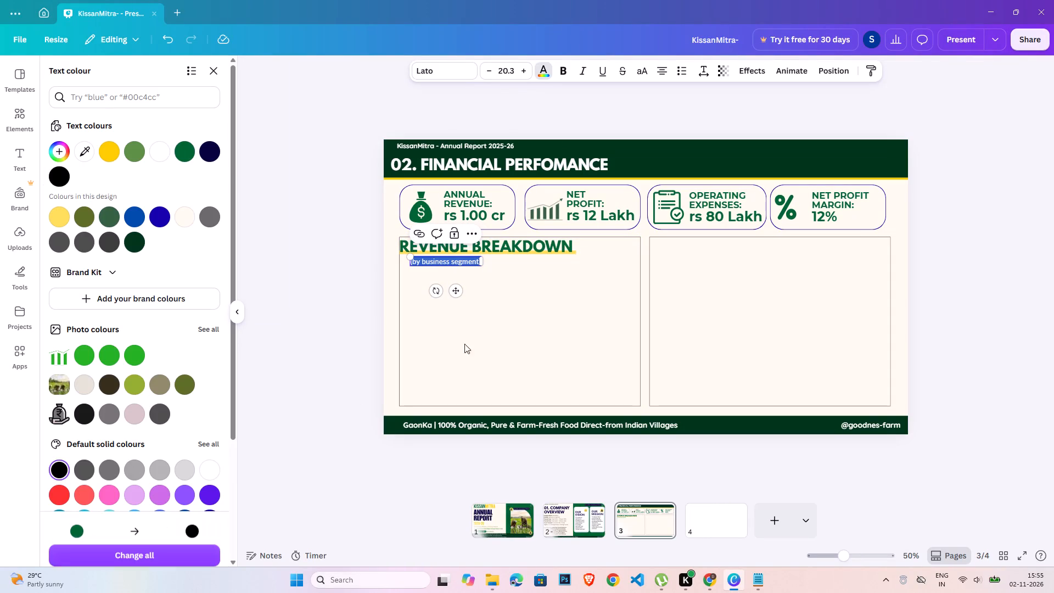
left_click(381, 285)
left_click(381, 285)
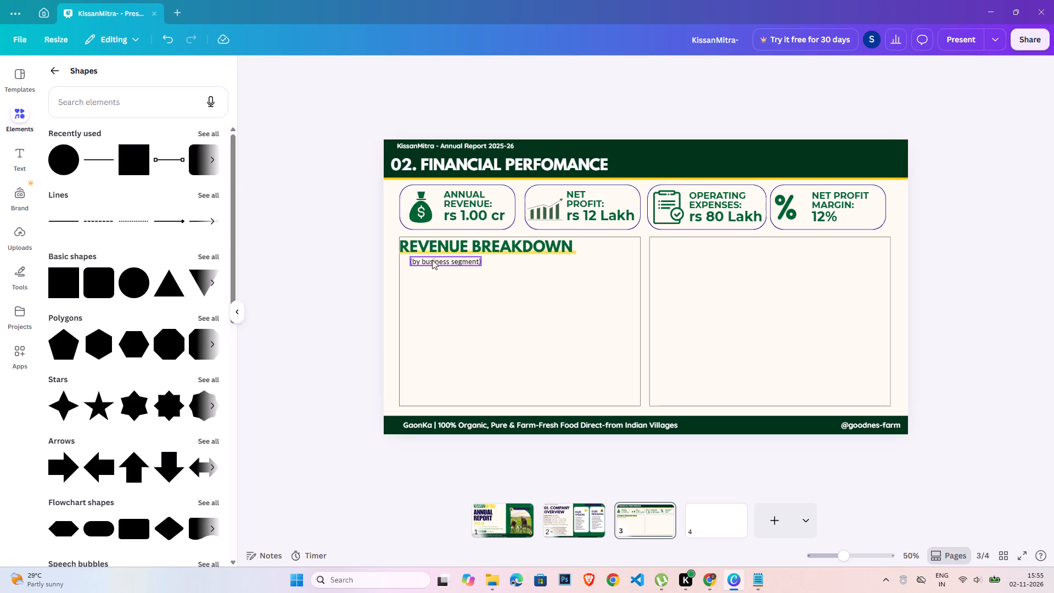
Shift the "(by business segment)" subtitle left so it sits just inside the left edge of the "REVENUE BREAKDOWN" heading.
left_click_drag(433, 260, 429, 259)
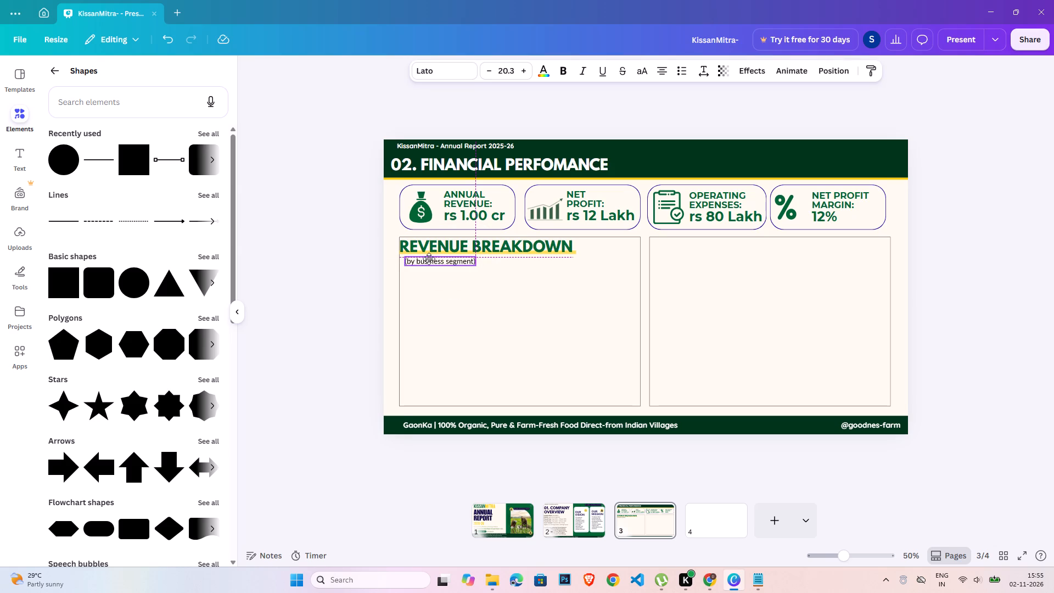
left_click_drag(429, 259, 423, 259)
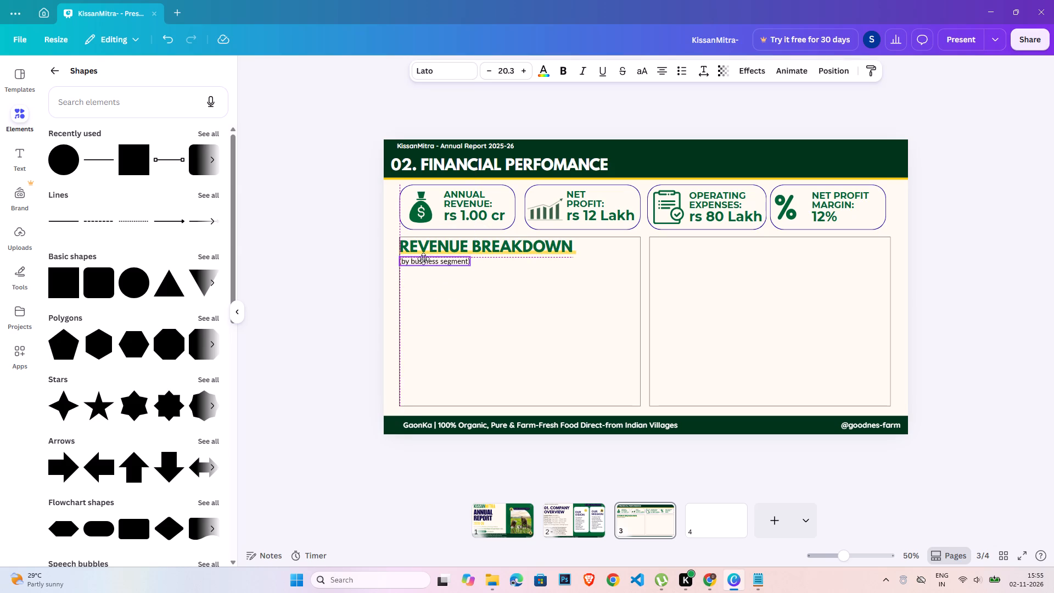
left_click_drag(423, 259, 424, 259)
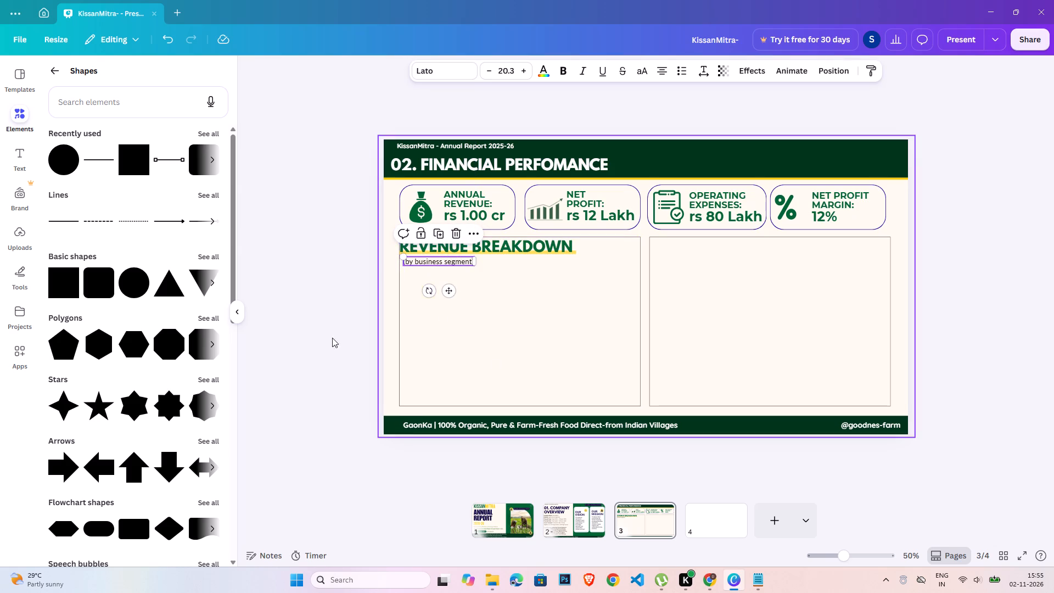
left_click(328, 335)
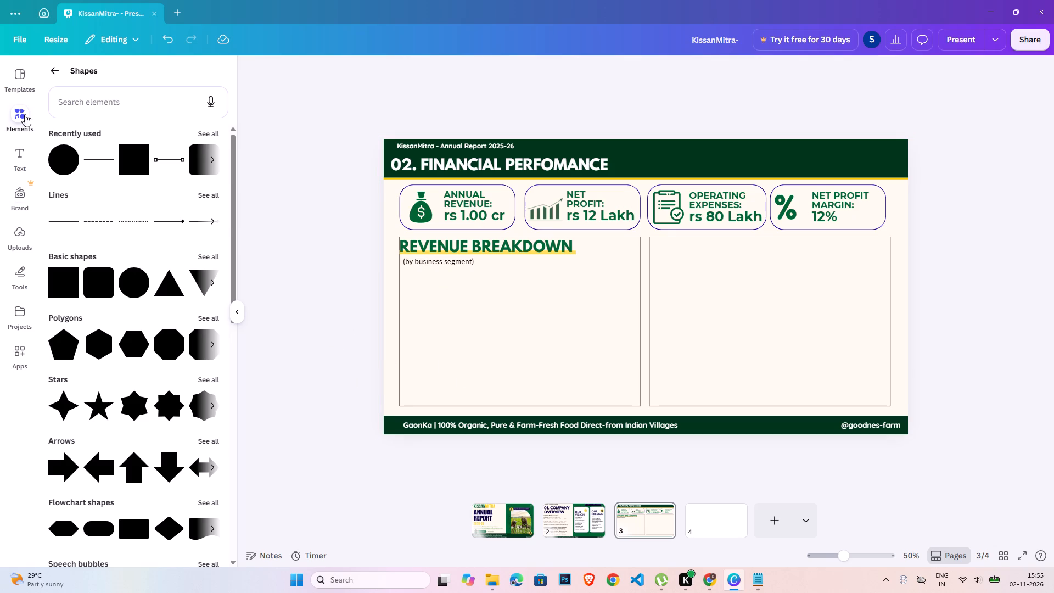
Insert a donut chart, shrink it to fit the first block, and place it directly beneath the "(by business segment)" subtitle.
left_click(55, 63)
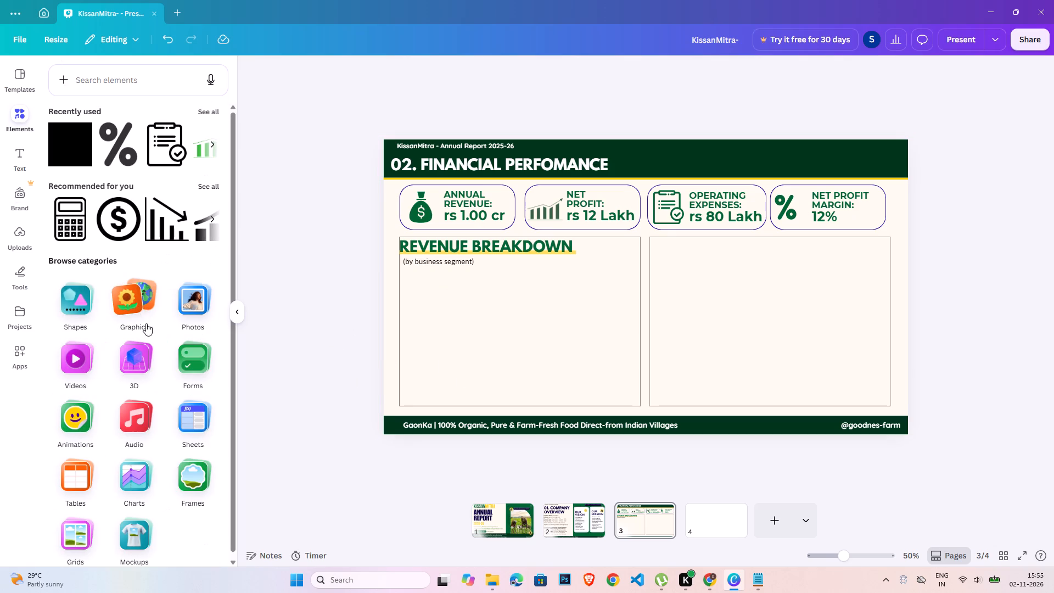
left_click(137, 482)
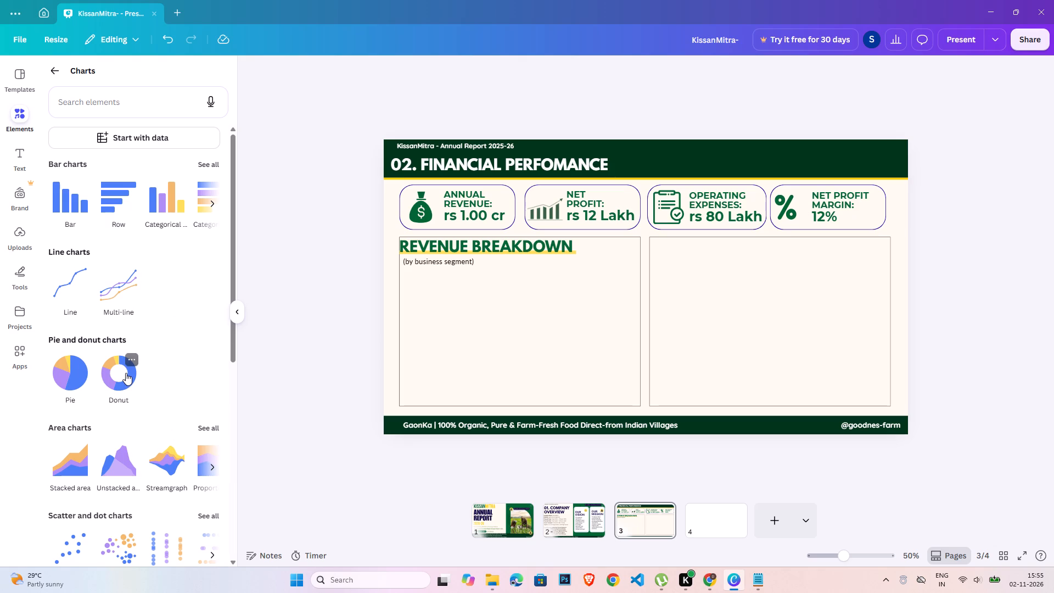
left_click(125, 384)
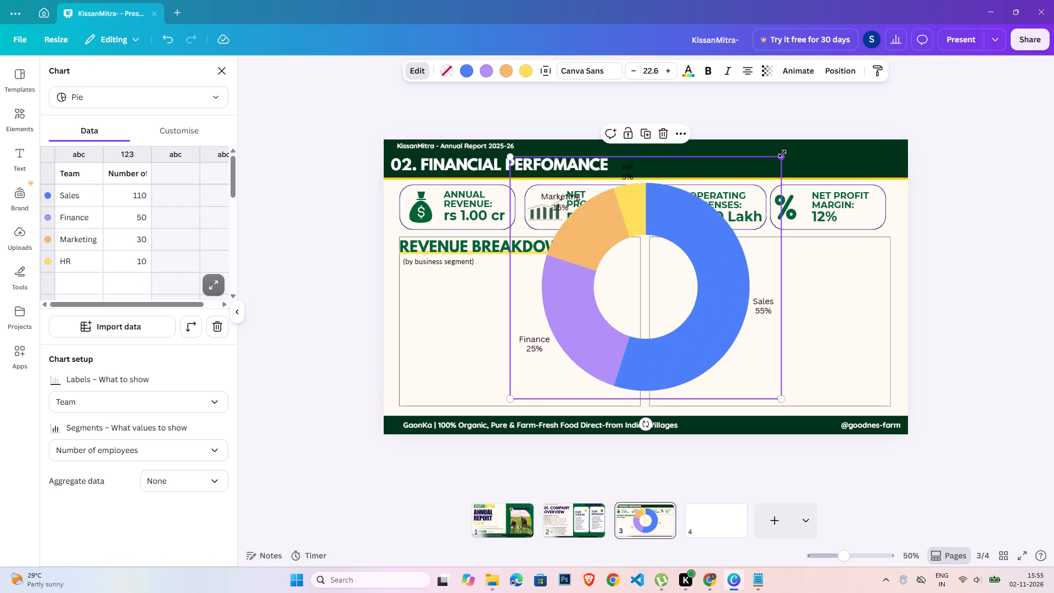
left_click_drag(782, 154, 629, 325)
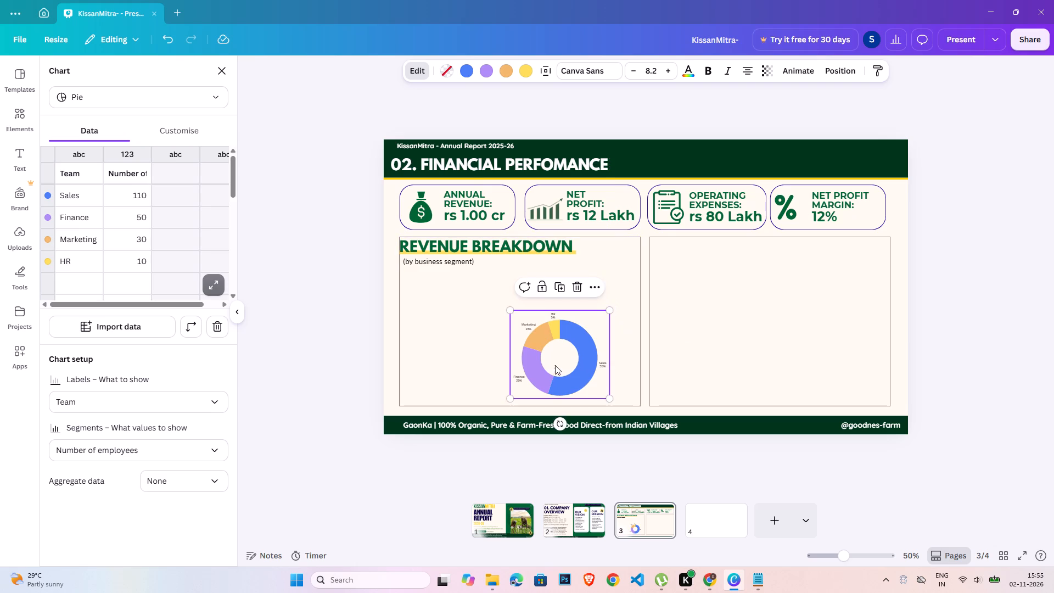
left_click_drag(555, 366, 446, 330)
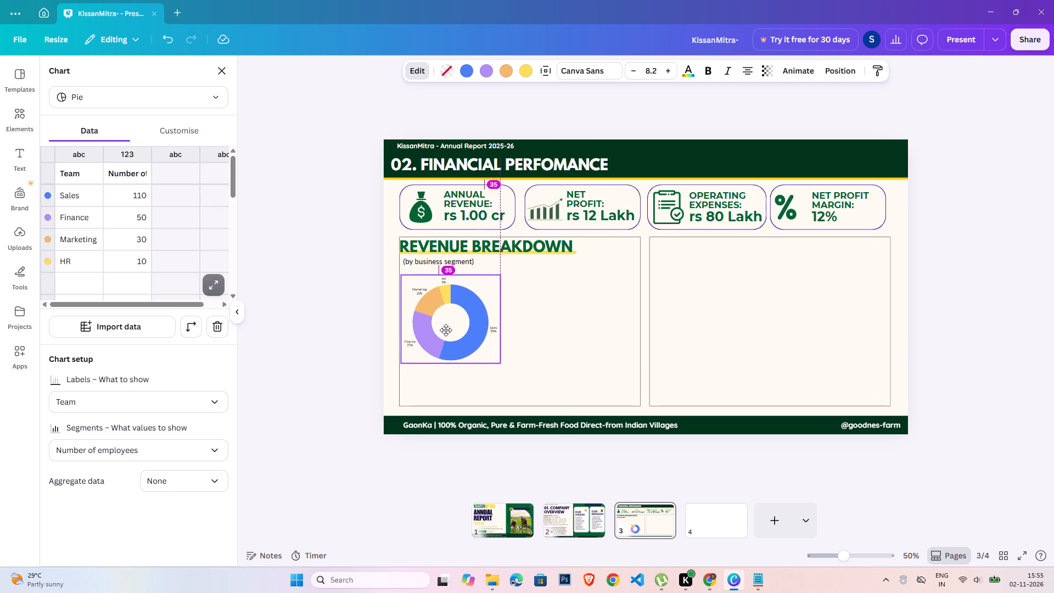
left_click_drag(446, 330, 449, 331)
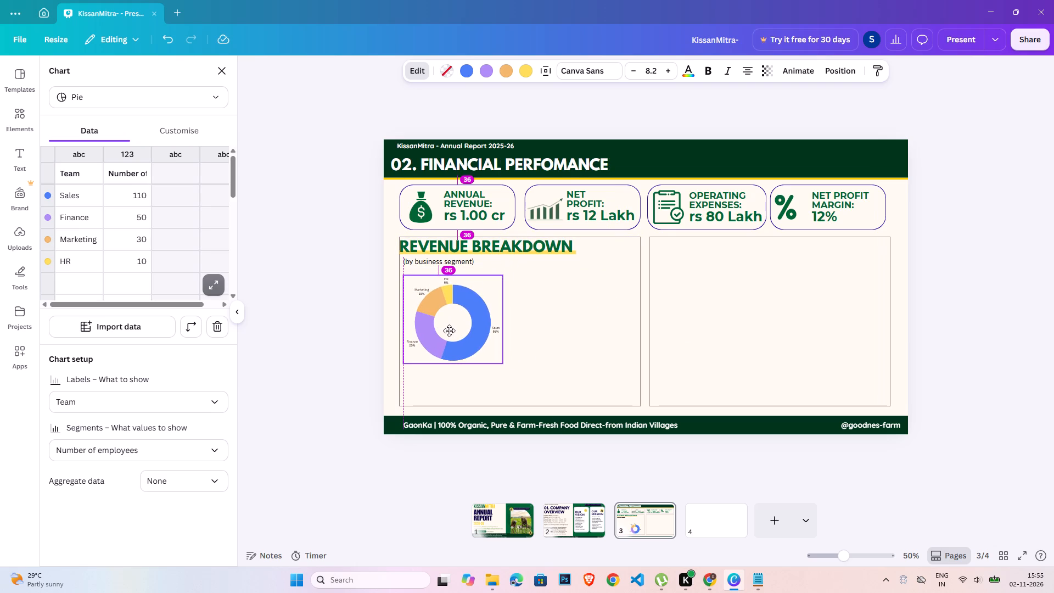
left_click_drag(449, 331, 449, 329)
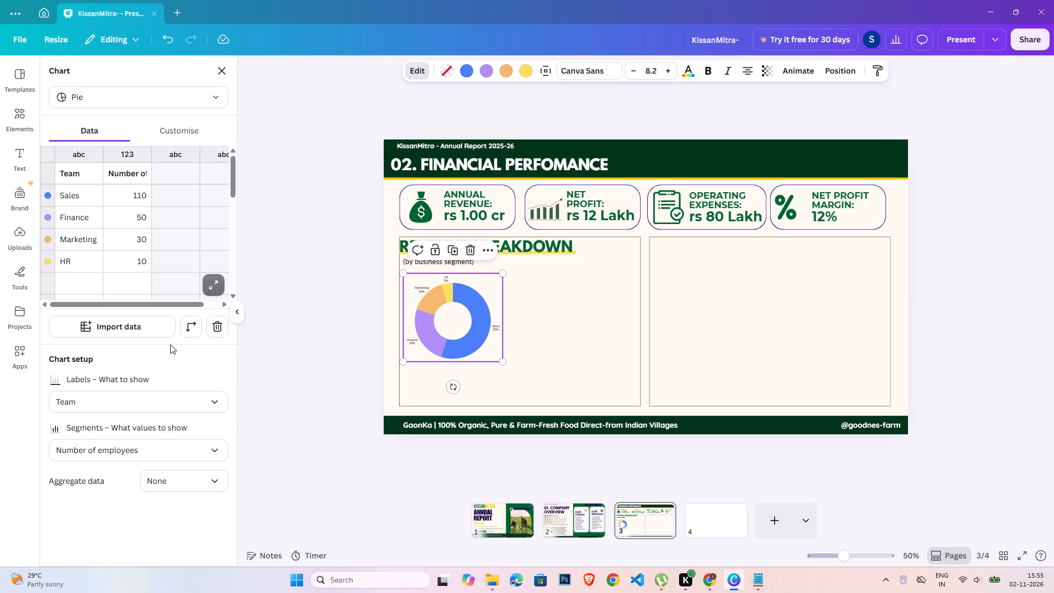
In the donut chart's first data row, set the Sales value to 45 and clear the "Sales" label.
double_click(70, 197)
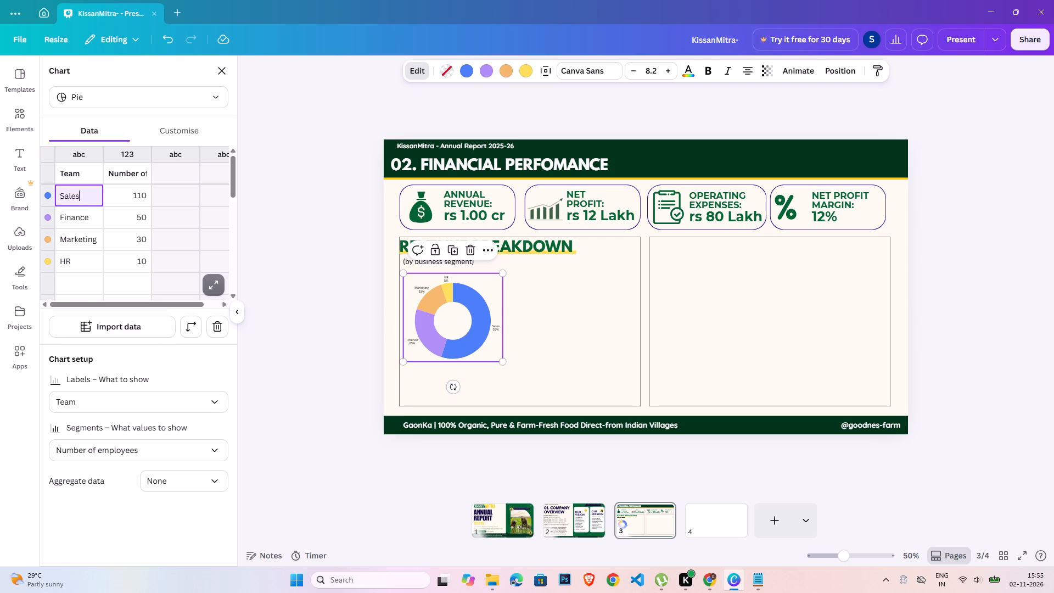
double_click(70, 197)
triple_click(122, 198)
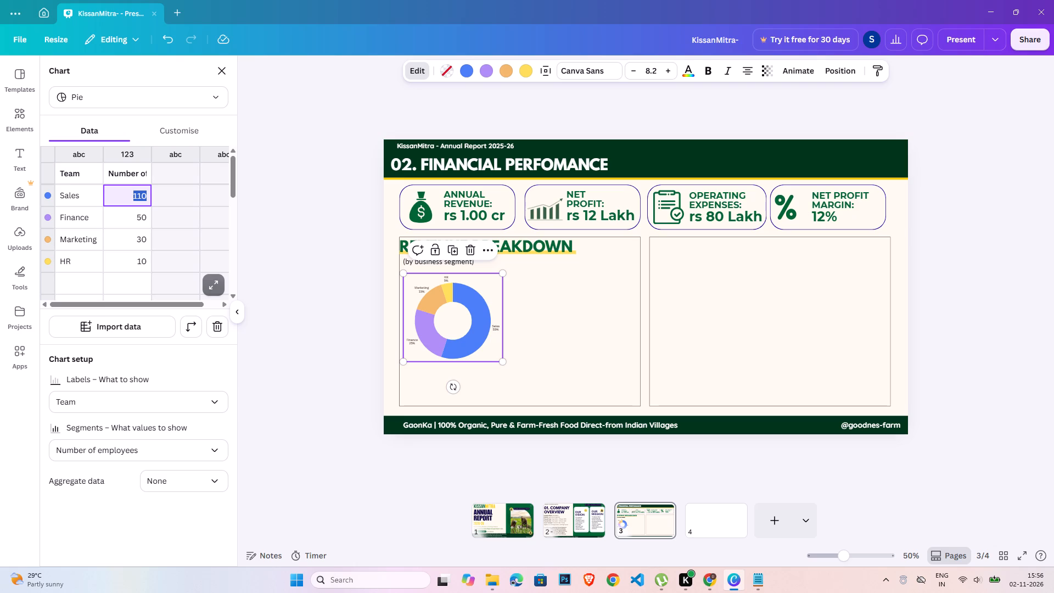
type("45")
left_click(222, 347)
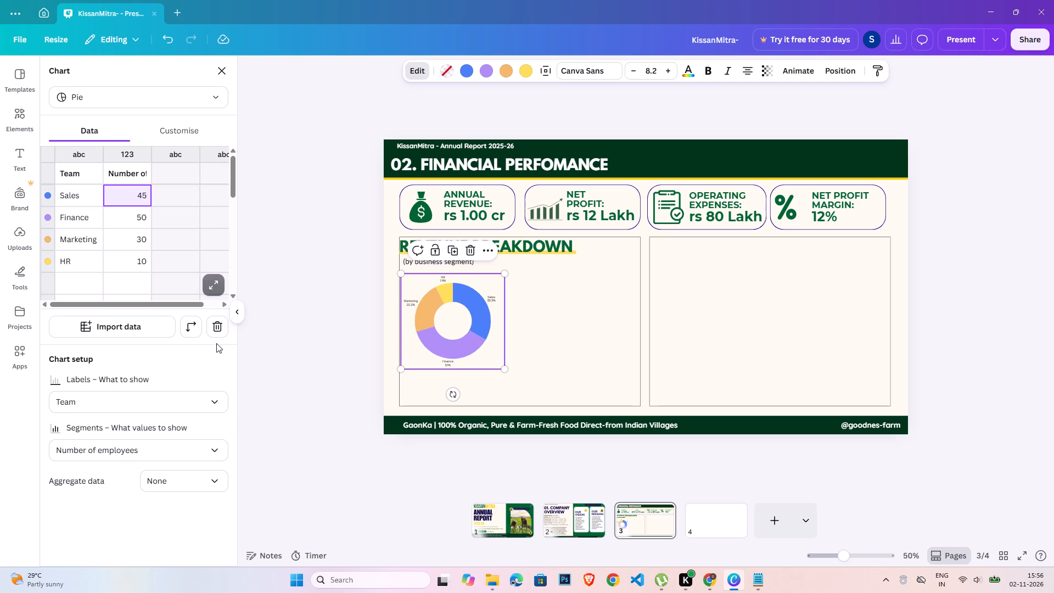
double_click(72, 198)
left_click_drag(80, 195, 75, 194)
left_click_drag(75, 194, 59, 190)
key("BackSpace")
Recolour the donut chart's first segment, valued 45, from blue to the design's dark green used for the headings.
left_click(49, 195)
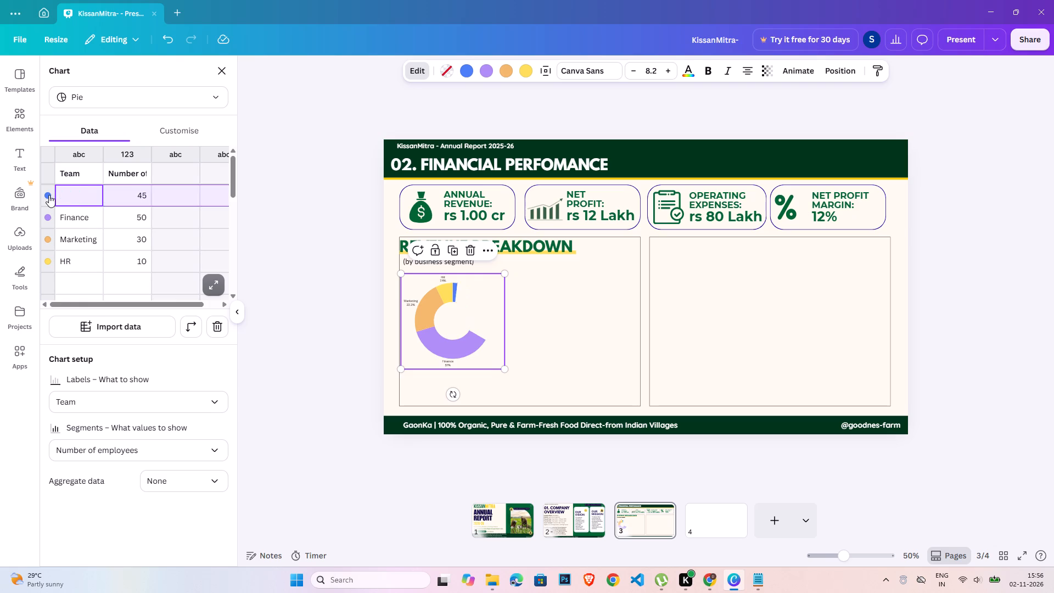
left_click(49, 195)
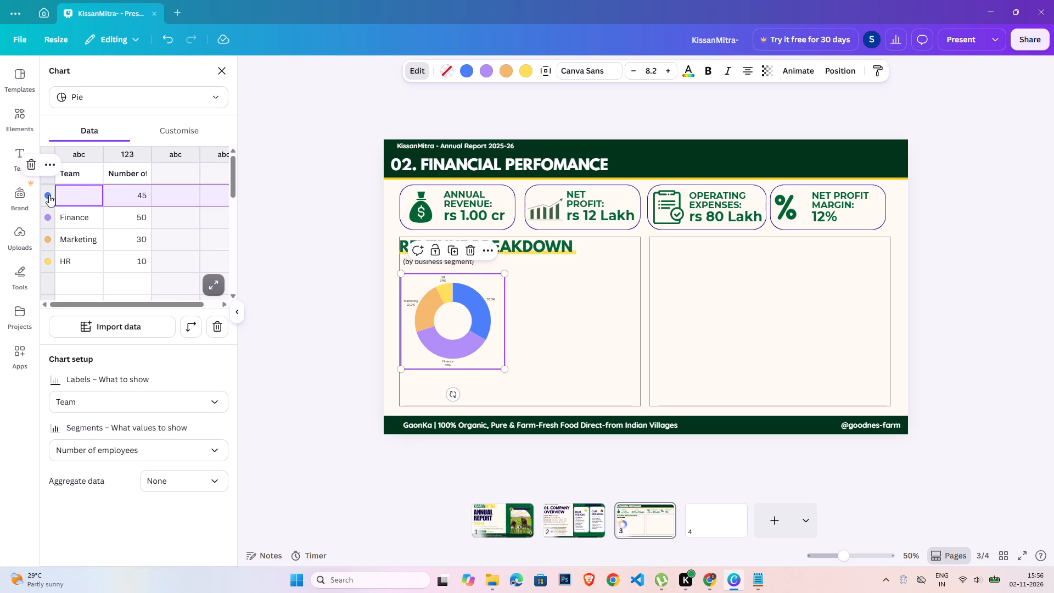
left_click(48, 195)
double_click(48, 195)
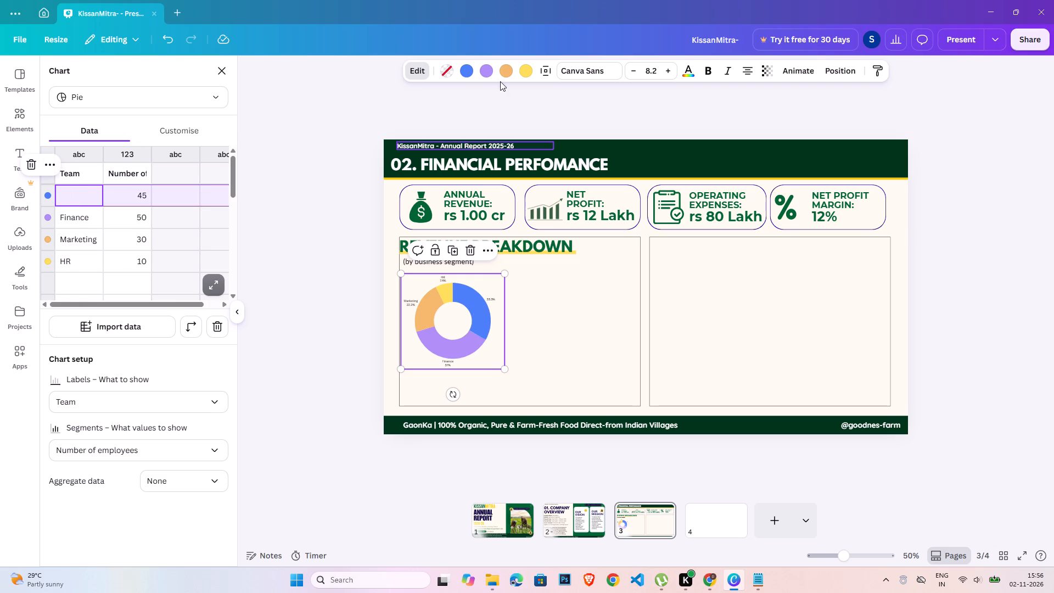
left_click(470, 65)
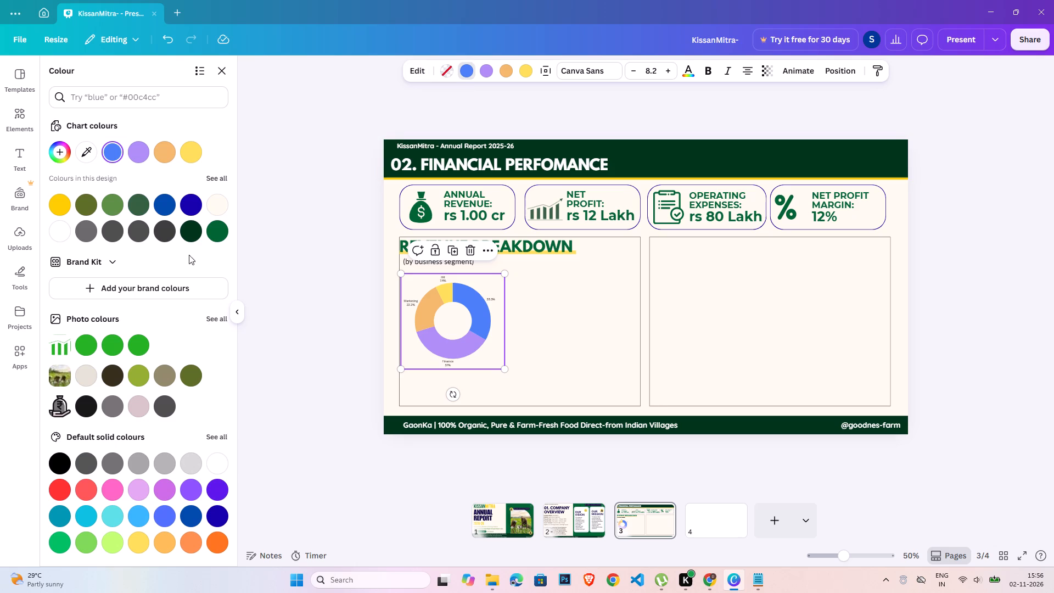
left_click(209, 230)
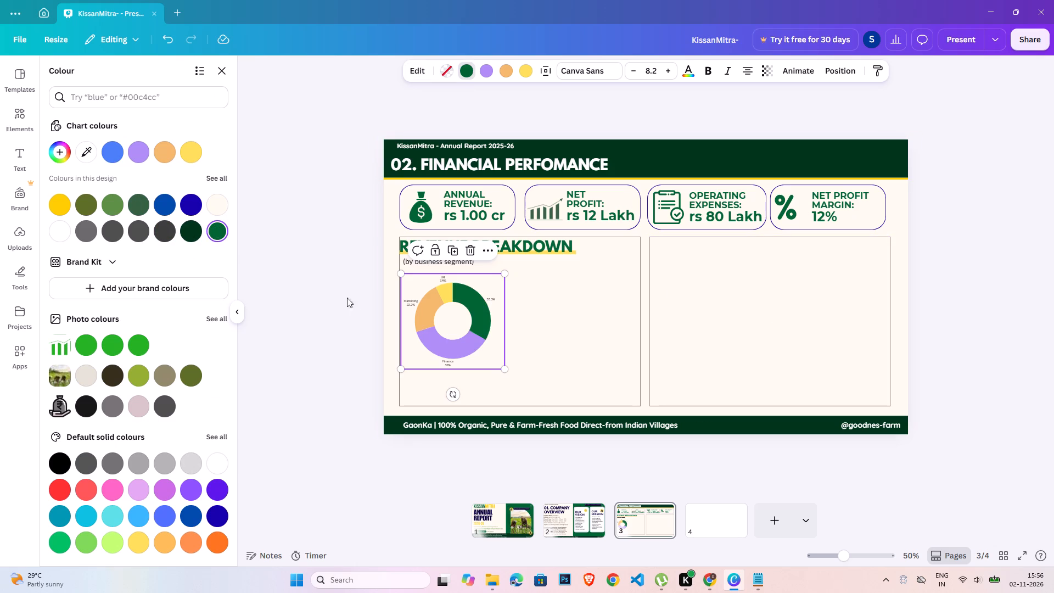
left_click(478, 311)
left_click(362, 350)
Recolour the donut chart's purple Finance segment to bright orange from the default solid colours.
left_click(439, 334)
double_click(439, 334)
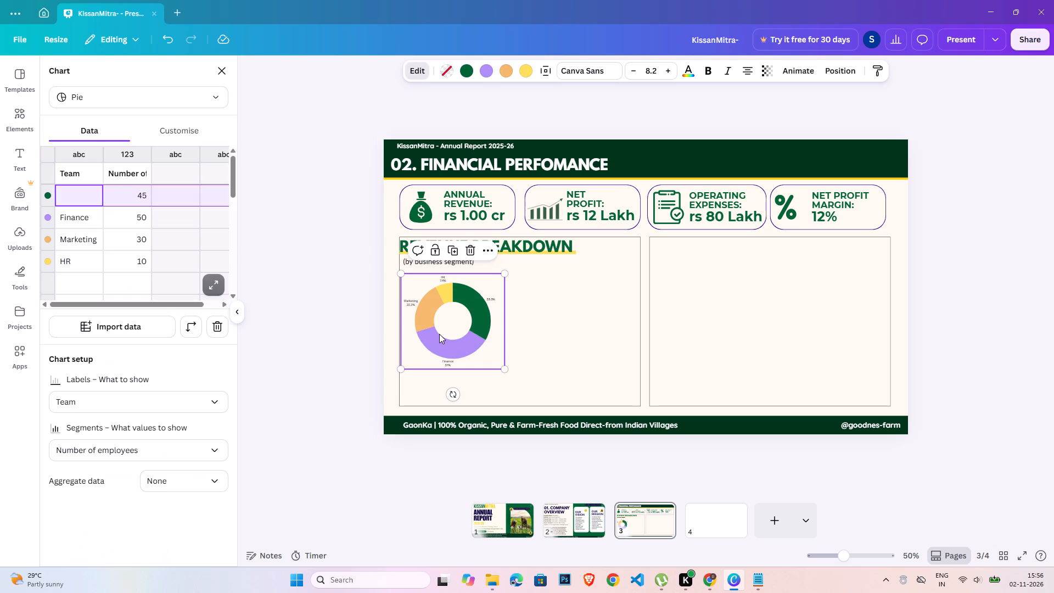
triple_click(72, 217)
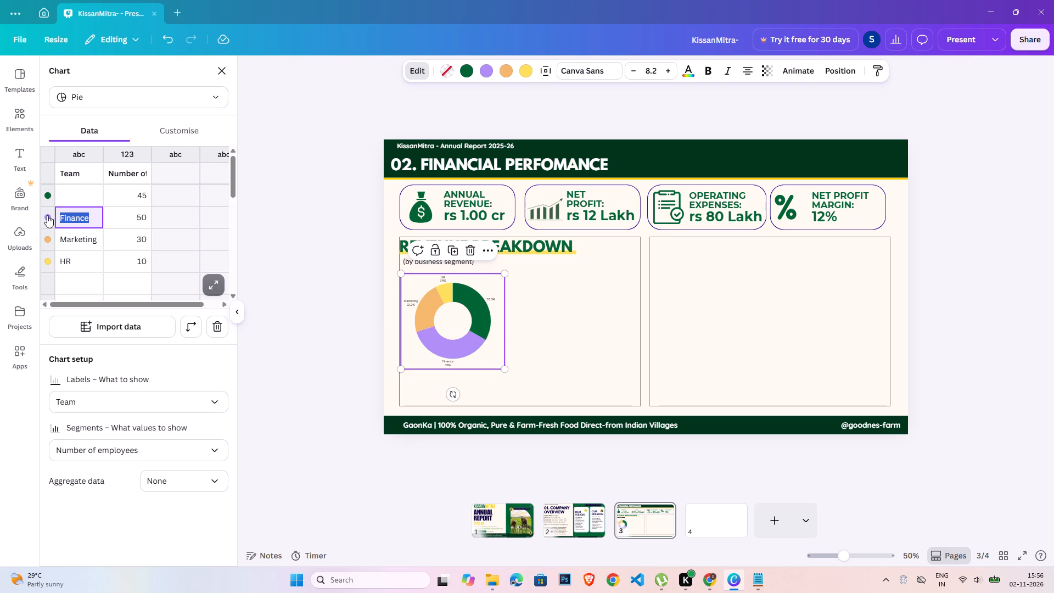
left_click(492, 71)
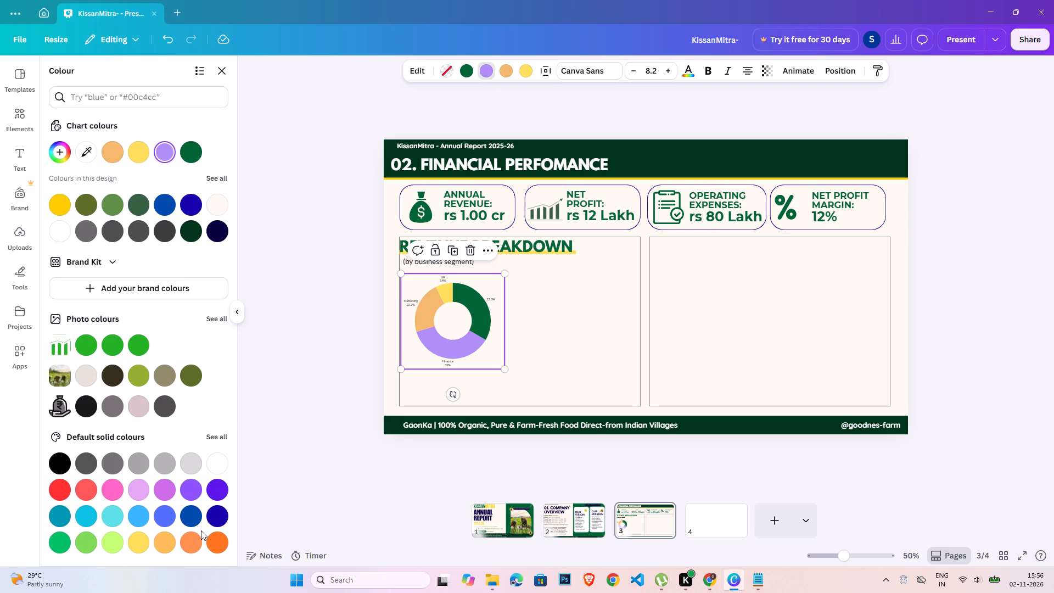
left_click(216, 544)
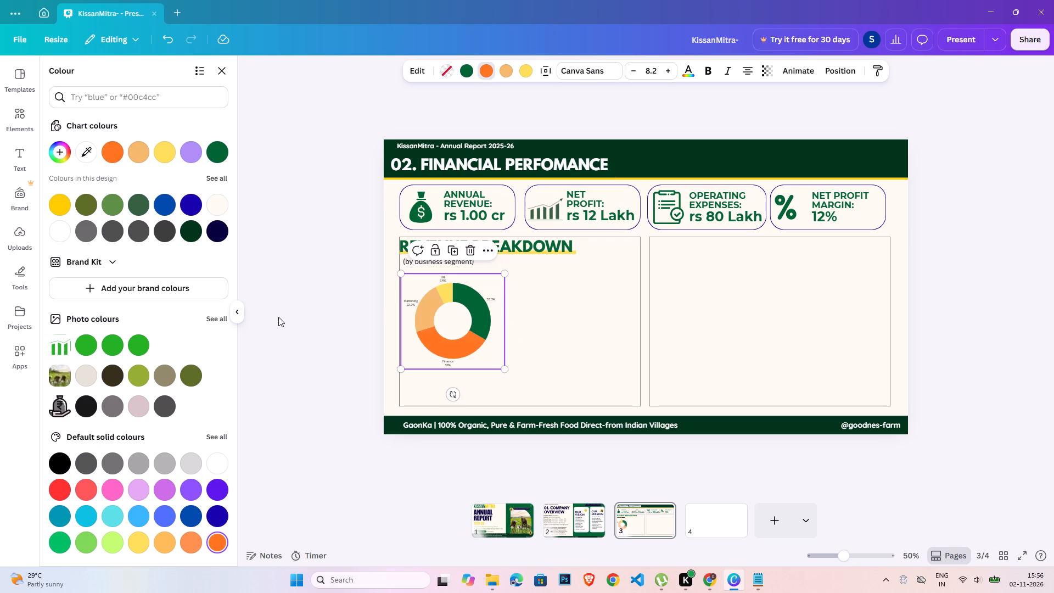
left_click(485, 315)
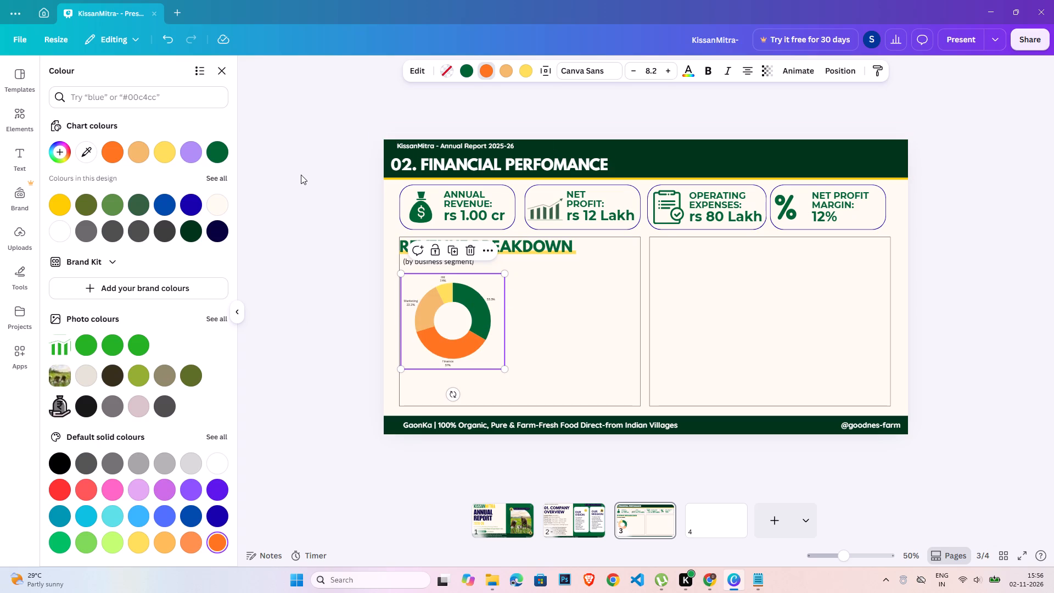
left_click(301, 175)
Set the Finance value in the donut chart's data to 25.
left_click(470, 333)
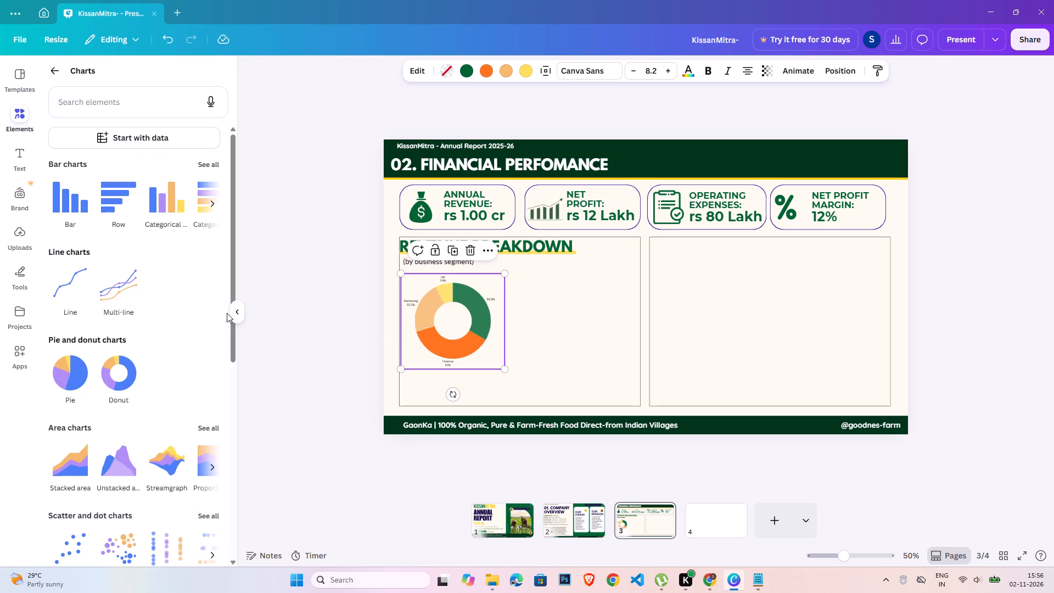
double_click(427, 323)
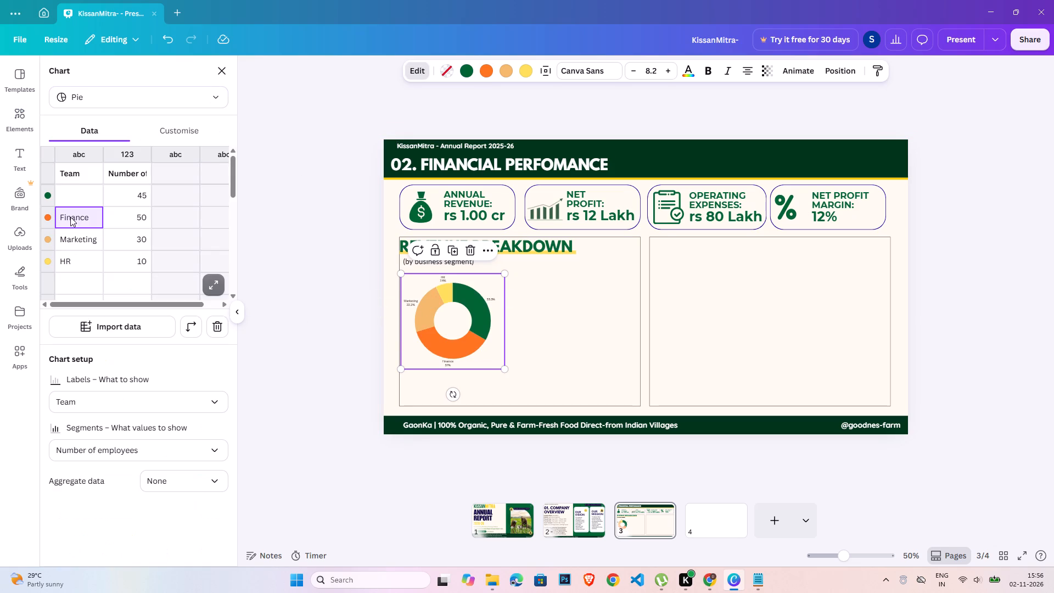
double_click(133, 220)
left_click_drag(139, 217, 147, 218)
left_click(147, 218)
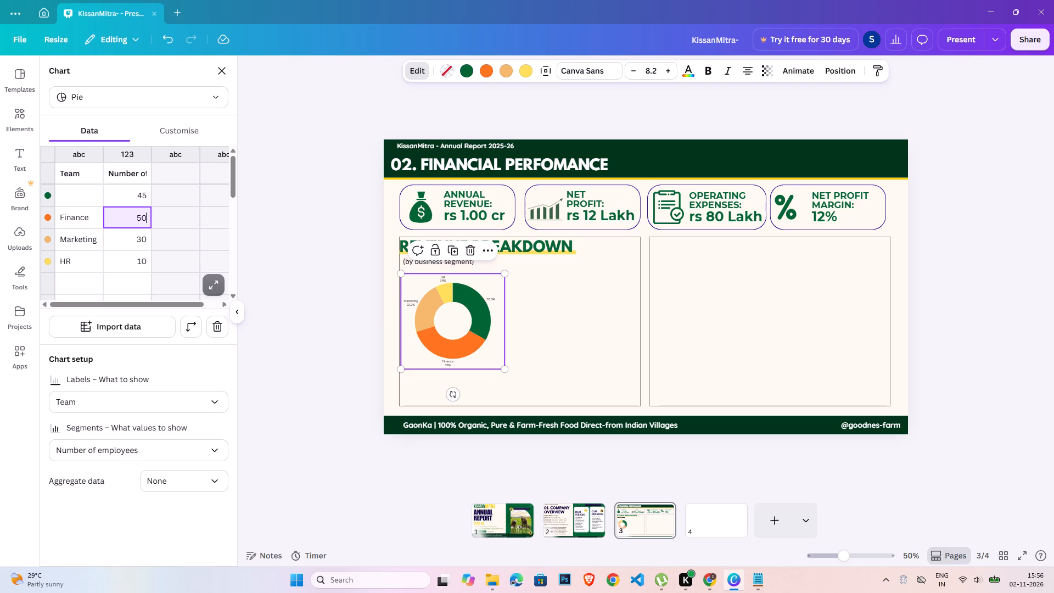
left_click_drag(147, 218, 140, 217)
type("25")
Clear the "Finance" label from the donut chart's second data row.
left_click(181, 350)
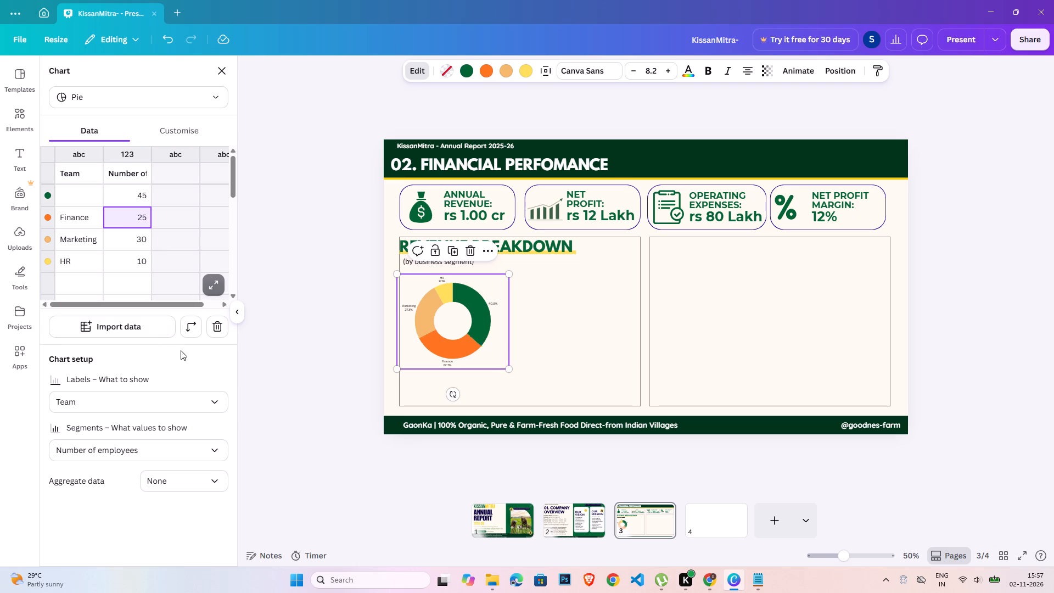
triple_click(82, 220)
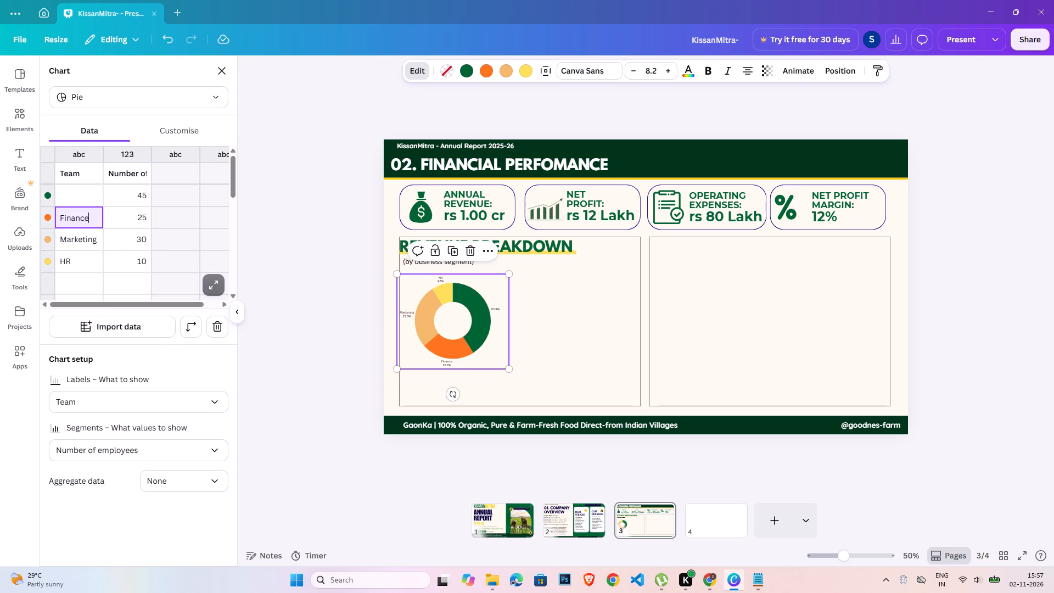
key("BackSpace")
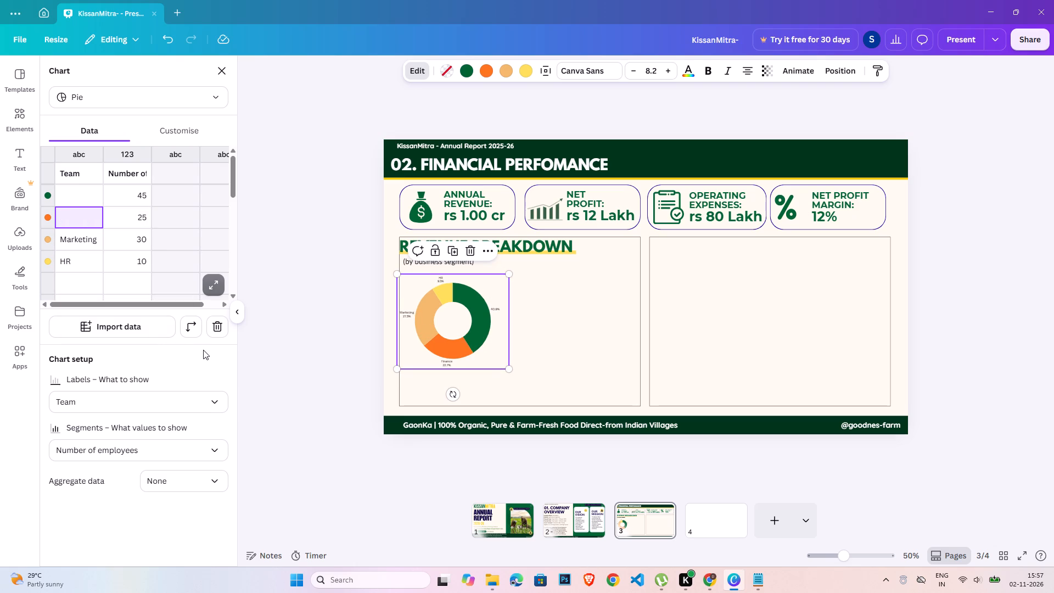
left_click(205, 353)
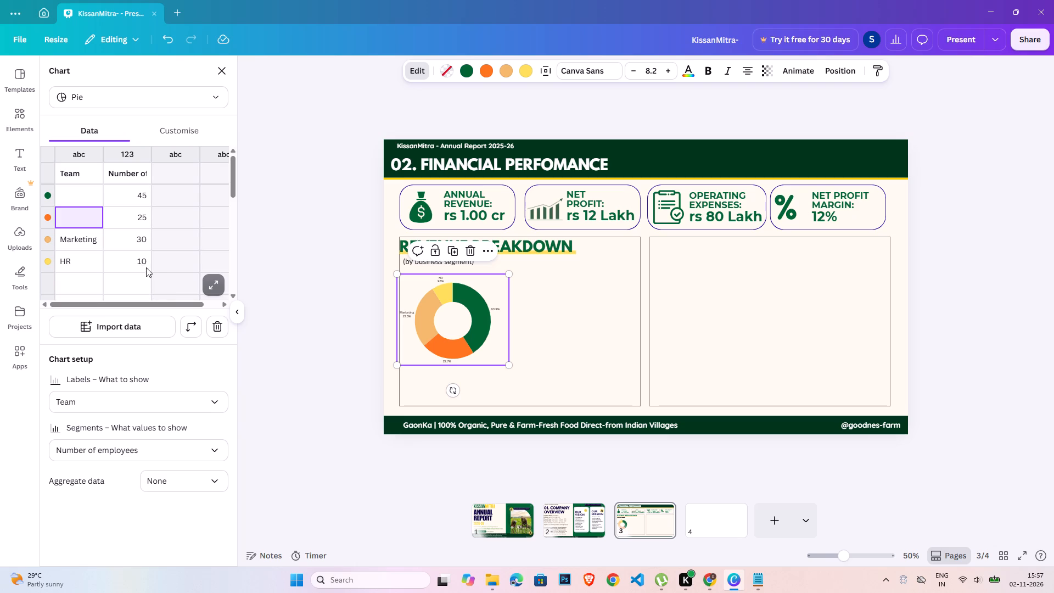
In the donut chart's data, set the Marketing value to 20 and the HR value to 10.
double_click(141, 236)
left_click(141, 236)
type("20")
key("Return")
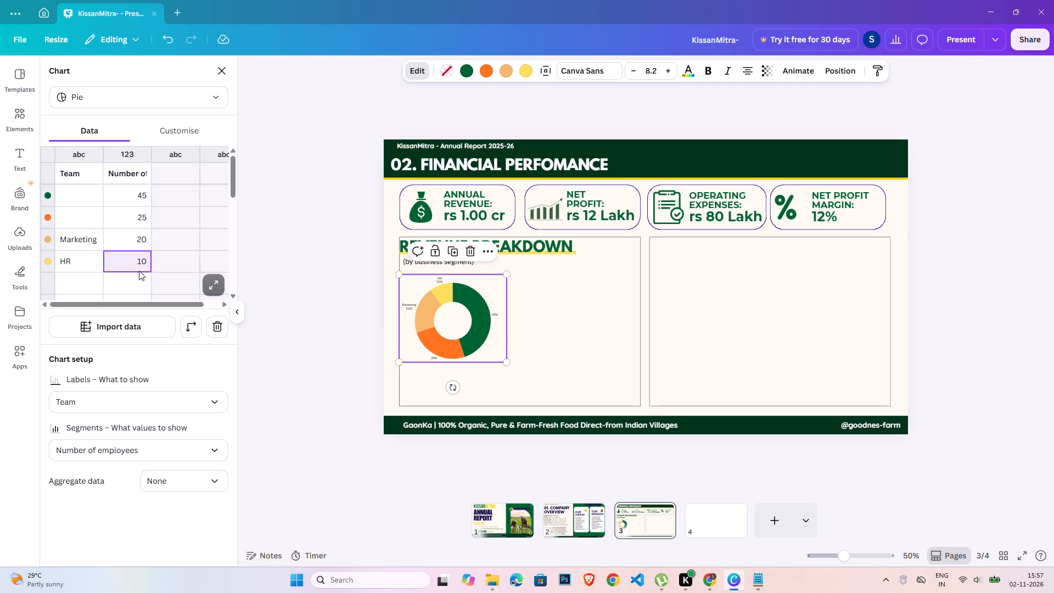
key("1")
key("0")
key("Return")
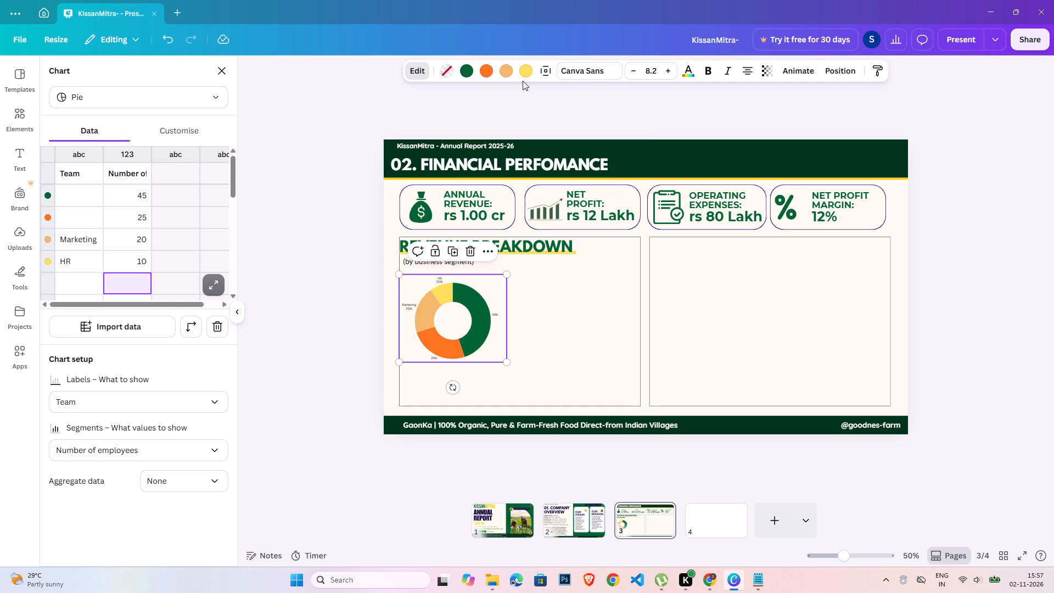
Clear the "Marketing" and "HR" labels from the donut chart's data rows.
triple_click(70, 238)
key("BackSpace")
triple_click(77, 259)
key("BackSpace")
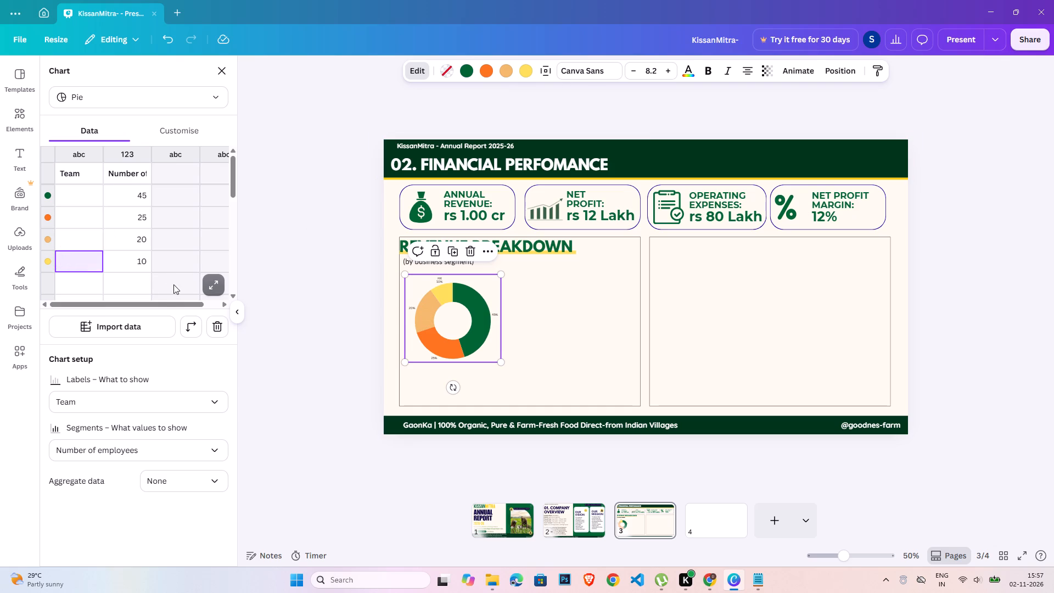
left_click(208, 359)
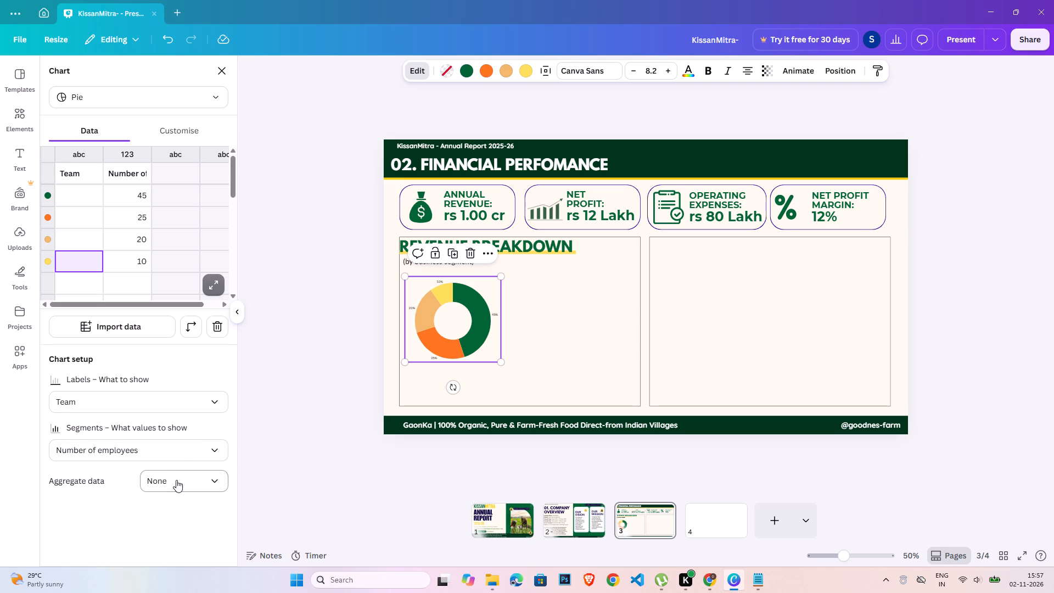
Turn off the donut chart's labels so no percentages surround the ring.
left_click(154, 132)
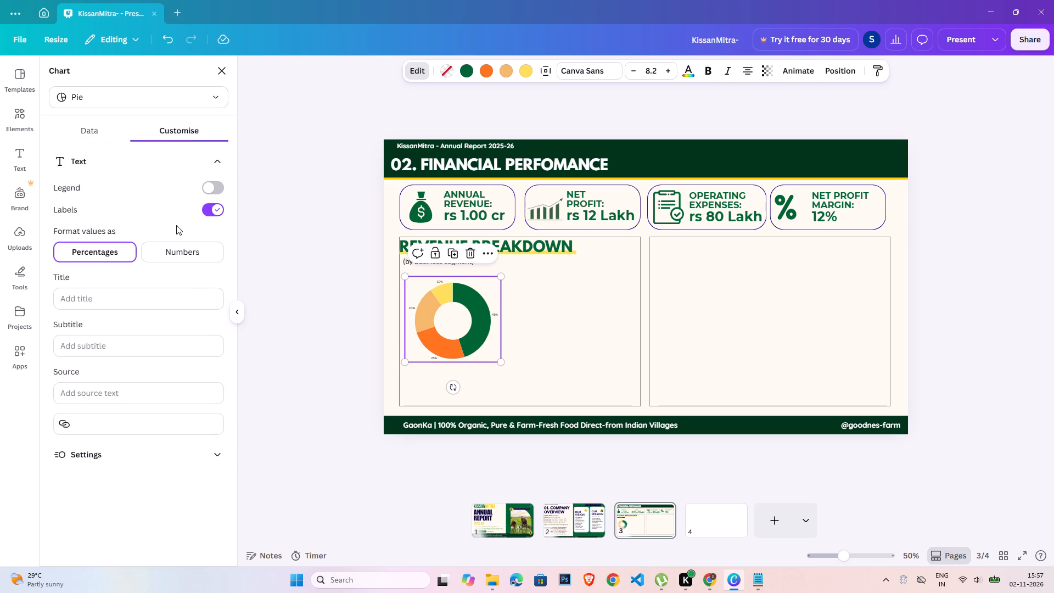
left_click(209, 214)
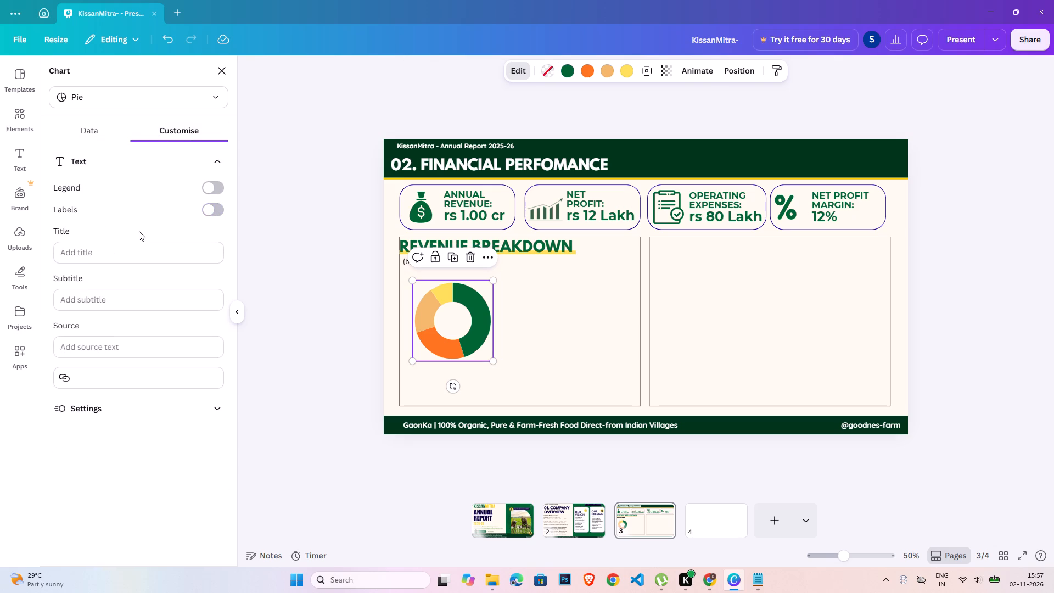
left_click(93, 129)
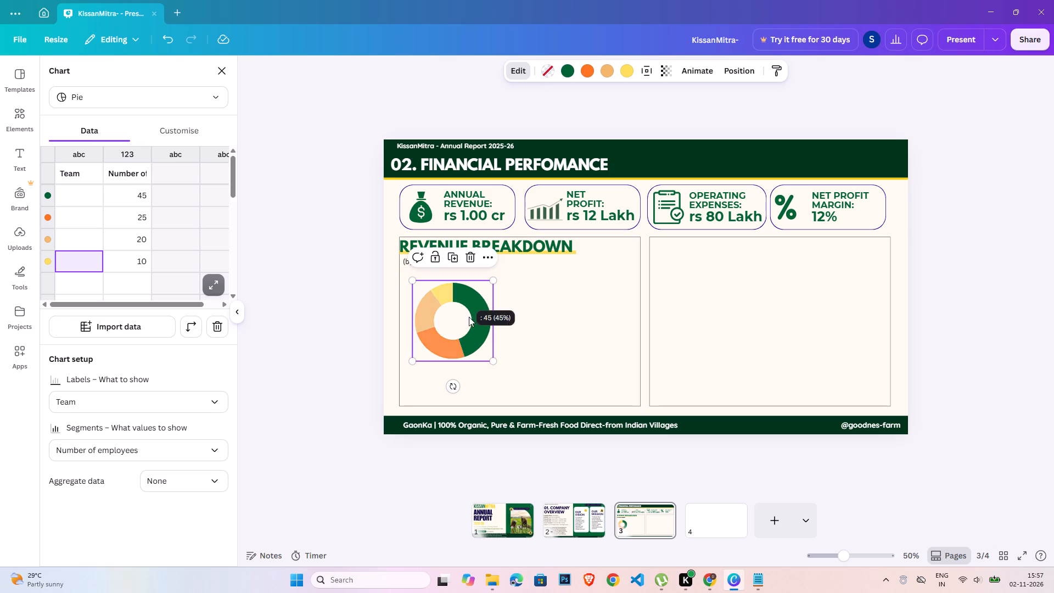
Recolour the donut chart's light orange segment, valued 20, to the bright green from the photo colours.
left_click(608, 74)
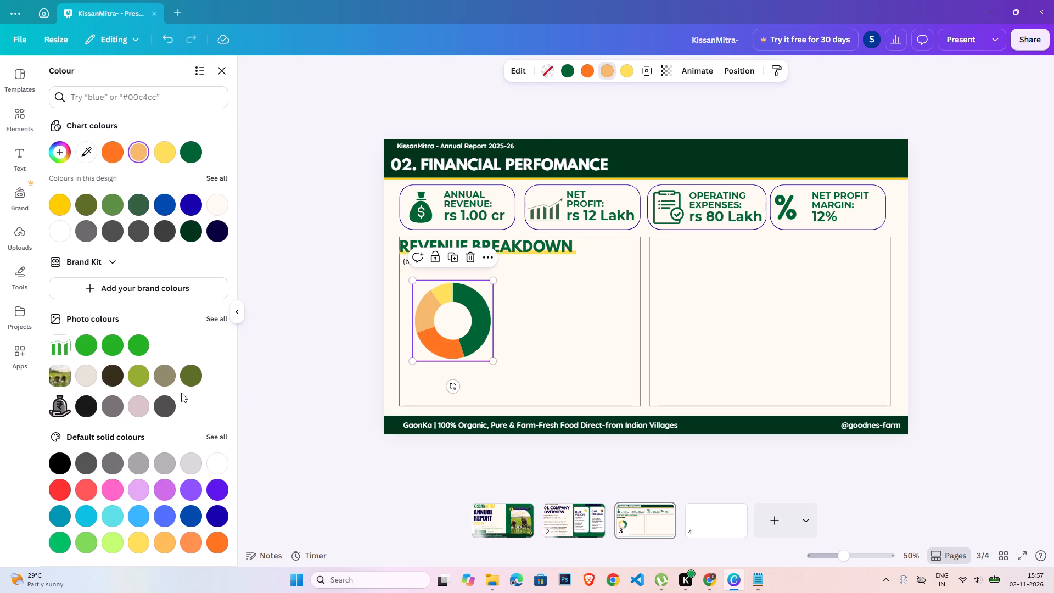
left_click(134, 347)
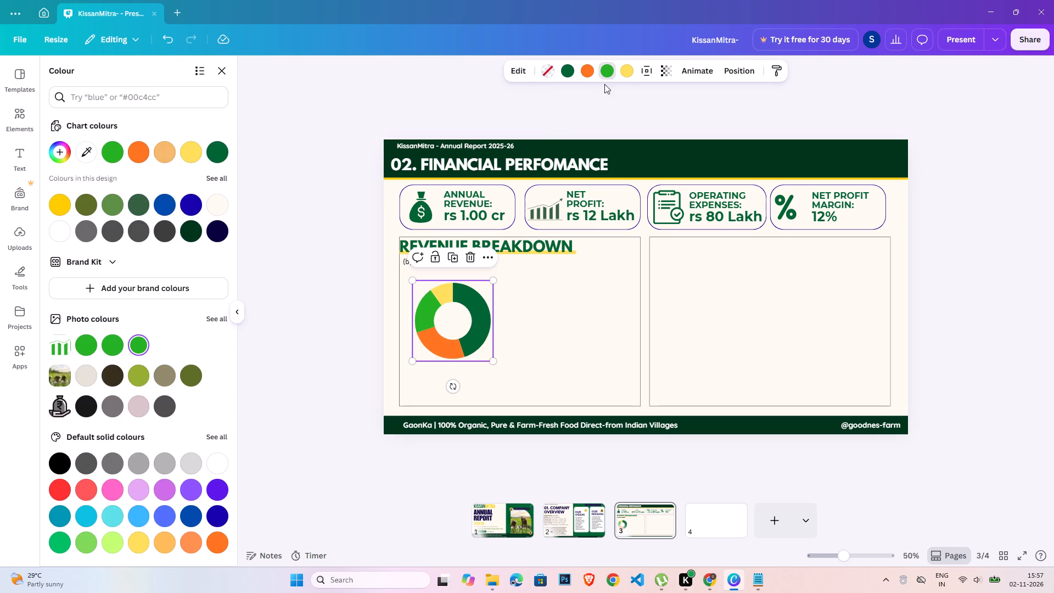
Recolour the donut chart's pale yellow segment, valued 10, to the slightly stronger yellow #FFDB49.
left_click(623, 69)
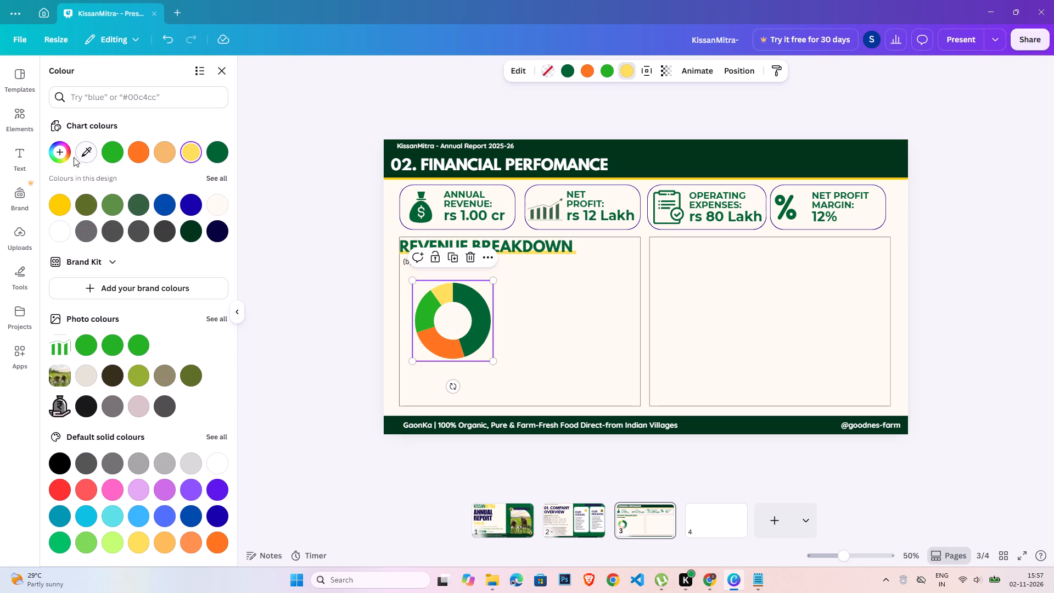
left_click(66, 155)
left_click_drag(164, 176, 193, 172)
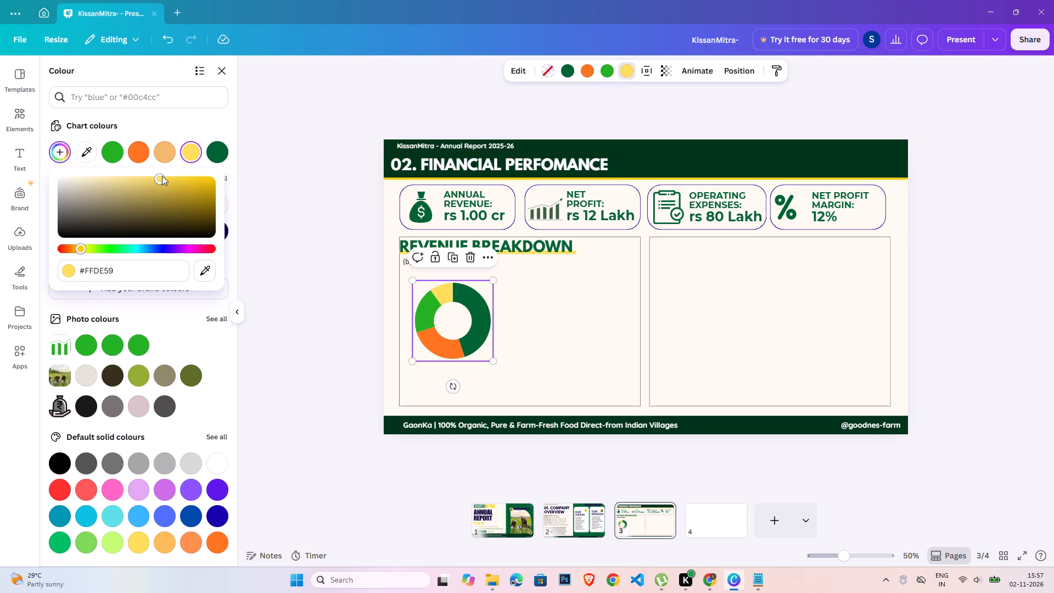
left_click_drag(161, 179, 217, 169)
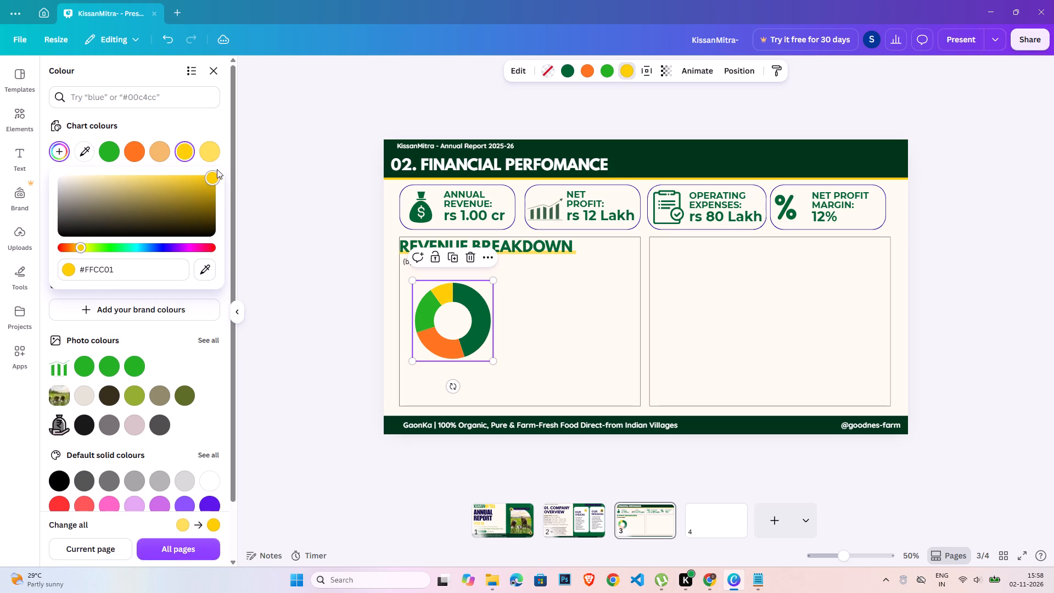
left_click_drag(217, 169, 161, 162)
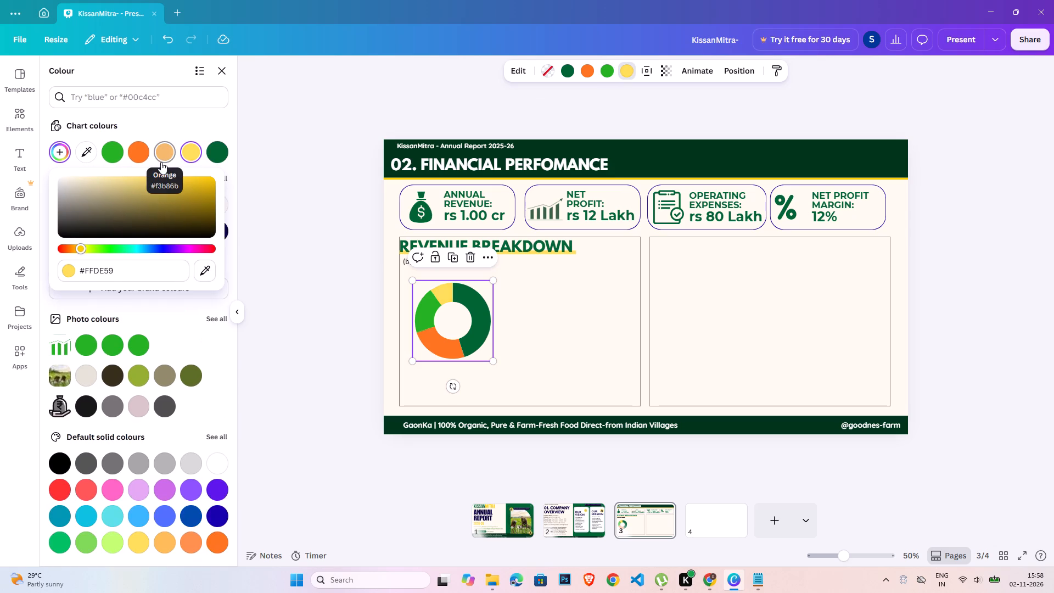
left_click_drag(161, 162, 170, 165)
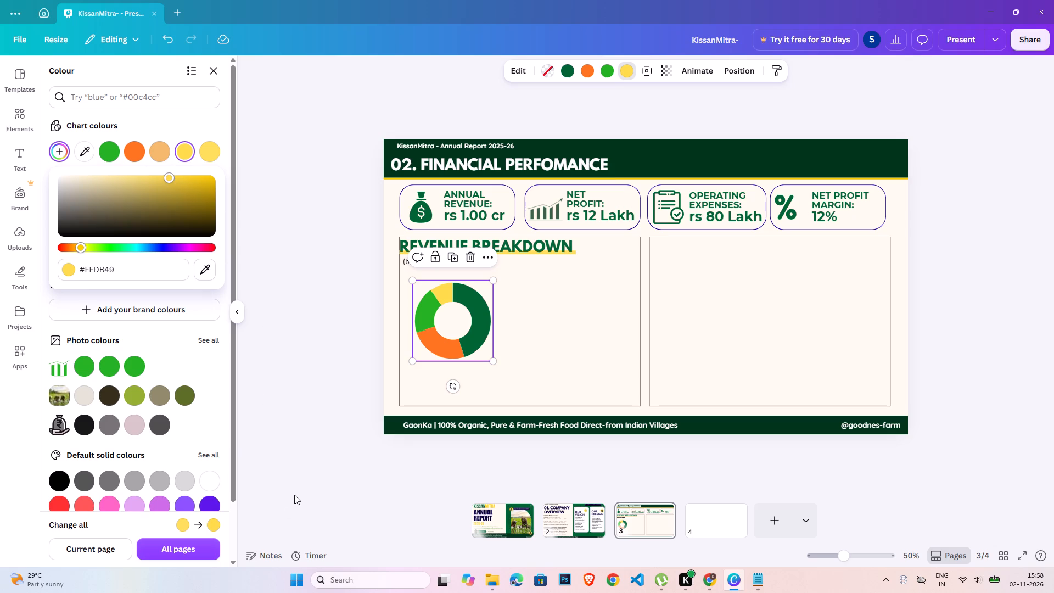
double_click(294, 495)
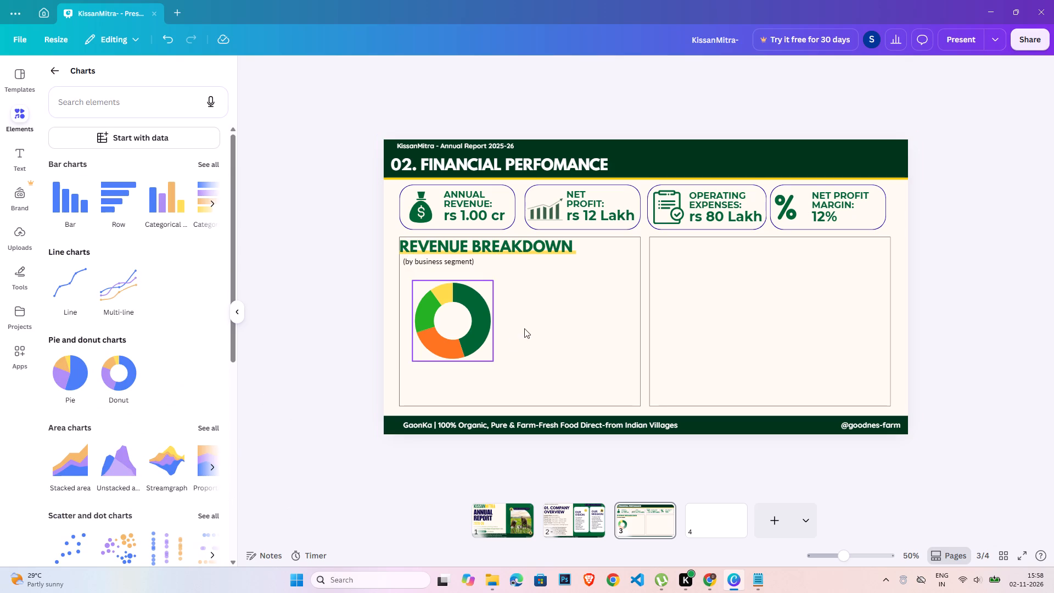
Enlarge the donut chart to about 390 × 390 and position it beneath the "(by business segment)" subtitle, near the block's left edge.
left_click_drag(471, 323, 463, 313)
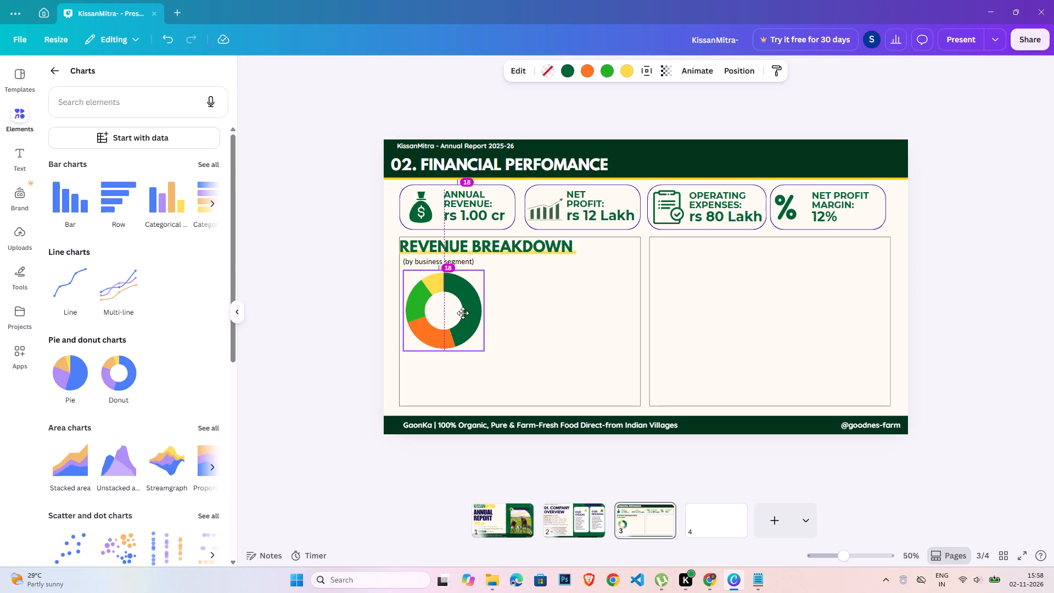
left_click_drag(463, 313, 459, 312)
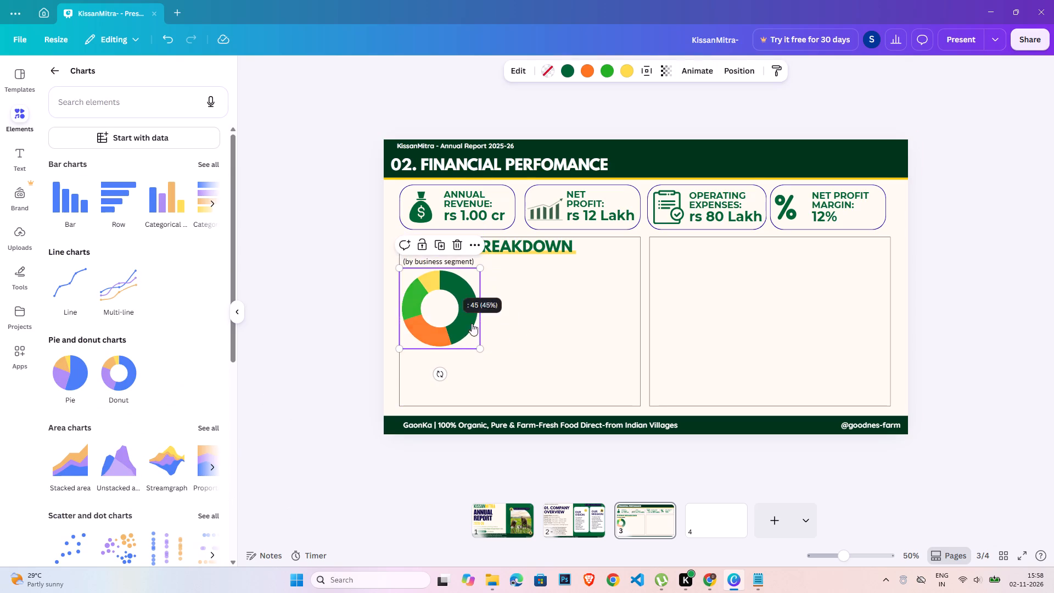
left_click(453, 309)
left_click_drag(480, 353, 490, 359)
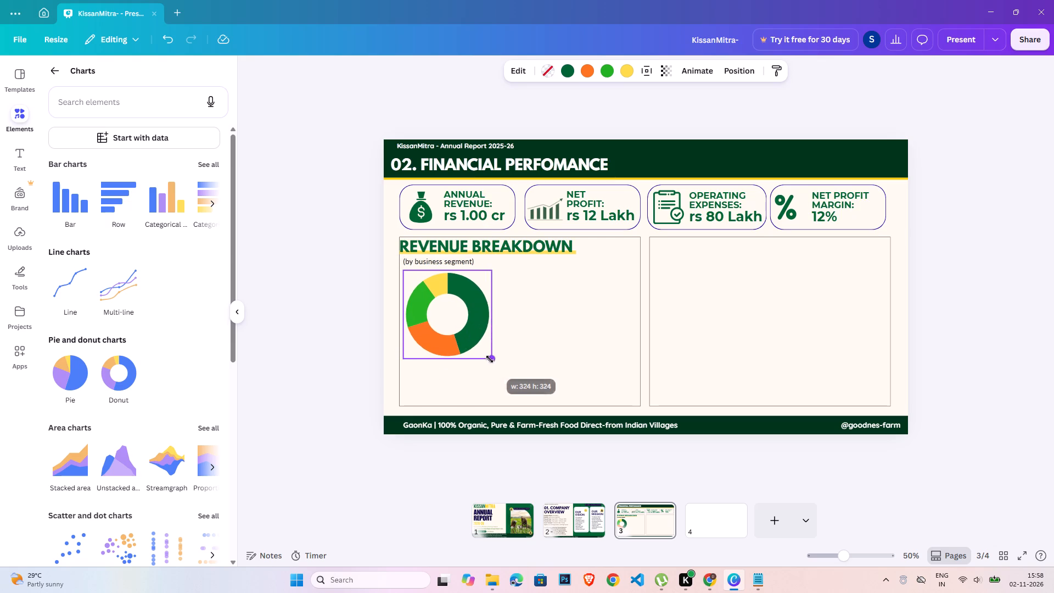
left_click_drag(490, 359, 500, 370)
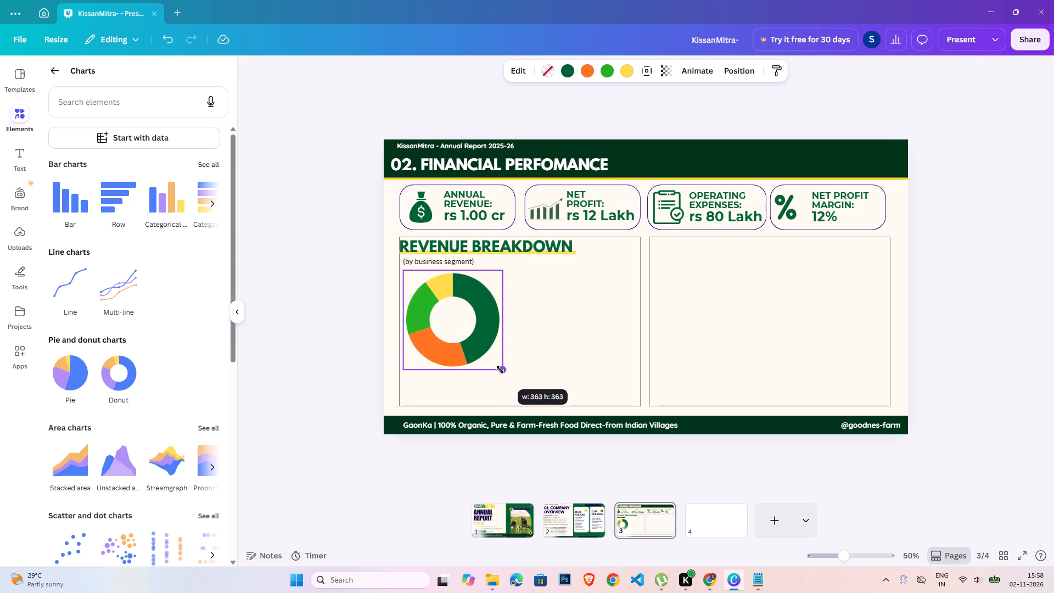
left_click_drag(500, 370, 507, 377)
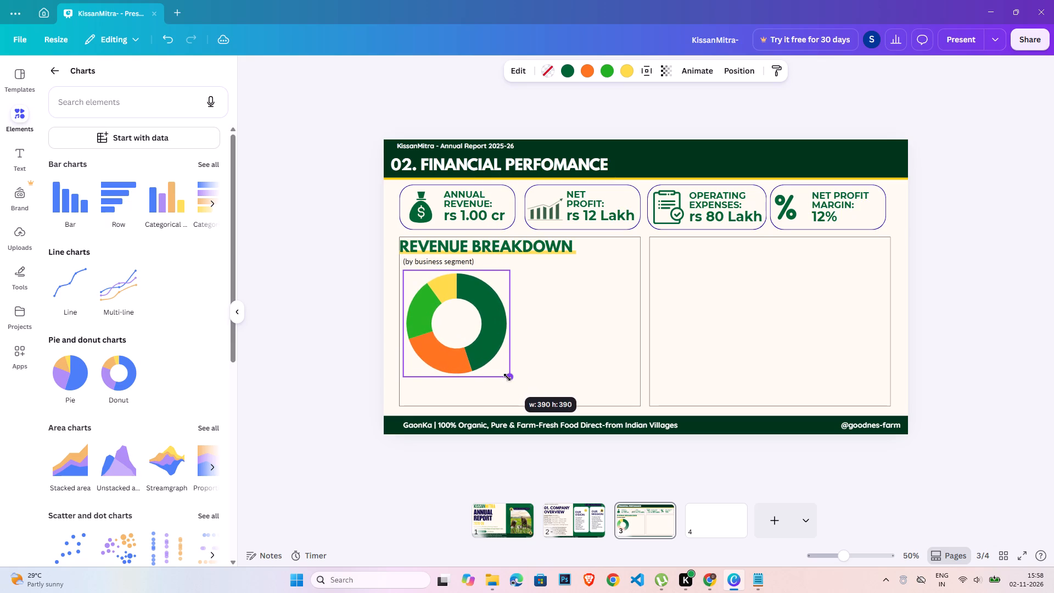
left_click_drag(507, 377, 504, 378)
left_click_drag(485, 338, 486, 344)
left_click(335, 351)
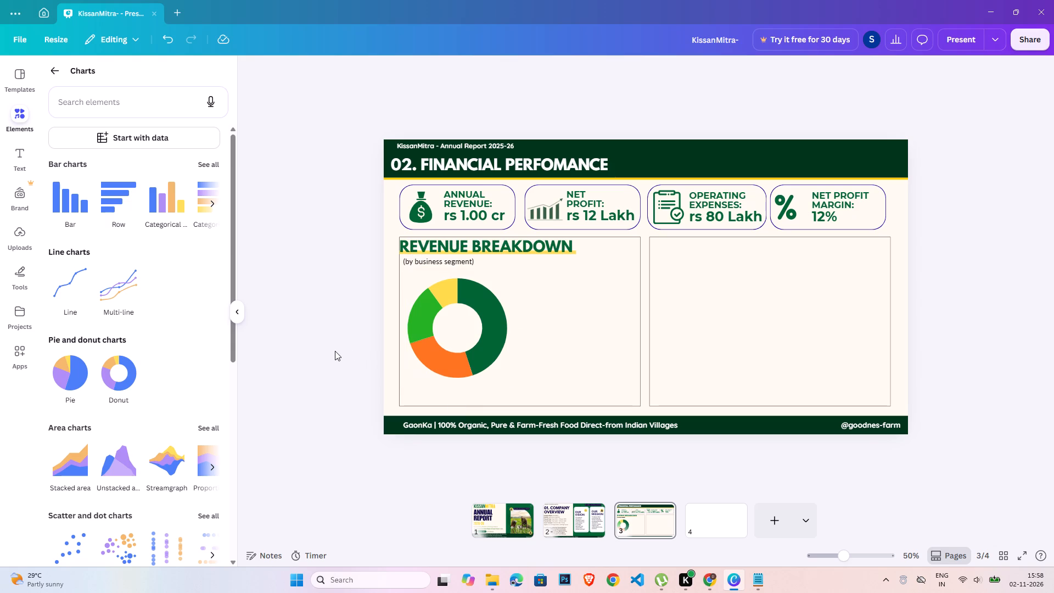
Switch to Chrome, search Google in a new tab for "rs symbol", and copy the ₹ sign.
left_click(16, 139)
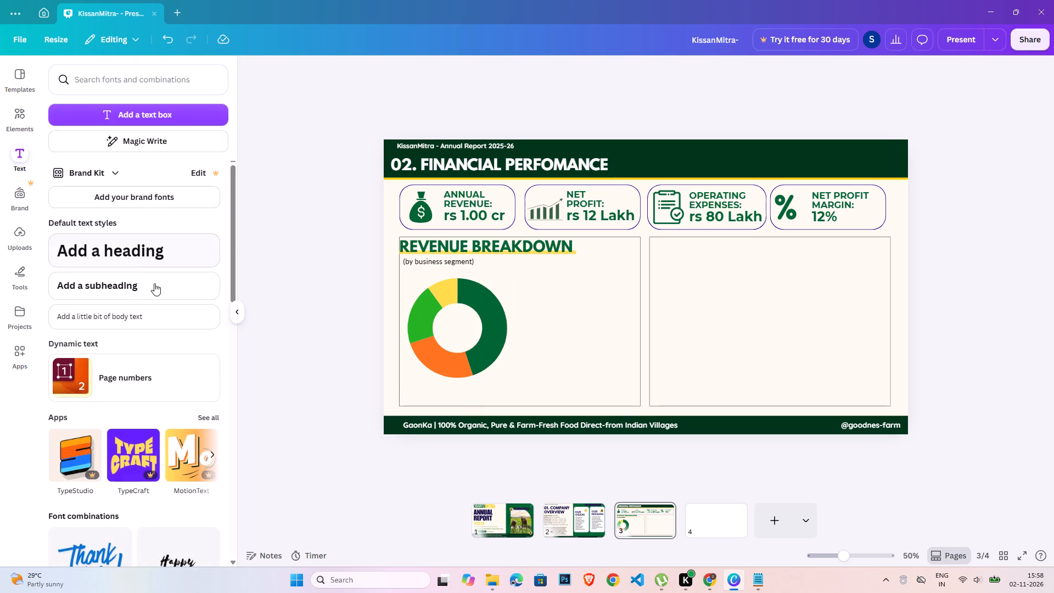
left_click(715, 582)
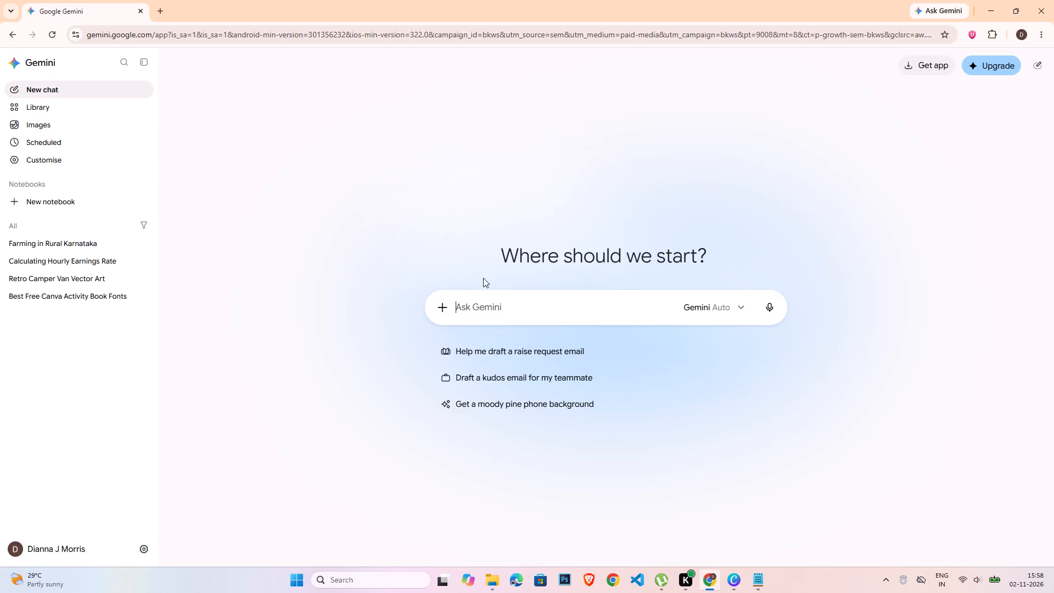
left_click(162, 5)
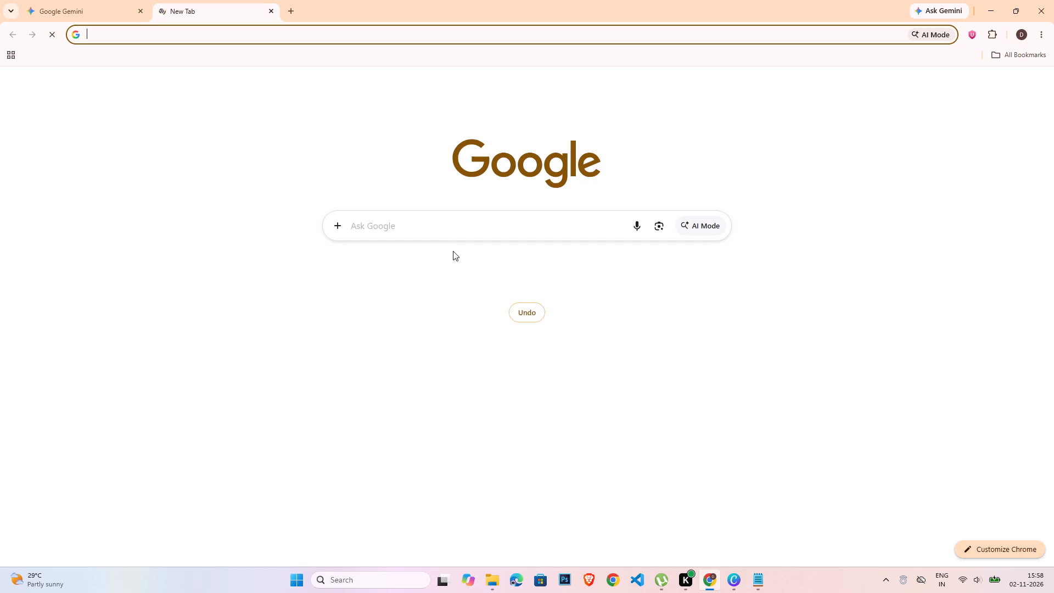
left_click(450, 225)
type("rs s")
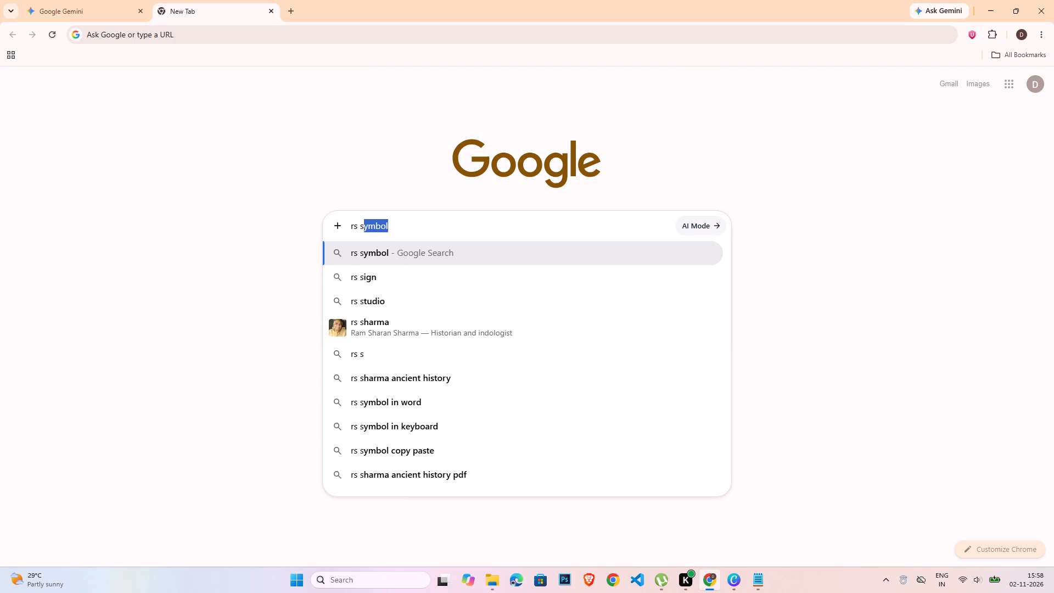
left_click(450, 253)
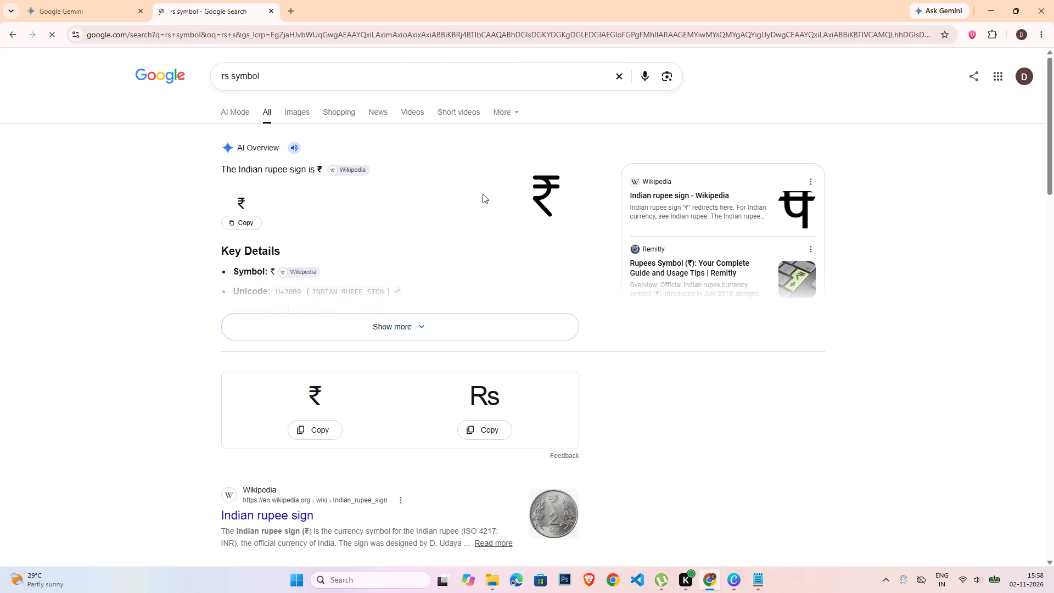
left_click_drag(559, 193, 545, 191)
left_click_drag(244, 202, 236, 202)
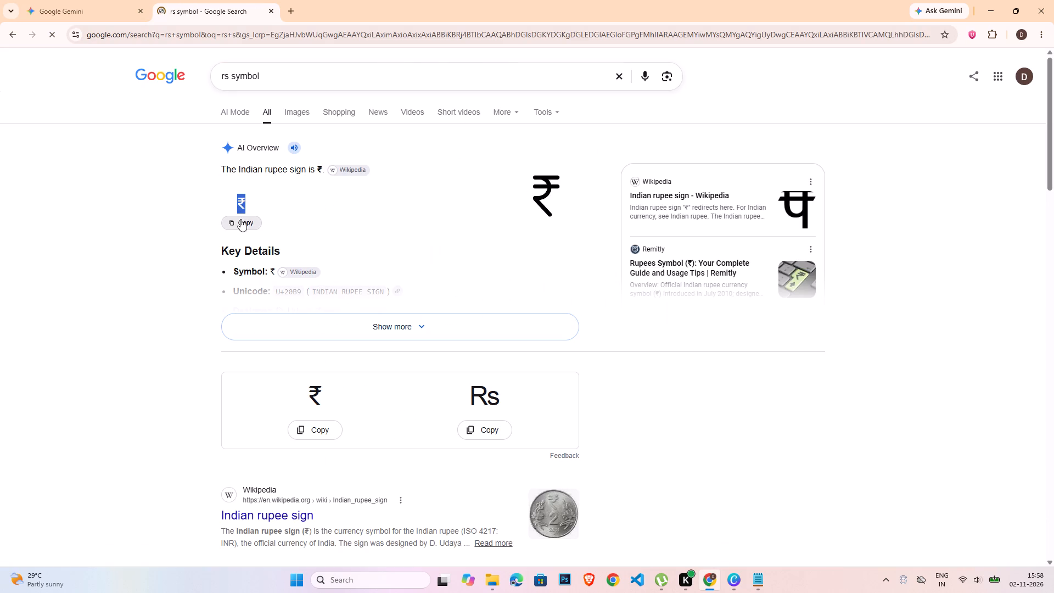
left_click(240, 220)
Switch back to Canva and add a heading text box on page 3 containing the copied ₹ sign.
left_click(727, 576)
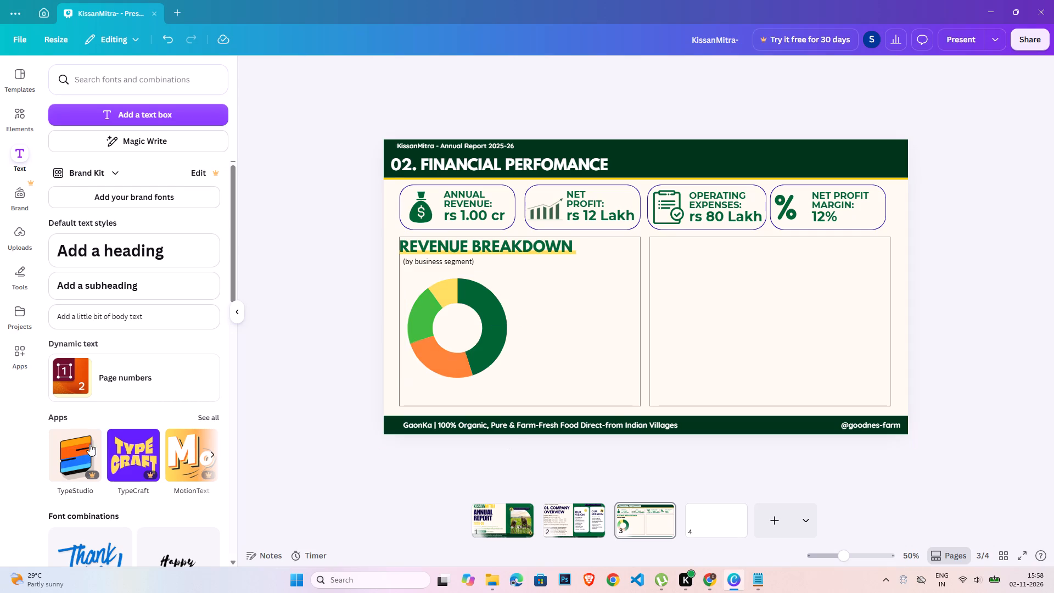
left_click(148, 264)
triple_click(619, 283)
key("ctrl+v")
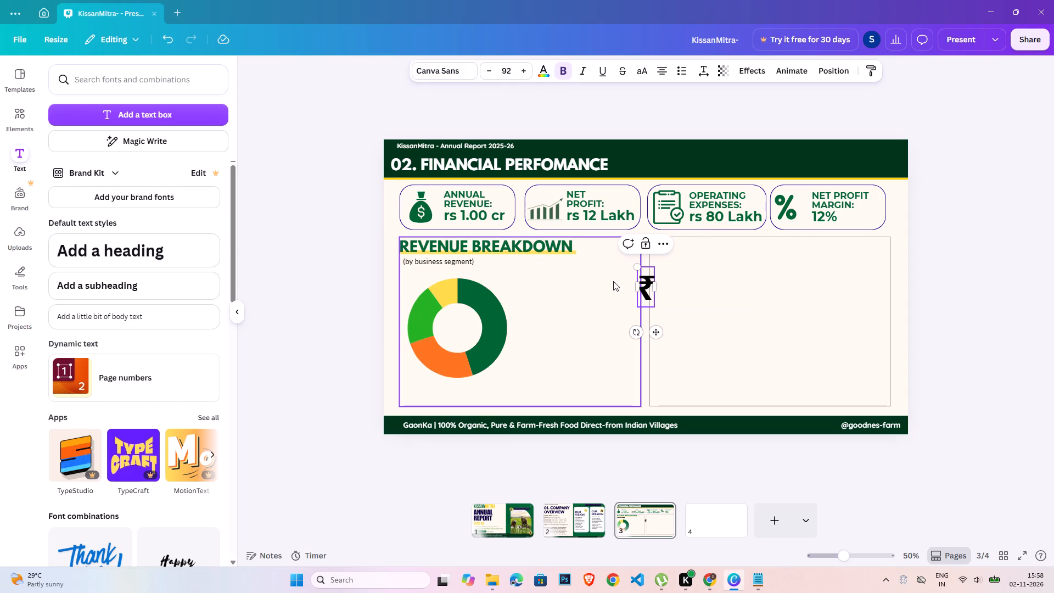
Complete the ₹ text box on page 3 as "₹1 CRORE", with CRORE on a second line.
key("1")
key("Return")
type("CROE")
key("shift+BackSpace")
type("RE")
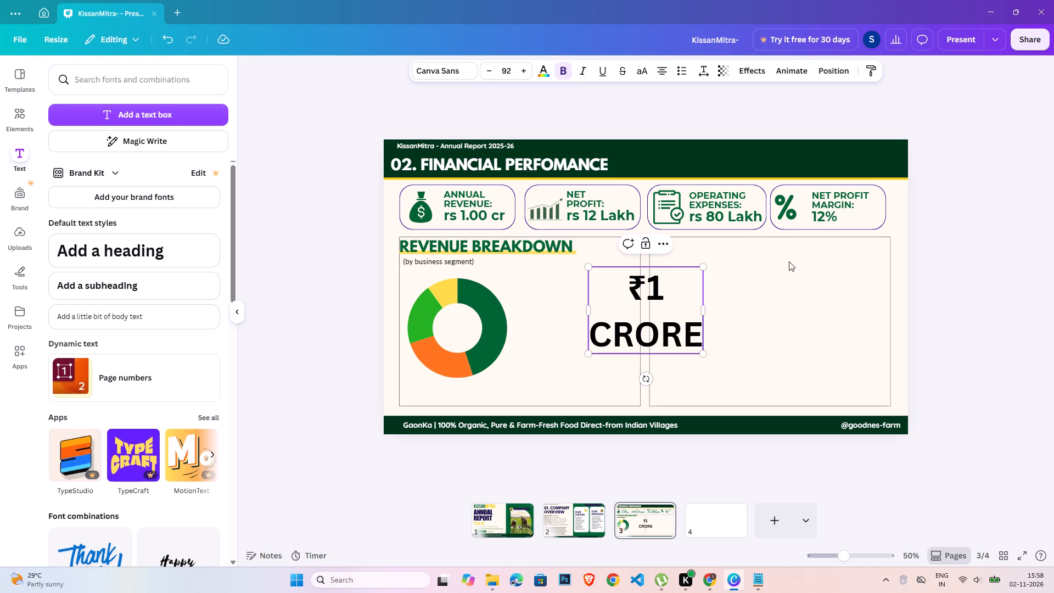
left_click(938, 253)
Shrink the "₹1 CRORE" text to about size 30 and place it in the donut chart's centre hole.
left_click(666, 309)
left_click_drag(702, 269, 659, 317)
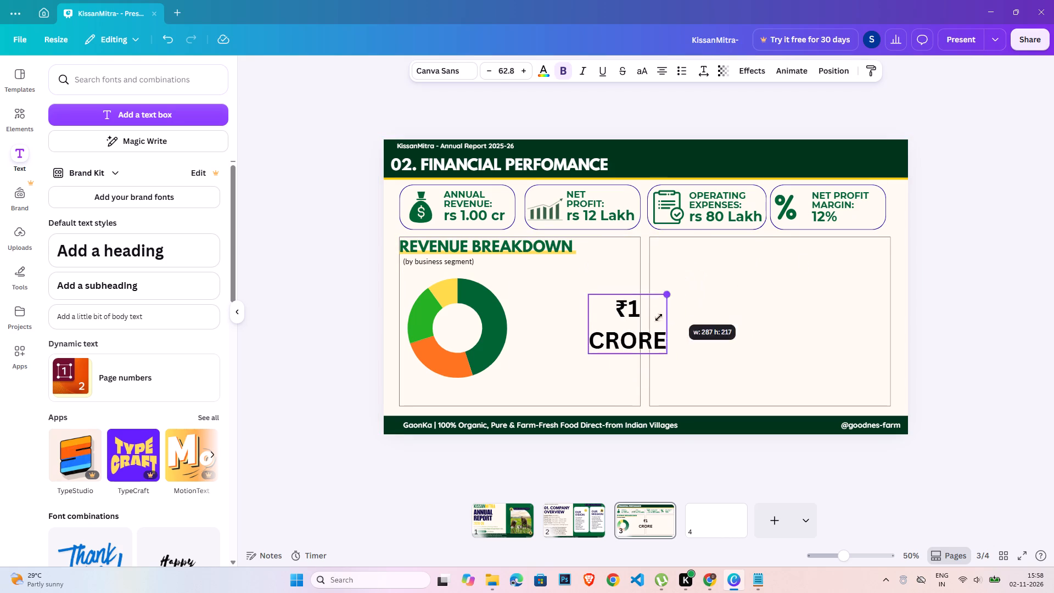
left_click_drag(659, 317, 633, 339)
left_click_drag(606, 342, 456, 330)
Consult the font notes in Notepad, return to Canva, and set the "₹1 CRORE" text's font to Carollo Playscript.
double_click(456, 330)
key("ctrl+a")
left_click(450, 66)
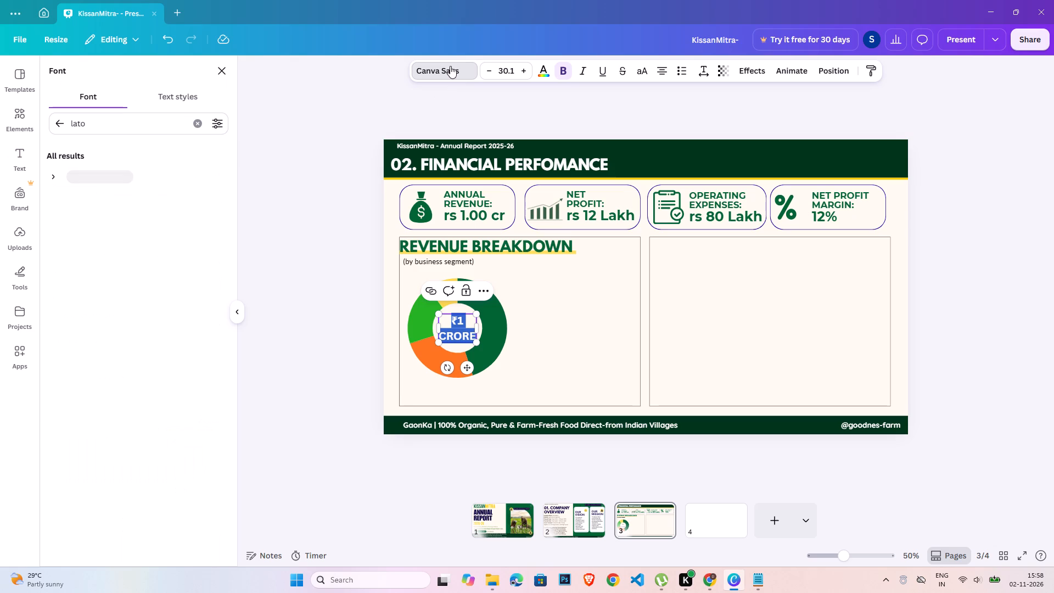
left_click(753, 583)
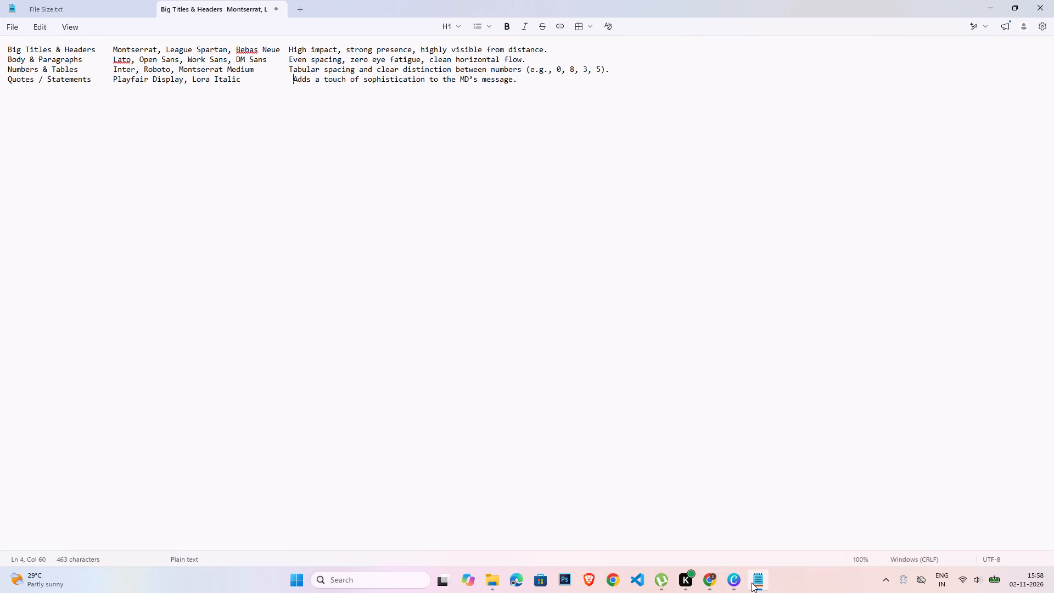
left_click(750, 581)
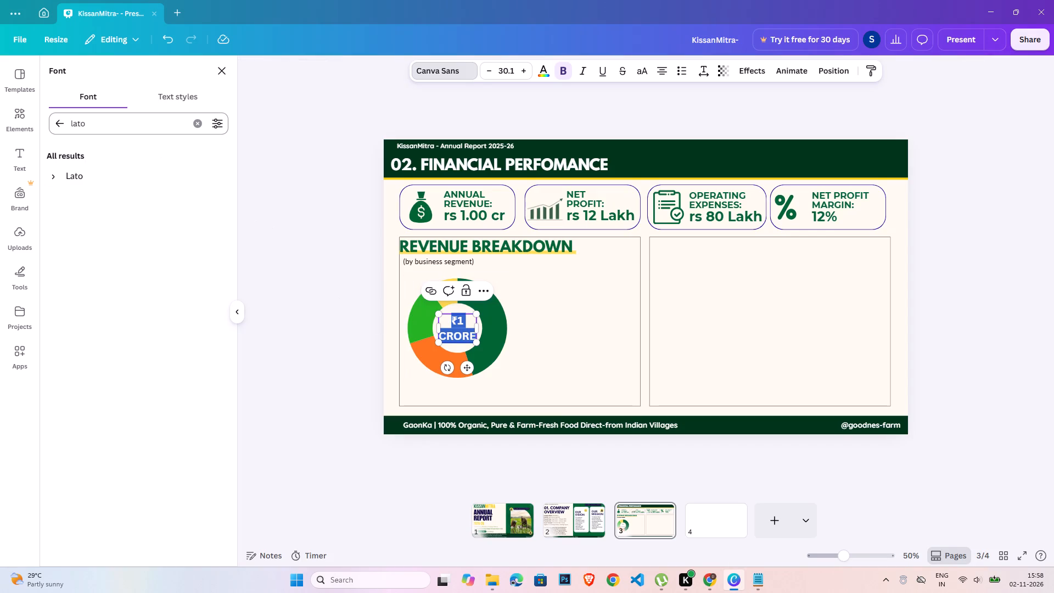
double_click(128, 122)
type("play")
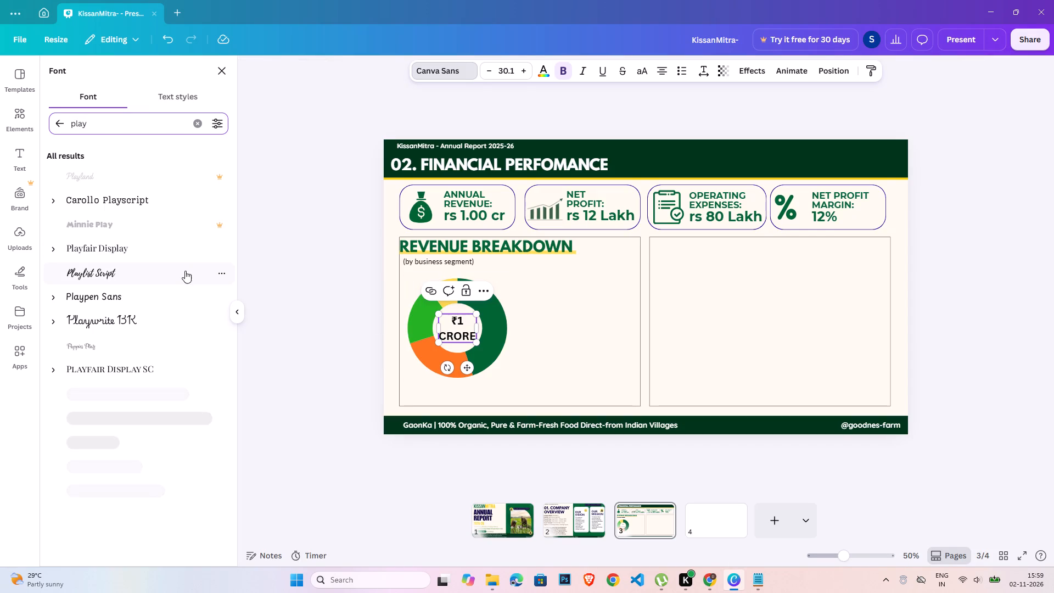
double_click(450, 335)
key("ctrl+a")
left_click(81, 247)
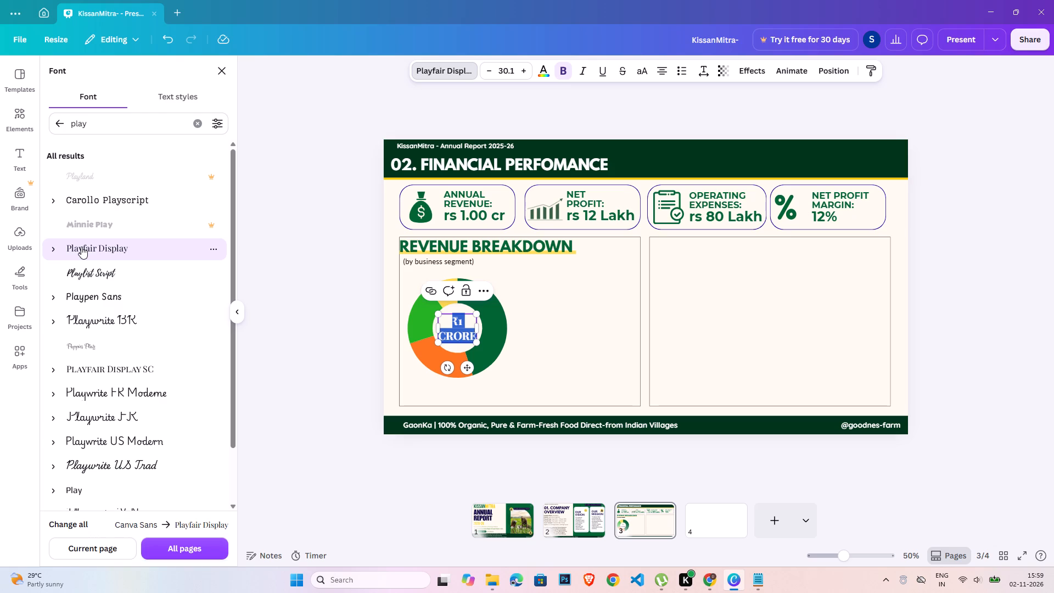
left_click(100, 197)
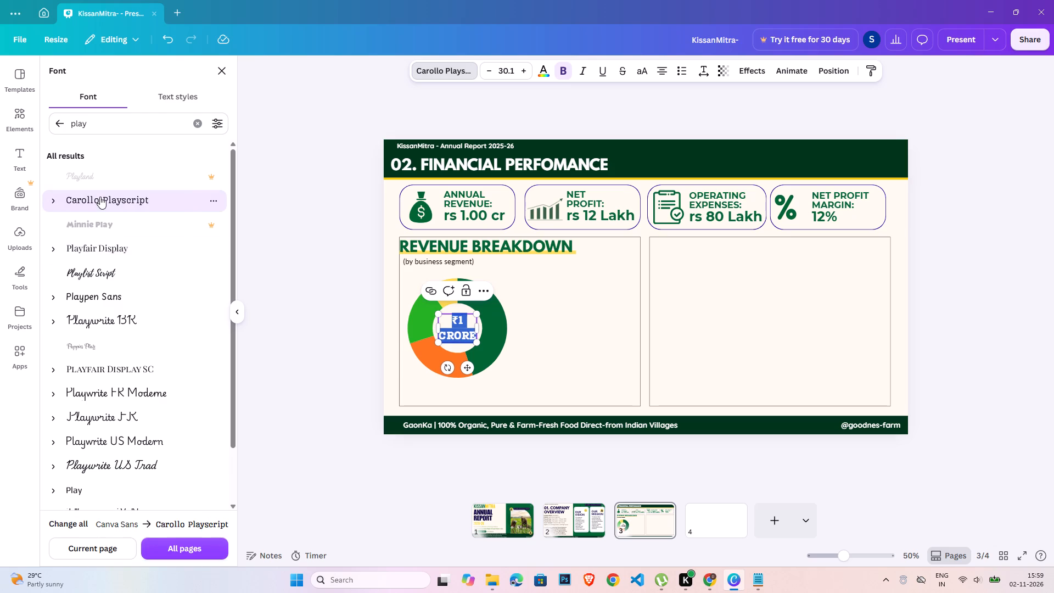
double_click(318, 407)
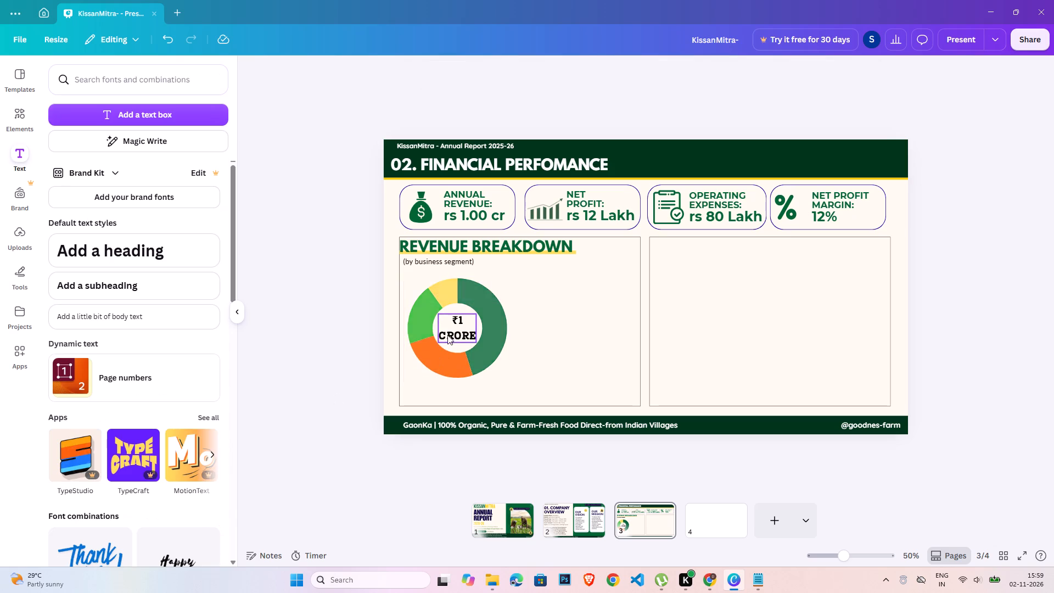
Reduce the "₹1 CRORE" text to about size 28 and centre it inside the donut chart's hole.
double_click(451, 331)
key("ctrl+a")
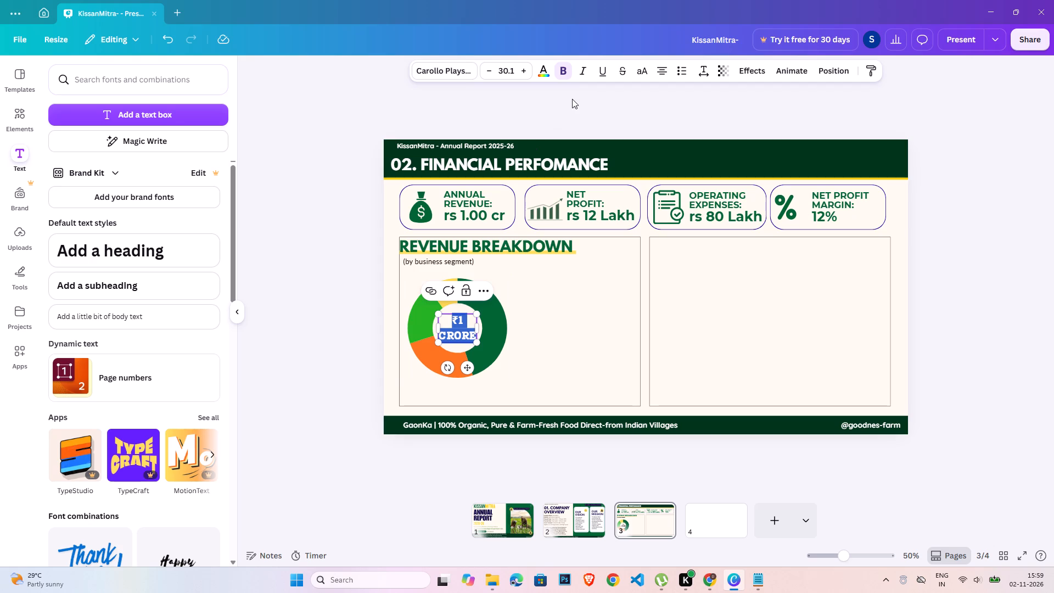
left_click_drag(476, 312, 472, 316)
left_click_drag(456, 327, 463, 323)
left_click(369, 350)
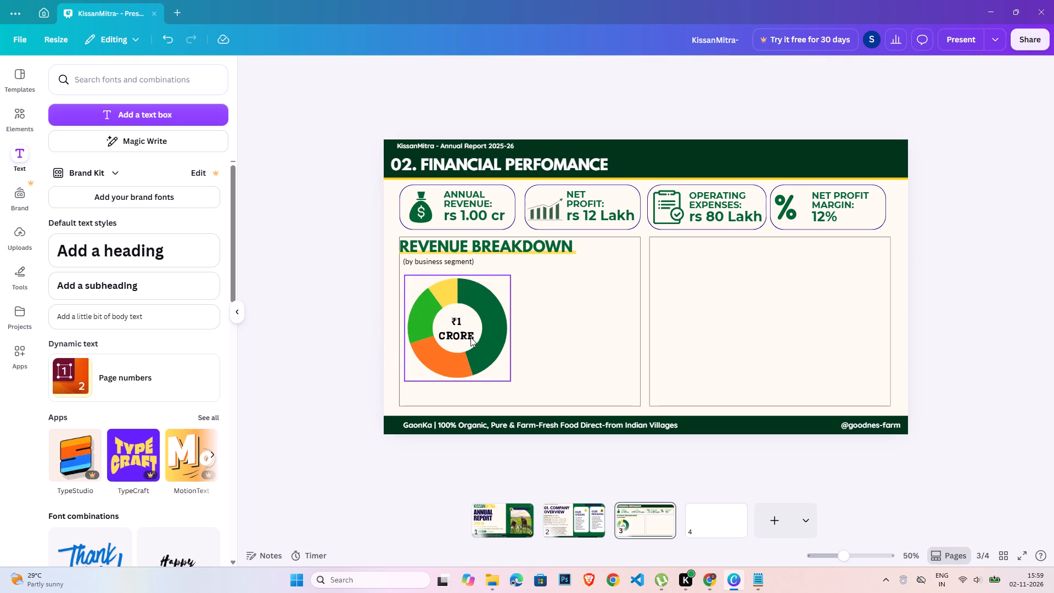
left_click(461, 332)
left_click(470, 334)
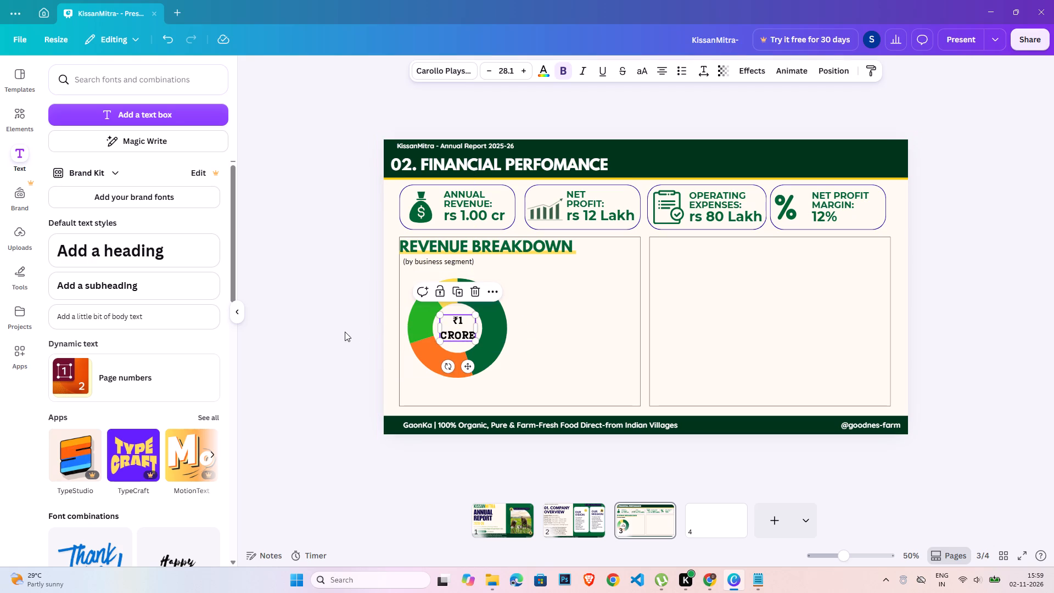
left_click(345, 332)
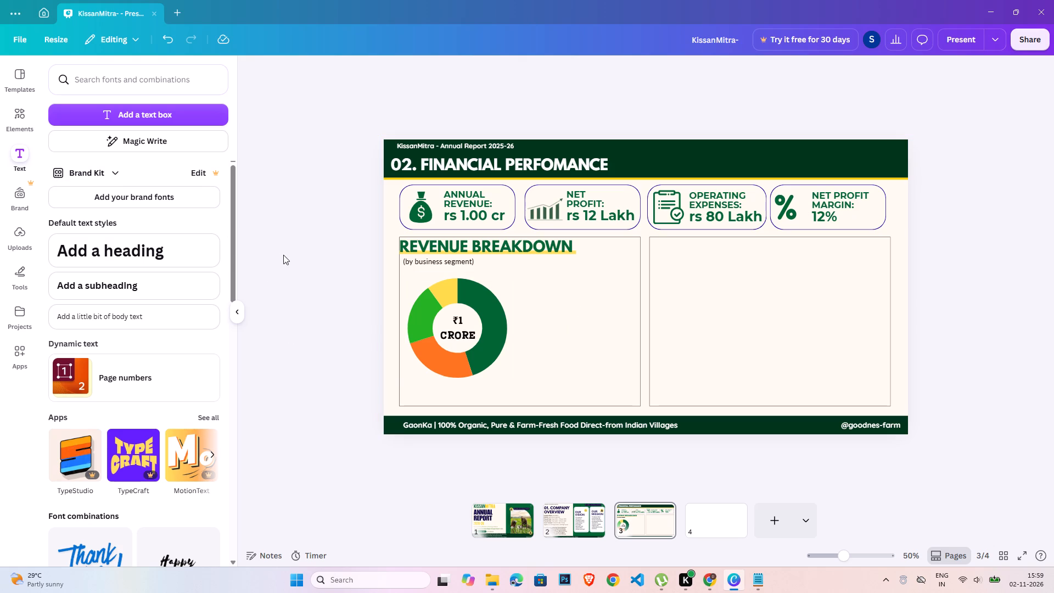
Add a subheading text box beside the donut chart reading "Agricultural Inputs".
left_click(152, 287)
left_click_drag(657, 322, 603, 316)
triple_click(583, 284)
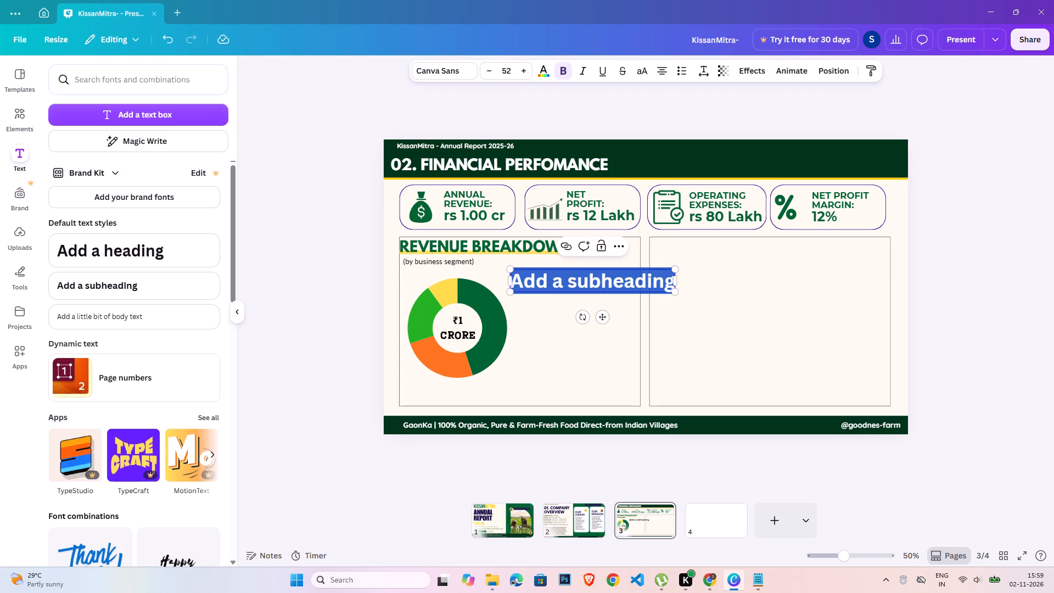
type("Agricultural")
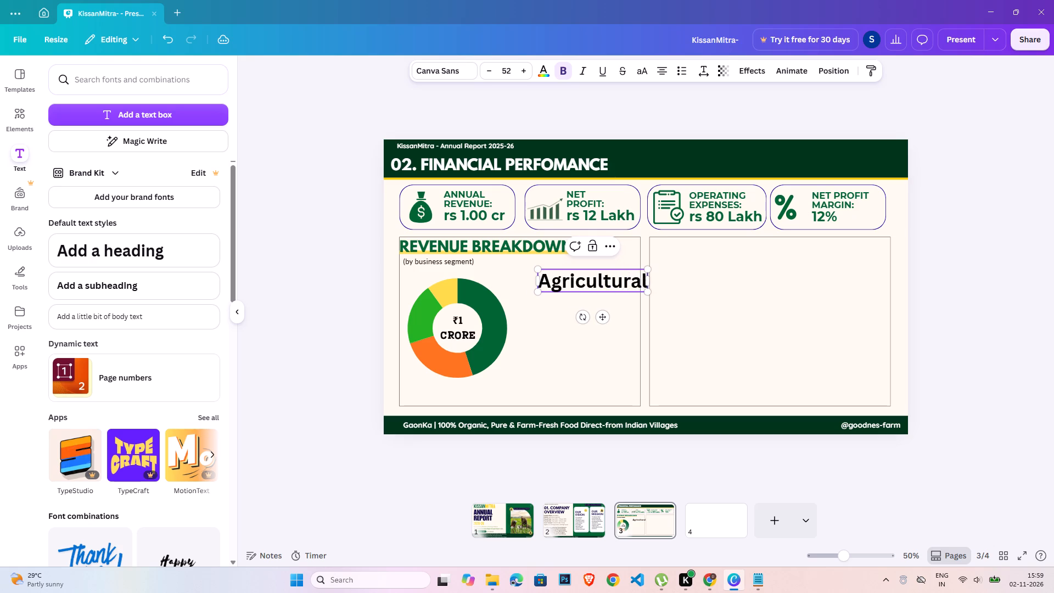
key("space")
type("Inputs")
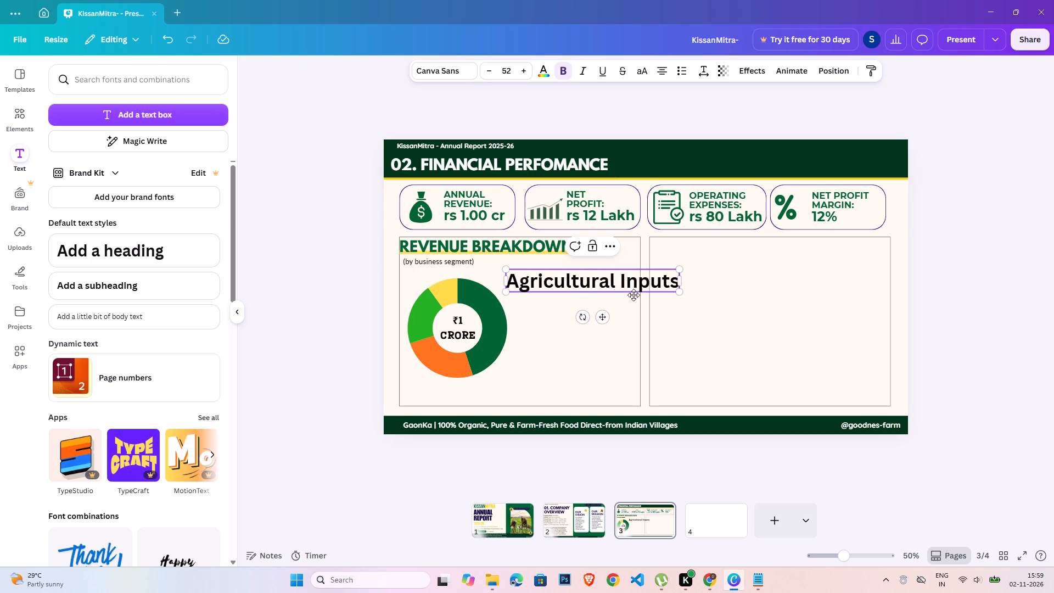
Shrink the "Agricultural Inputs" label to size 23 and place it just right of the donut chart's top.
left_click_drag(678, 290, 580, 288)
left_click_drag(557, 305, 558, 315)
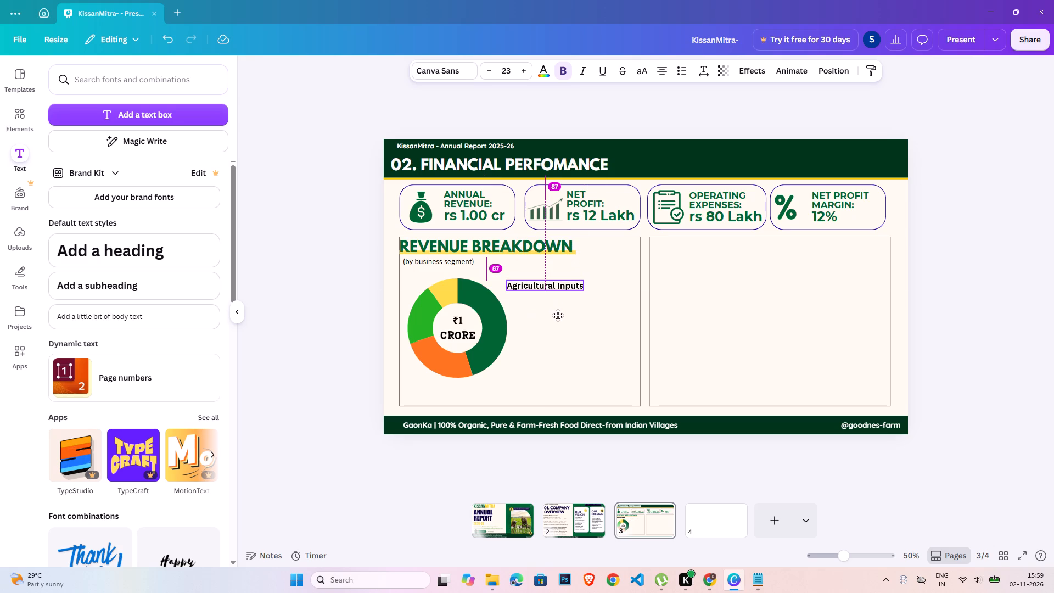
left_click_drag(558, 315, 558, 315)
left_click_drag(558, 315, 559, 315)
left_click(607, 291)
Duplicate the "Agricultural Inputs" label to its right on the same line and change the copy's text to "45,00,000".
left_click(570, 286)
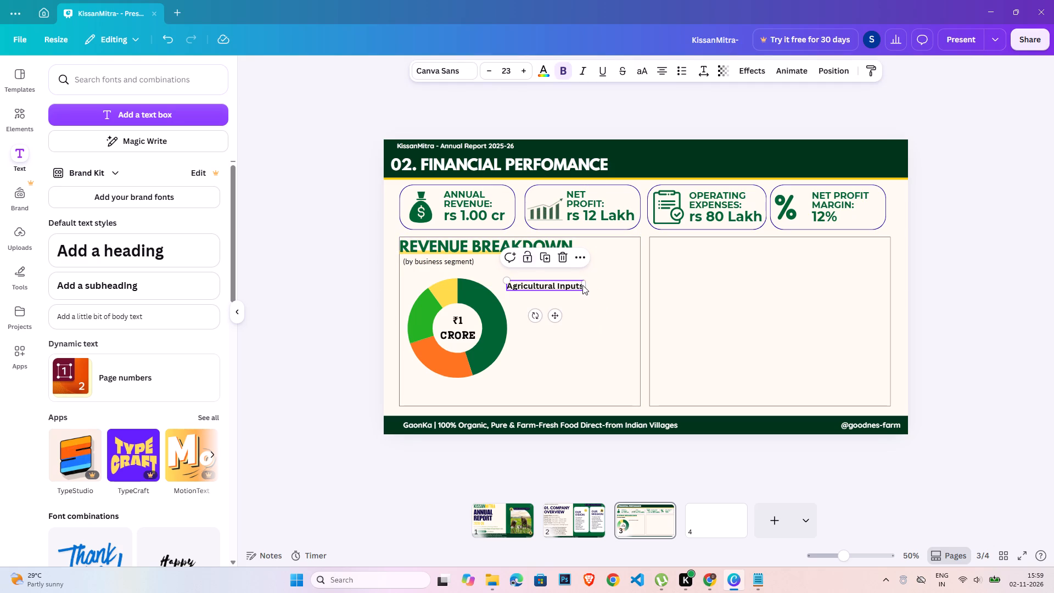
key("ctrl+c")
key("ctrl+v")
left_click_drag(562, 321, 569, 322)
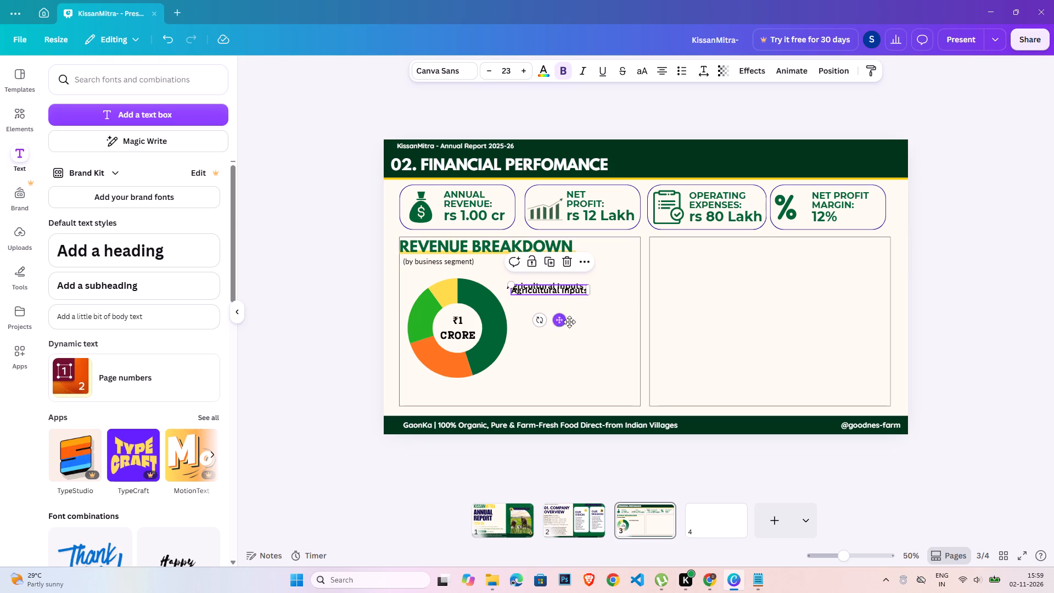
left_click_drag(569, 322, 652, 316)
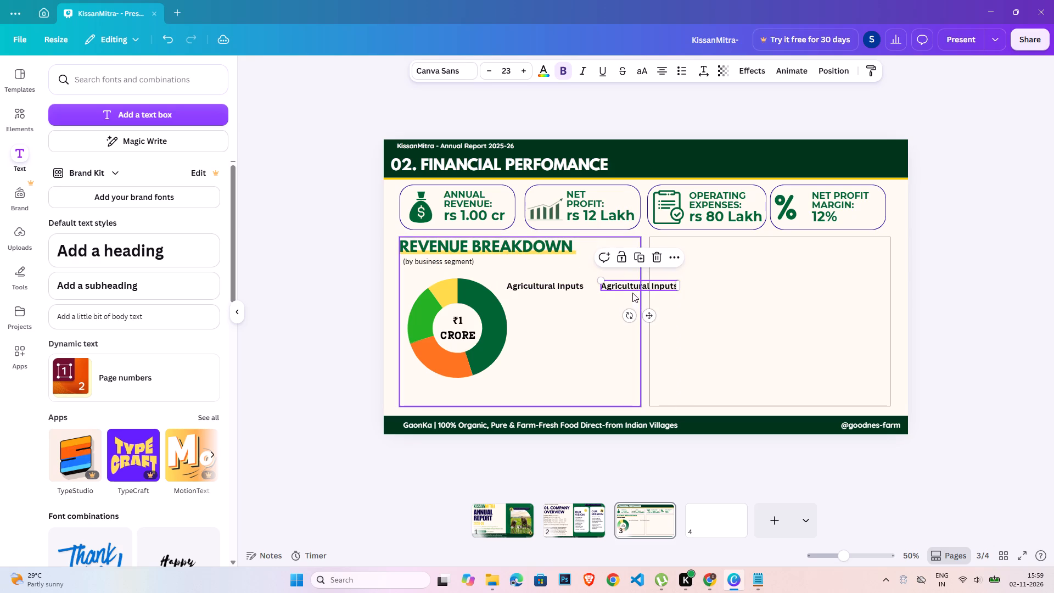
triple_click(629, 284)
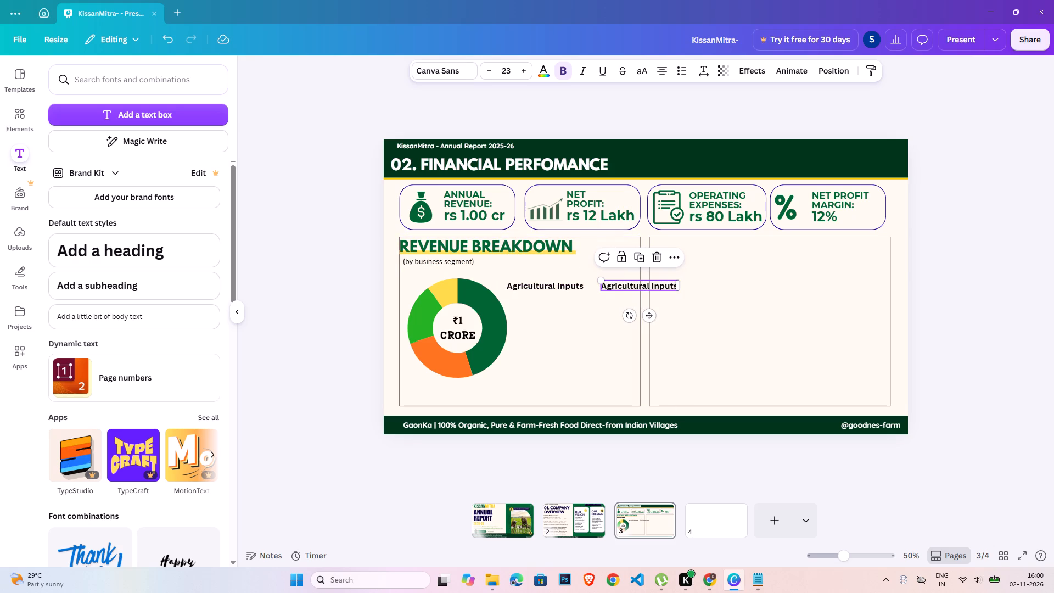
triple_click(629, 284)
type("45")
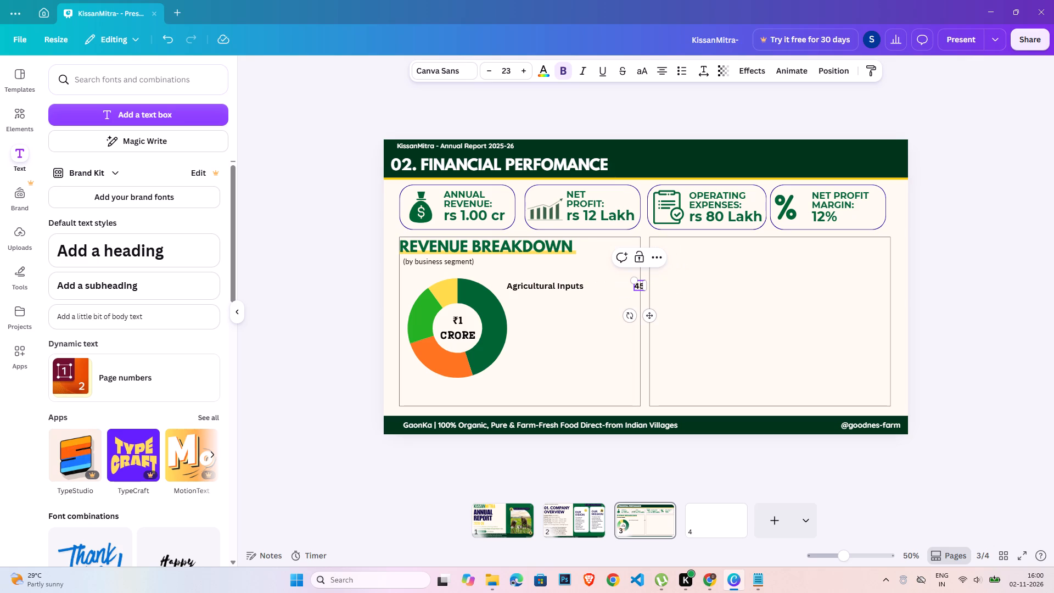
type(",00")
type(",000")
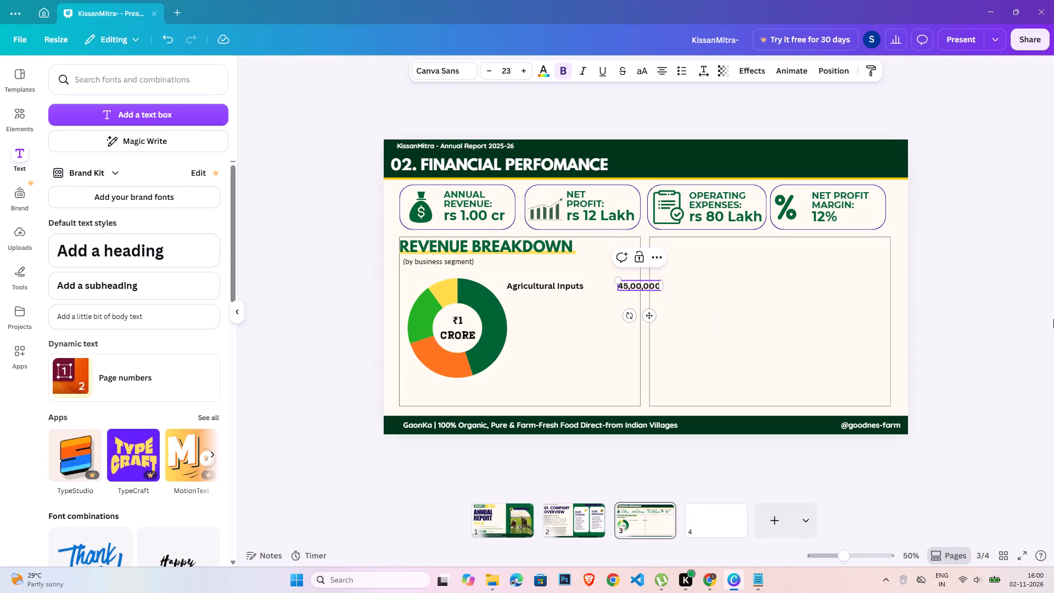
left_click(1031, 314)
Move the "45,00,000" amount left so it ends at the revenue block's right edge, level with "Agricultural Inputs".
left_click_drag(641, 287, 630, 286)
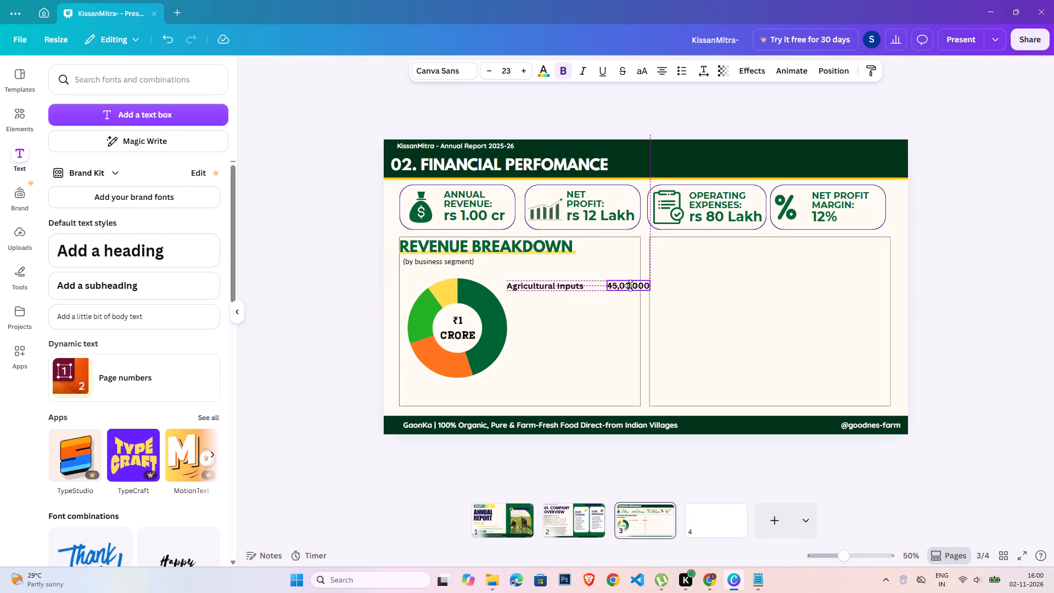
left_click_drag(630, 286, 620, 287)
left_click(960, 311)
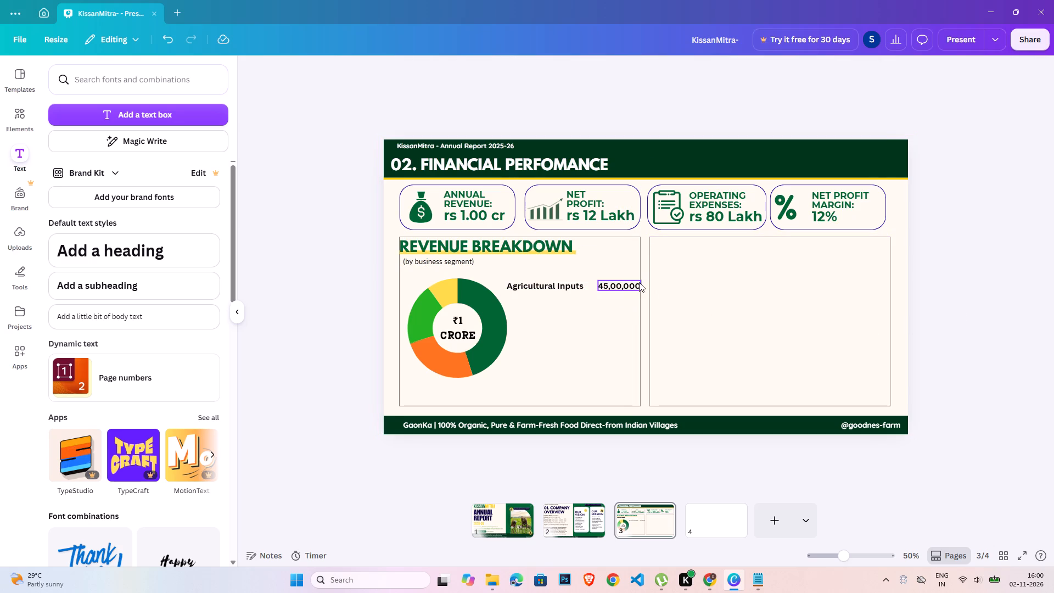
left_click(638, 282)
key("Left")
left_click(966, 370)
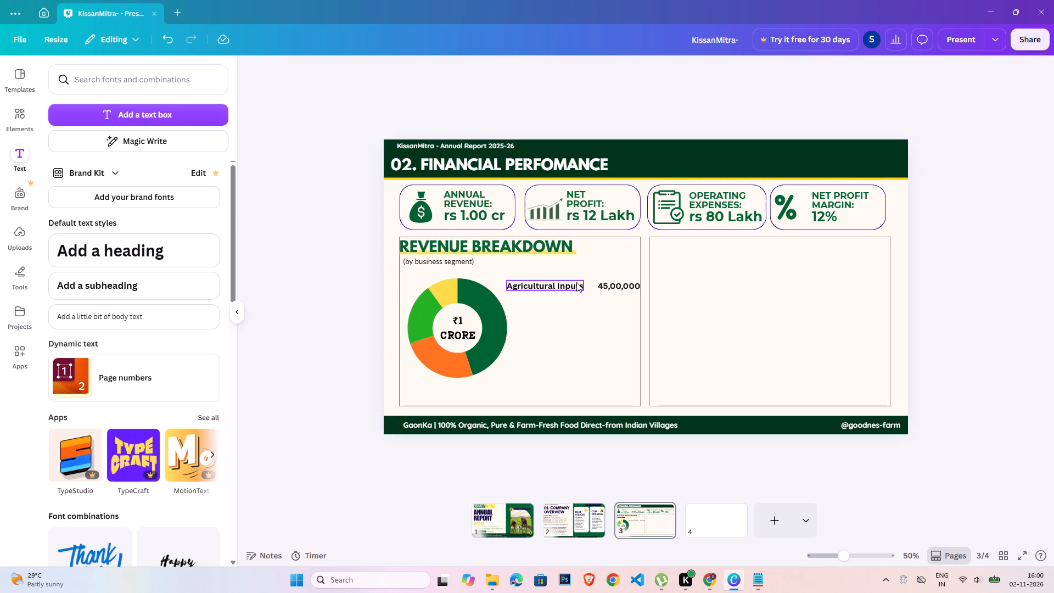
Shrink the donut chart and its "₹1 CRORE" text together, to about text size 22, and move them up beneath the subtitle.
left_click(440, 357)
left_click(463, 332, "shift")
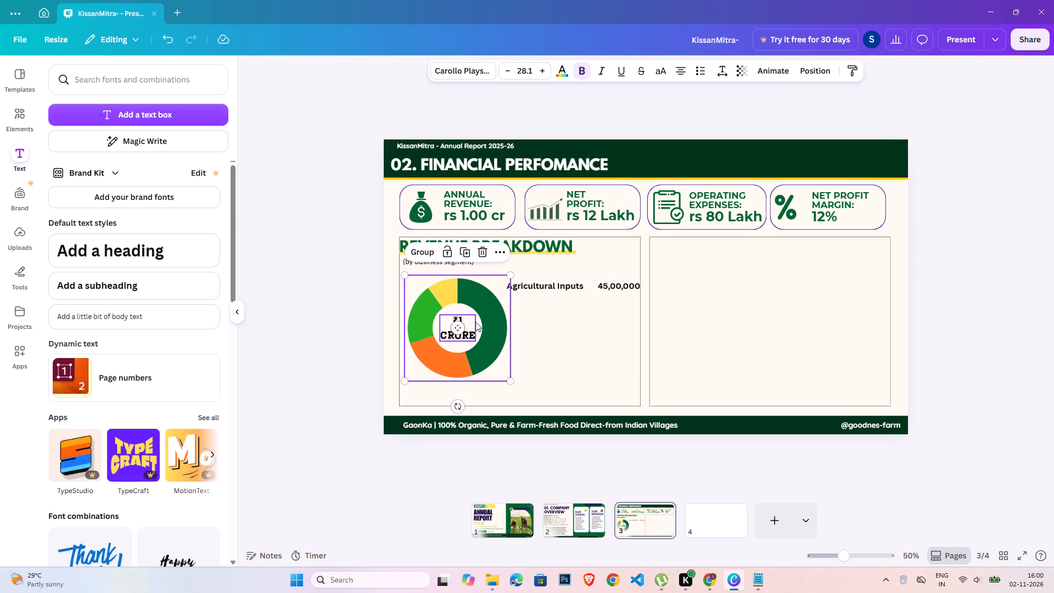
left_click_drag(509, 273, 486, 296)
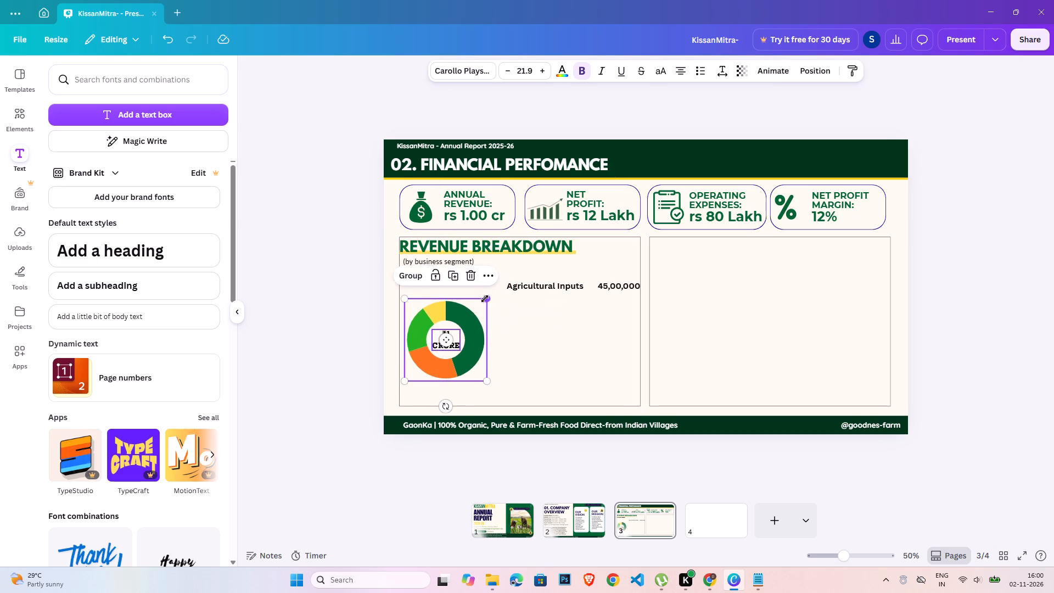
left_click_drag(472, 359, 469, 343)
Shift "Agricultural Inputs" left towards the smaller donut and nudge "45,00,000" just inside the block's right edge, keeping them level.
left_click_drag(533, 290, 522, 290)
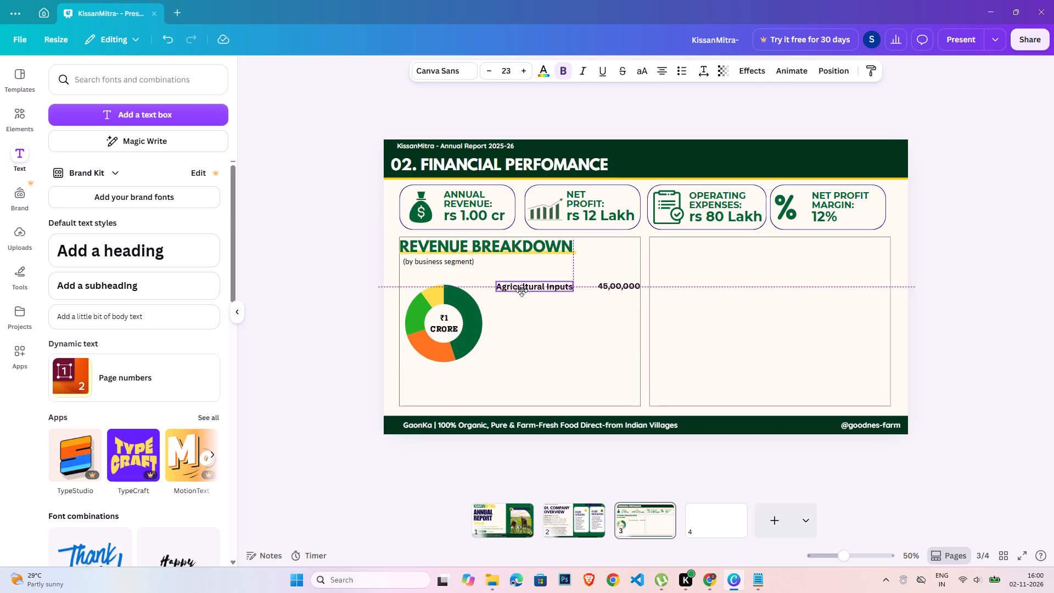
left_click_drag(522, 290, 518, 290)
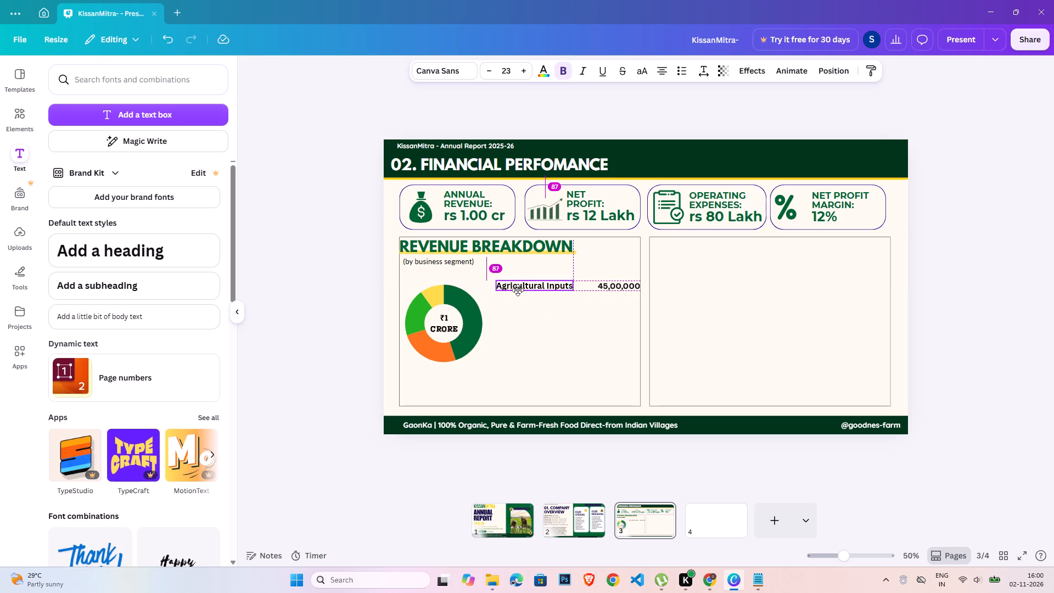
left_click_drag(518, 290, 517, 289)
left_click(620, 290)
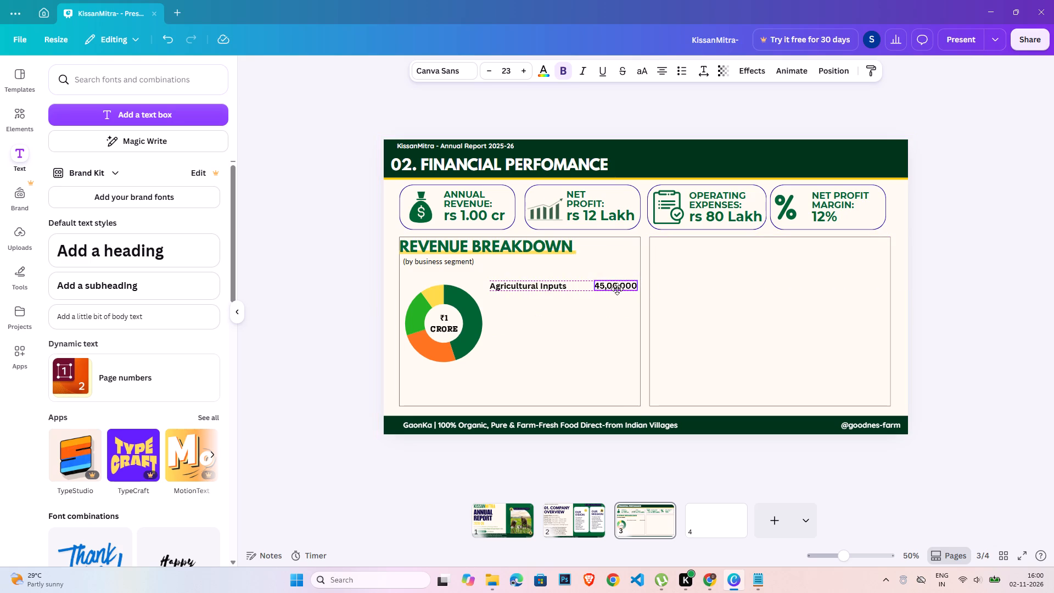
left_click(962, 306)
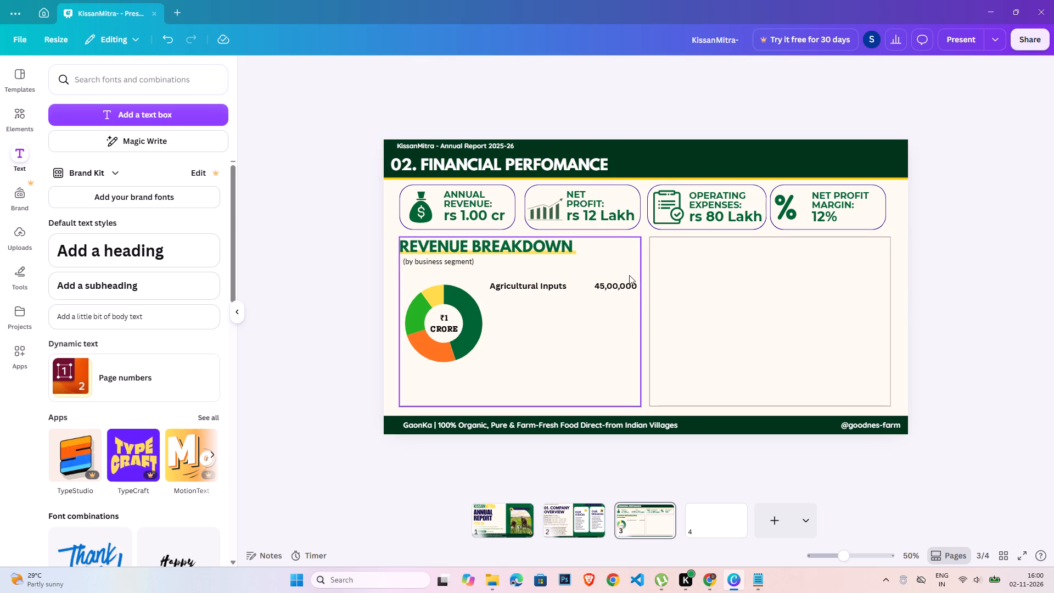
Check the font notes in Notepad and set both "Agricultural Inputs" and "45,00,000" to DM Sans.
left_click(555, 289)
left_click(755, 588)
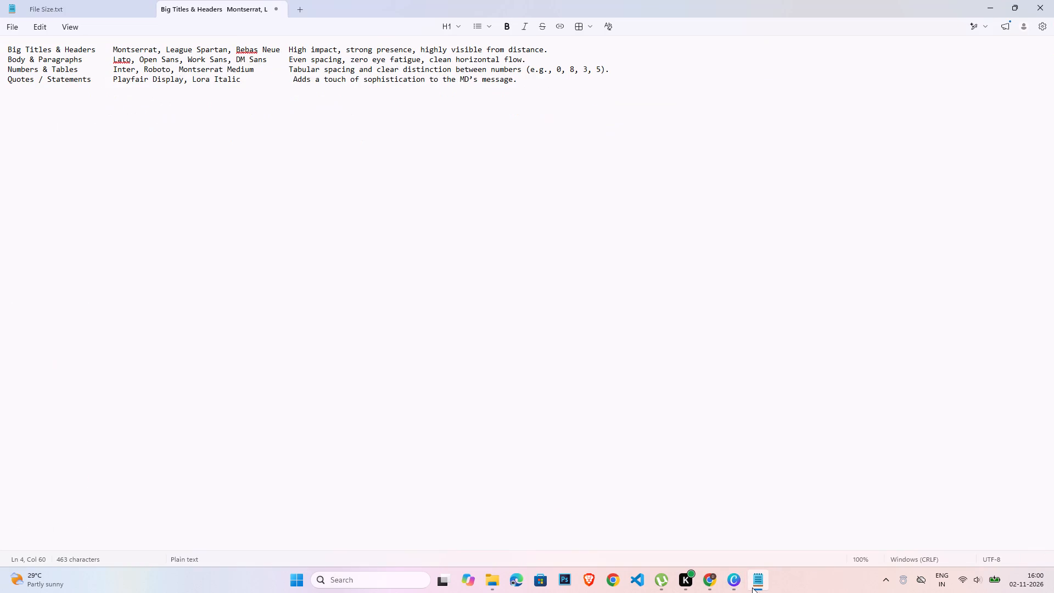
left_click(752, 588)
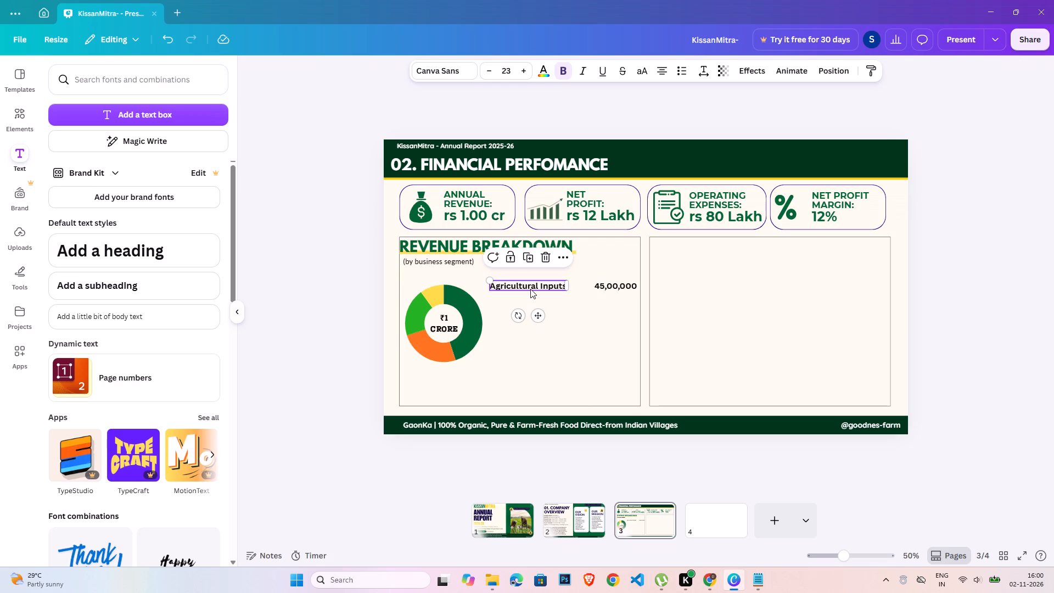
triple_click(530, 289)
left_click(445, 69)
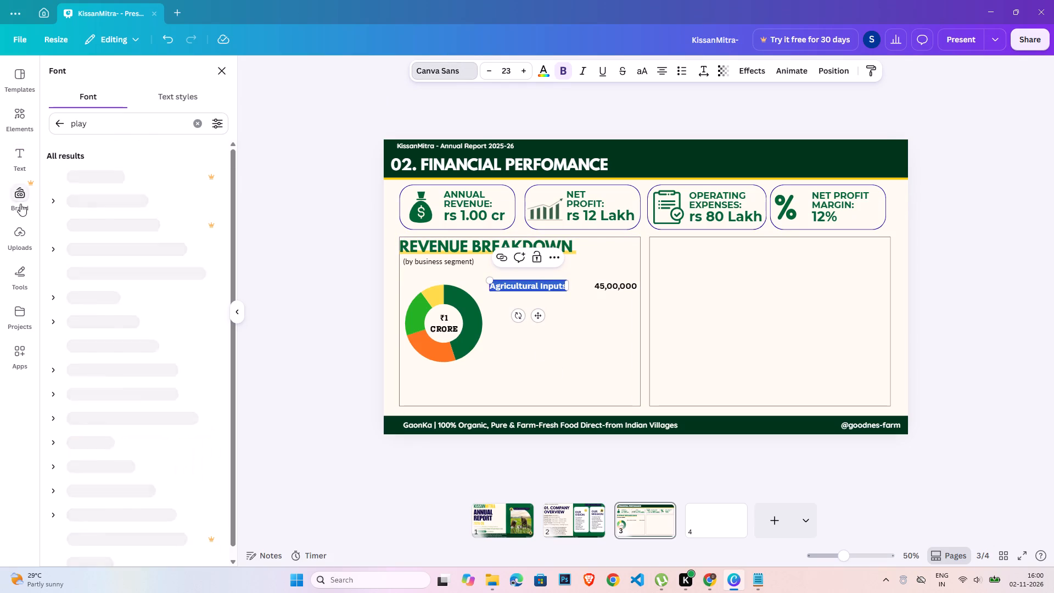
double_click(117, 120)
type("dm sans")
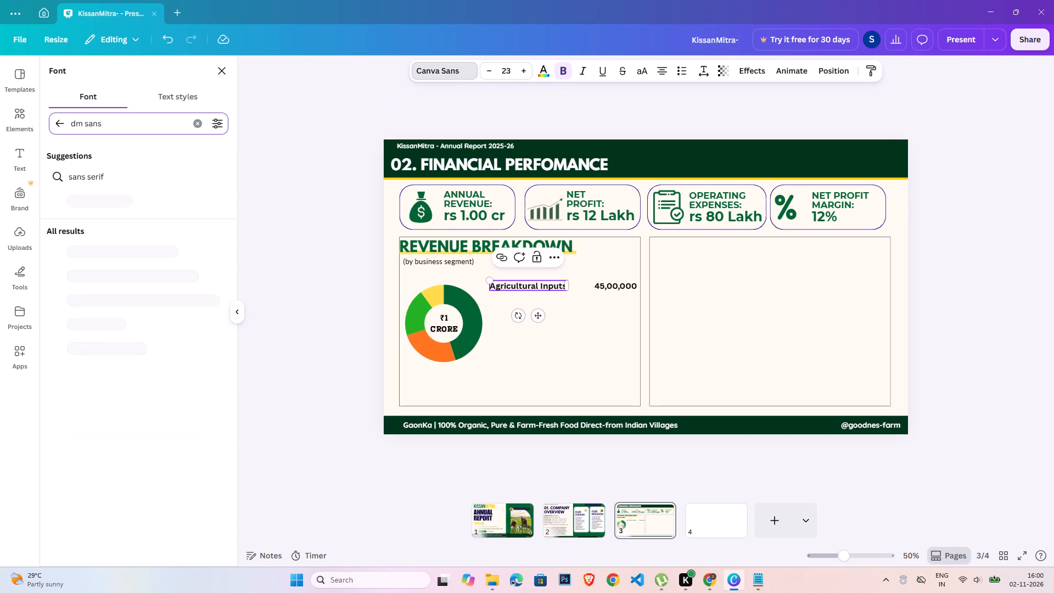
left_click(153, 231)
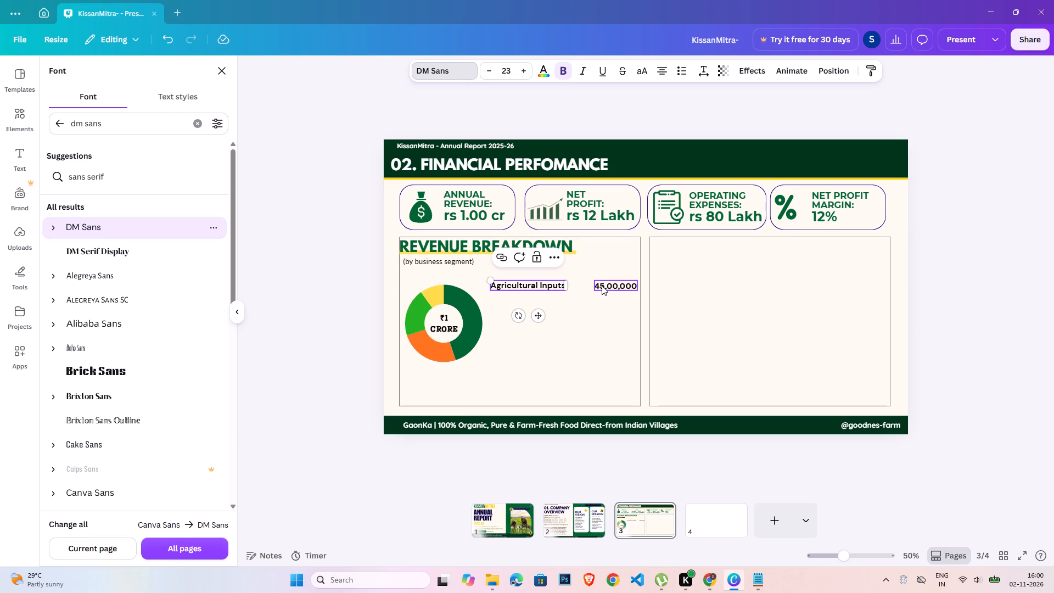
triple_click(544, 286)
left_click(139, 225)
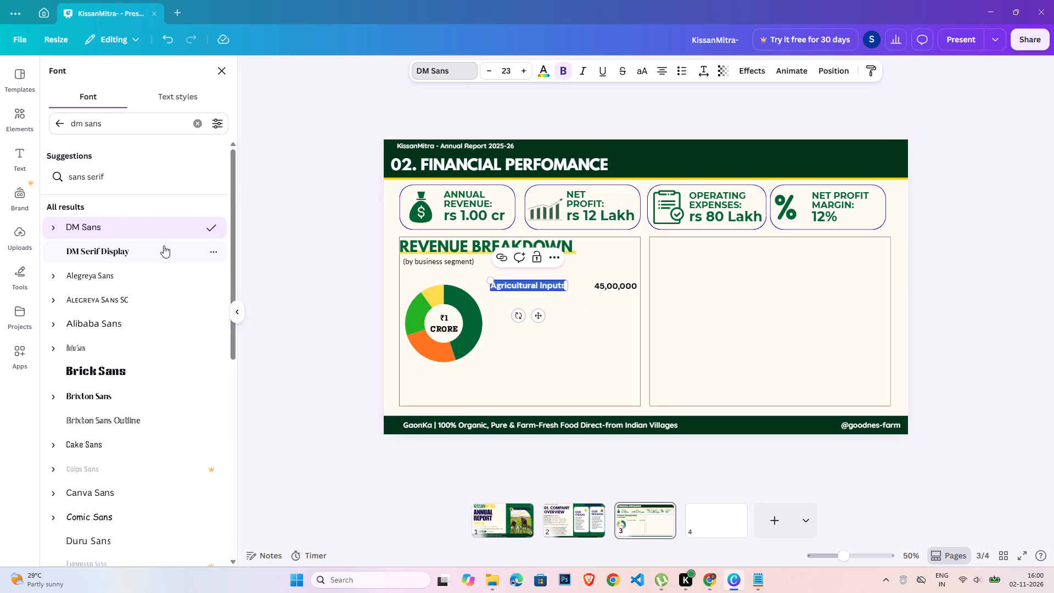
triple_click(602, 283)
left_click(137, 222)
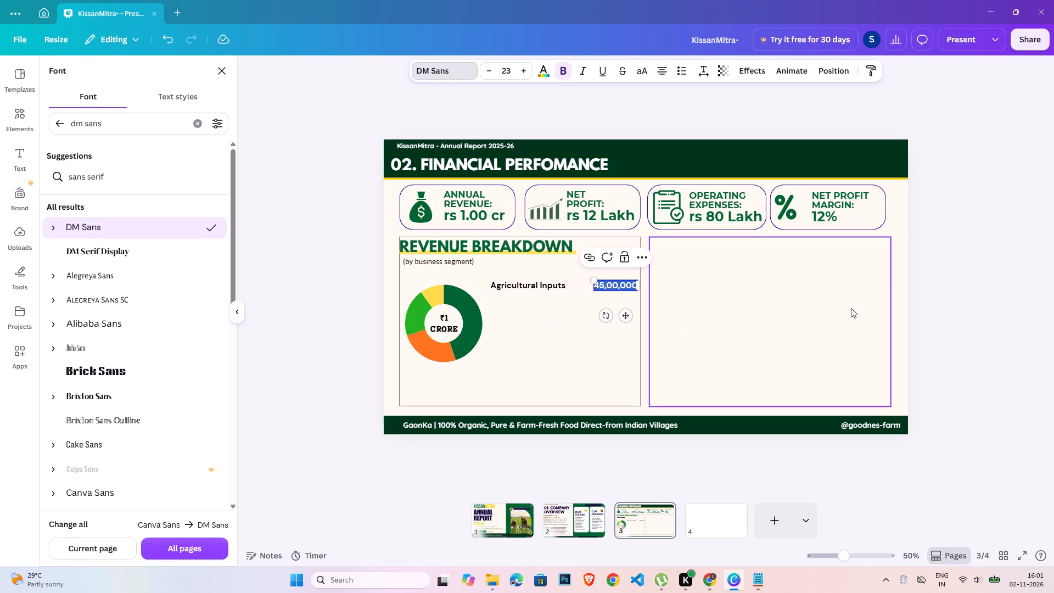
double_click(931, 293)
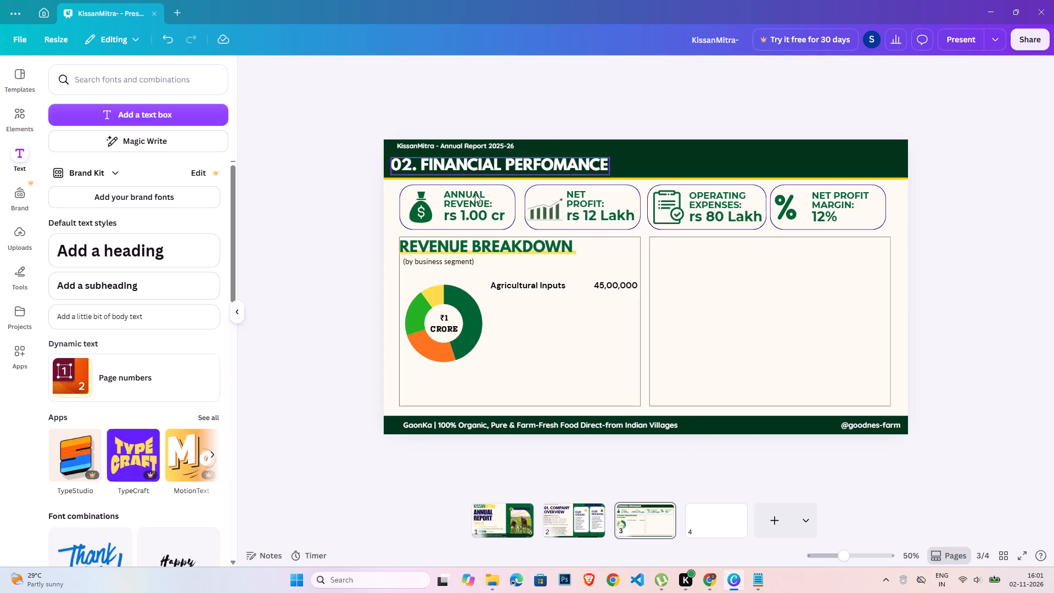
Copy the ₹ sign from the browser's search page, insert it before "45,00,000" and widen the text box to fit one line.
left_click(713, 580)
key("ctrl+c")
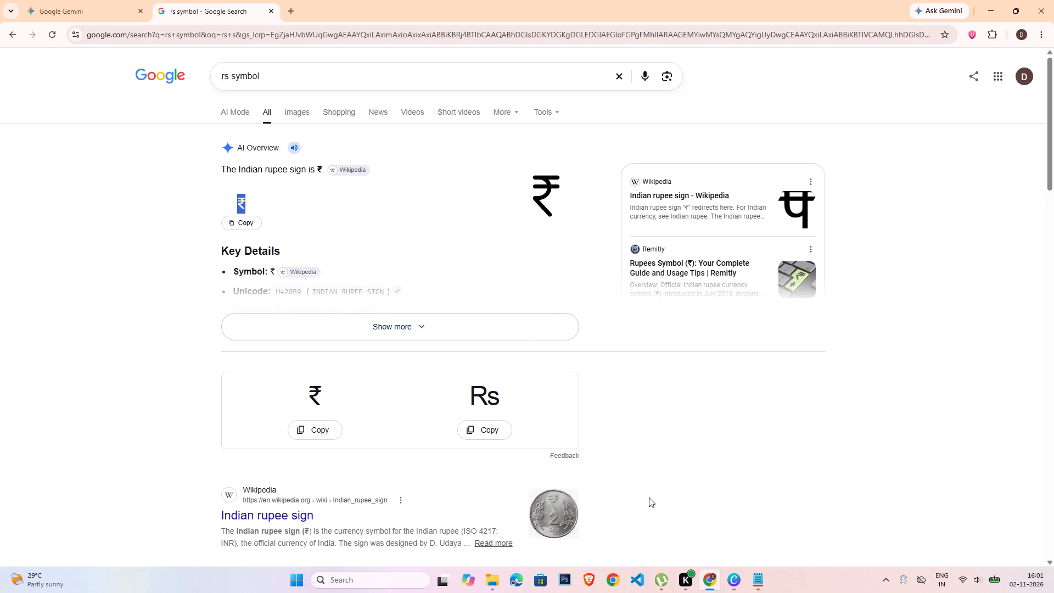
left_click(737, 590)
double_click(595, 281)
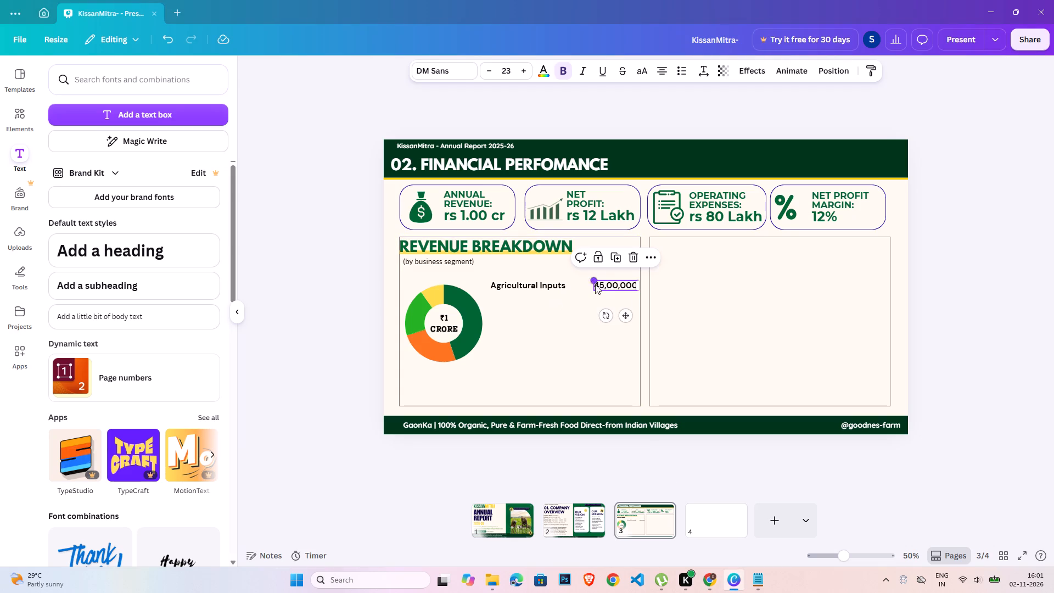
left_click(595, 285)
left_click(592, 286)
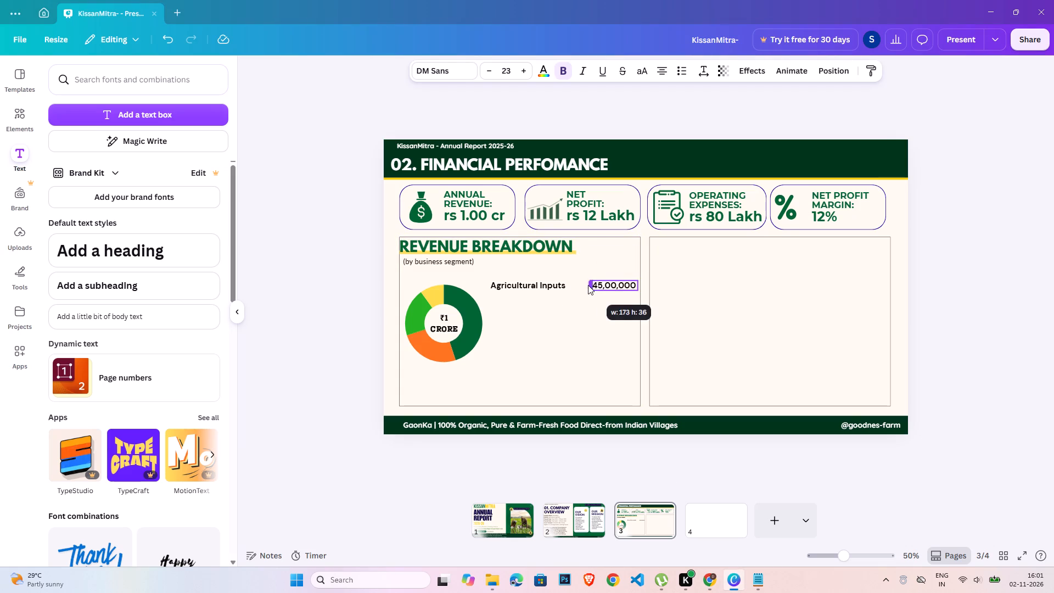
key("ctrl+v")
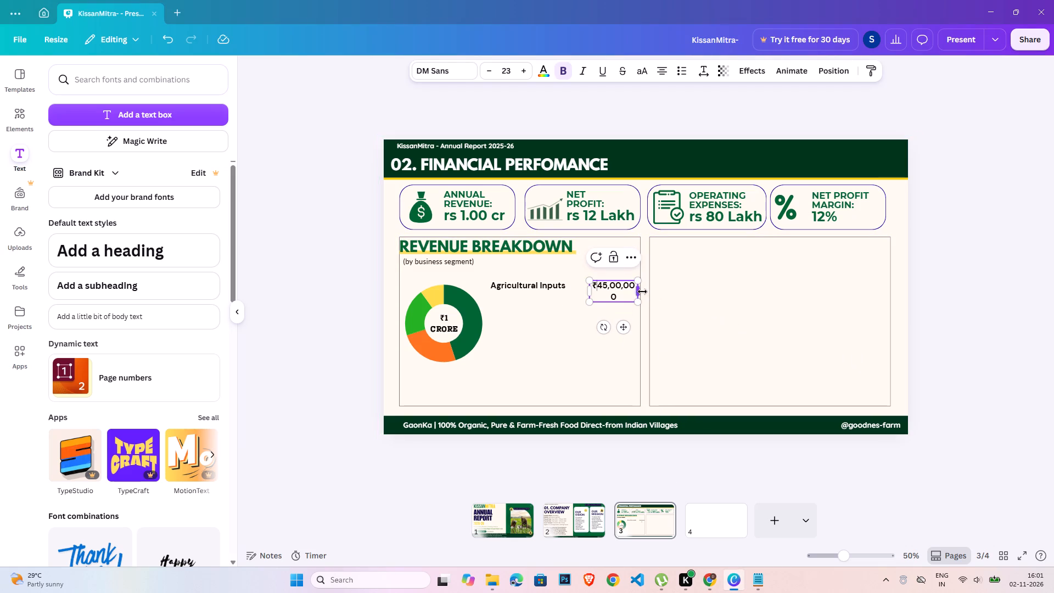
left_click(588, 292)
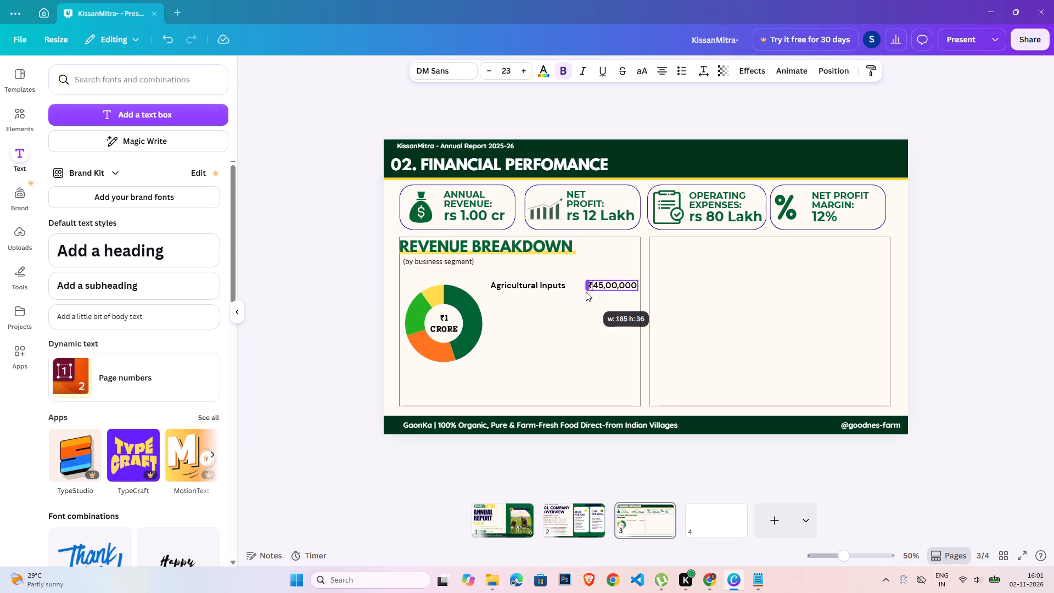
left_click(963, 316)
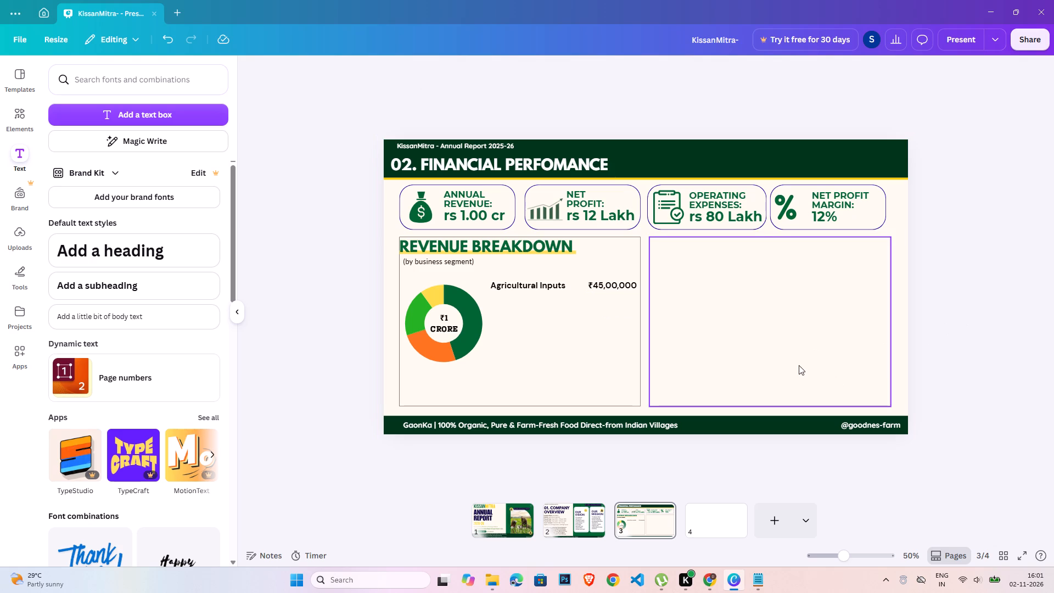
Add "(45%)" on a second line under "₹45,00,000" and right-align the amount's text.
left_click(635, 282)
left_click(636, 282)
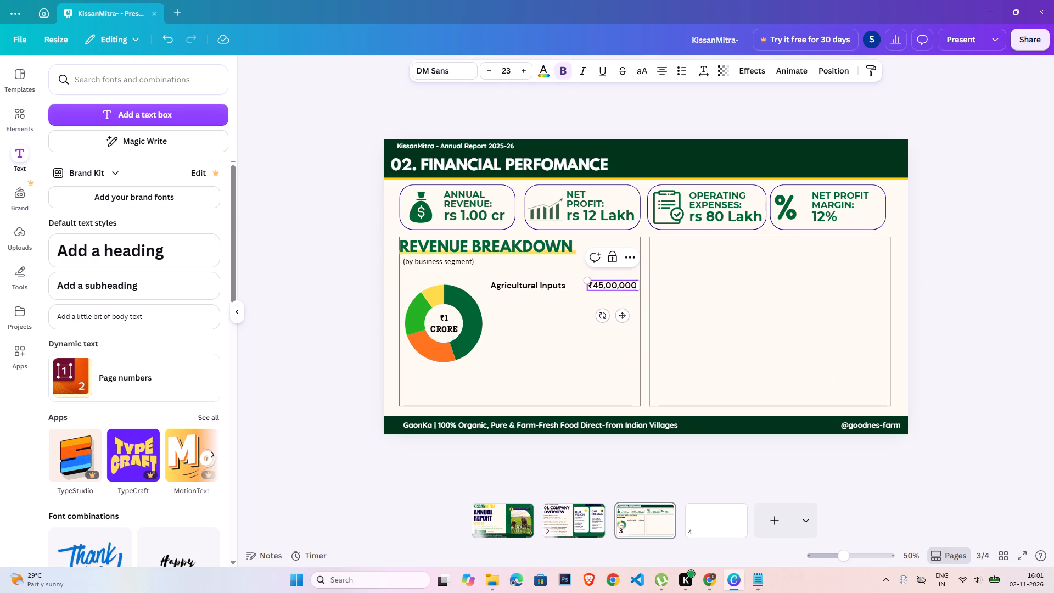
key("Return")
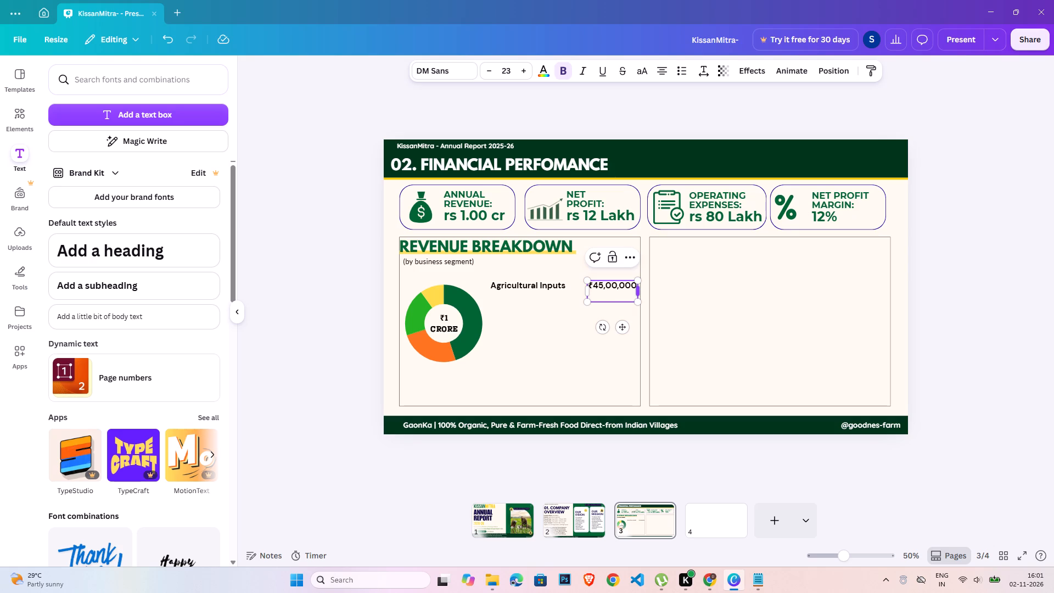
type("(45")
key("shift+percent")
key("shift+parenright")
left_click_drag(600, 299, 616, 299)
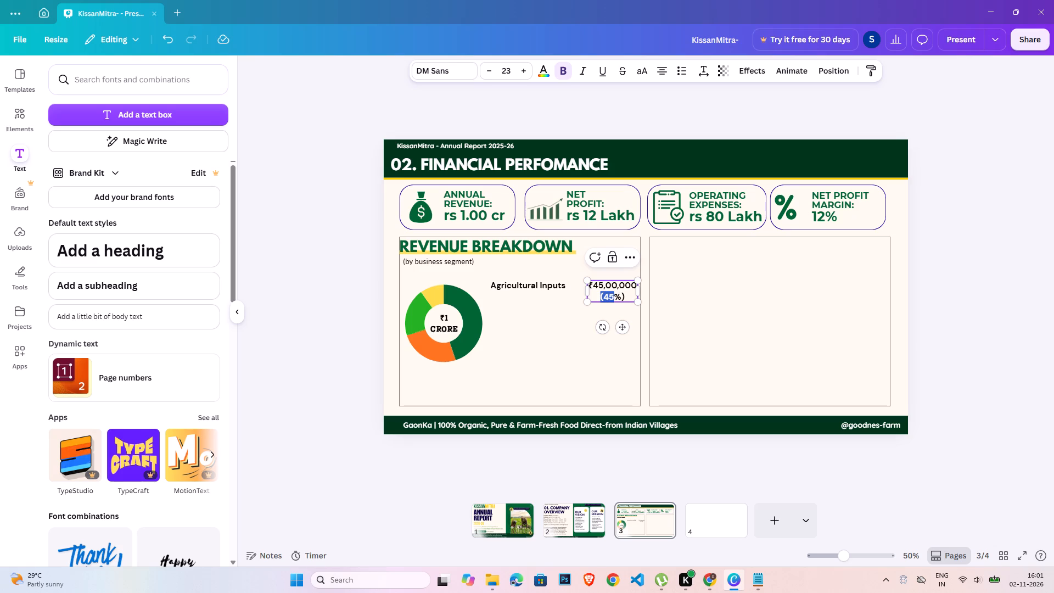
left_click_drag(616, 299, 624, 299)
left_click(660, 72)
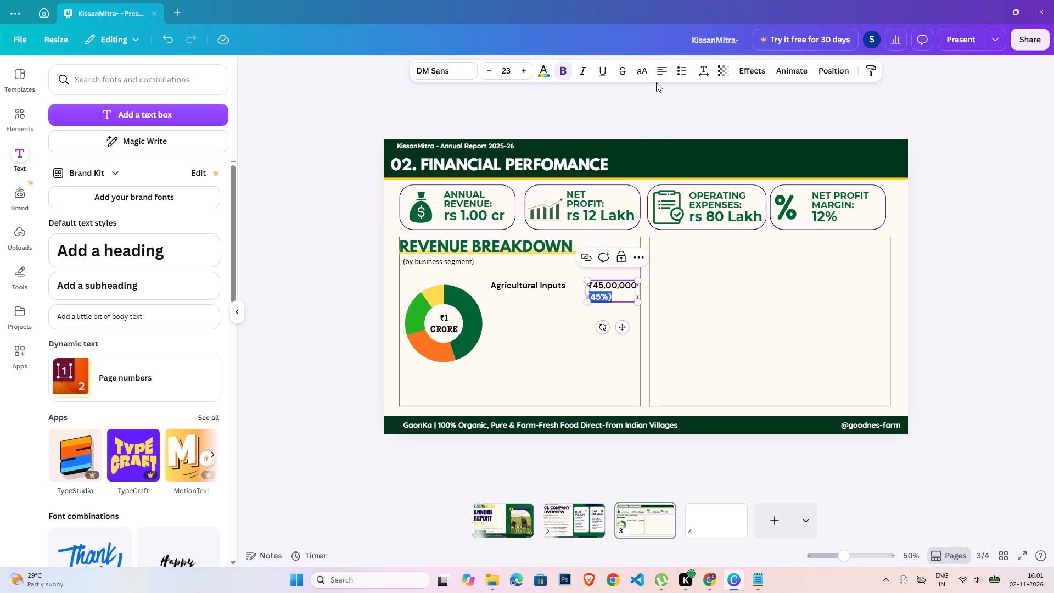
left_click(659, 72)
left_click(666, 71)
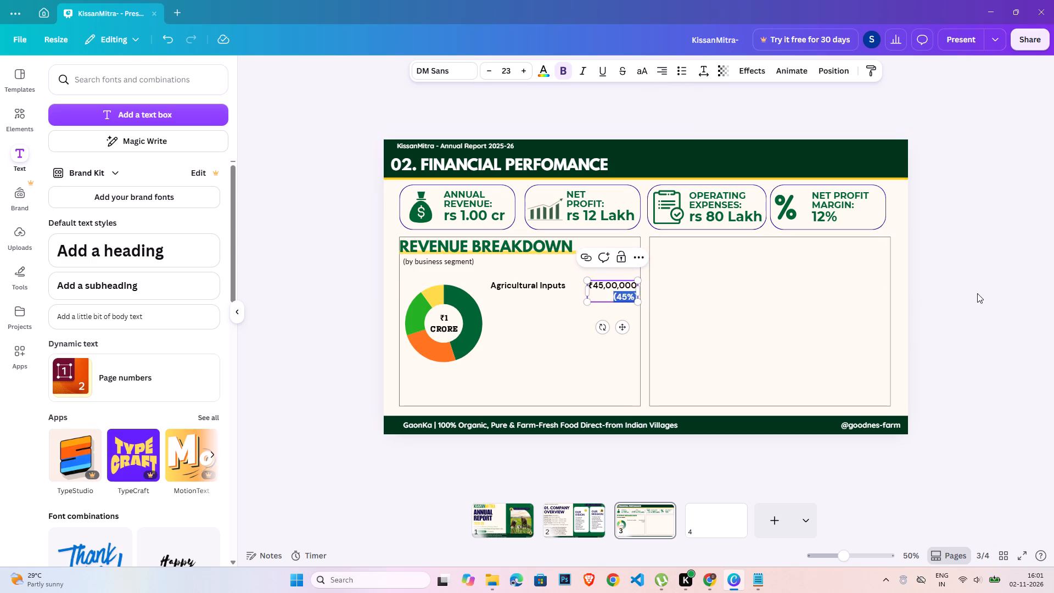
double_click(977, 293)
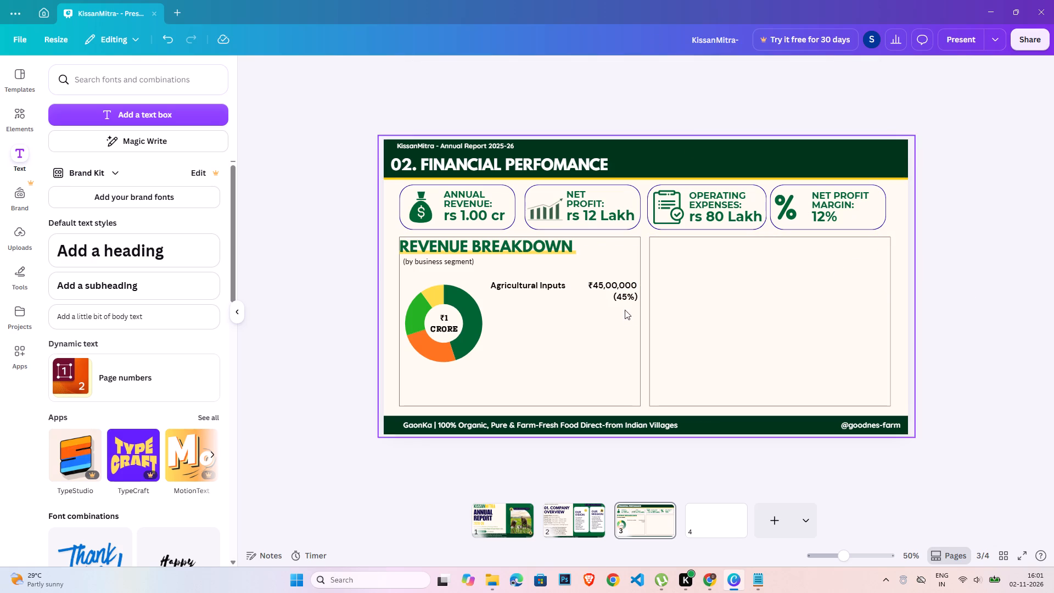
Group "Agricultural Inputs" with its amount and place a copy of the group directly below, aligned with the original row.
left_click(624, 299)
left_click(545, 287)
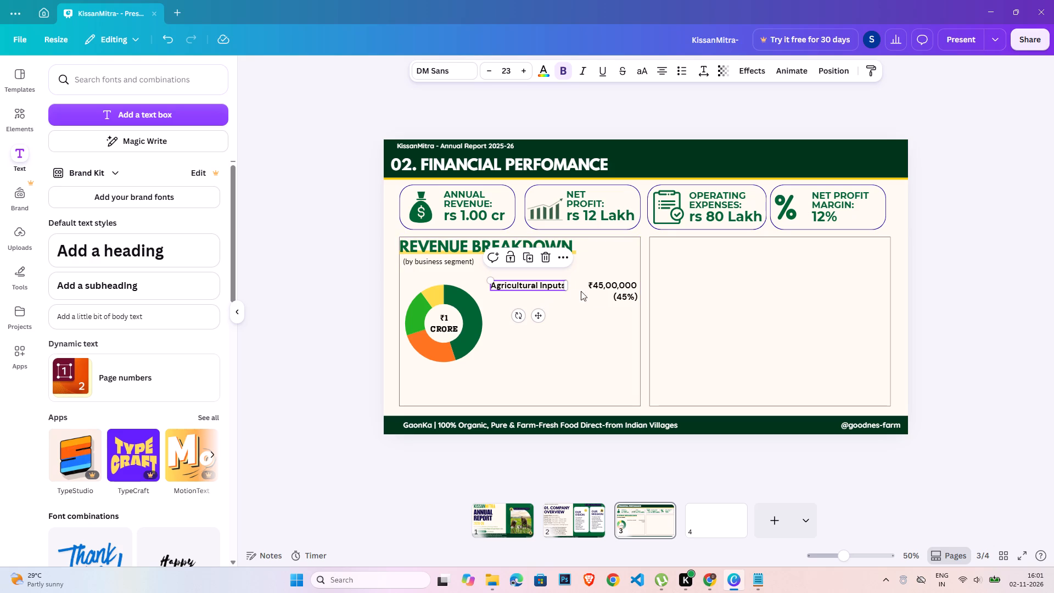
left_click(606, 289, "shift")
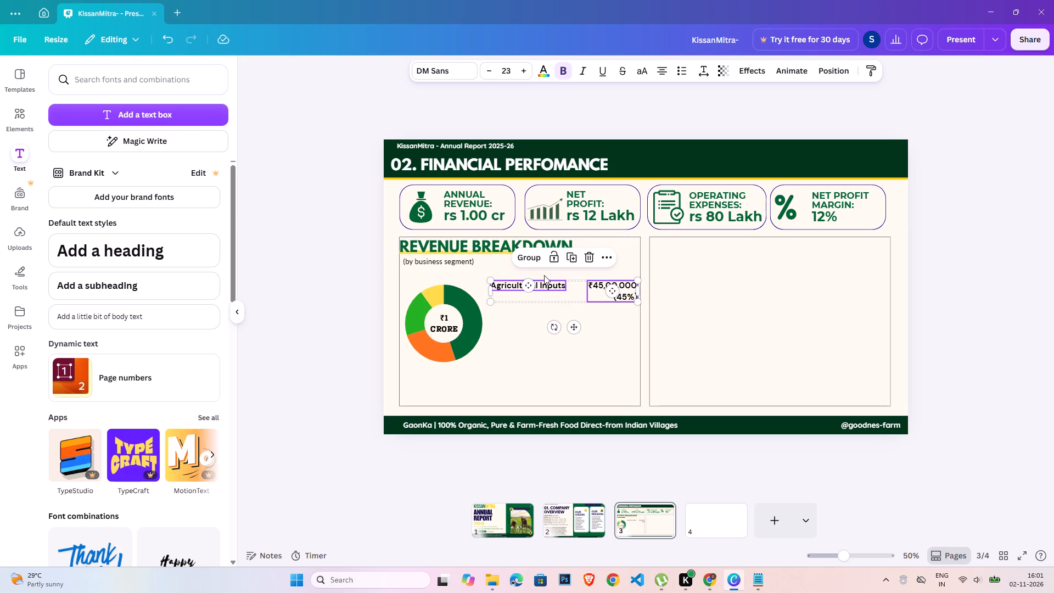
left_click(522, 260)
key("ctrl+c")
key("ctrl+v")
left_click_drag(612, 296, 612, 316)
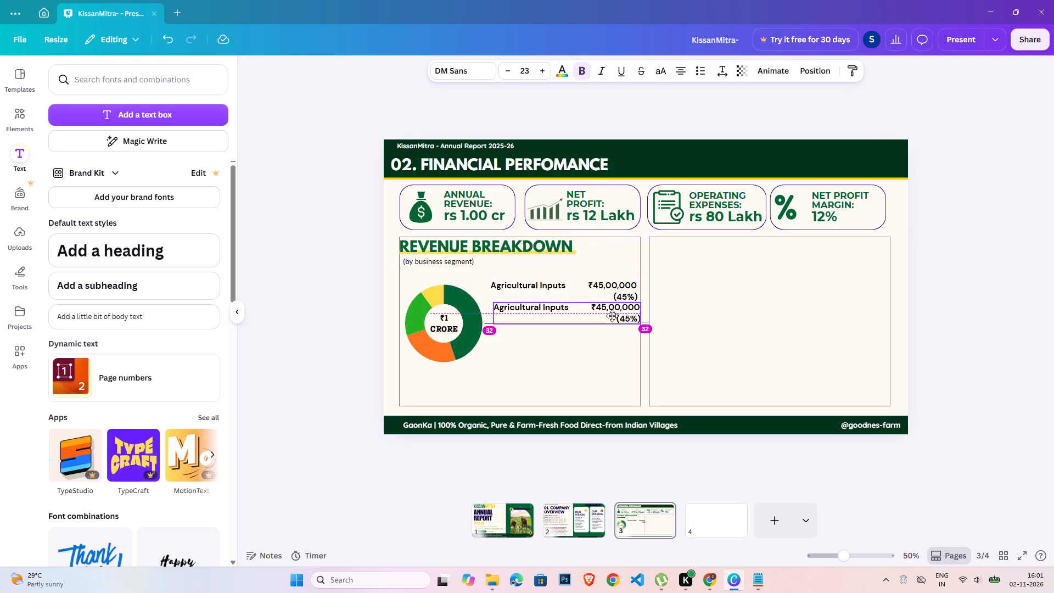
left_click_drag(612, 316, 609, 317)
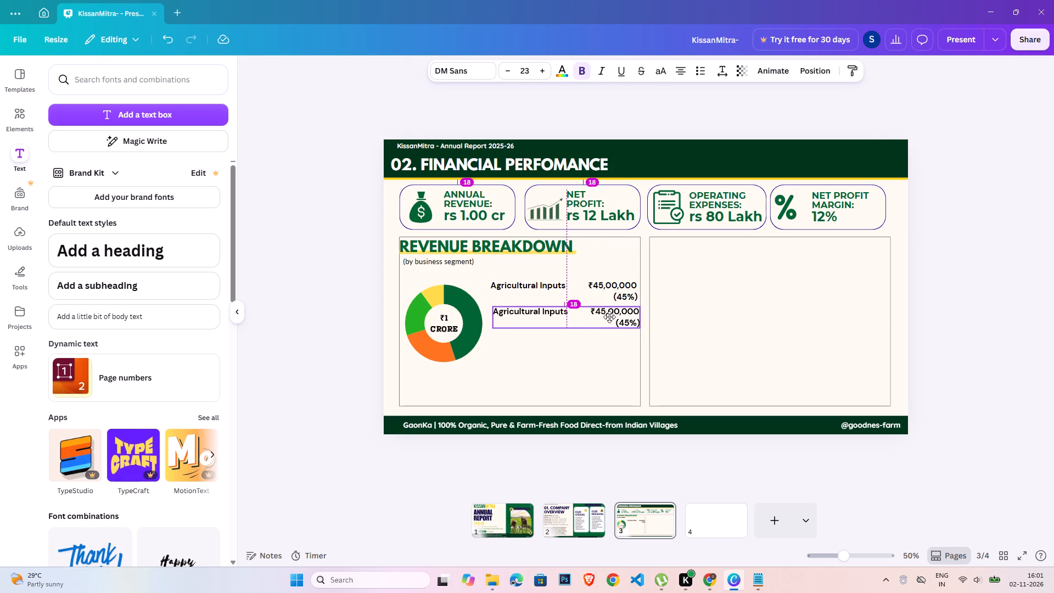
left_click_drag(609, 317, 609, 317)
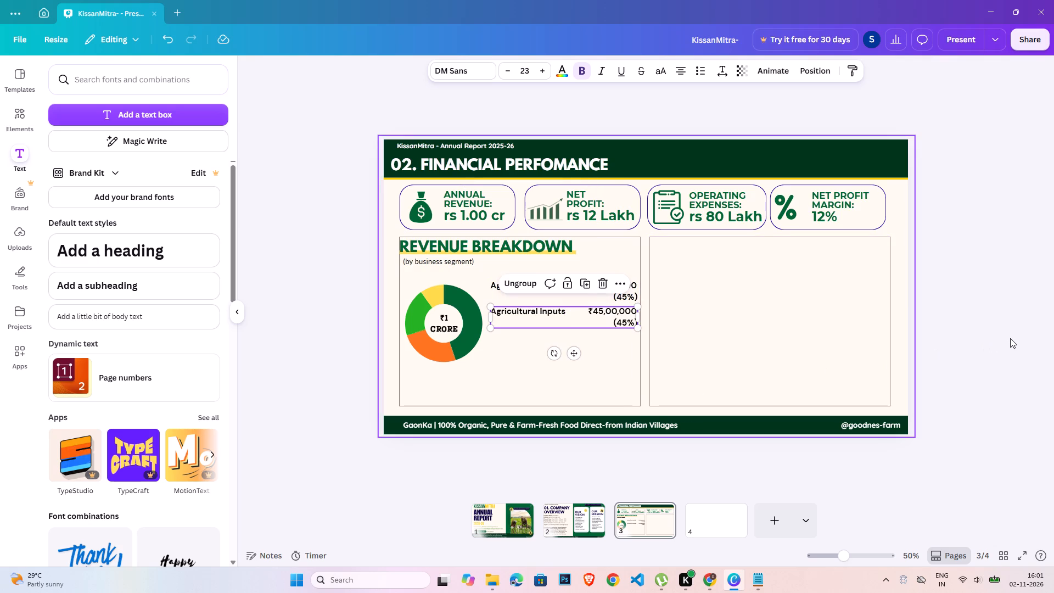
left_click(1010, 338)
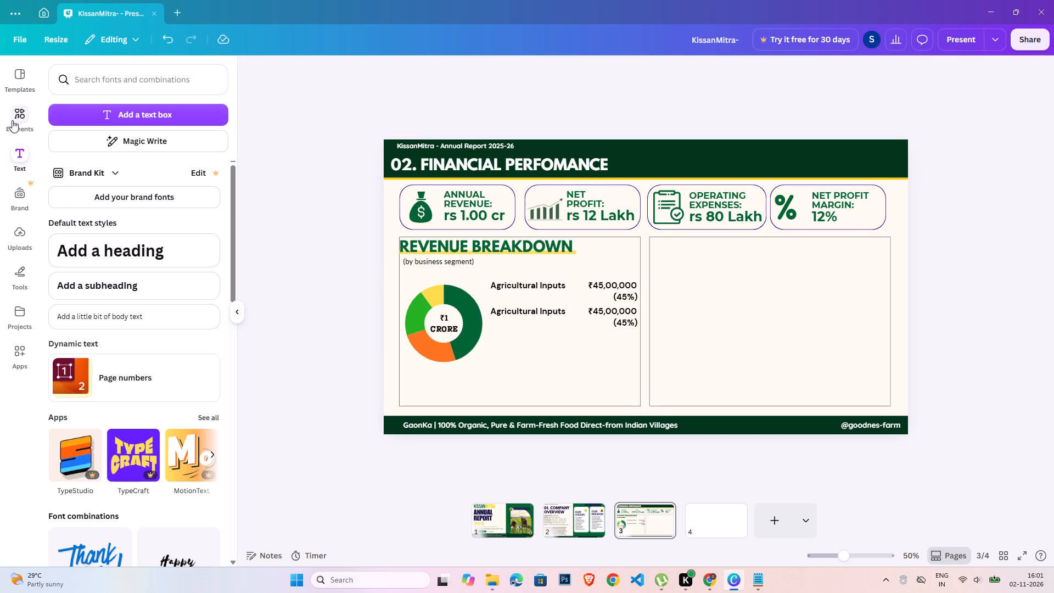
Add a square shape to the page from the recently used elements.
left_click(19, 115)
left_click(55, 67)
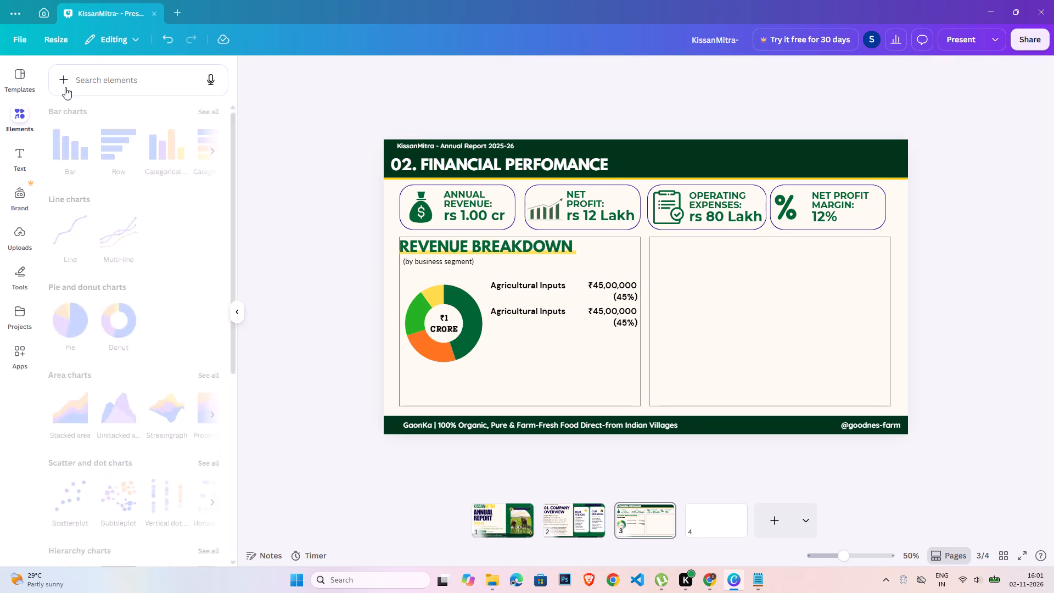
left_click(122, 153)
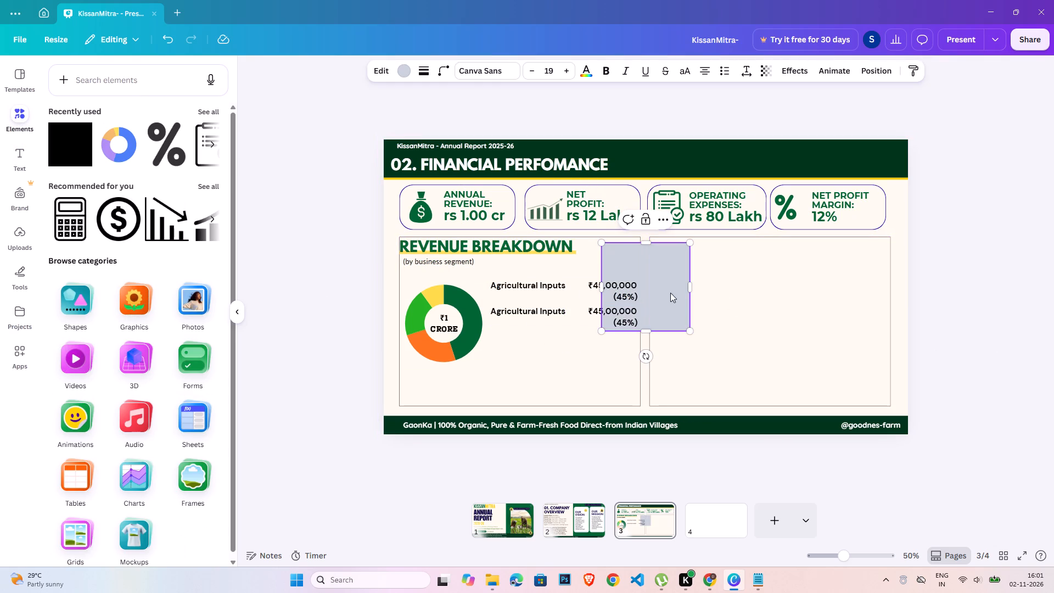
Lock the empty second block's frame at its original place beside the revenue block.
left_click(766, 320)
left_click_drag(676, 275, 576, 325)
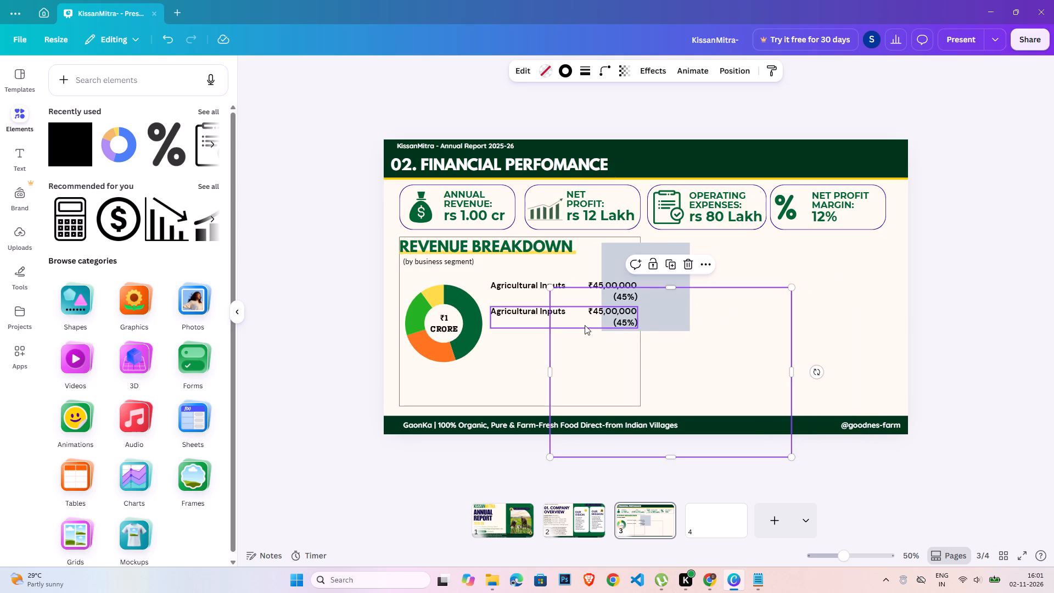
key("ctrl+z")
left_click(792, 316)
left_click(765, 215)
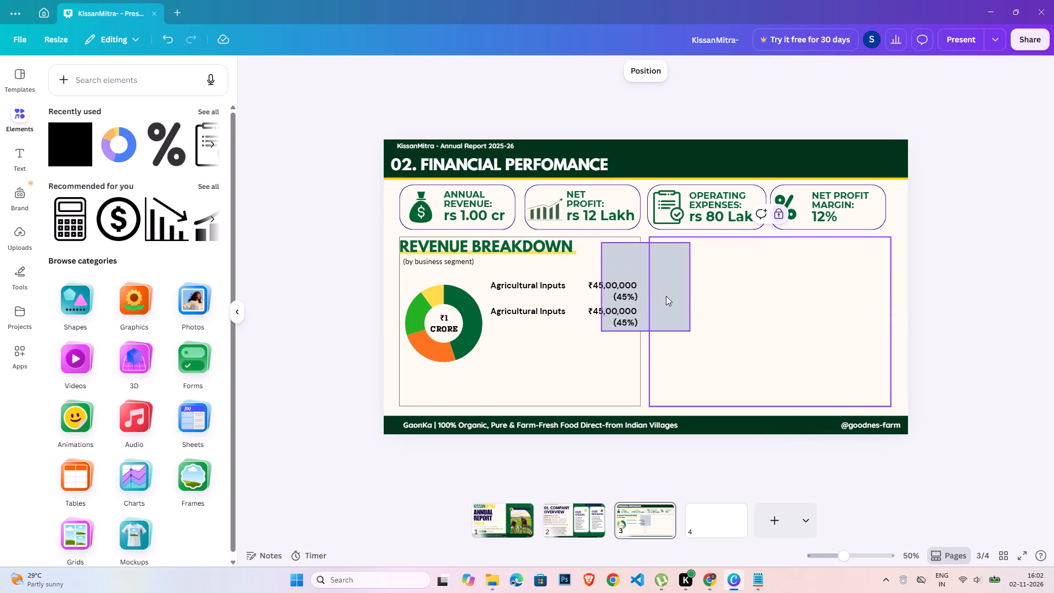
Move the square over the segment rows beside the donut and resize it to about 539 wide, reaching near the block's bottom edge.
left_click_drag(666, 296, 588, 349)
left_click_drag(688, 295, 670, 330)
left_click_drag(640, 254, 529, 288)
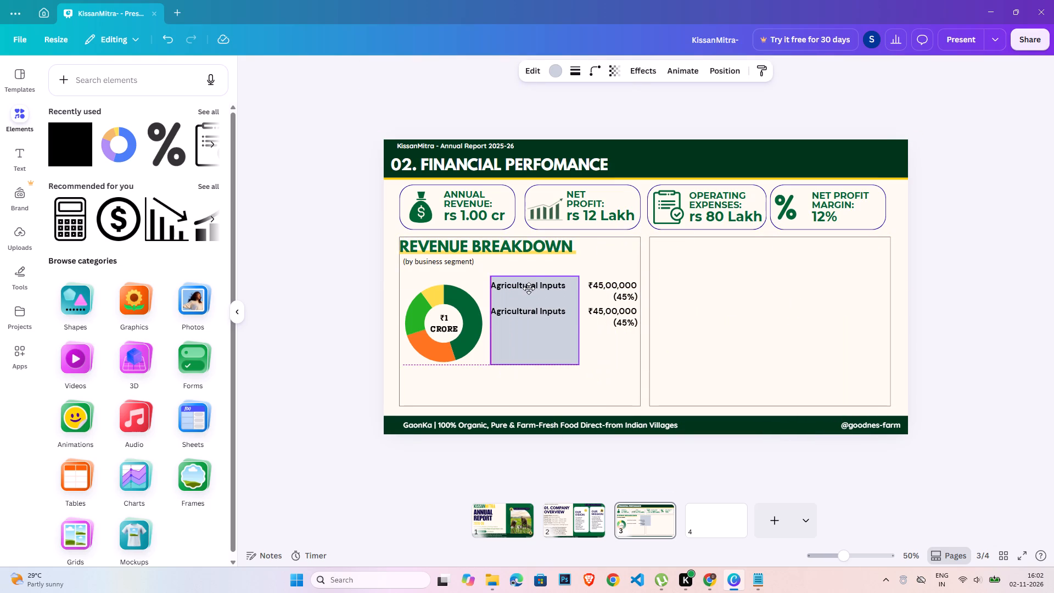
left_click_drag(529, 288, 529, 288)
left_click_drag(579, 321, 635, 326)
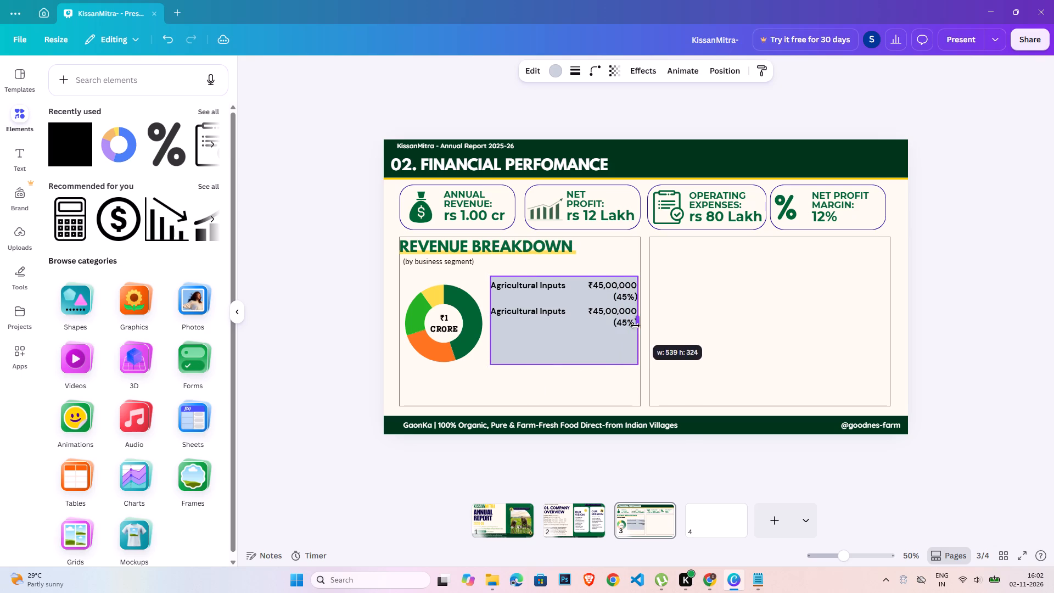
left_click_drag(635, 326, 636, 326)
left_click_drag(571, 364, 571, 402)
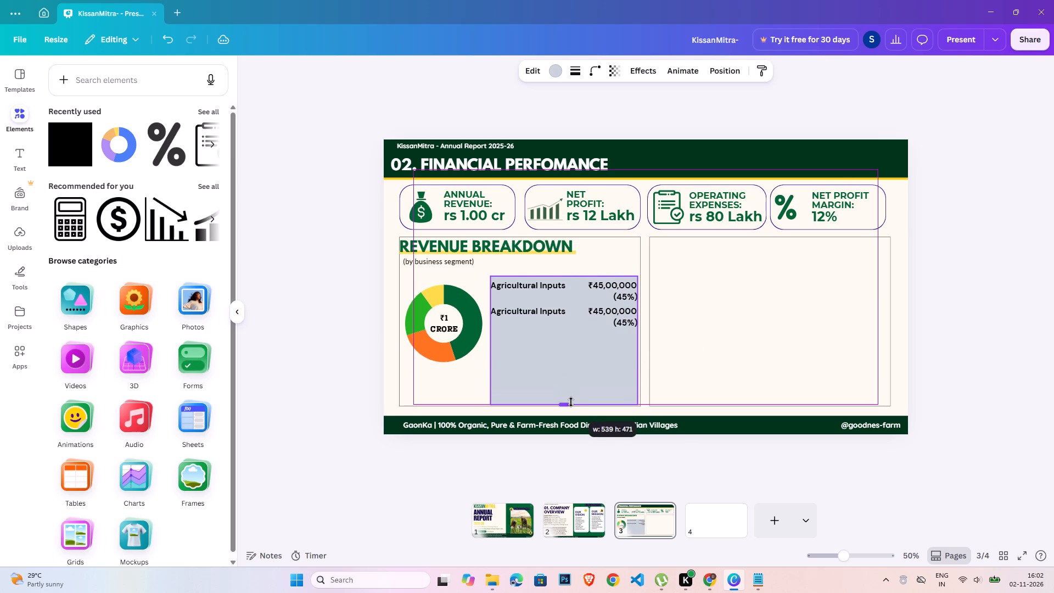
left_click_drag(571, 402, 571, 400)
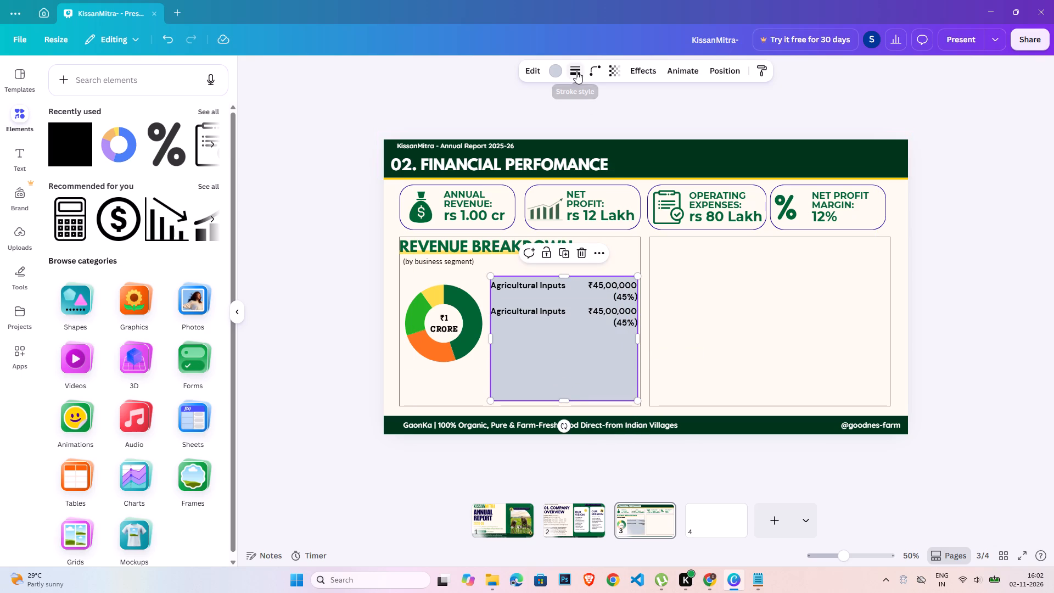
Give the rectangle around the segment rows a solid outline and no fill colour.
left_click(576, 71)
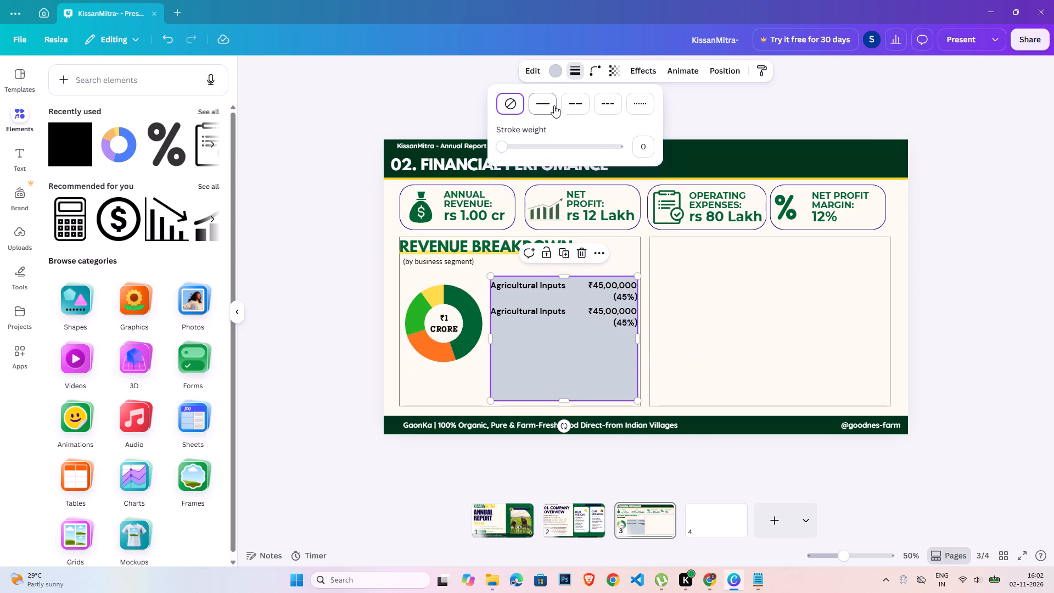
left_click(554, 105)
left_click(542, 70)
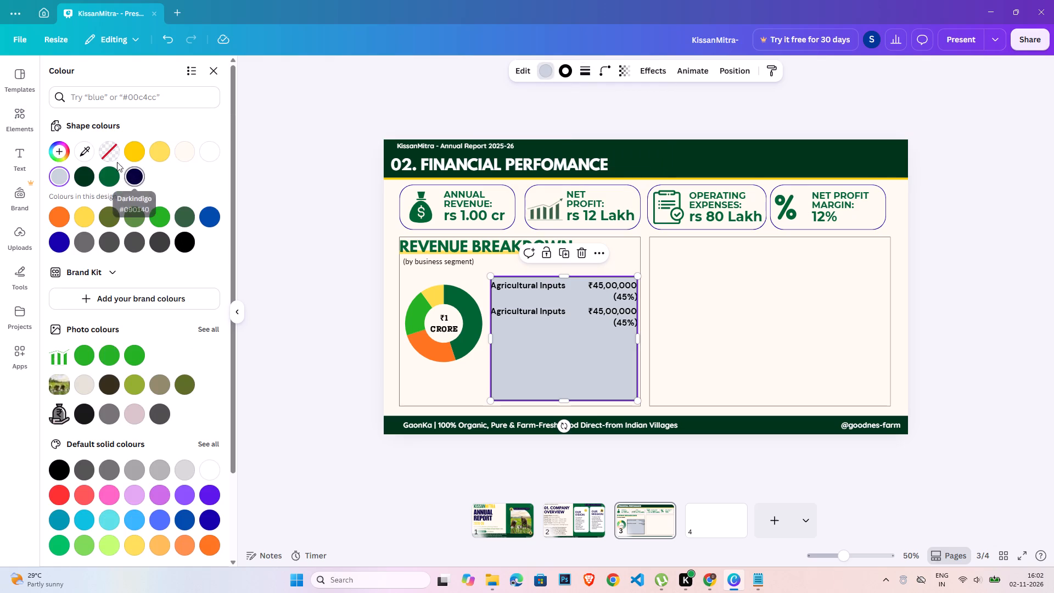
left_click(106, 154)
double_click(944, 301)
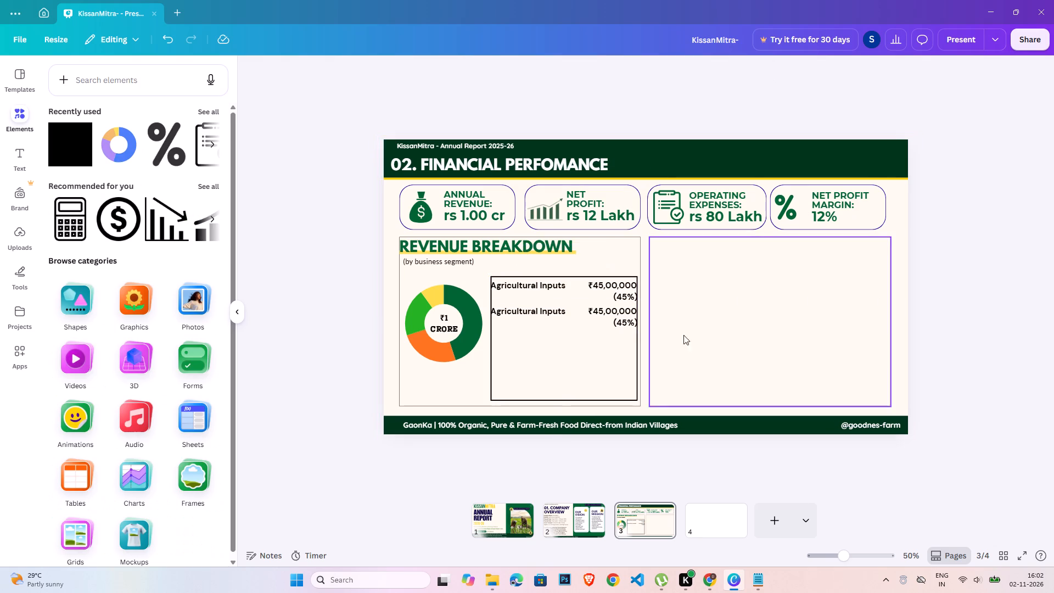
Change the second row's label to "Crop Advisory Services" on two lines and left-align it.
double_click(521, 316)
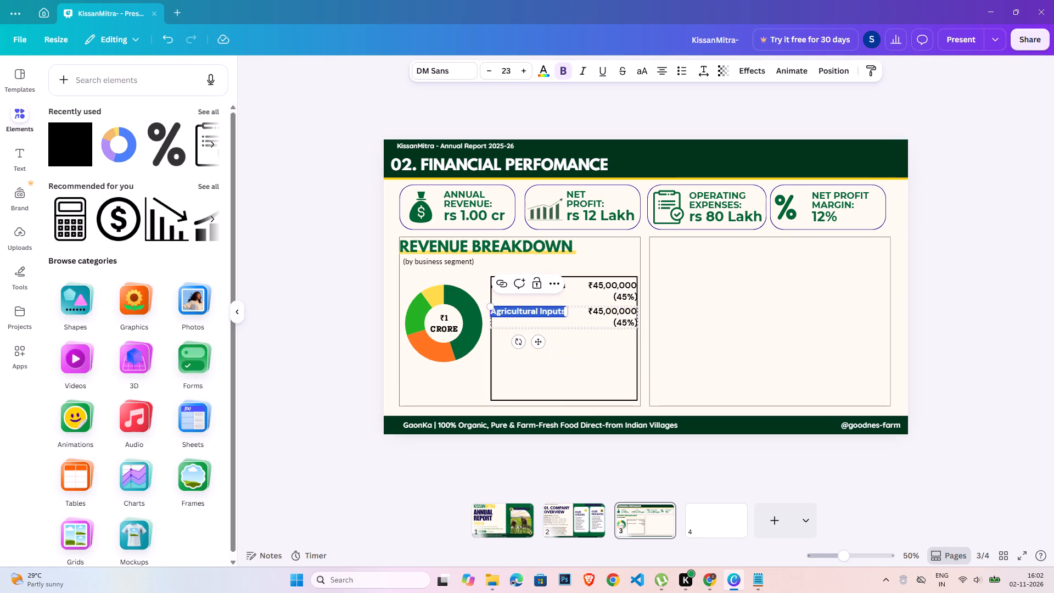
type("Crop Ad")
type("visory")
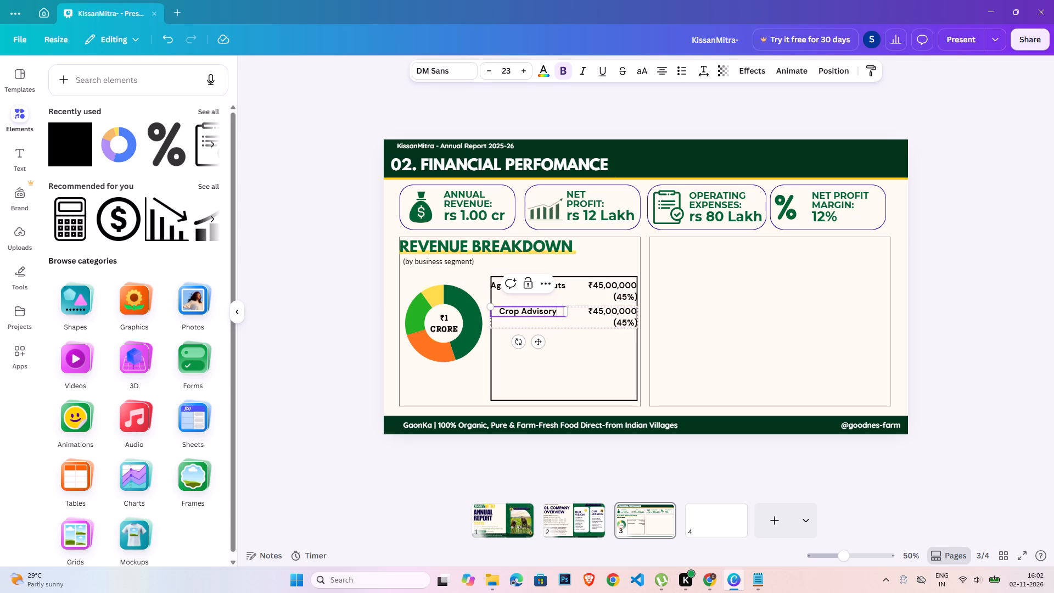
key("Return")
type("Services")
key("ctrl+a")
left_click(663, 72)
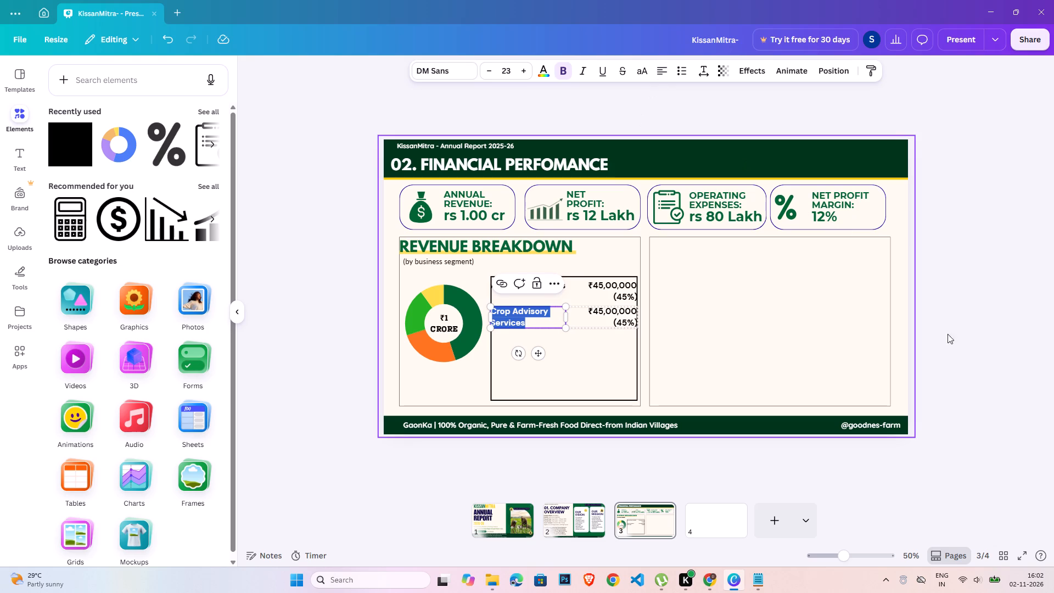
double_click(946, 327)
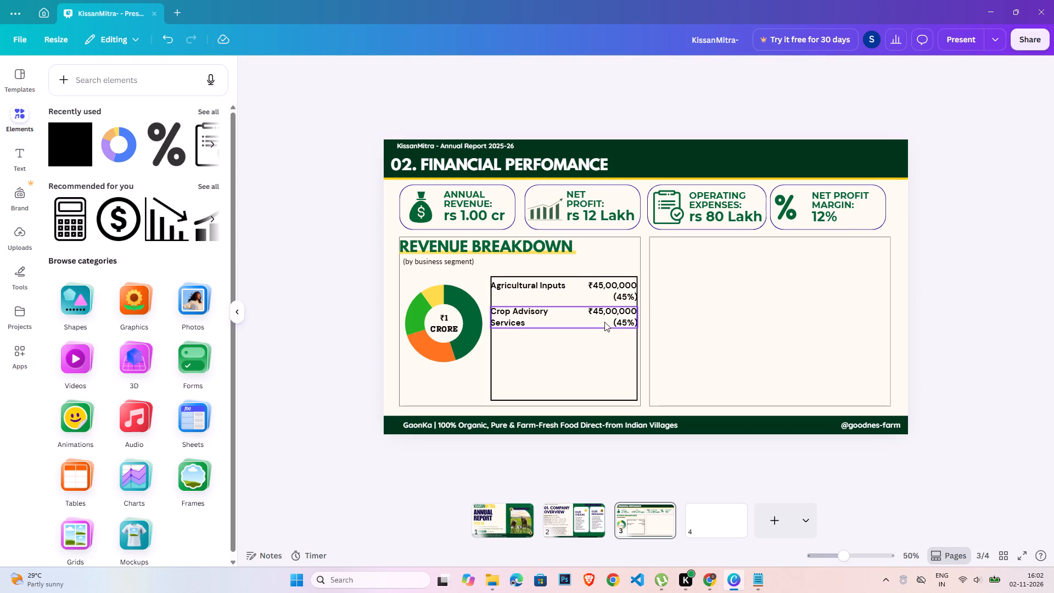
Change the Crop Advisory Services amount to "₹25,00,000" and its percentage to "(25%)".
left_click(604, 322)
left_click(605, 314)
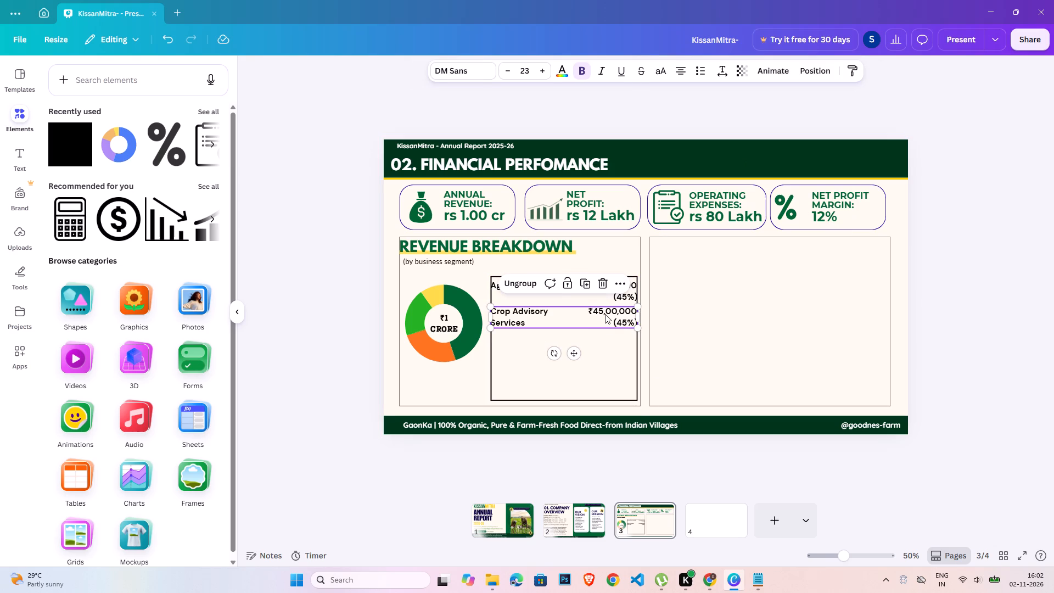
left_click(605, 314)
left_click(597, 308)
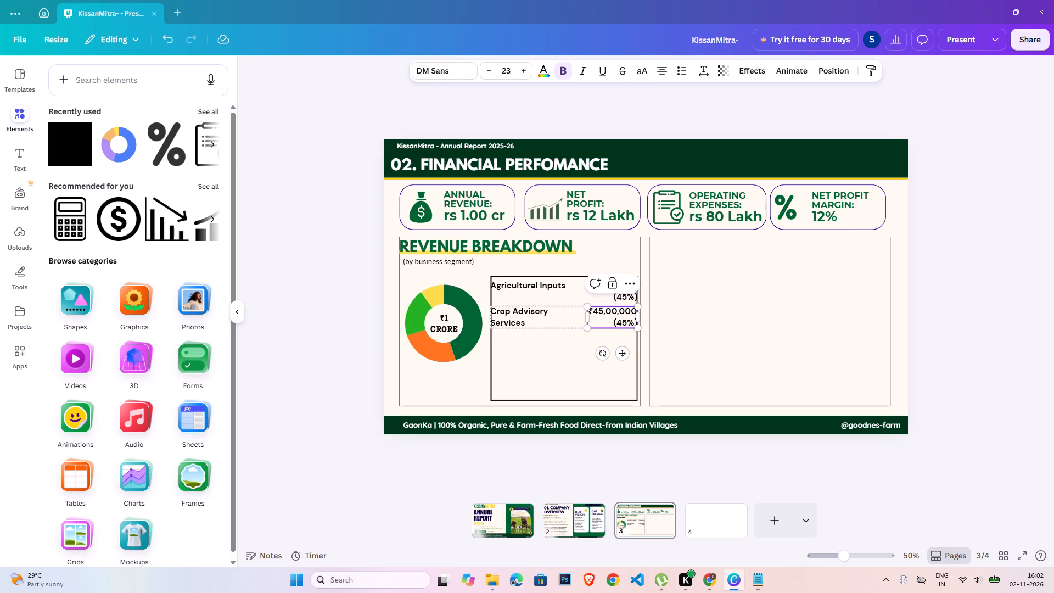
key("equal")
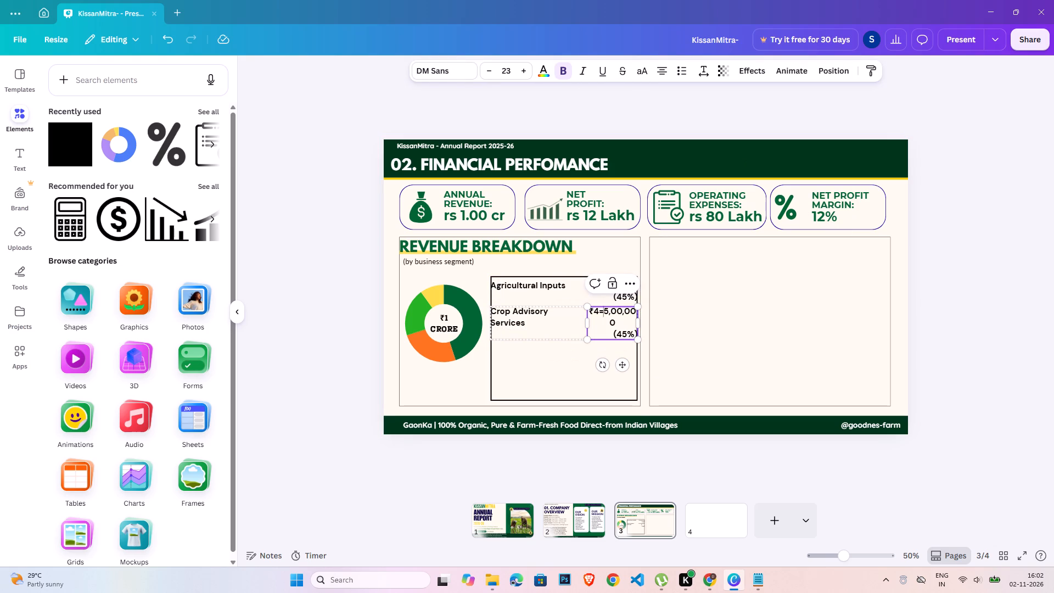
key("BackSpace")
key("BackSpace")
type("25")
key("BackSpace")
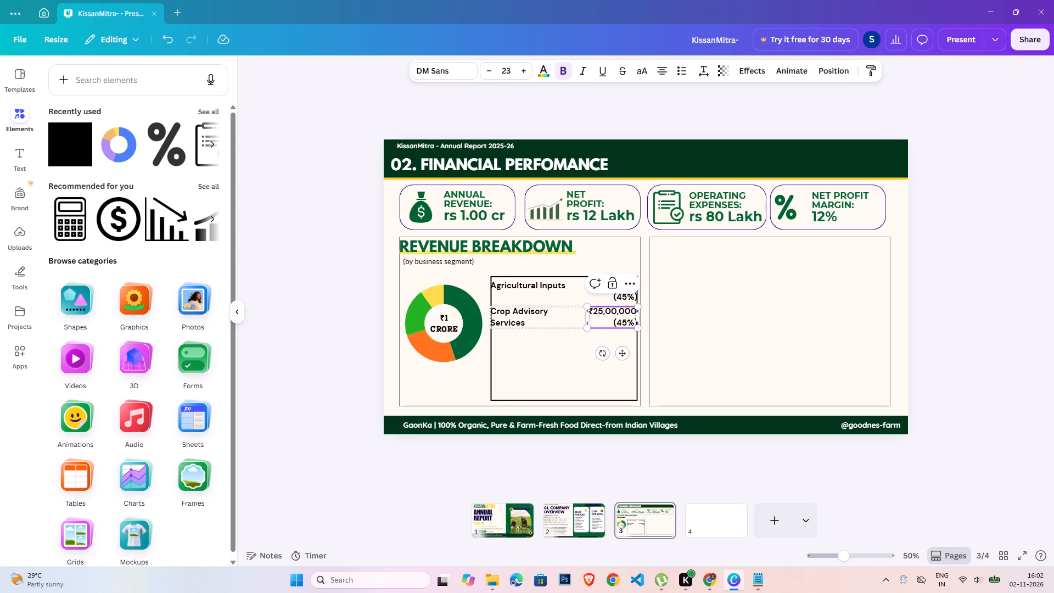
left_click(623, 328)
key("2")
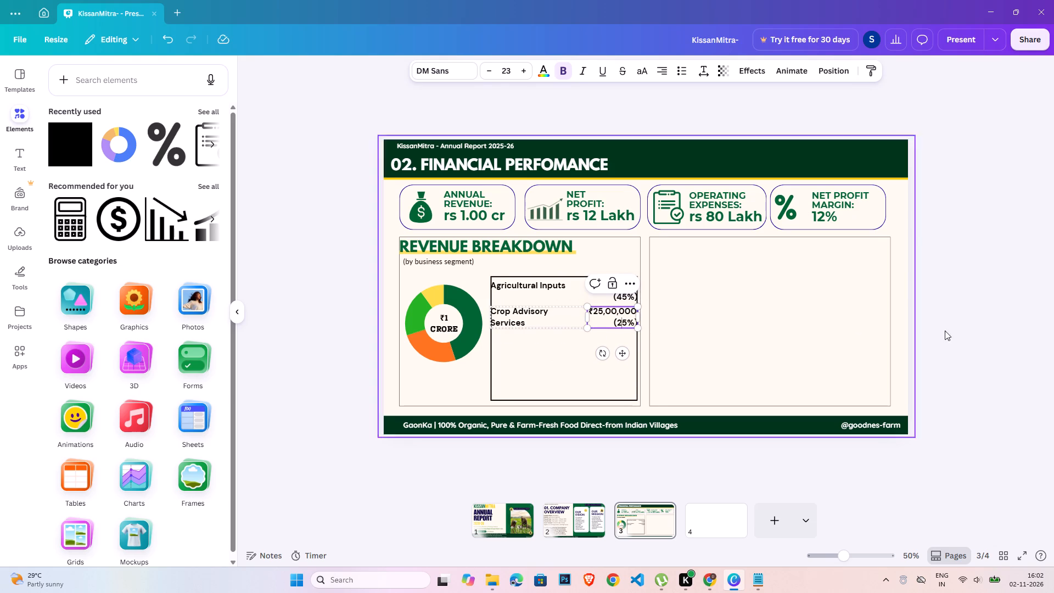
left_click(999, 331)
Place a copy of the Crop Advisory Services row directly below it, aligned with the rows above.
left_click(568, 317)
key("ctrl+c")
key("ctrl+v")
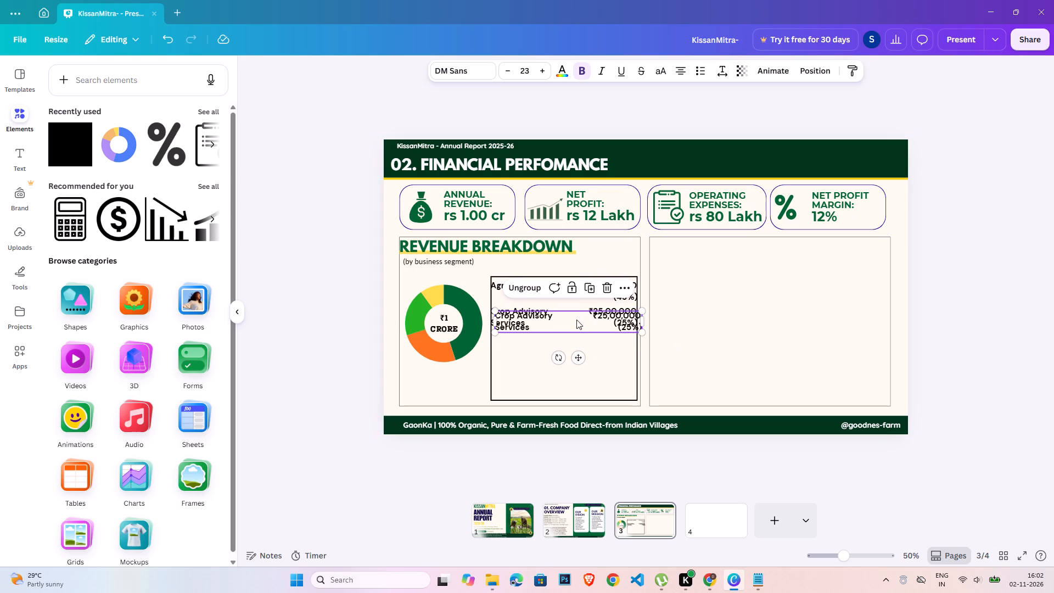
left_click_drag(576, 320, 572, 340)
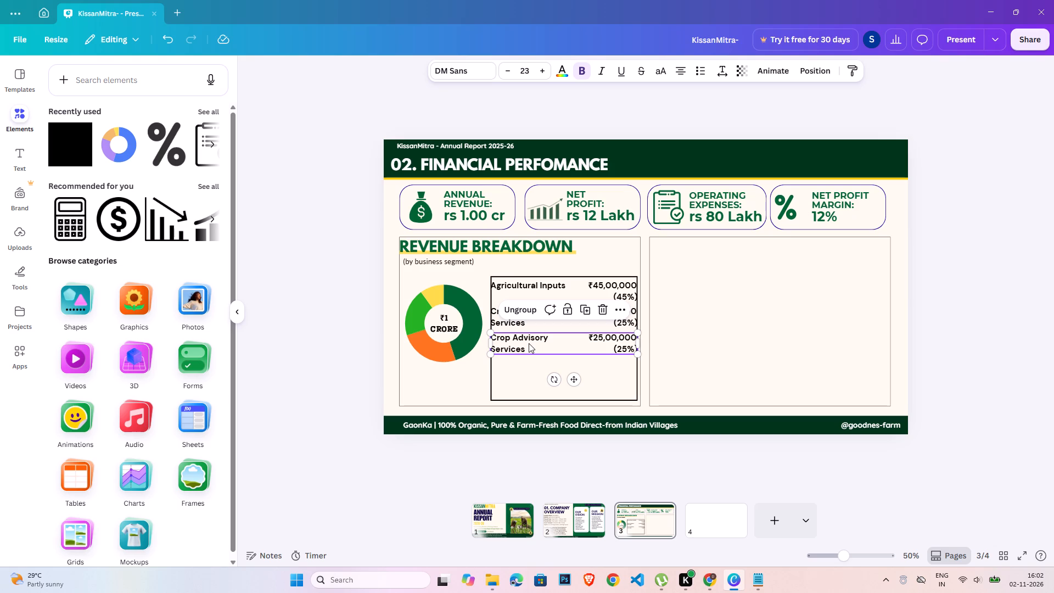
Change the third row's label to "Market Linkage Services", keeping "Services" on the second line.
double_click(522, 342)
left_click(552, 339)
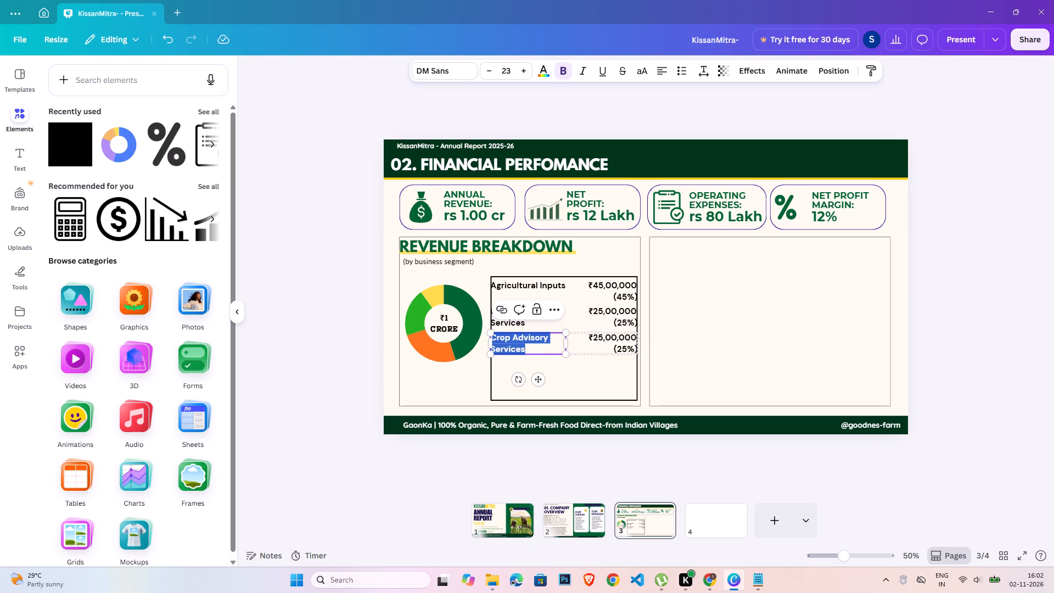
left_click_drag(550, 337, 506, 335)
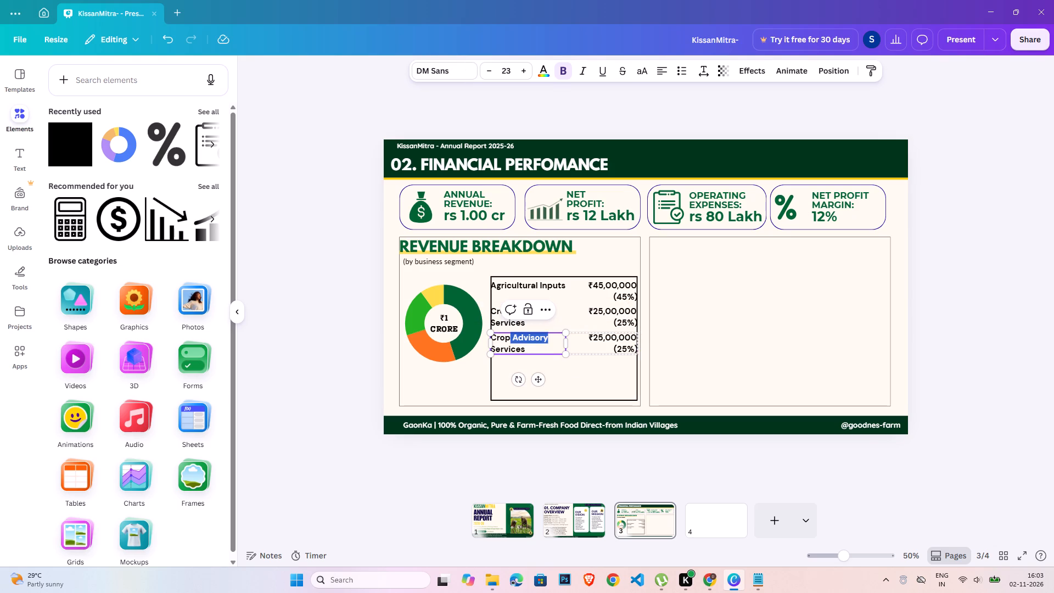
left_click_drag(506, 335, 493, 337)
type("Ma")
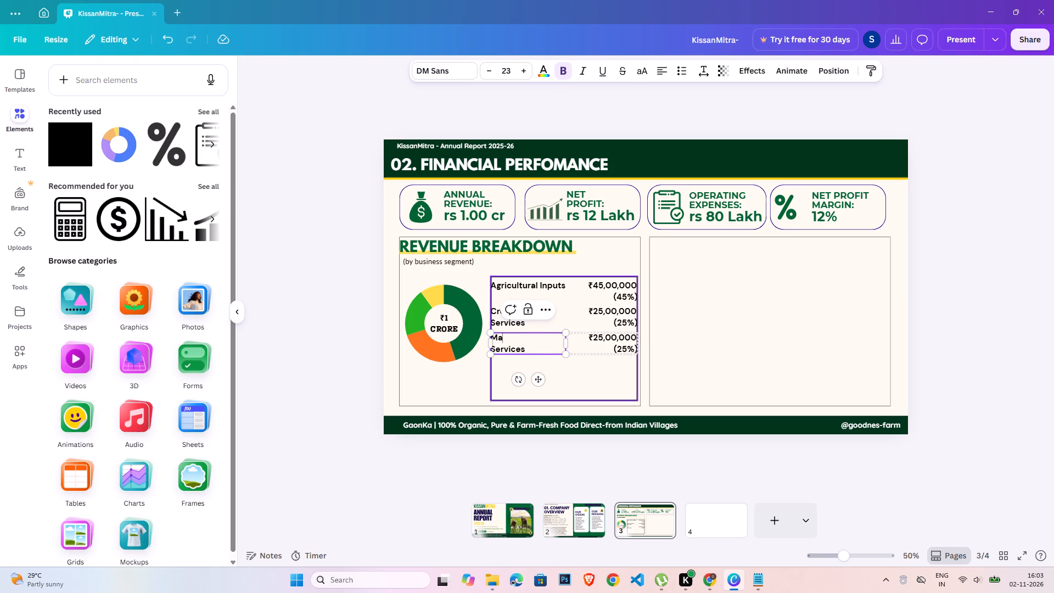
type("rket Linkage")
Change the Market Linkage Services amount to "₹20,00,000" and its percentage to "(20%)".
left_click(603, 341)
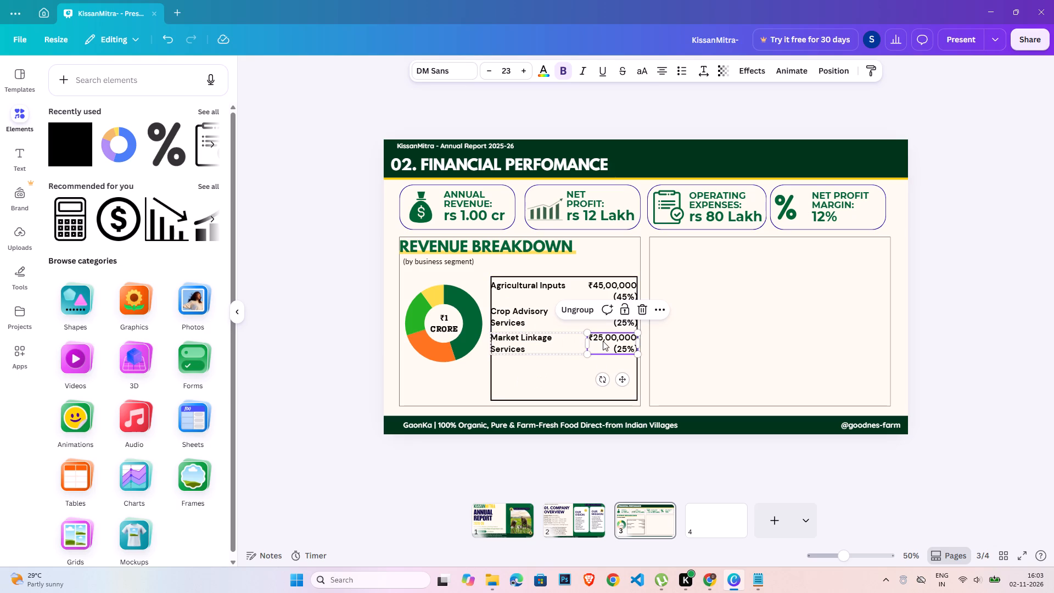
left_click(595, 338)
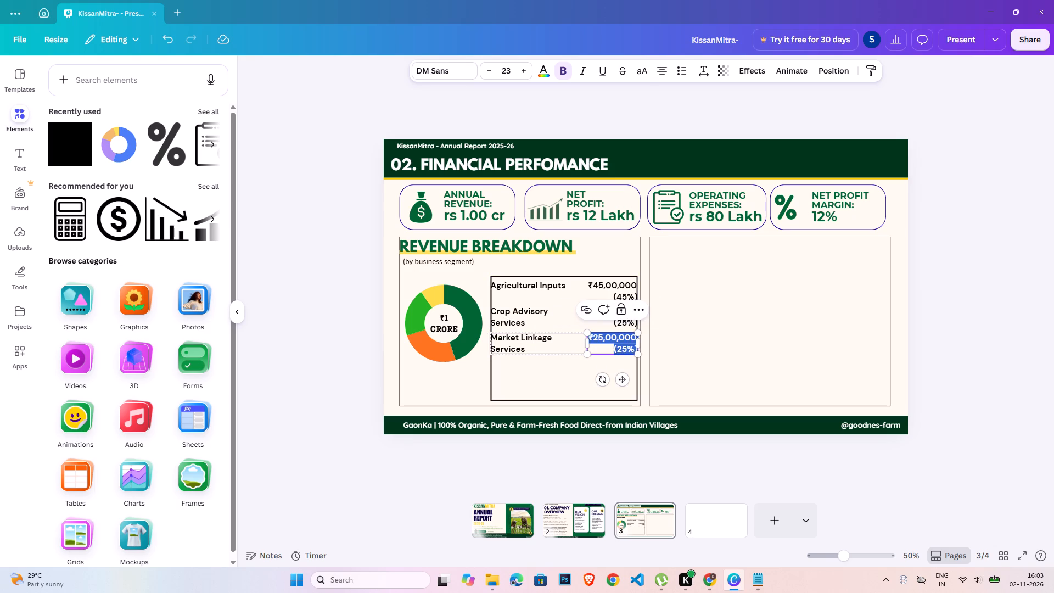
left_click(603, 333)
left_click(603, 336)
key("0")
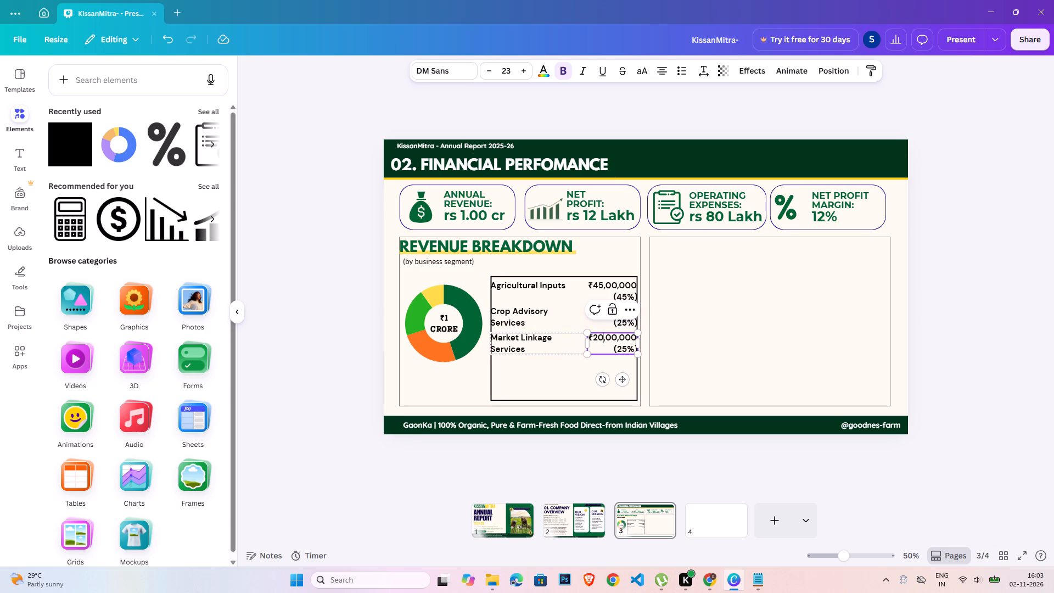
left_click(650, 470)
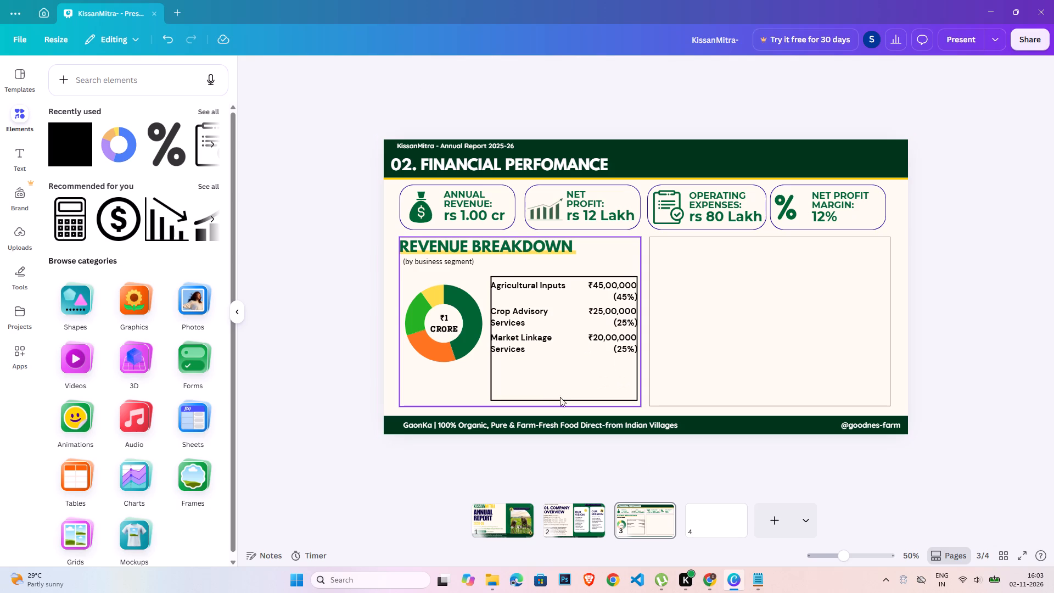
double_click(624, 346)
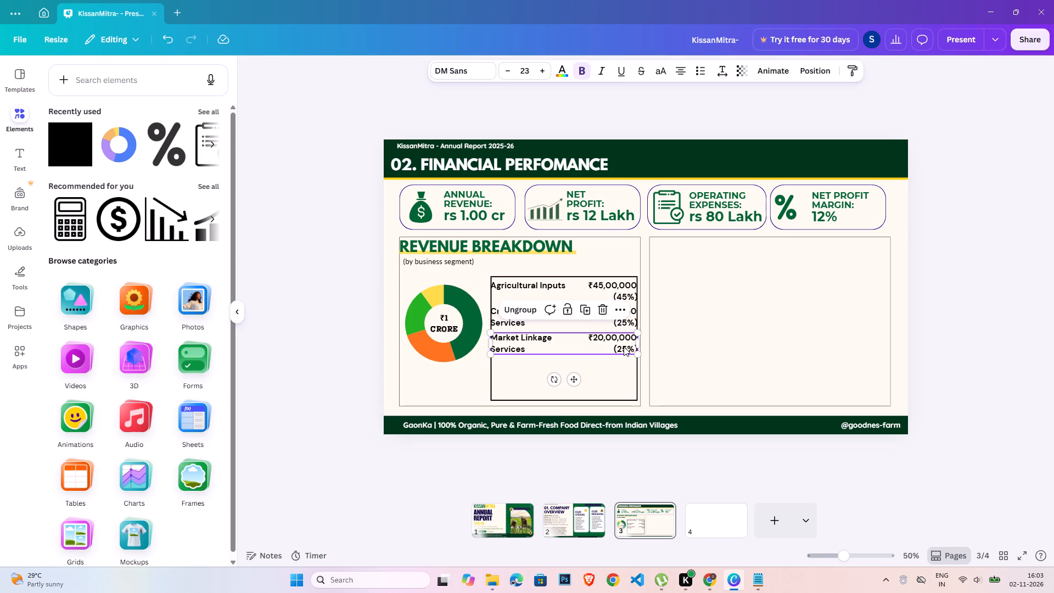
left_click(625, 351)
key("0")
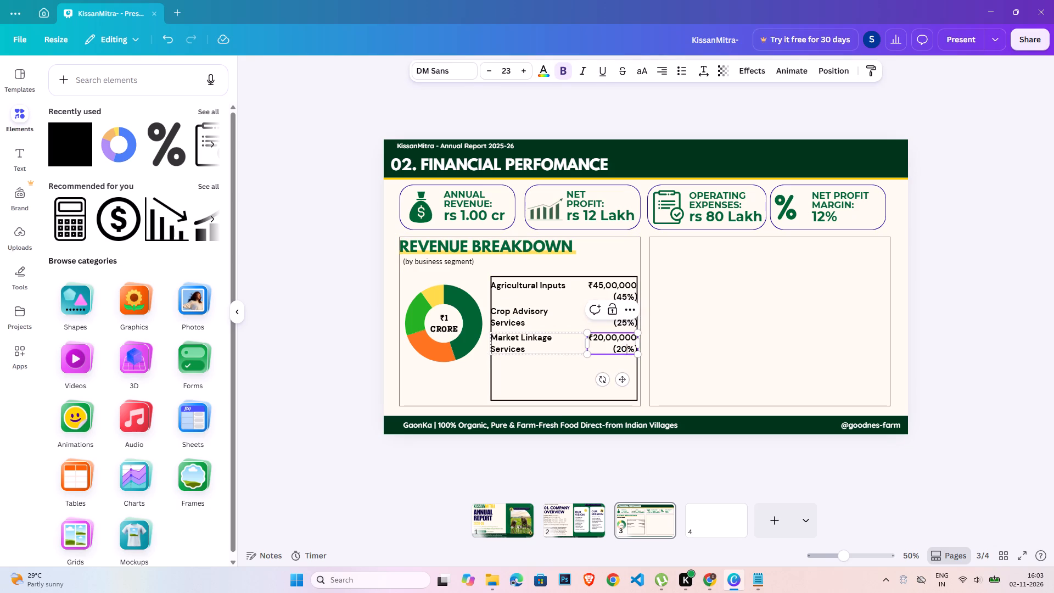
left_click(621, 440)
Place a copy of the Market Linkage Services row directly below it, aligned with the rows above.
left_click(523, 354)
key("ctrl+c")
key("ctrl+v")
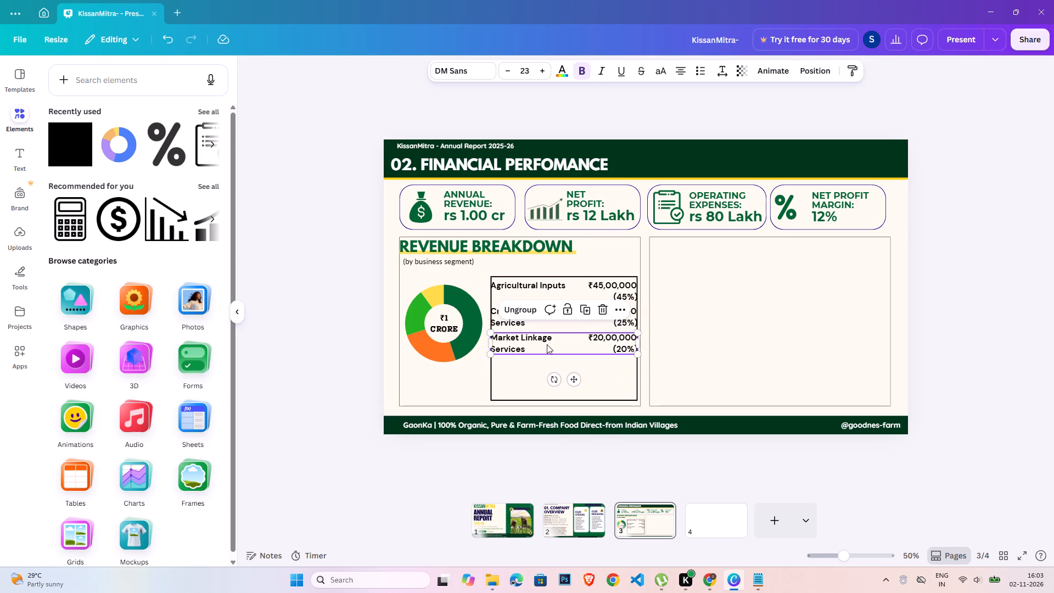
left_click_drag(547, 344, 544, 367)
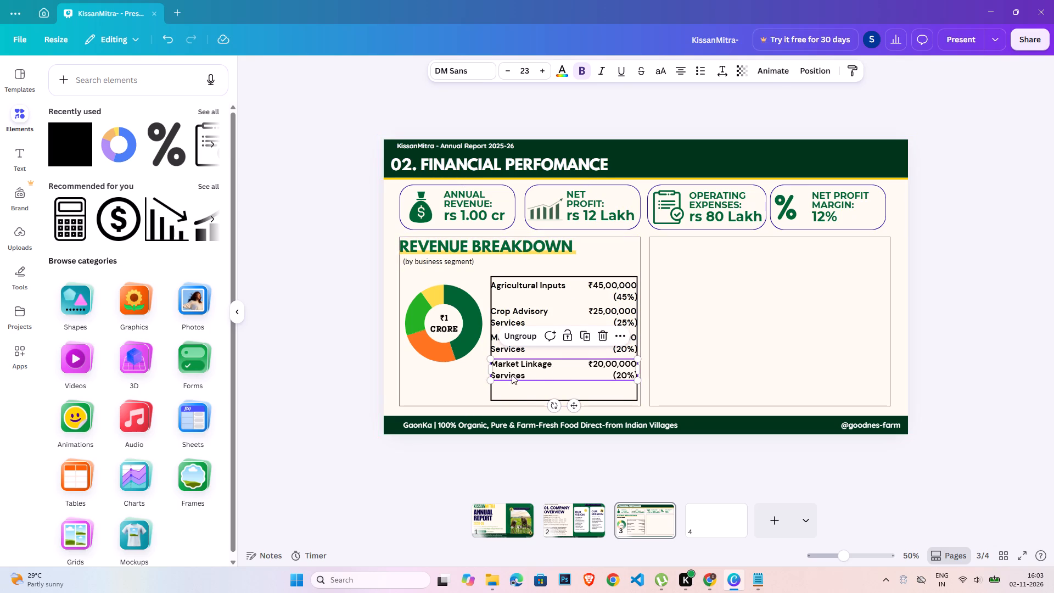
Change the fourth row's label to "Other Agricultural Services", keeping "Services" on the second line.
double_click(512, 372)
left_click(519, 367)
left_click(554, 362)
left_click_drag(558, 368, 554, 367)
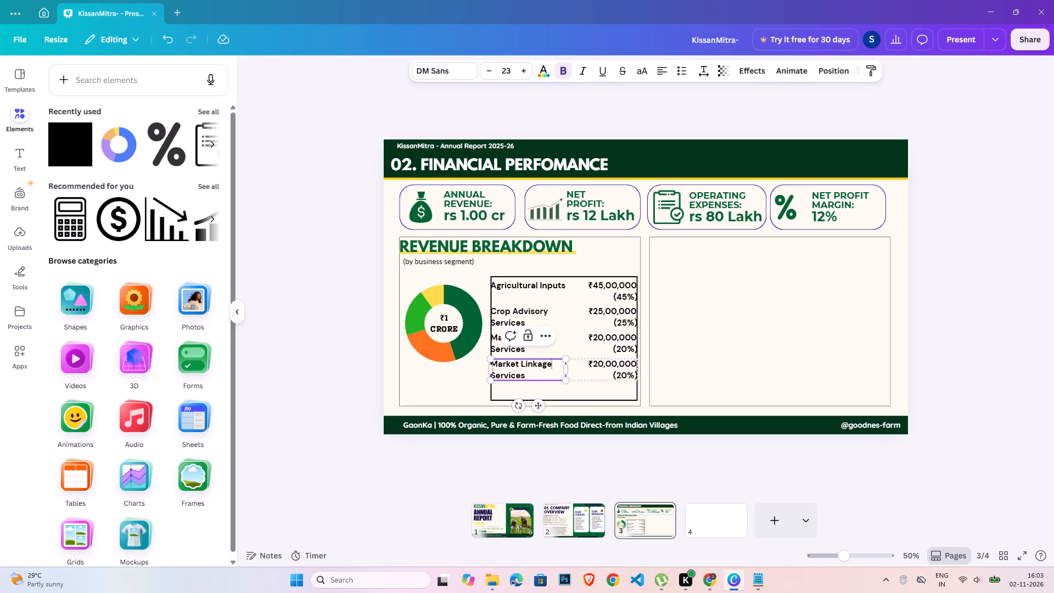
left_click_drag(554, 367, 494, 364)
type("Other Agricult")
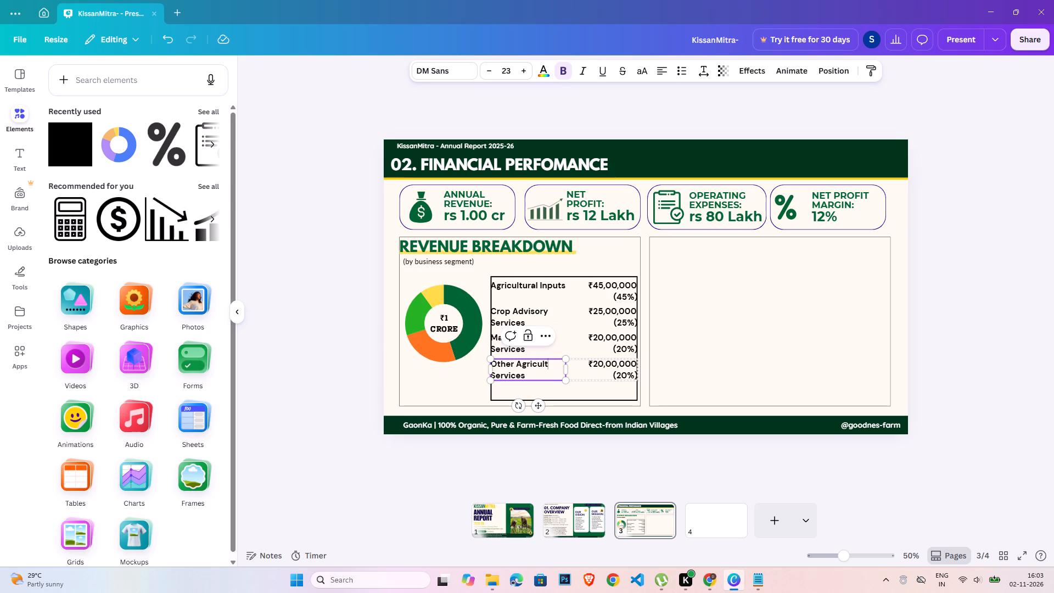
type("ural")
key("space")
key("BackSpace")
Change the Other Agricultural Services amount to "₹10,00,000" and its percentage to "(10%)".
left_click(604, 362)
left_click(596, 363)
left_click(596, 363)
left_click(596, 363)
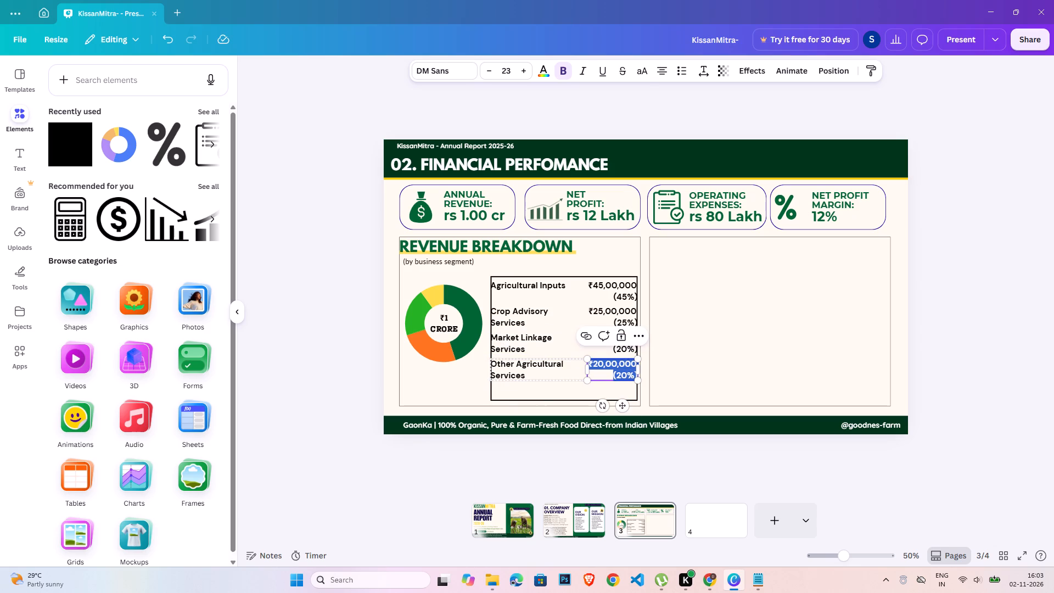
left_click(597, 365)
left_click(597, 365)
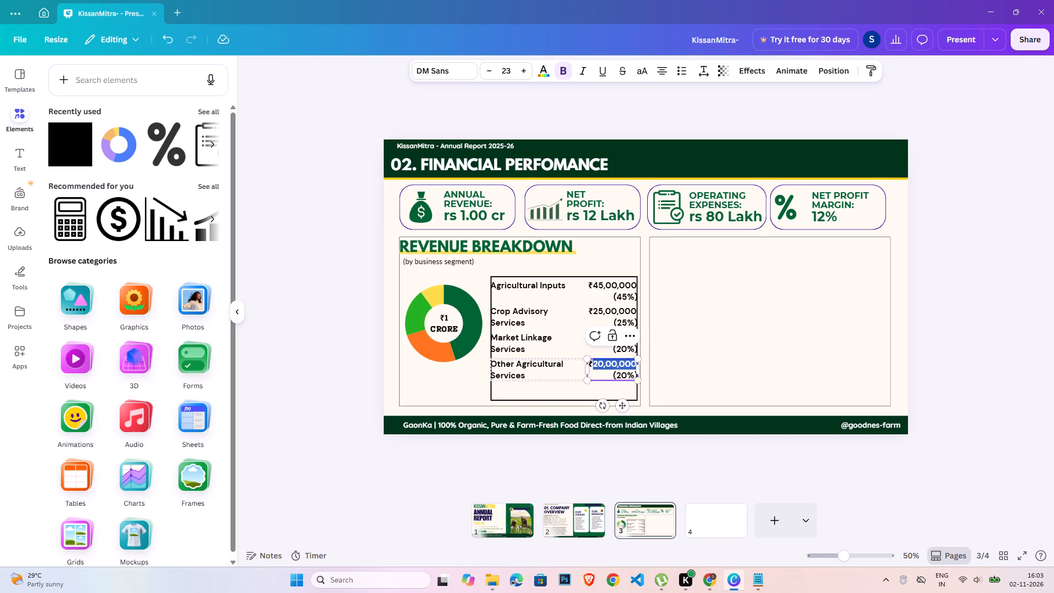
left_click(595, 365)
left_click_drag(591, 365, 597, 365)
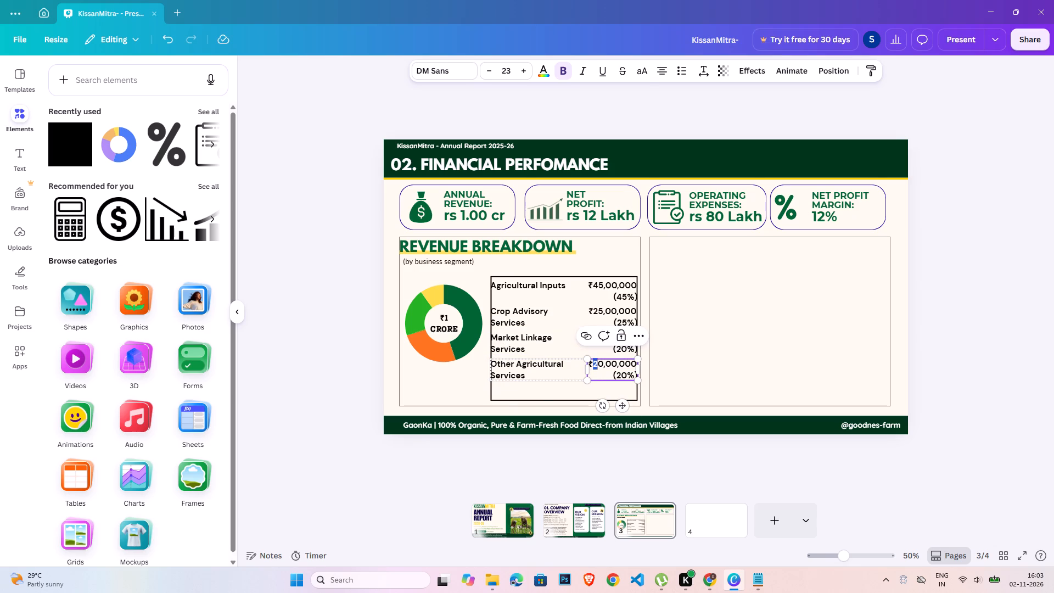
key("1")
left_click(624, 376)
left_click(620, 375)
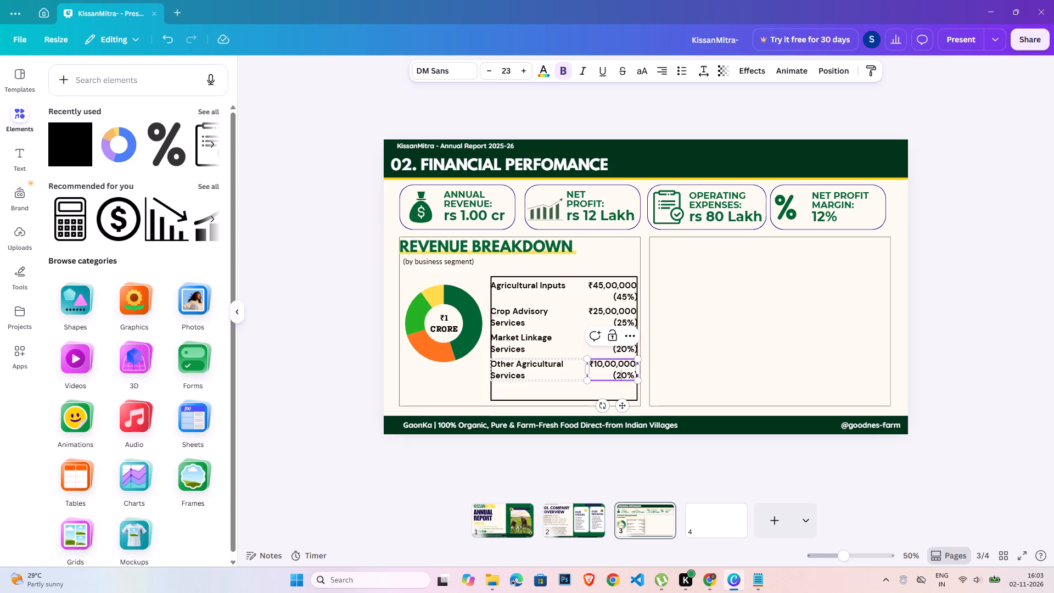
key("1")
left_click(989, 366)
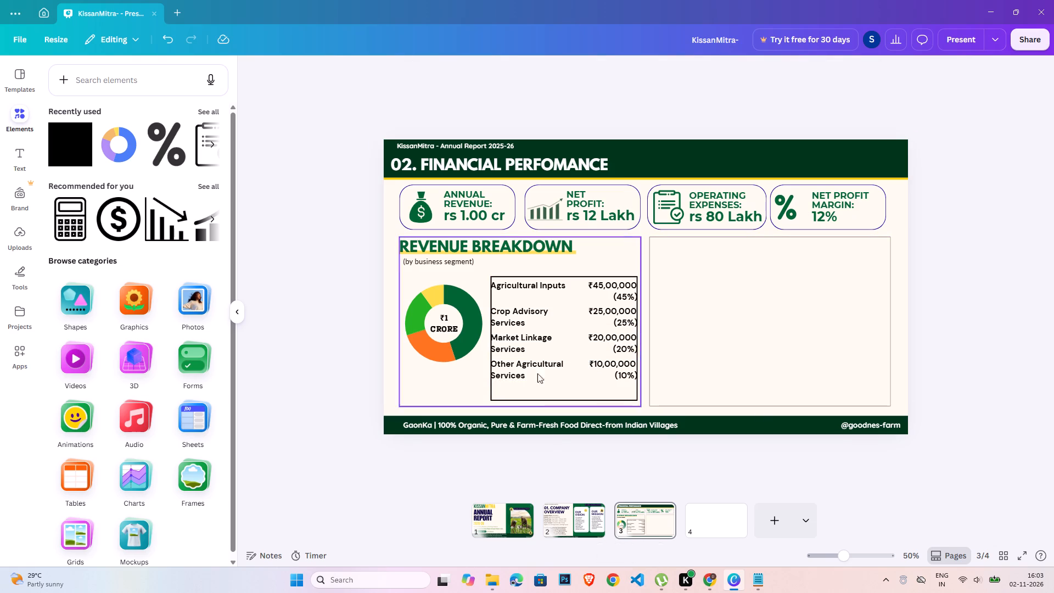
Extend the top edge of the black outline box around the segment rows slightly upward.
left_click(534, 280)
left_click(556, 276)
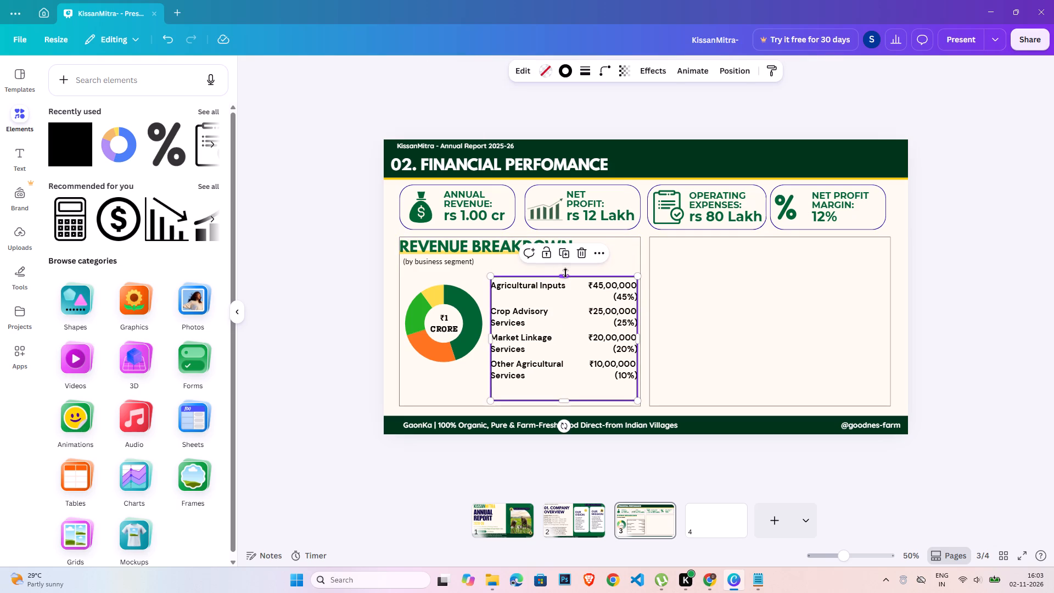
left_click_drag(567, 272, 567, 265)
Nudge all four revenue segment rows together slightly upward, keeping their spacing.
left_click(520, 289)
left_click(523, 314, "shift")
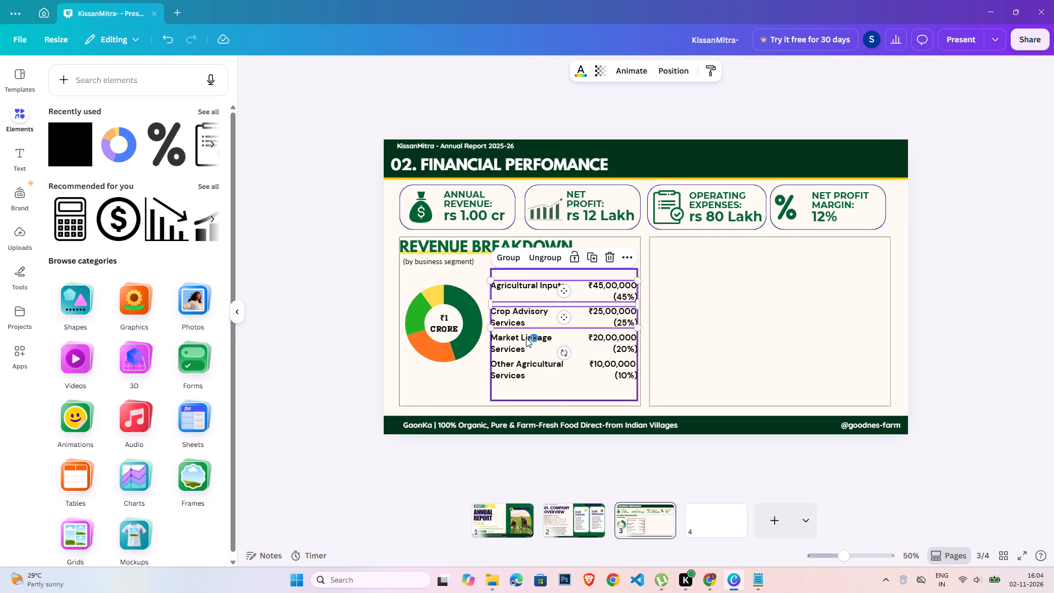
left_click(526, 340, "shift")
left_click(531, 372, "shift")
key("Up")
key("Up")
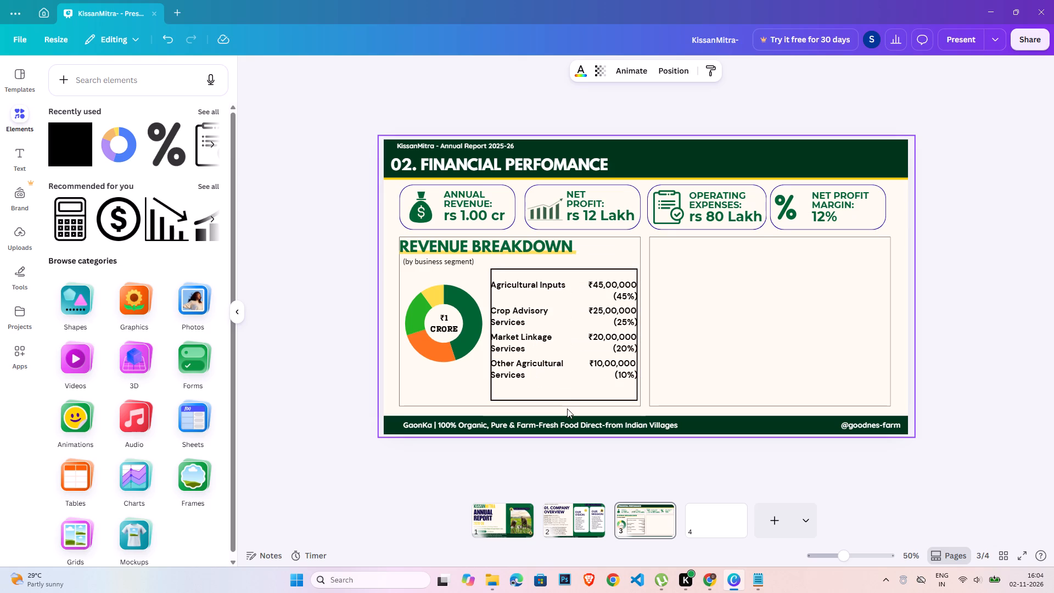
key("Up")
key("Up")
key("Up")
key("Up")
key("Up")
key("Up")
key("Up")
key("Up")
key("Up")
key("Up")
key("Up")
key("Up")
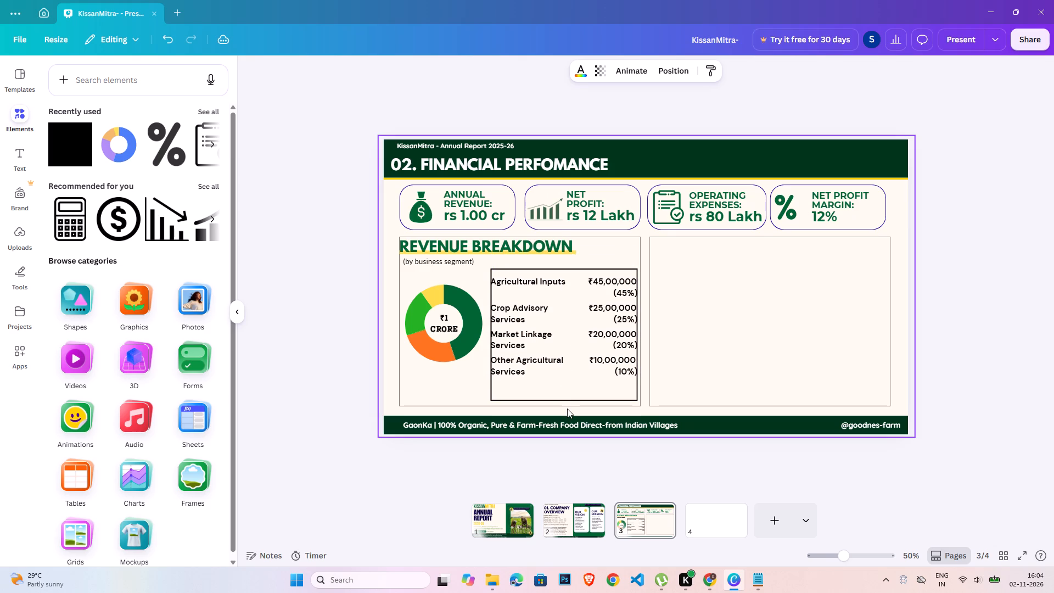
key("Up")
key("Up")
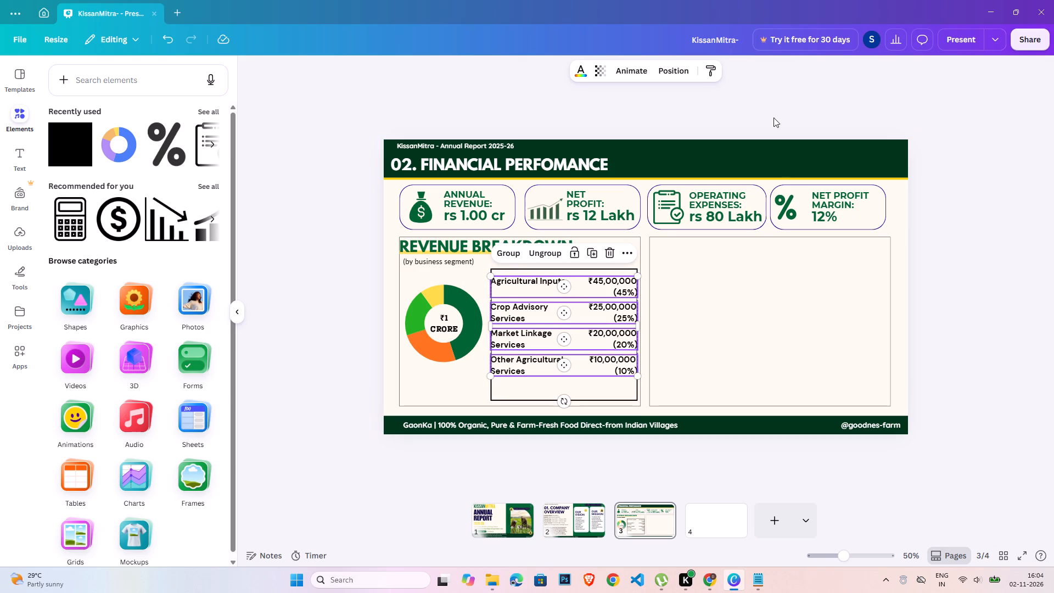
left_click(677, 68)
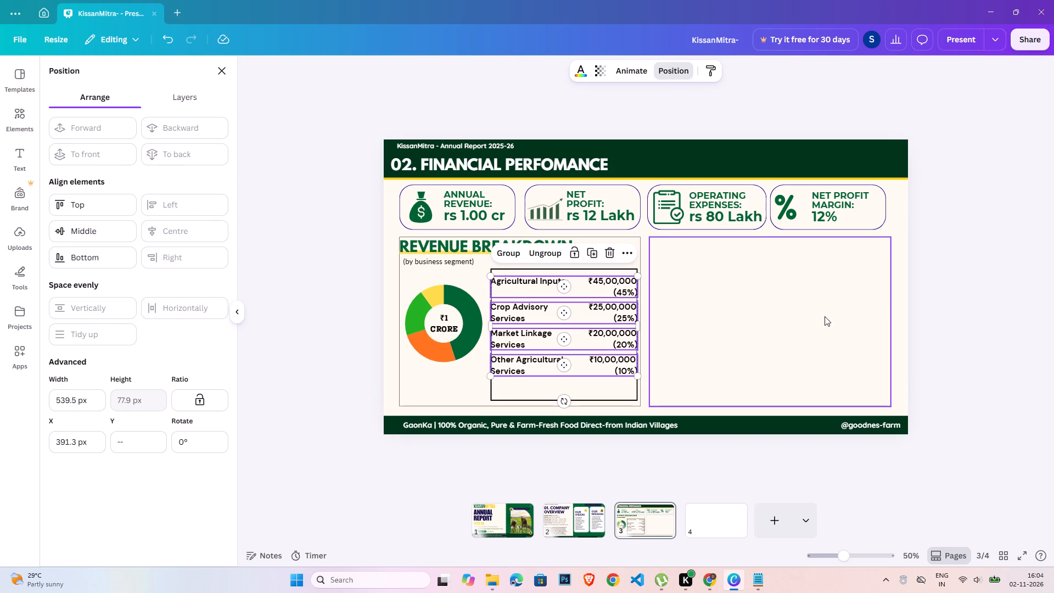
double_click(939, 305)
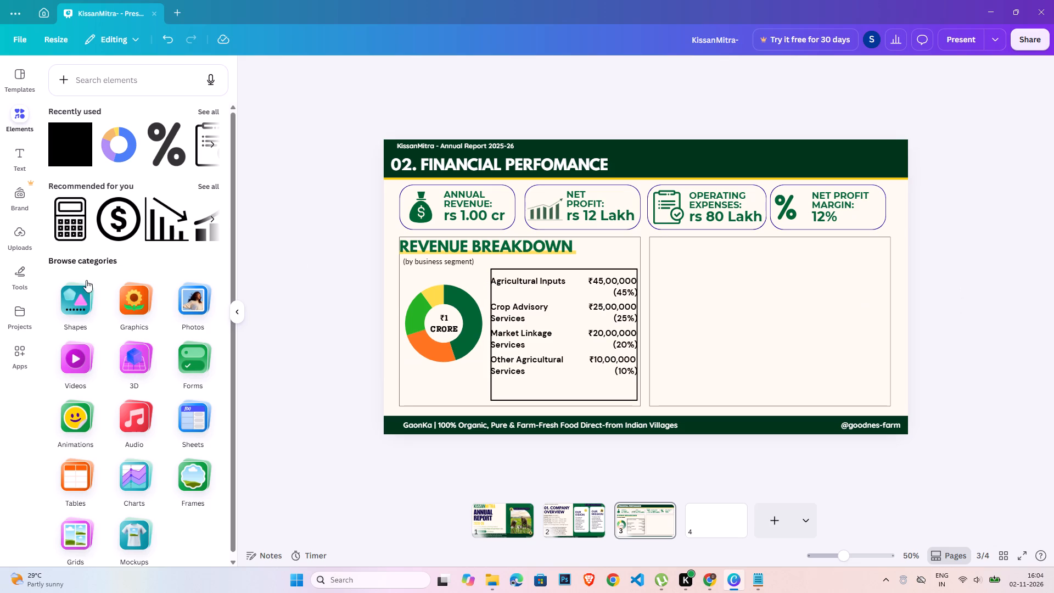
Add a horizontal line just beneath the Other Agricultural Services row, shortened to about 566 px to span the row's width.
left_click(86, 312)
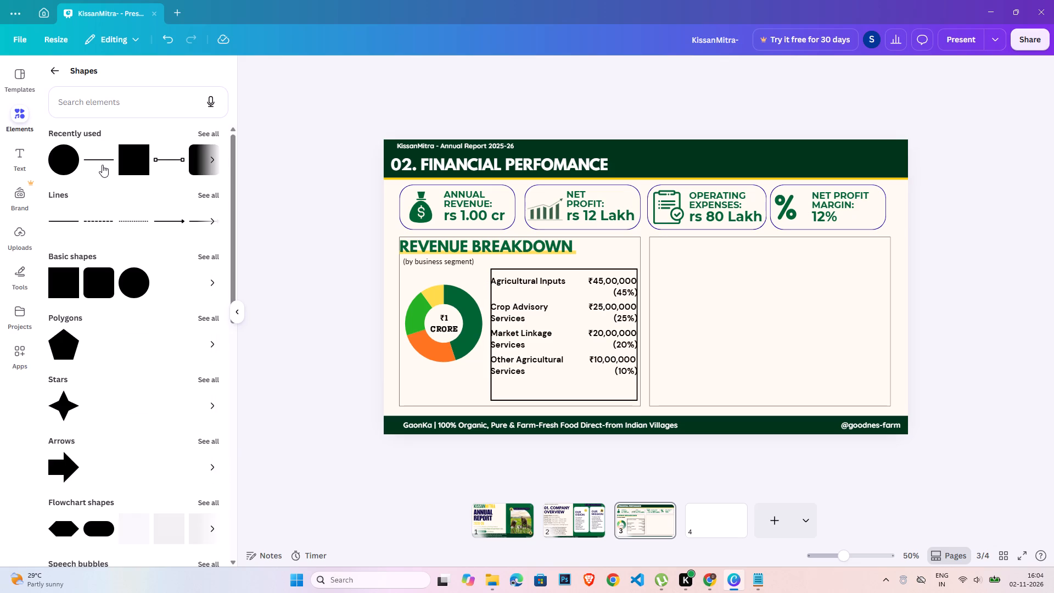
left_click(102, 165)
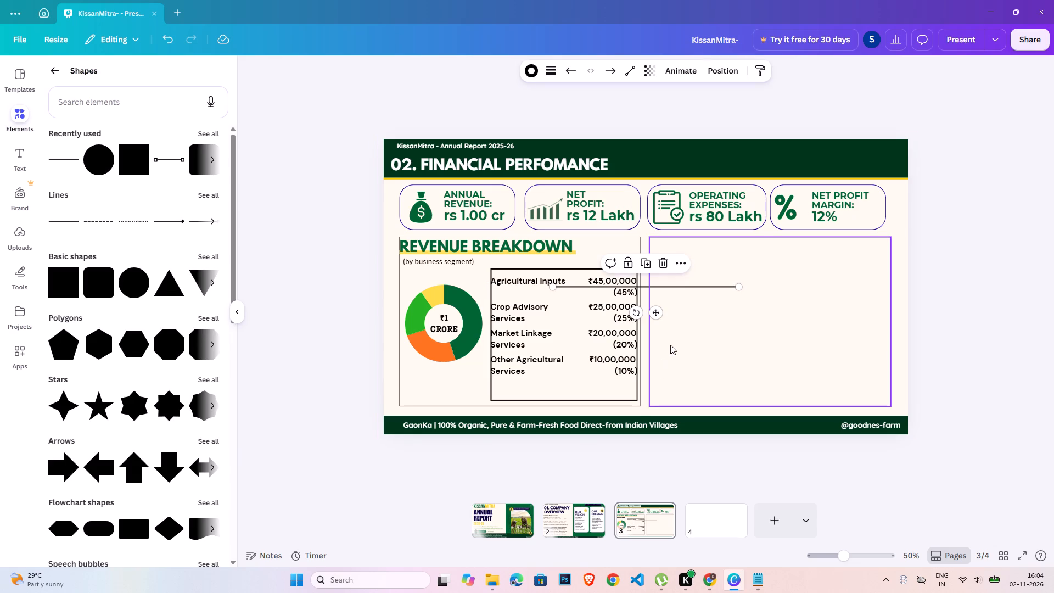
left_click_drag(658, 312, 592, 402)
left_click_drag(671, 376, 661, 374)
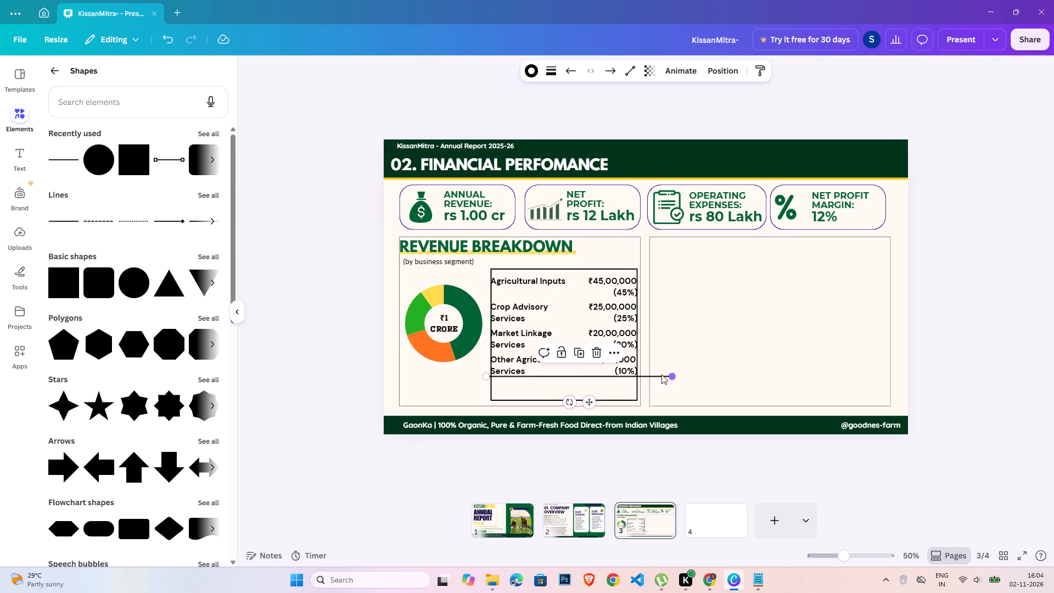
left_click_drag(661, 374, 639, 378)
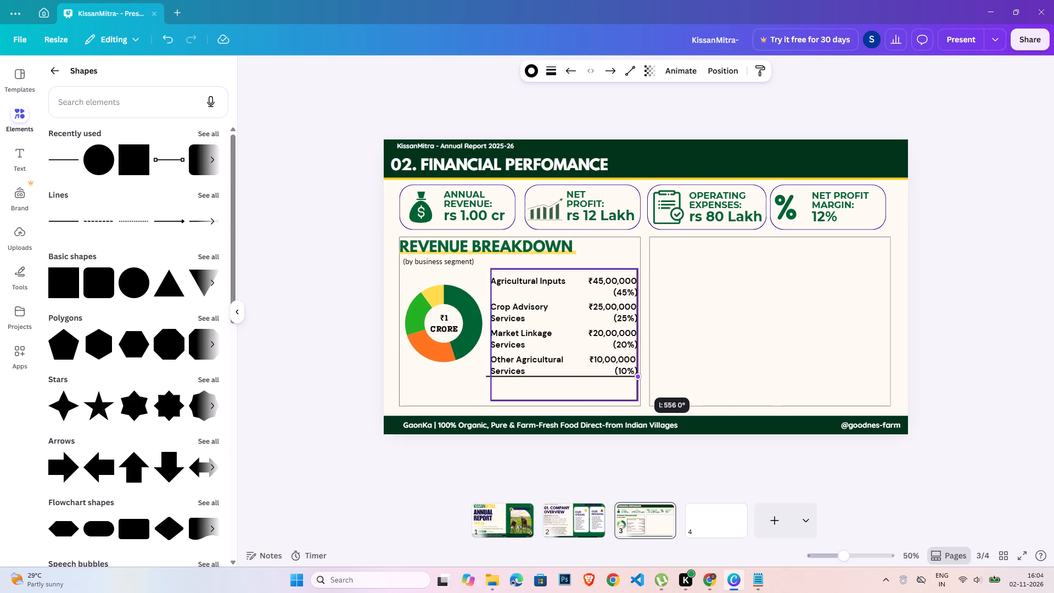
left_click_drag(639, 378, 642, 376)
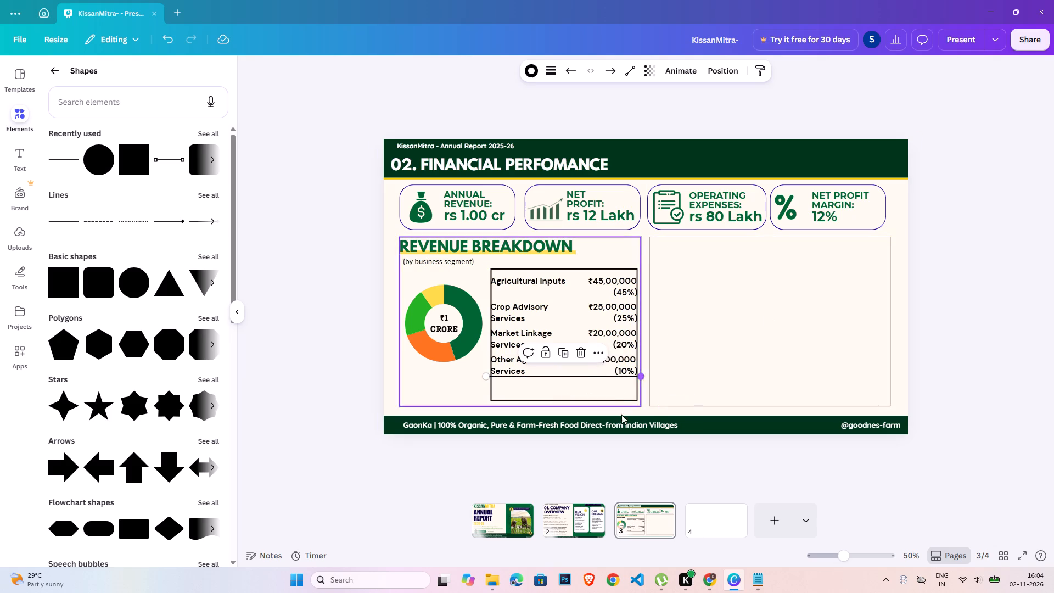
Set the new line's stroke weight to 1.
left_click(558, 74)
left_click(616, 166)
key("1")
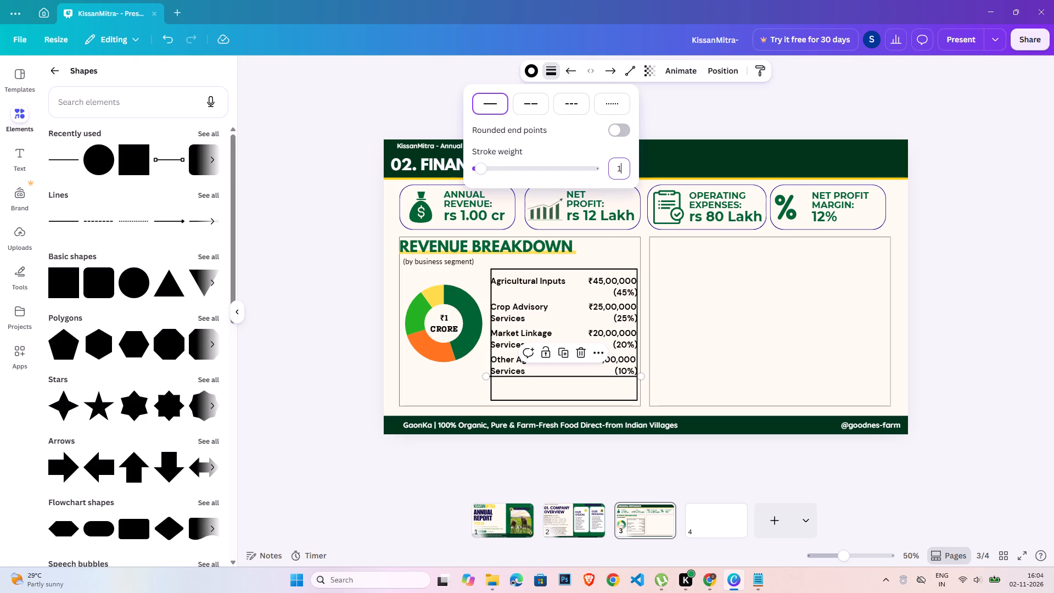
key("Return")
double_click(950, 310)
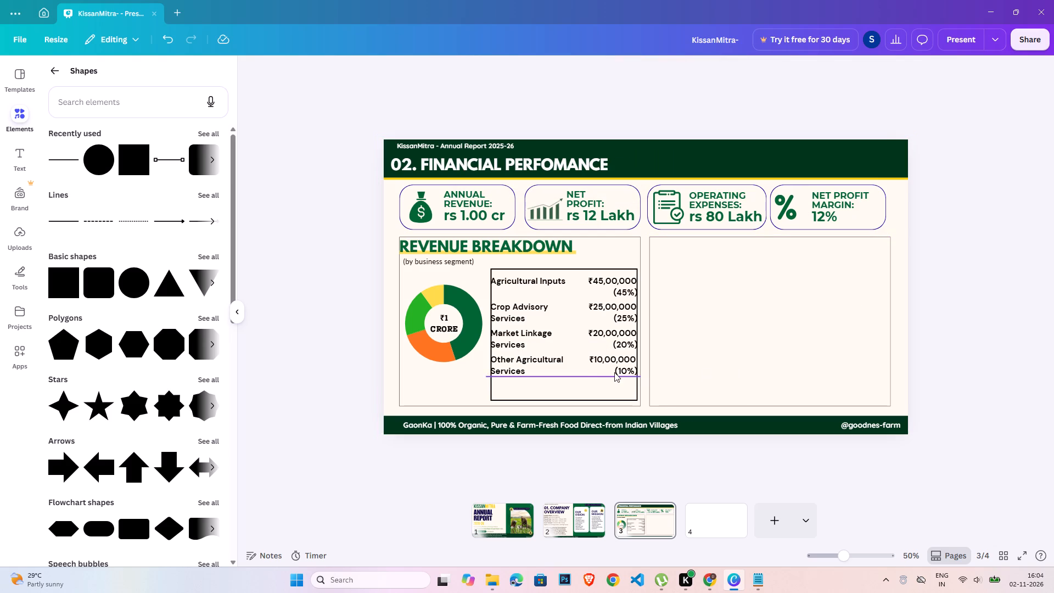
Nudge the thin line under the fourth segment row slightly downward.
left_click(614, 372)
key("Down")
left_click(1005, 320)
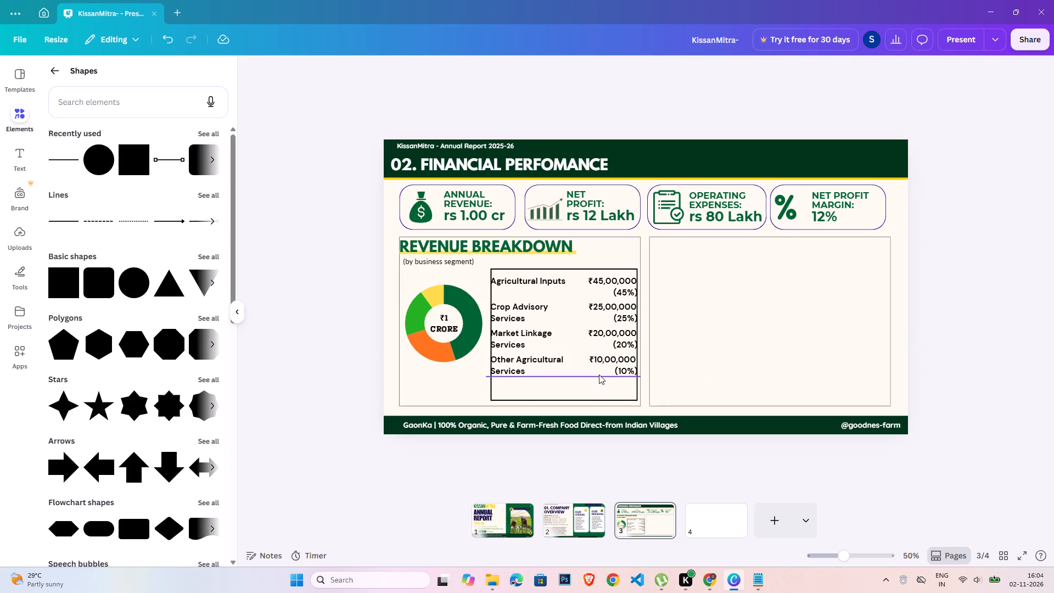
left_click(599, 374)
key("Down")
key("Down")
left_click(600, 378)
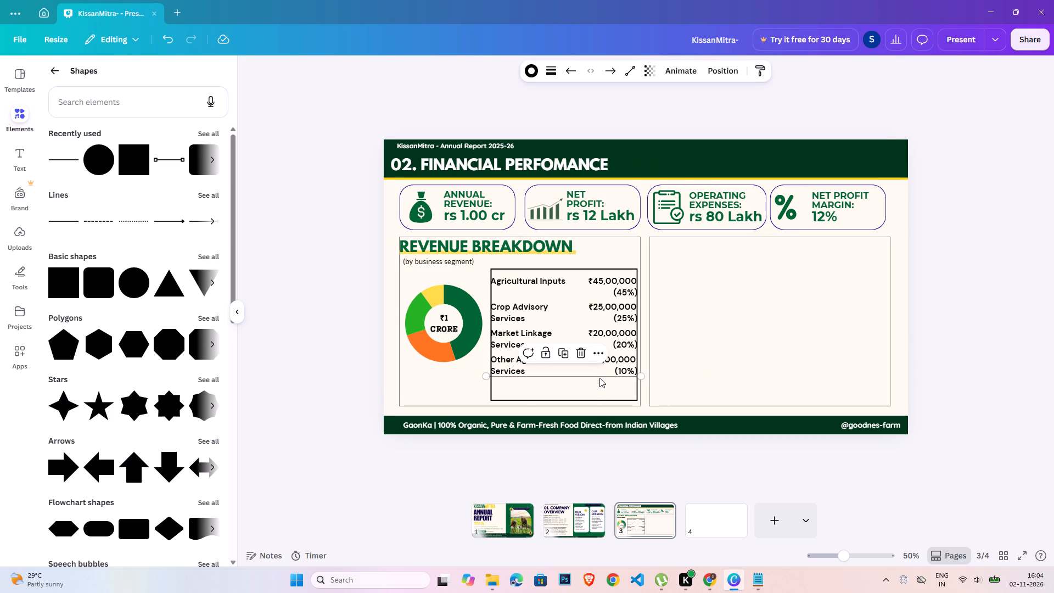
key("Down")
left_click(510, 379)
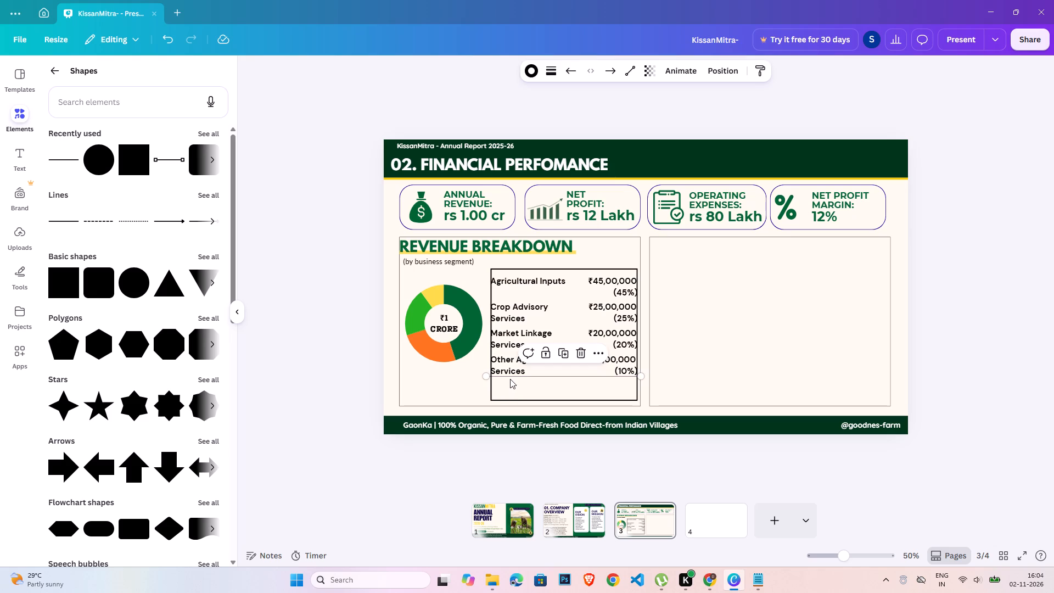
left_click(515, 376)
left_click(525, 374)
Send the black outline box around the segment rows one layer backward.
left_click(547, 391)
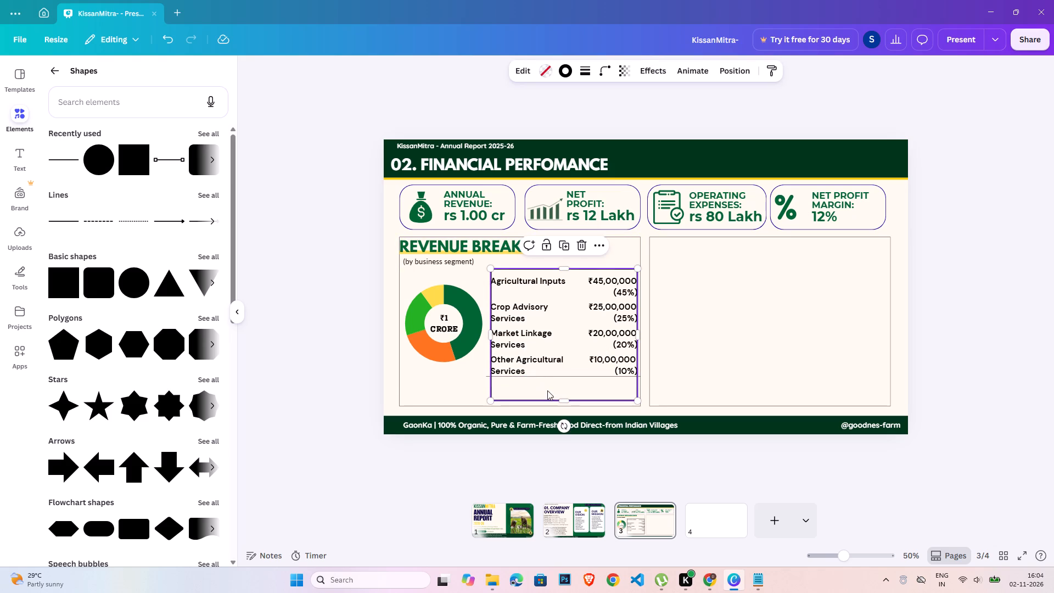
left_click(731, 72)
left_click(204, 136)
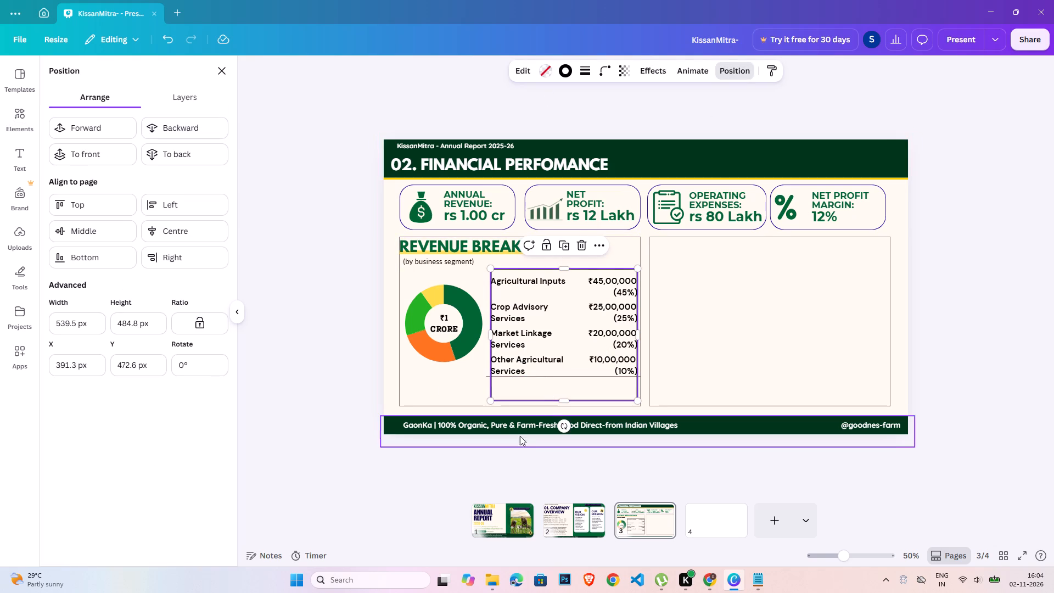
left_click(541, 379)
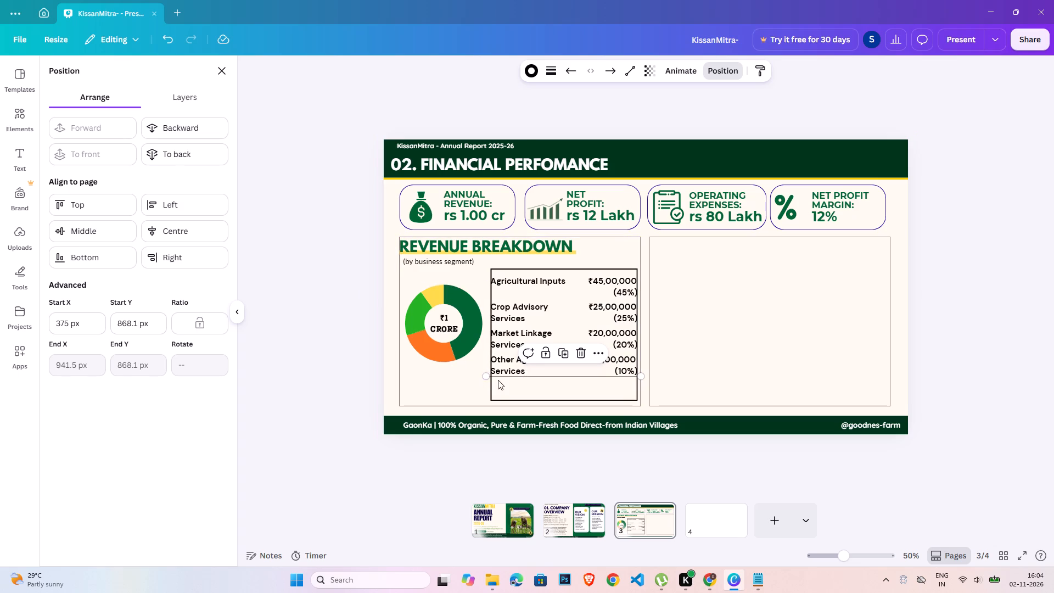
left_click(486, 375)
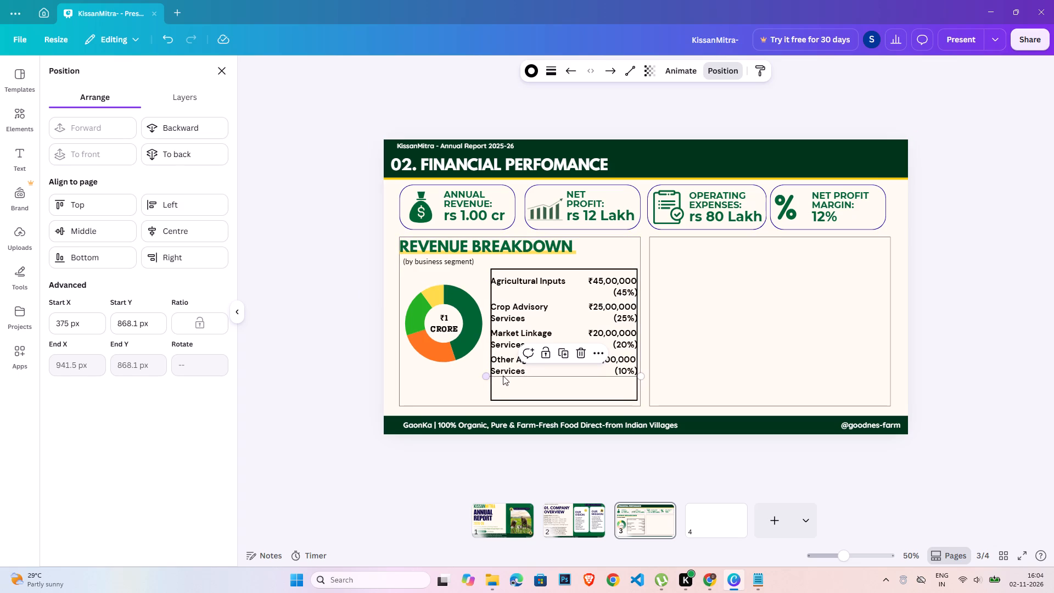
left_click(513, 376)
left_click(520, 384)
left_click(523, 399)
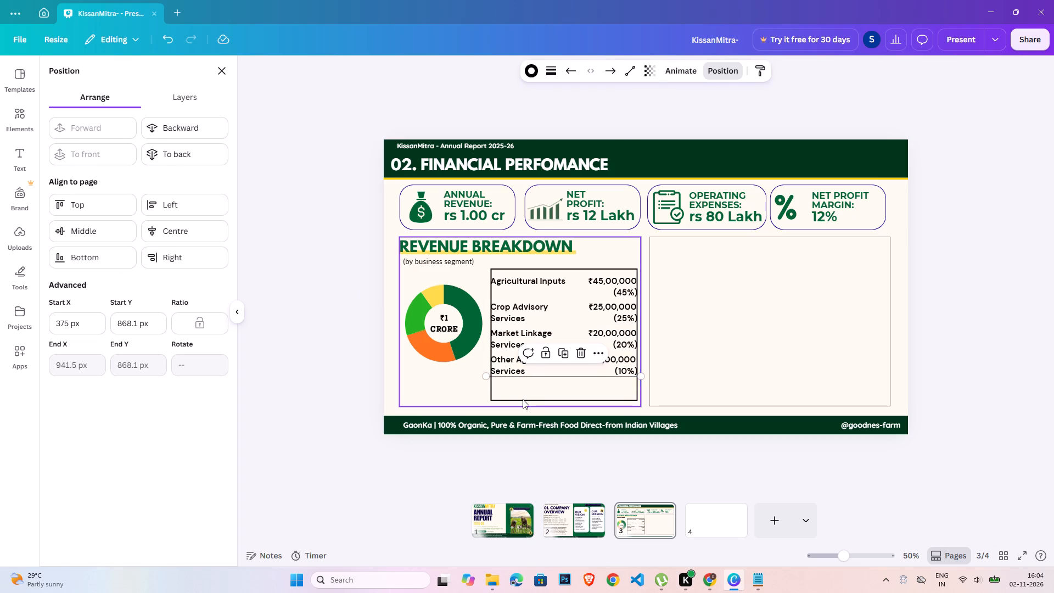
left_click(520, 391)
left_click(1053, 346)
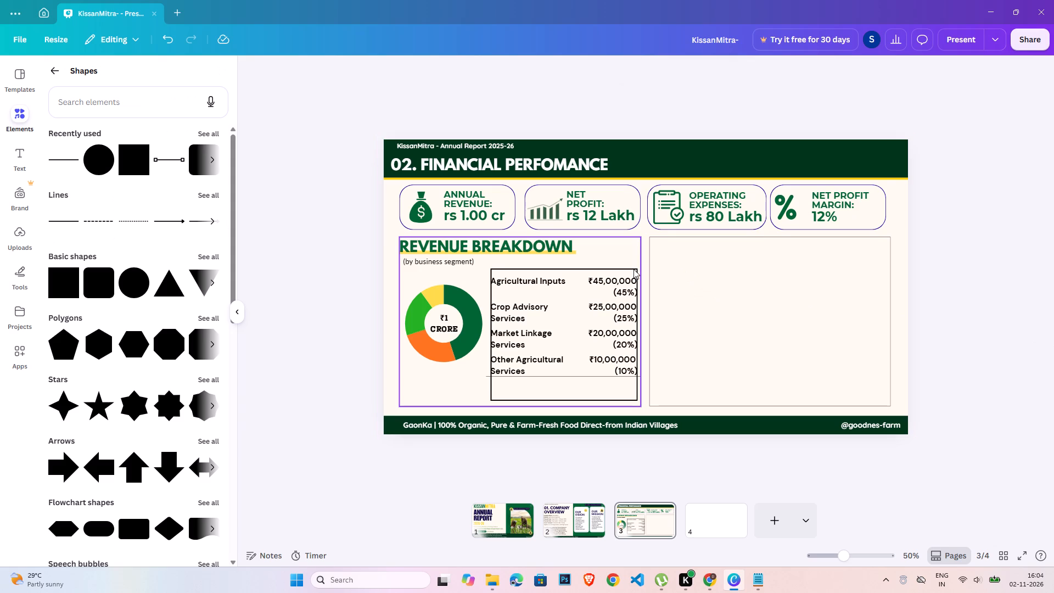
Remove the locked frame around the Revenue Breakdown block and the black outline box around its segment rows.
left_click(637, 254)
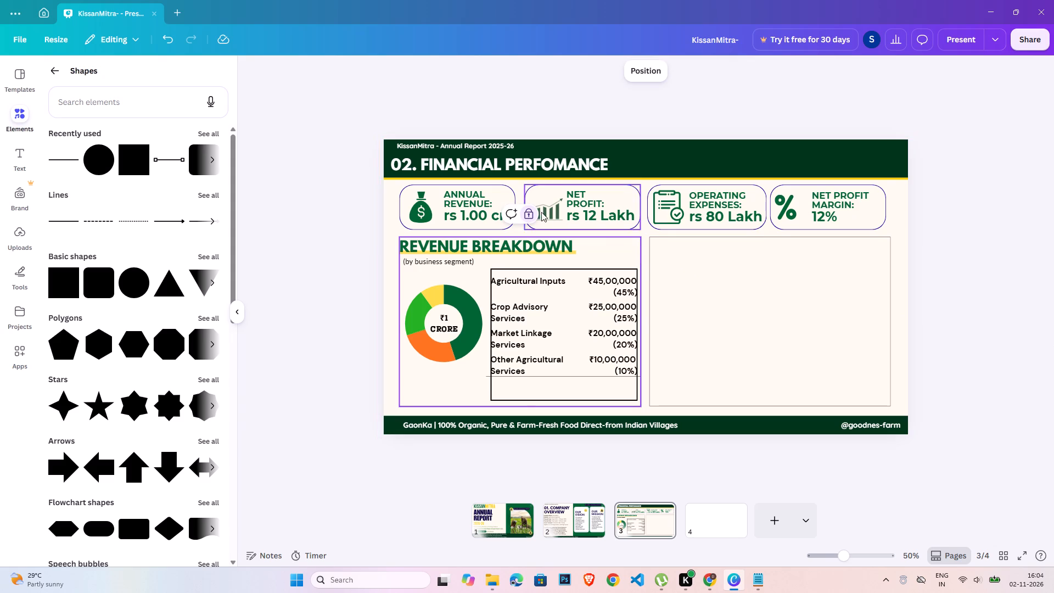
left_click(534, 211)
key("Delete")
left_click(541, 268)
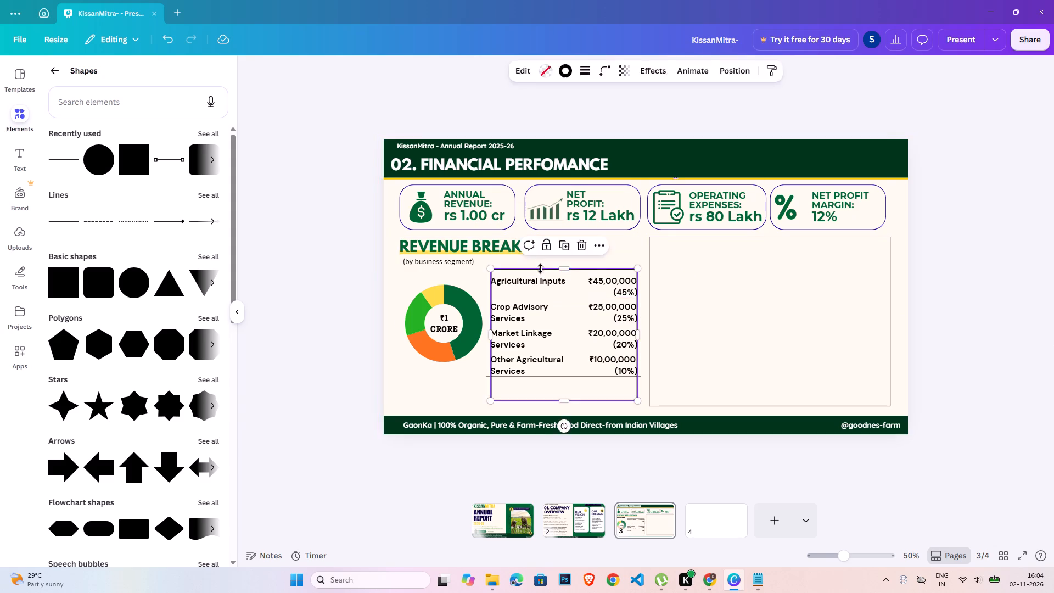
key("Delete")
Nudge the thin line further down to leave a small gap beneath the Other Agricultural Services row.
left_click(534, 377)
key("Right")
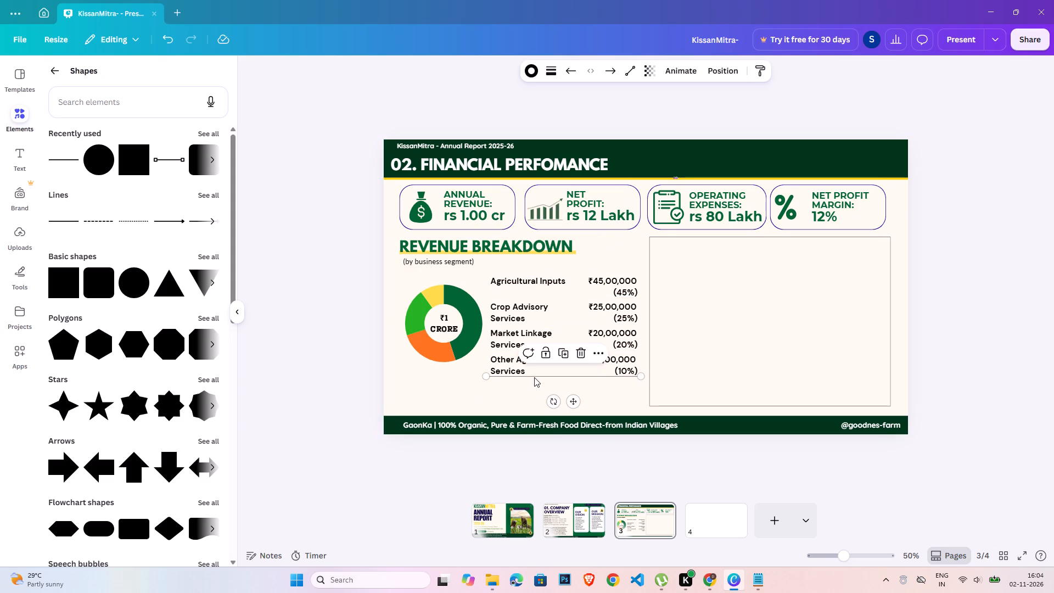
key("Down")
key("Down")
key("Down")
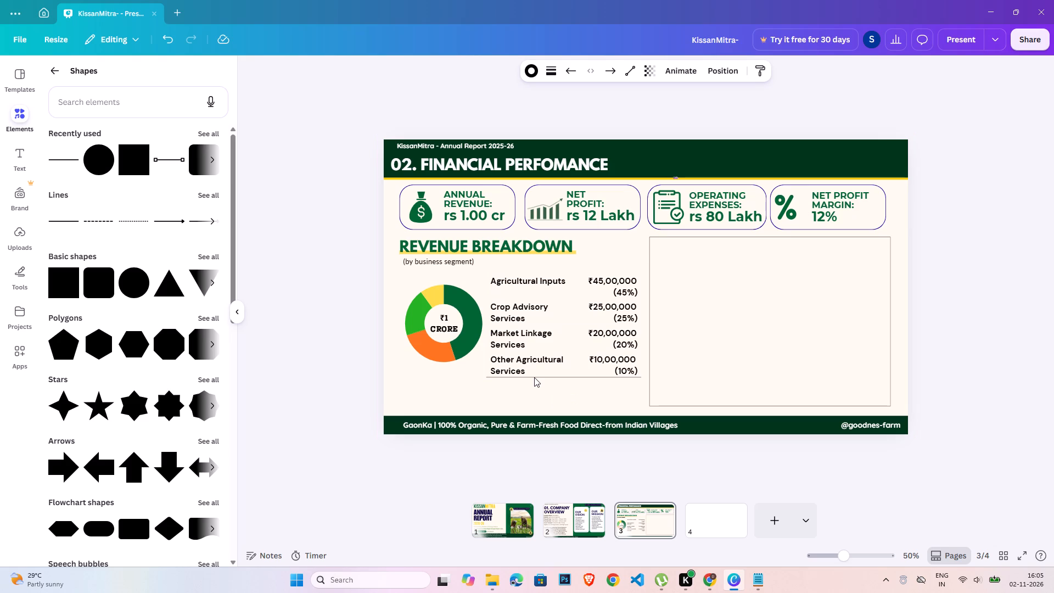
key("Left")
key("Down")
key("Down")
key("Down")
key("Down")
key("Down")
key("Down")
key("Down")
left_click(937, 341)
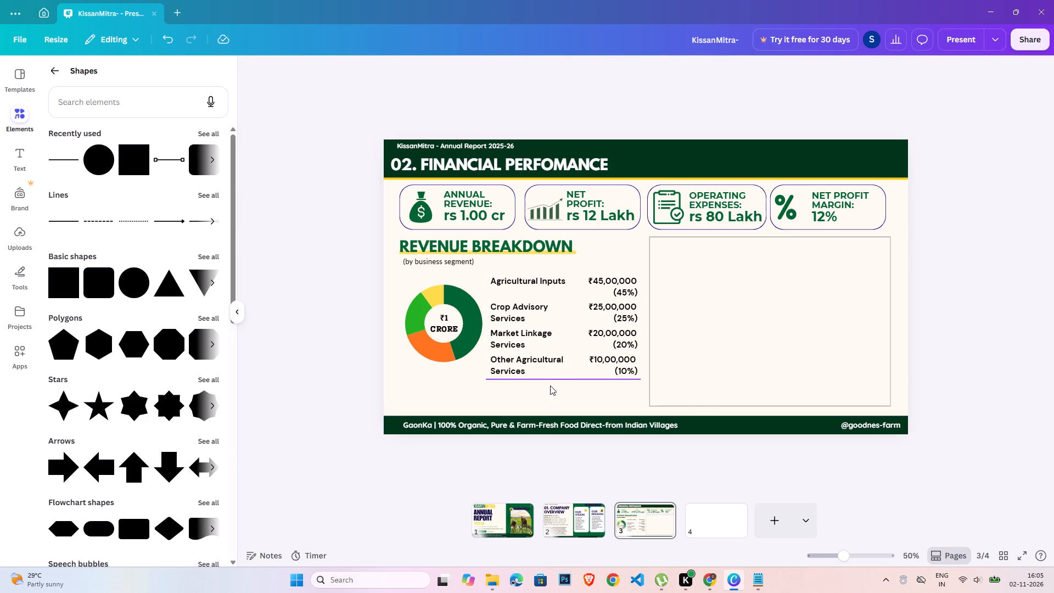
Duplicate the Other Agricultural Services row and place the copy just below the thin line, roughly aligned with the rows above.
left_click(535, 364)
key("ctrl+c")
key("ctrl+v")
left_click_drag(535, 364, 536, 366)
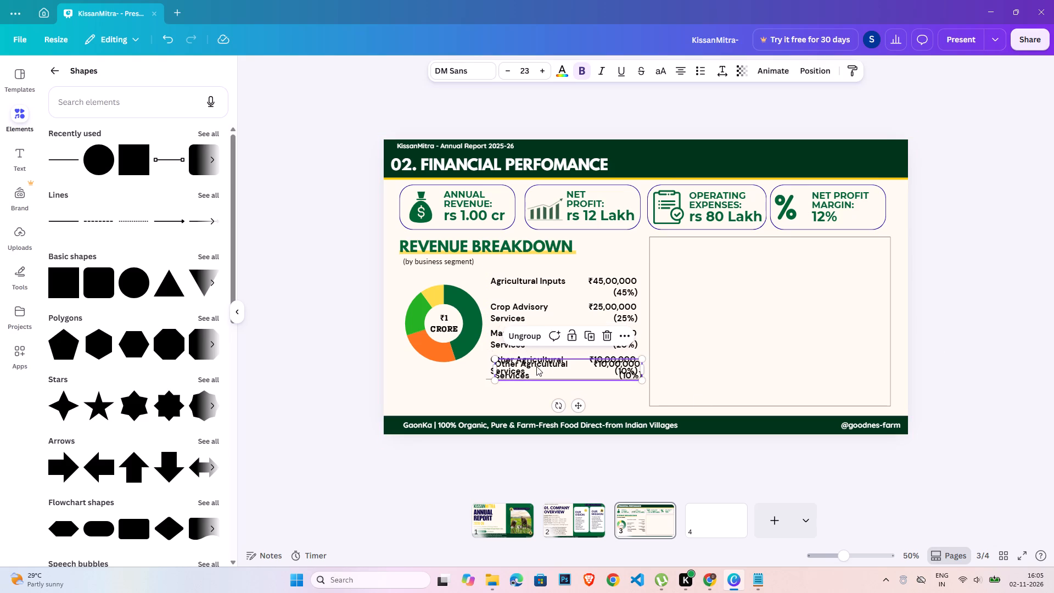
left_click_drag(536, 366, 529, 388)
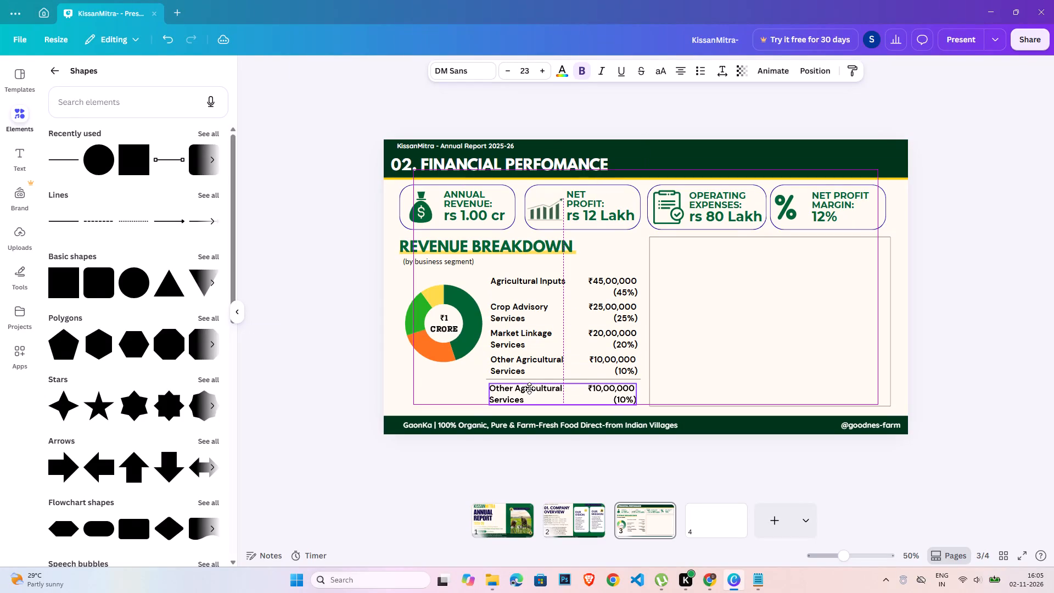
left_click_drag(529, 388, 529, 387)
Replace the label of the copied row below the line with "Total Revenue".
double_click(529, 387)
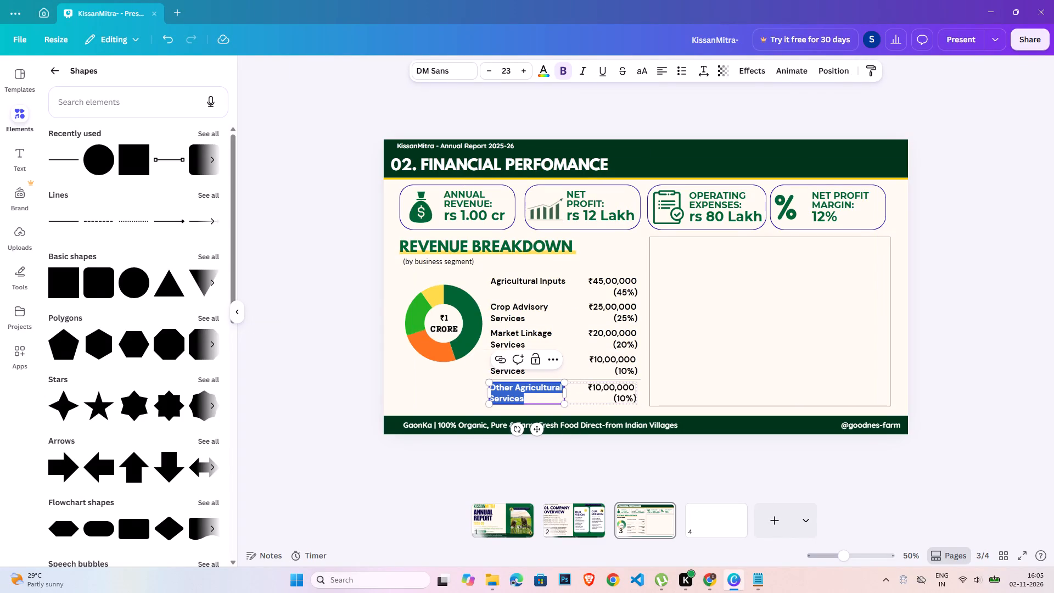
type("To")
type("tal Revenue")
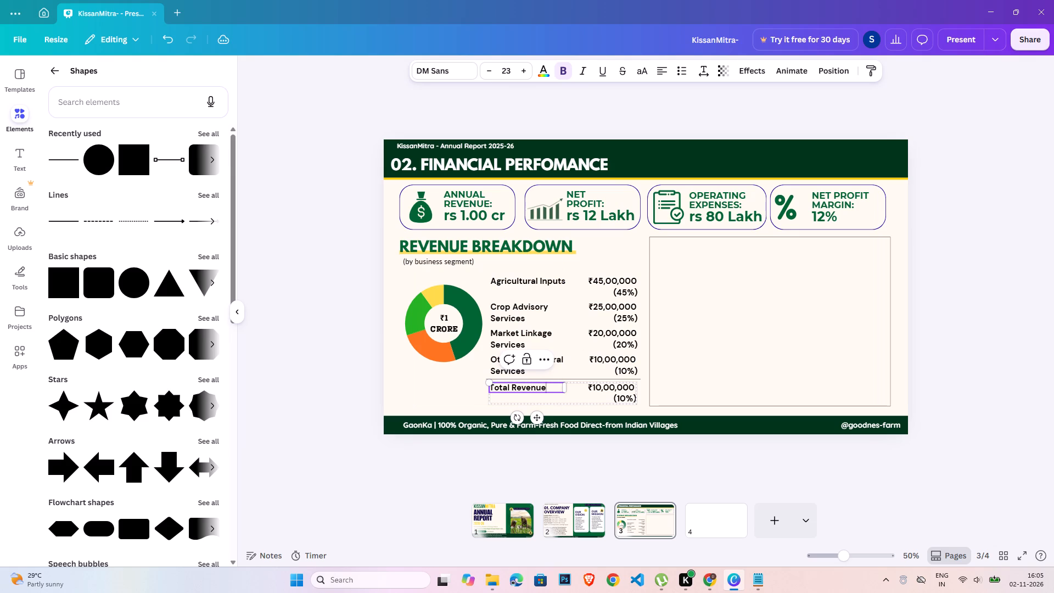
Set the font of the Total Revenue label to Genty Sans, trying Brixton Sans first.
triple_click(529, 387)
left_click(418, 70)
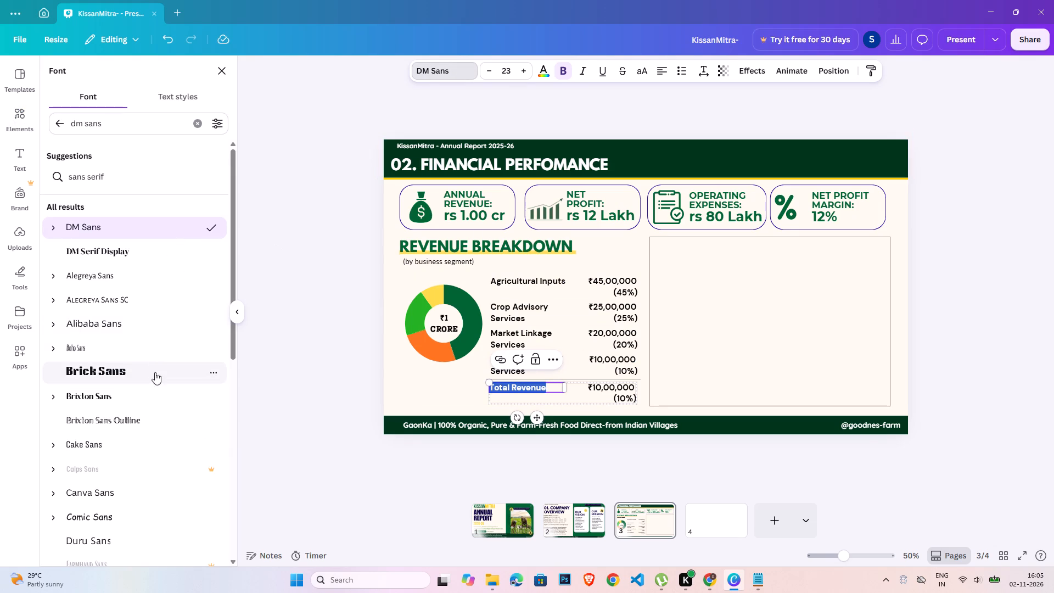
scroll(181, 449, "down", 1)
left_click(165, 343)
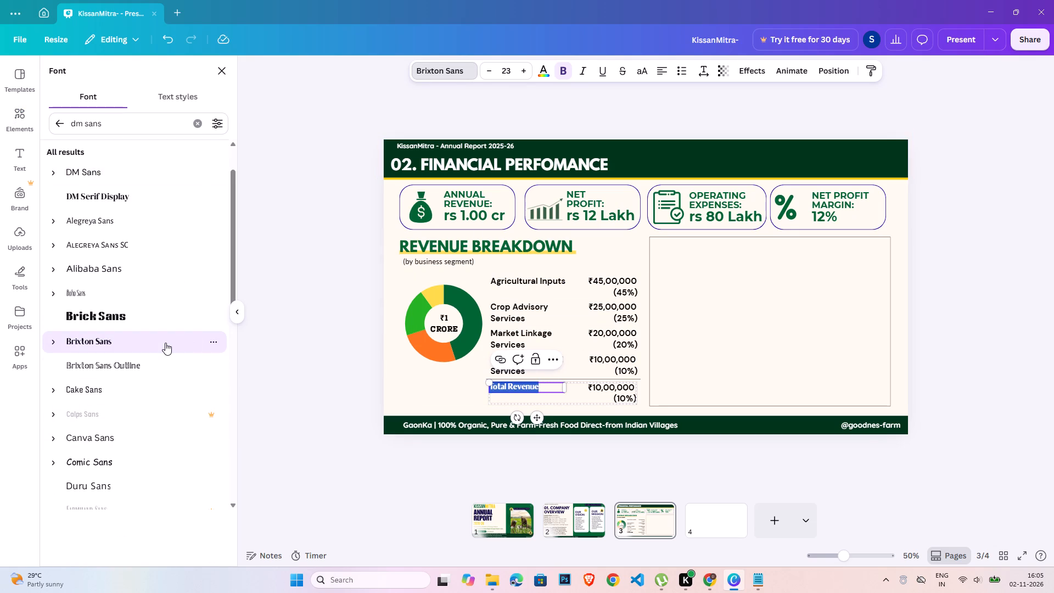
scroll(156, 457, "down", 2)
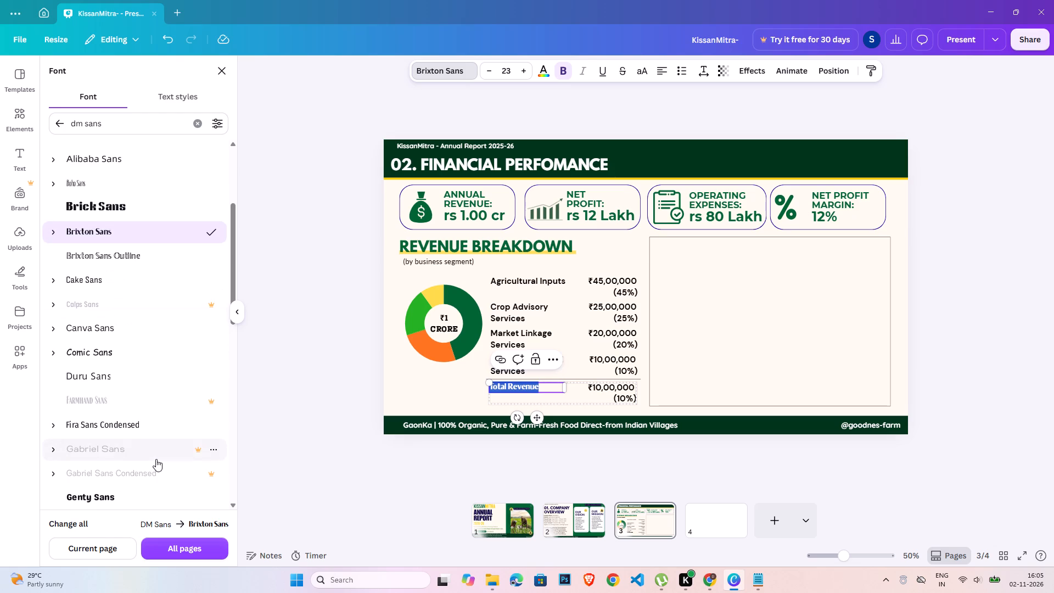
scroll(156, 459, "down", 2)
left_click(145, 391)
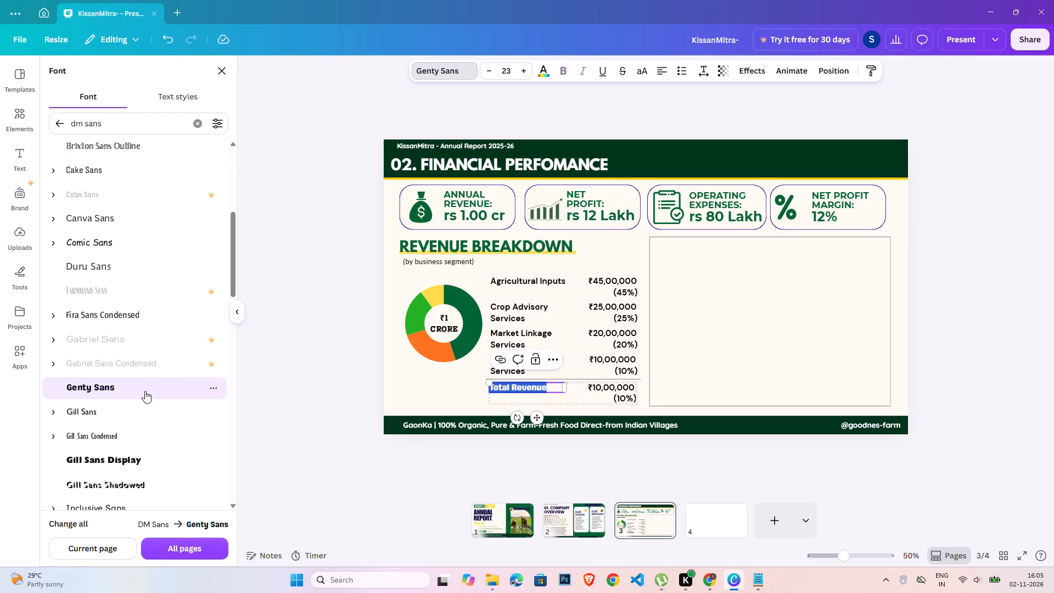
double_click(928, 384)
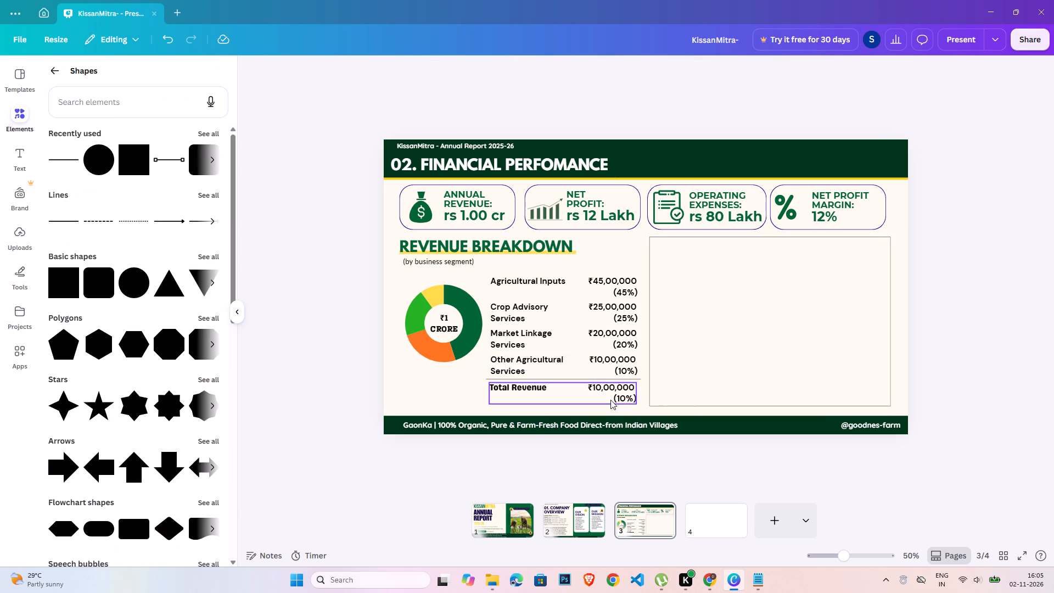
Change the amount in the Total Revenue row to ₹1,00,00,000 and widen its text box to fit it on one line.
left_click(609, 398)
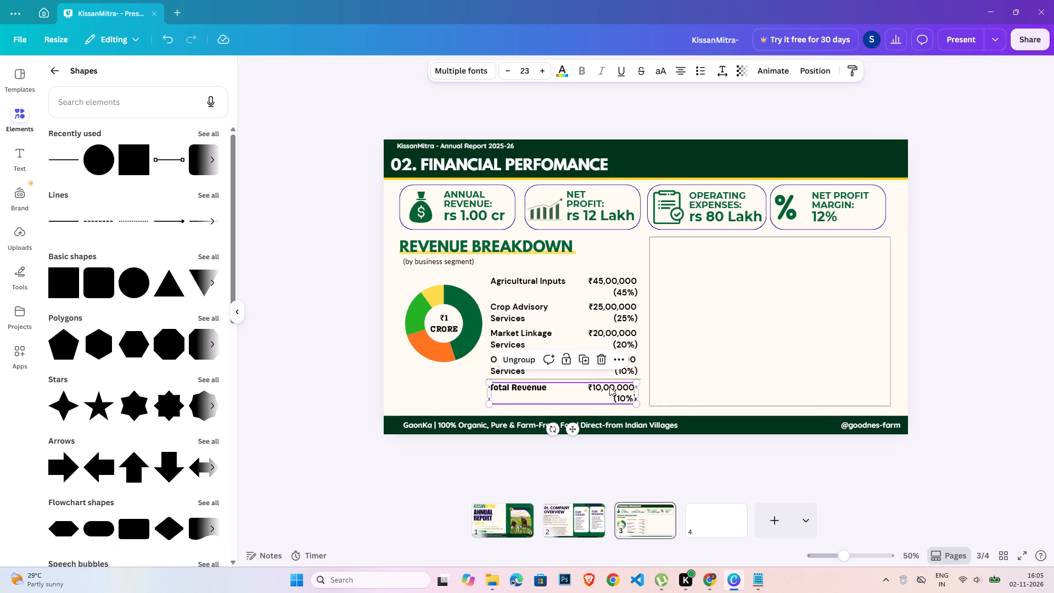
double_click(609, 387)
left_click(598, 385)
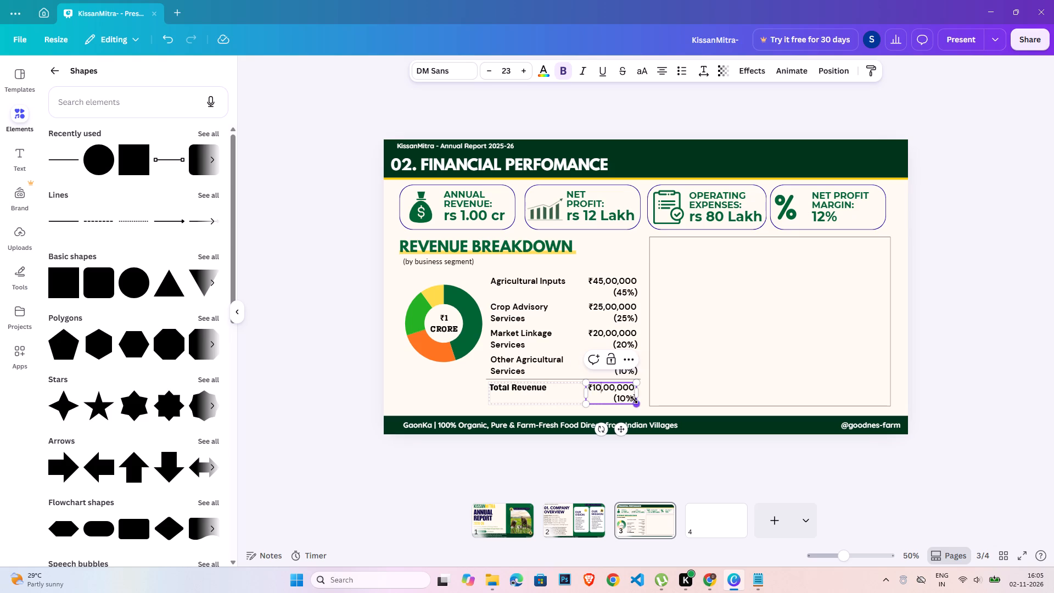
left_click(593, 386)
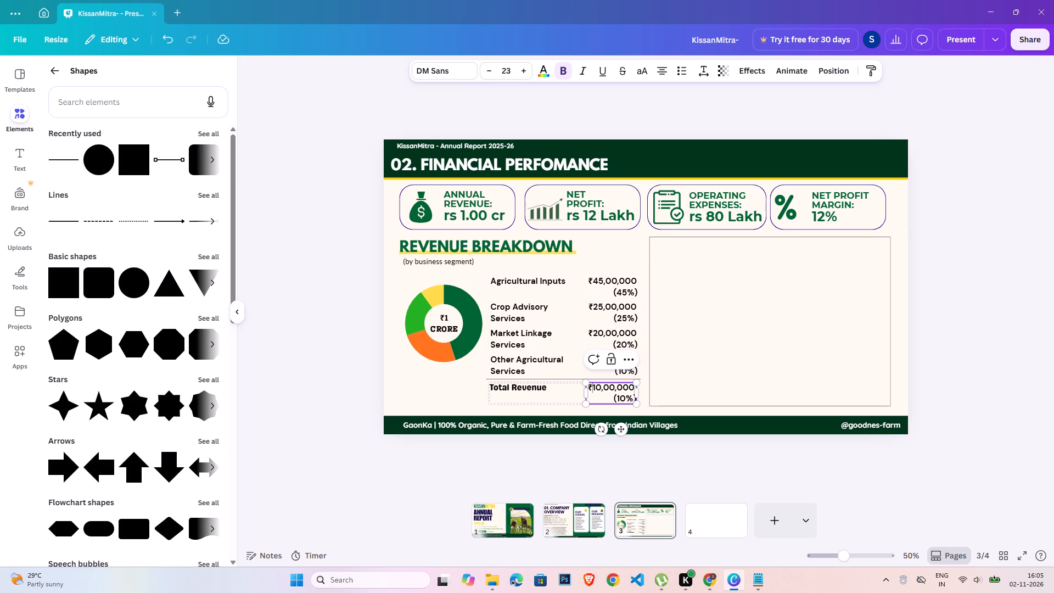
left_click(595, 387)
key("comma")
key("0")
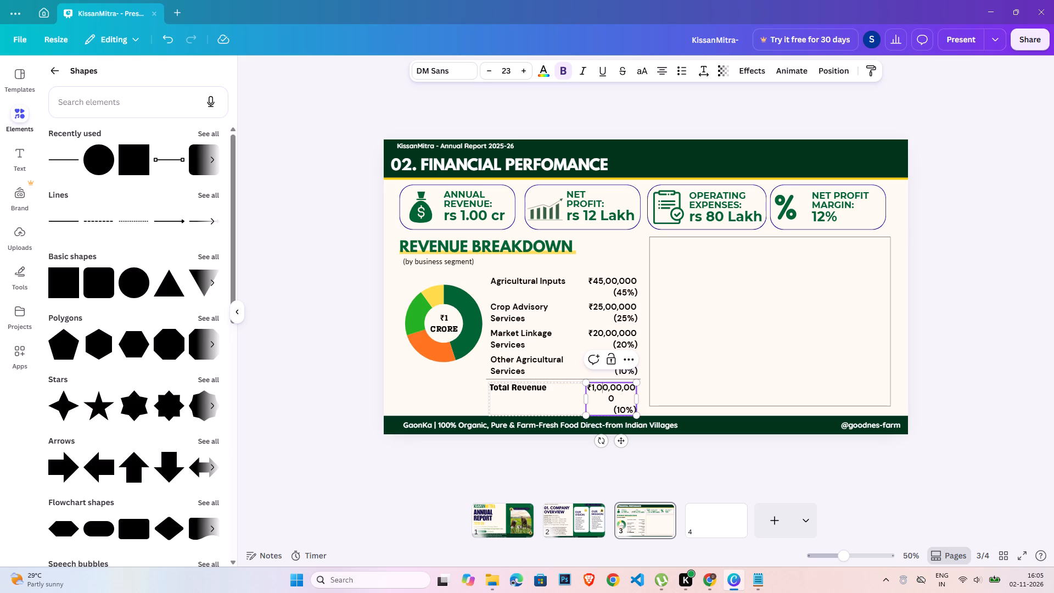
left_click(586, 399)
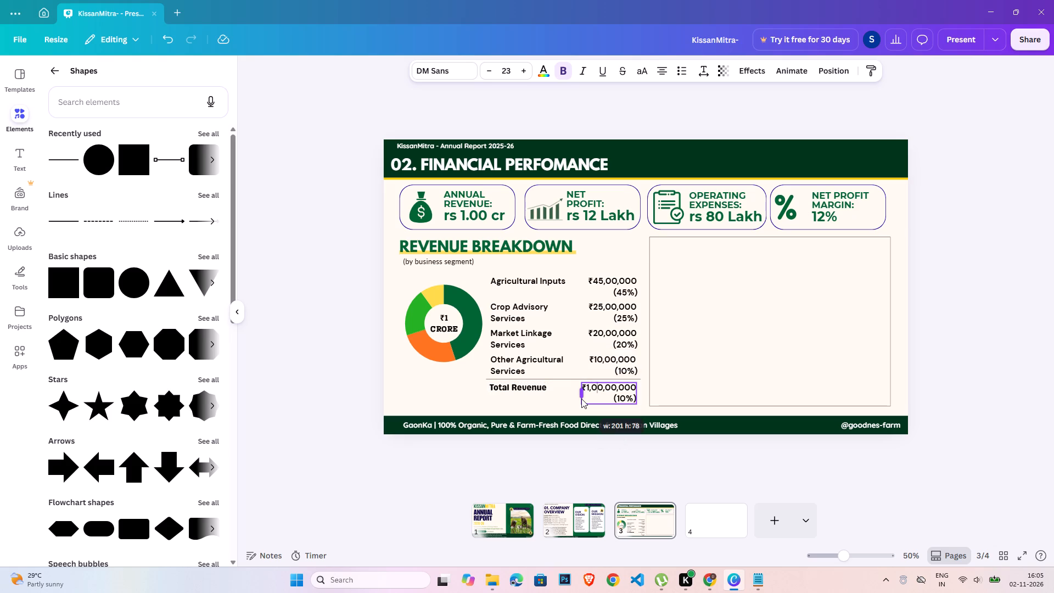
Delete the (10%) share beneath the Total Revenue amount.
triple_click(623, 399)
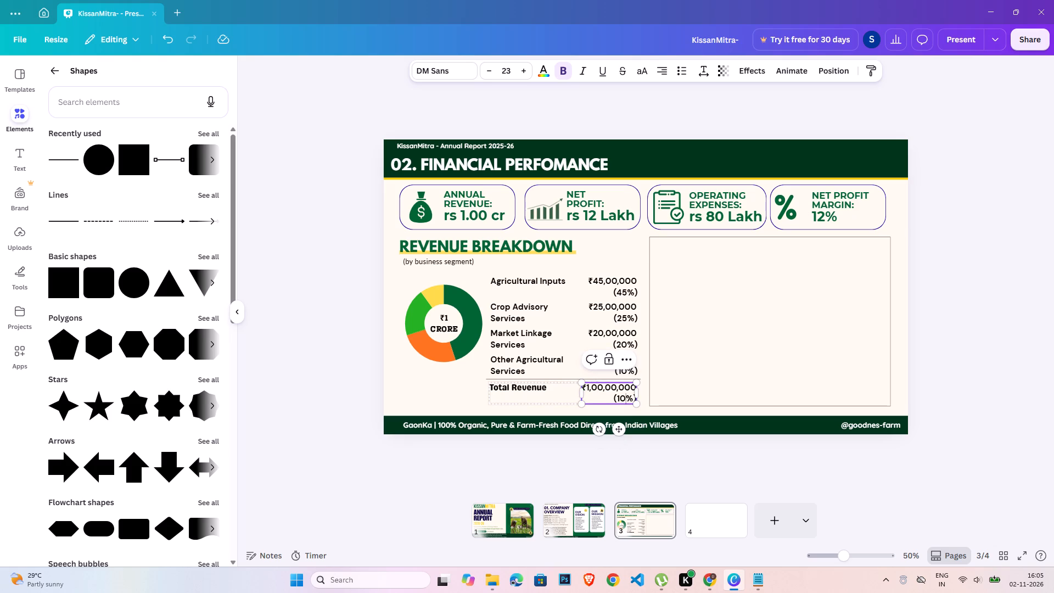
key("BackSpace")
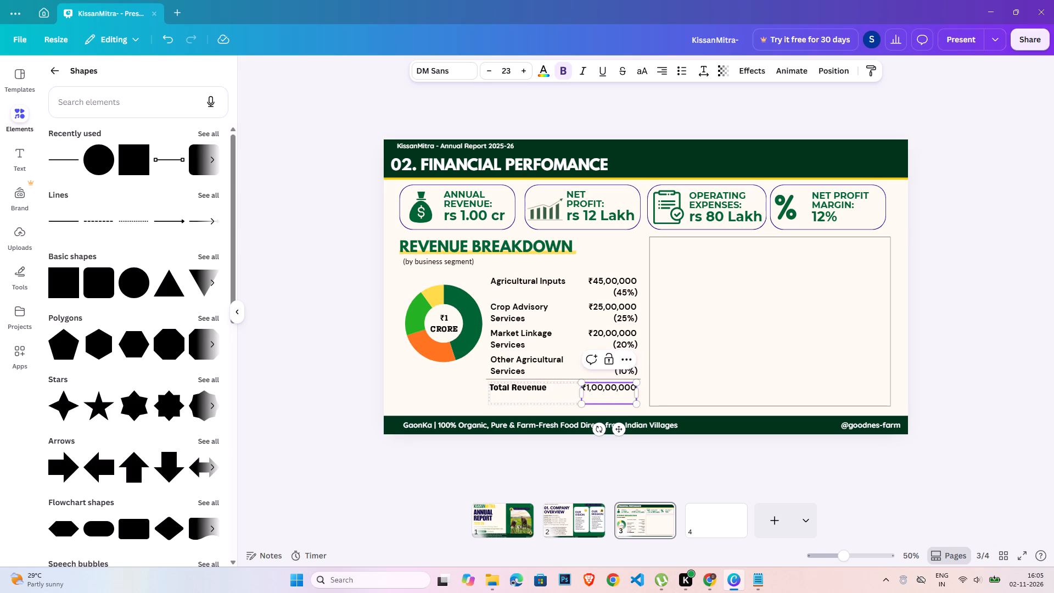
Set the font of the ₹1,00,00,000 amount to Genty Sans to match the Total Revenue label.
double_click(616, 390)
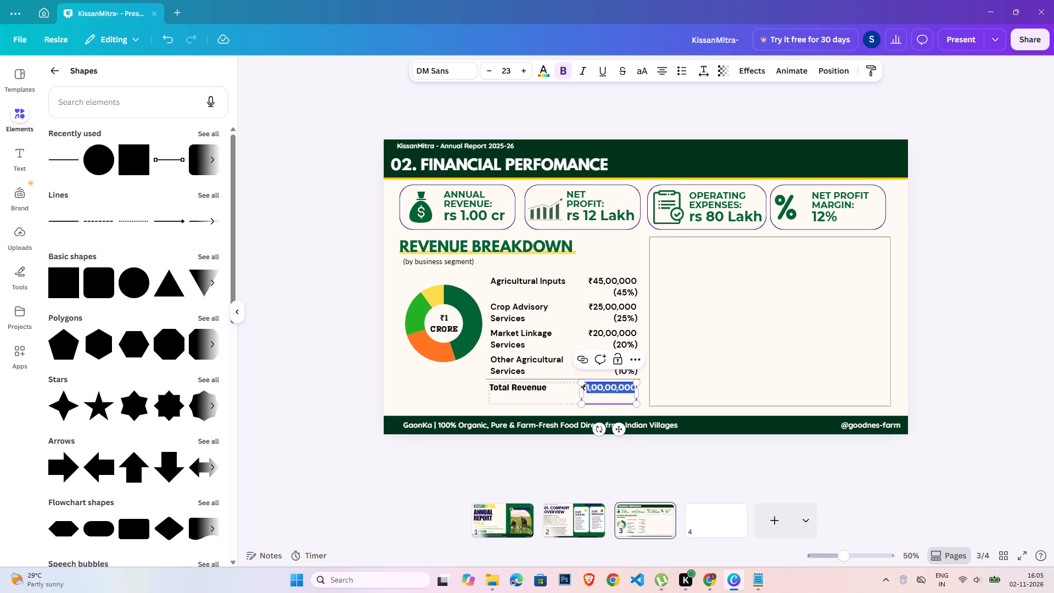
double_click(615, 389)
left_click(528, 386)
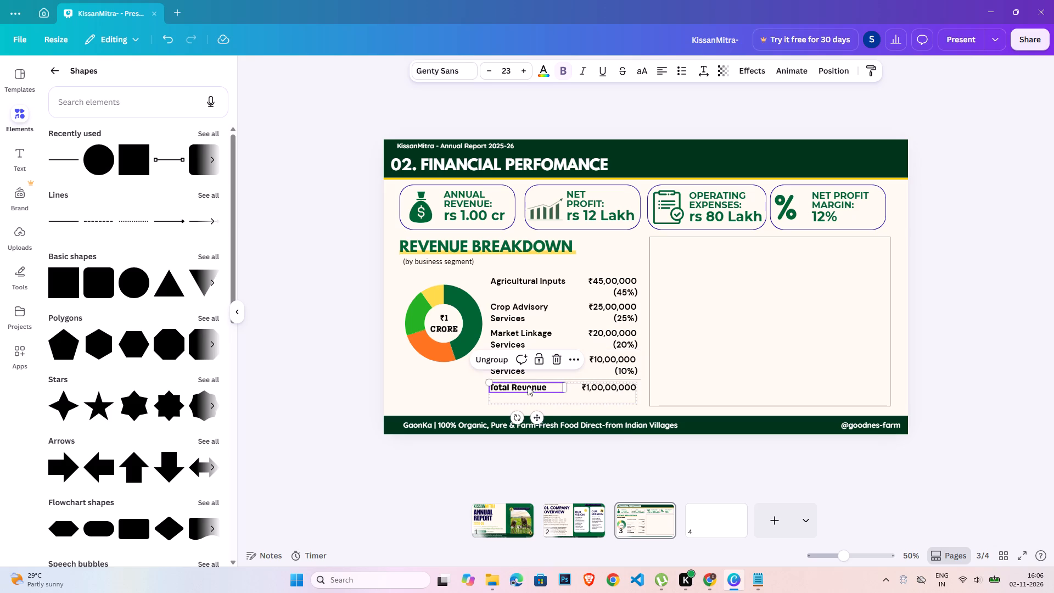
triple_click(615, 389)
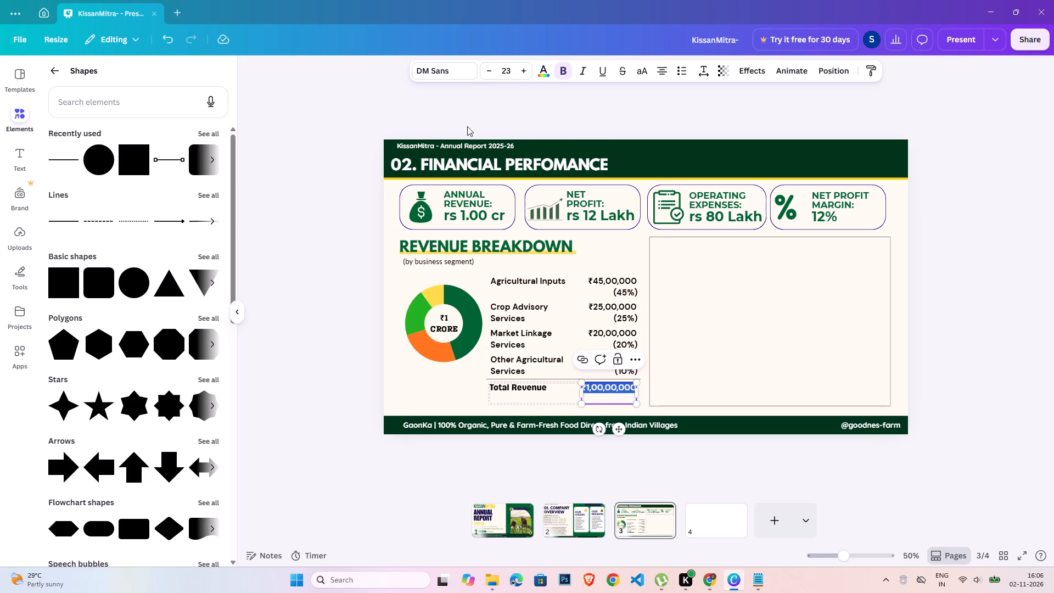
left_click(446, 64)
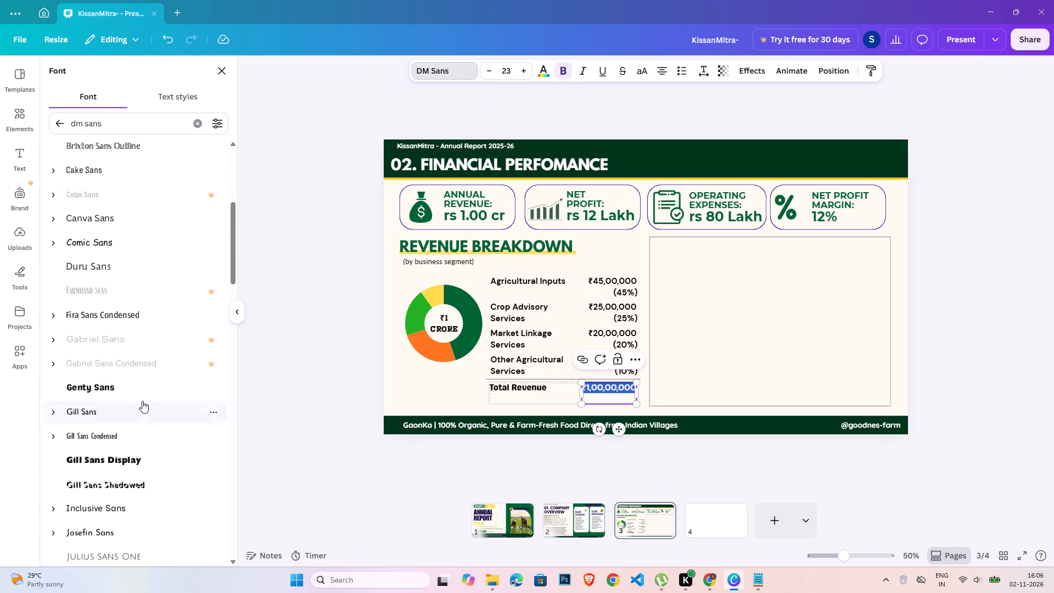
left_click(140, 388)
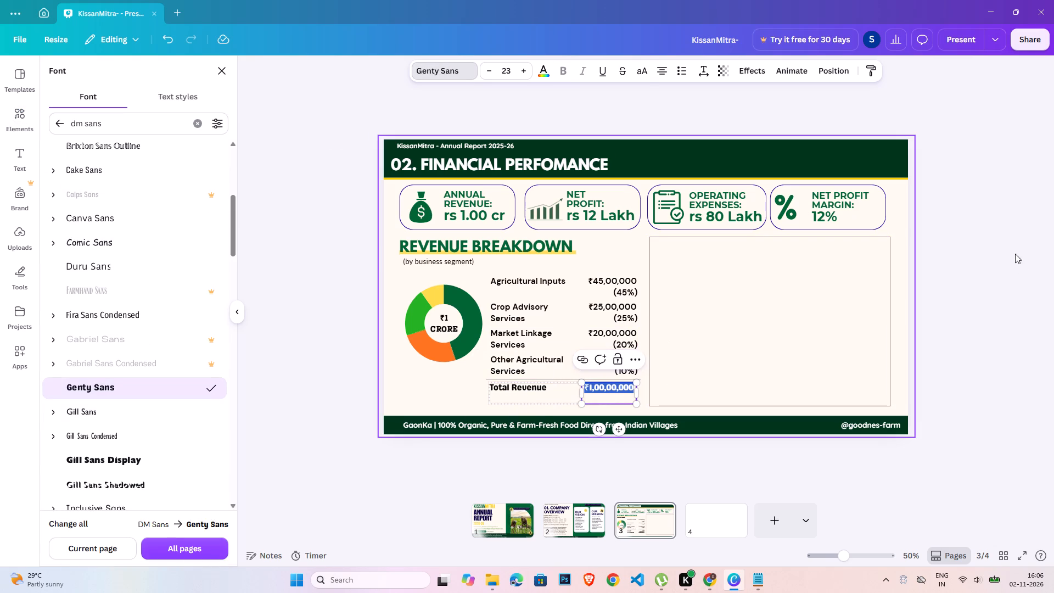
double_click(985, 246)
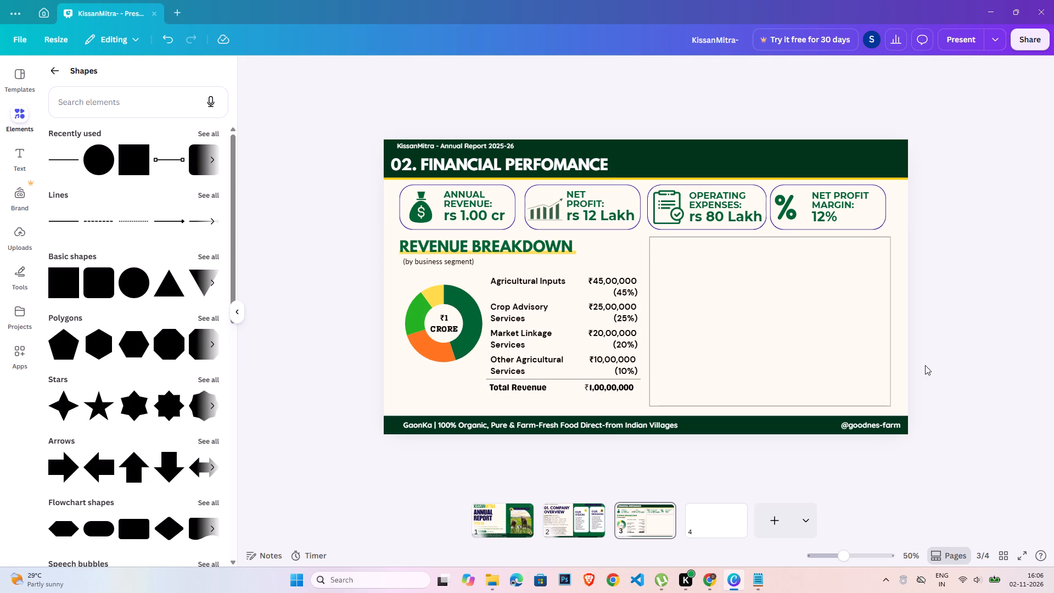
left_click_drag(925, 364, 925, 359)
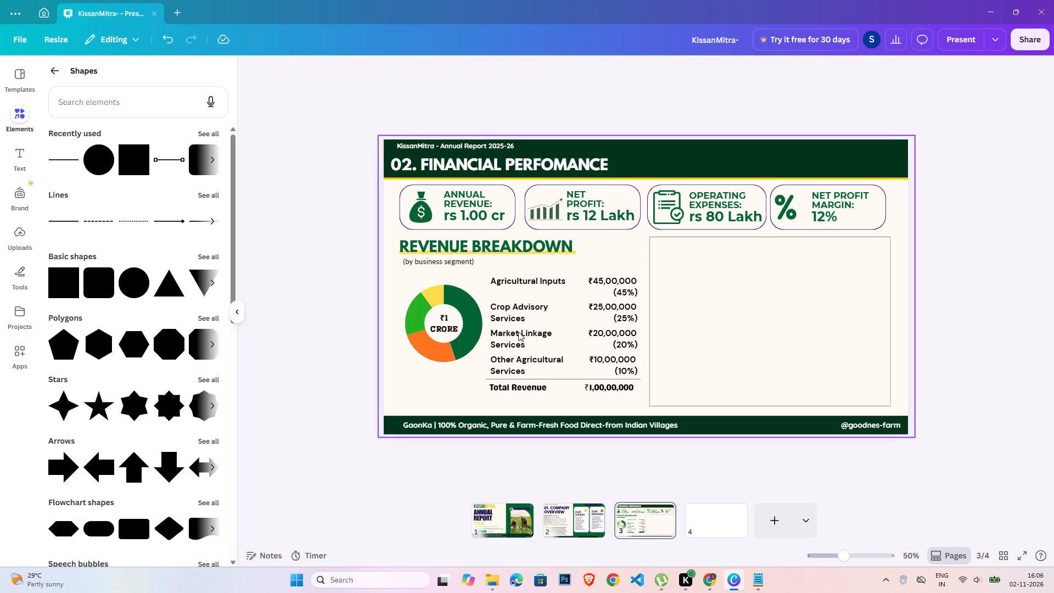
Duplicate the "(by business segment)" subtitle and place the copy below the donut chart, just above the green footer.
left_click(458, 261)
key("ctrl+c")
key("ctrl+v")
left_click_drag(458, 293, 458, 293)
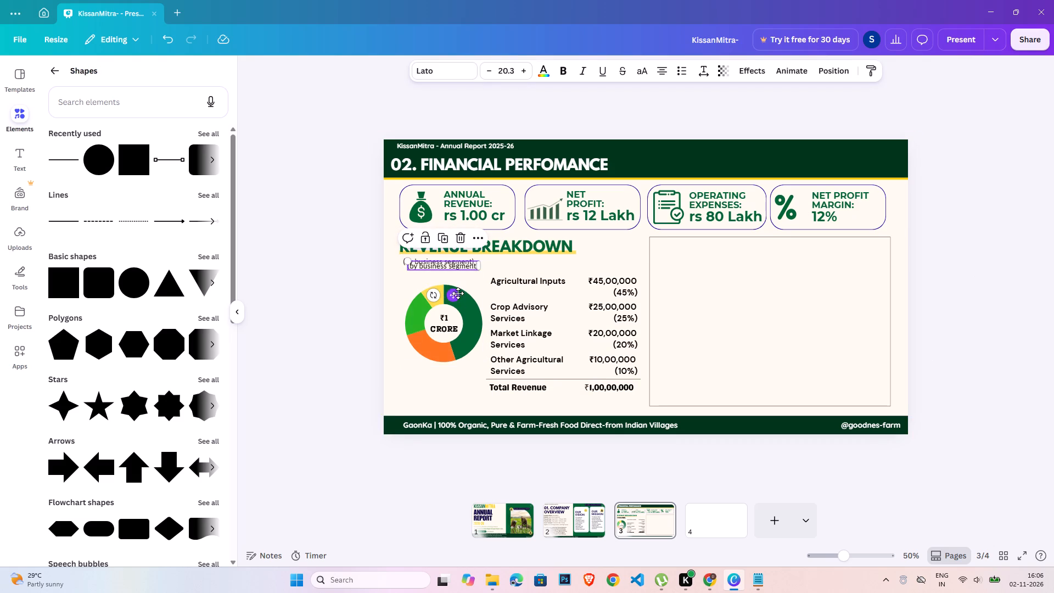
left_click_drag(458, 293, 447, 432)
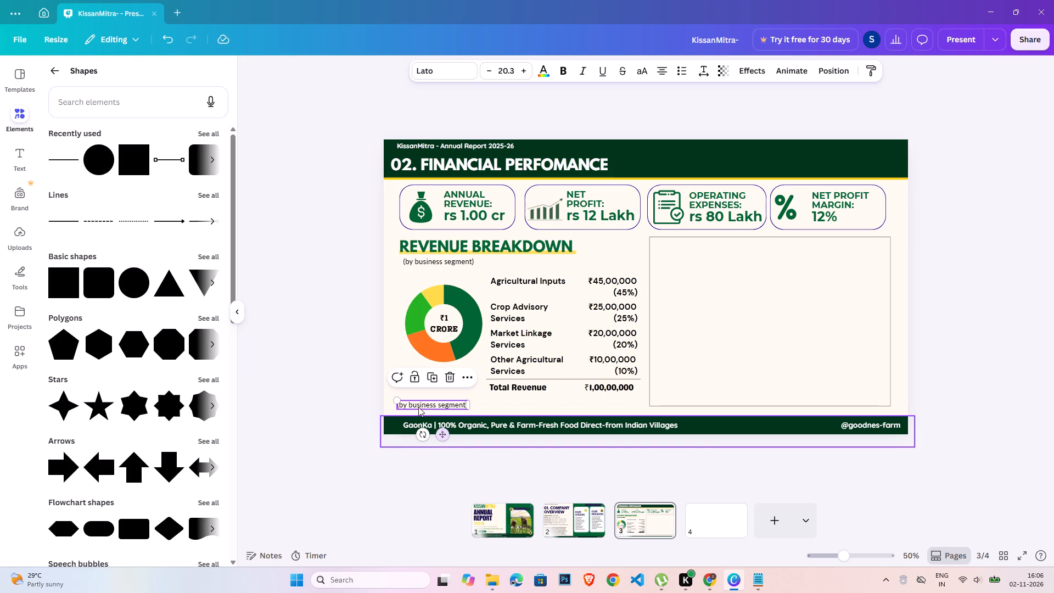
Replace the copied subtitle's text above the footer with the note "*illustrated figures, not audited".
double_click(413, 398)
double_click(417, 405)
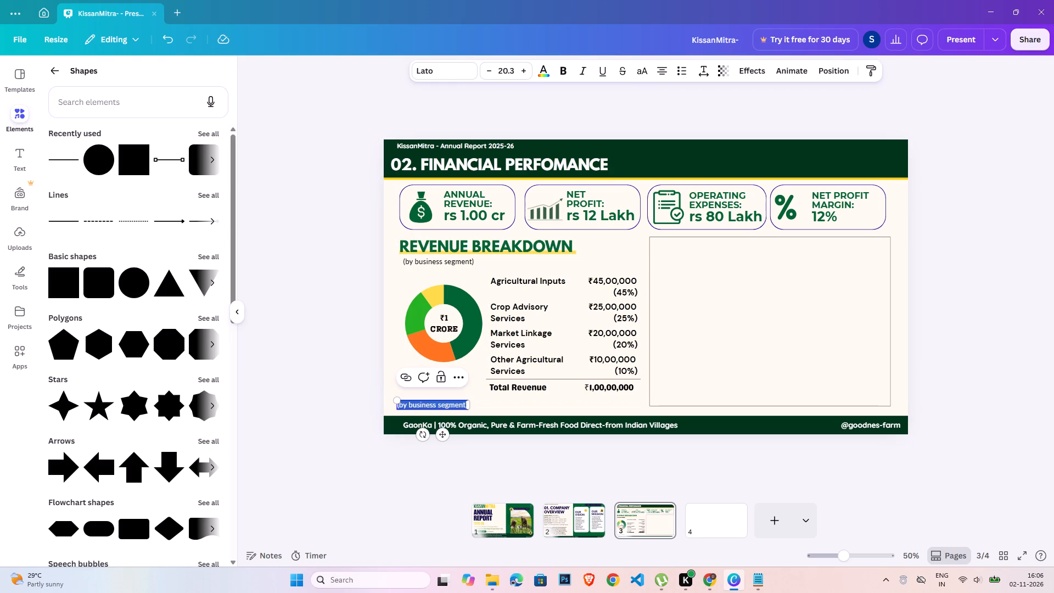
key("shift+asterisk")
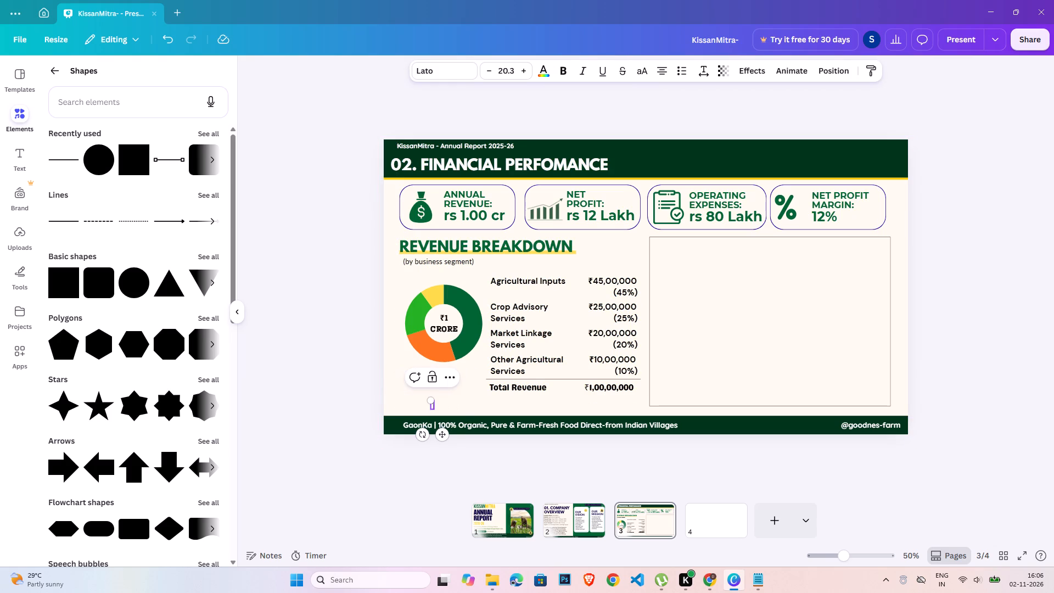
type("illustra")
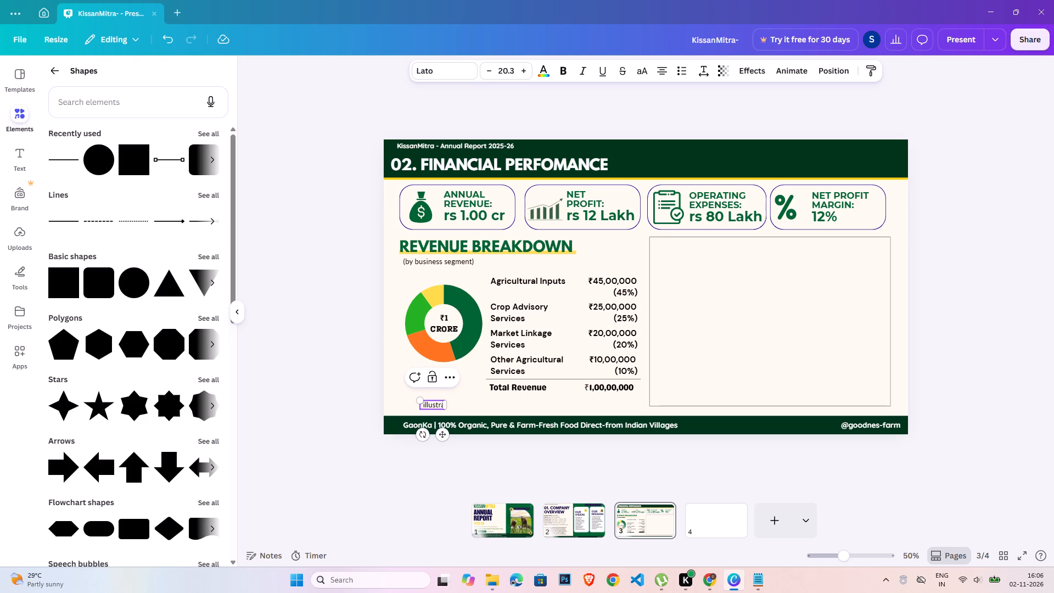
type("te")
key("space")
key("BackSpace")
type("d")
key("space")
type("figurse")
key("BackSpace")
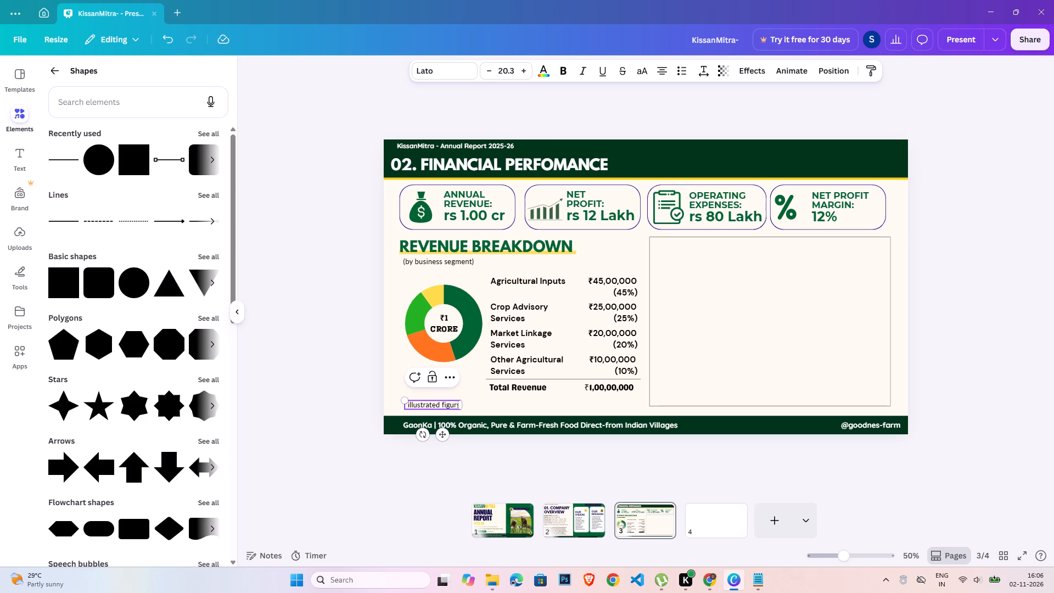
key("BackSpace")
type("es")
key("comma")
key("space")
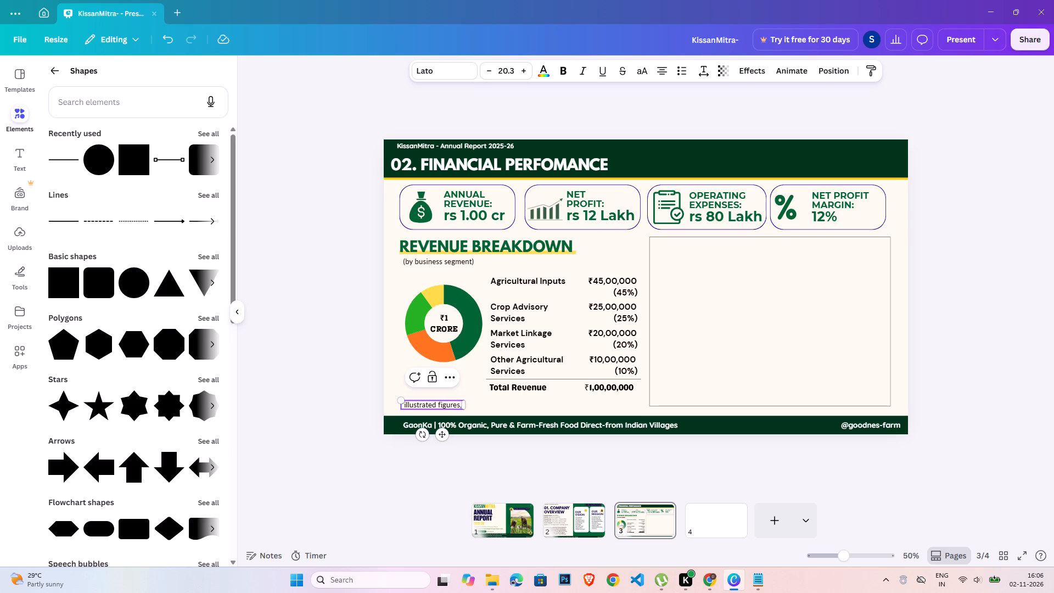
type("not audited")
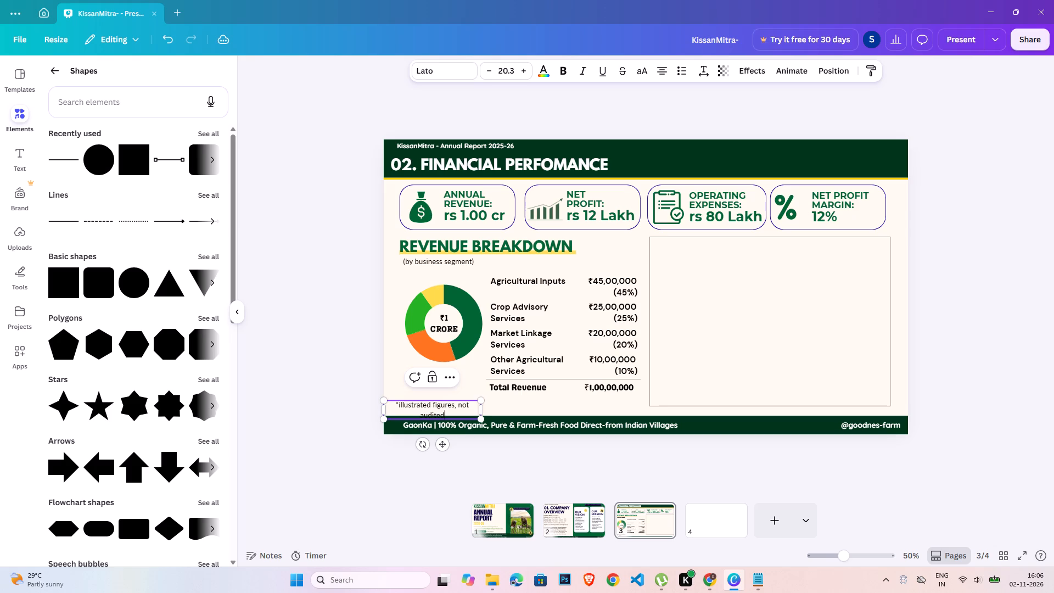
Complete the note above the footer with "financial statements" so it reads "*illustrated figures, not audited financial statements".
key("space")
type("financia")
key("space")
key("BackSpace")
type("l stat")
key("BackSpace")
type("temens")
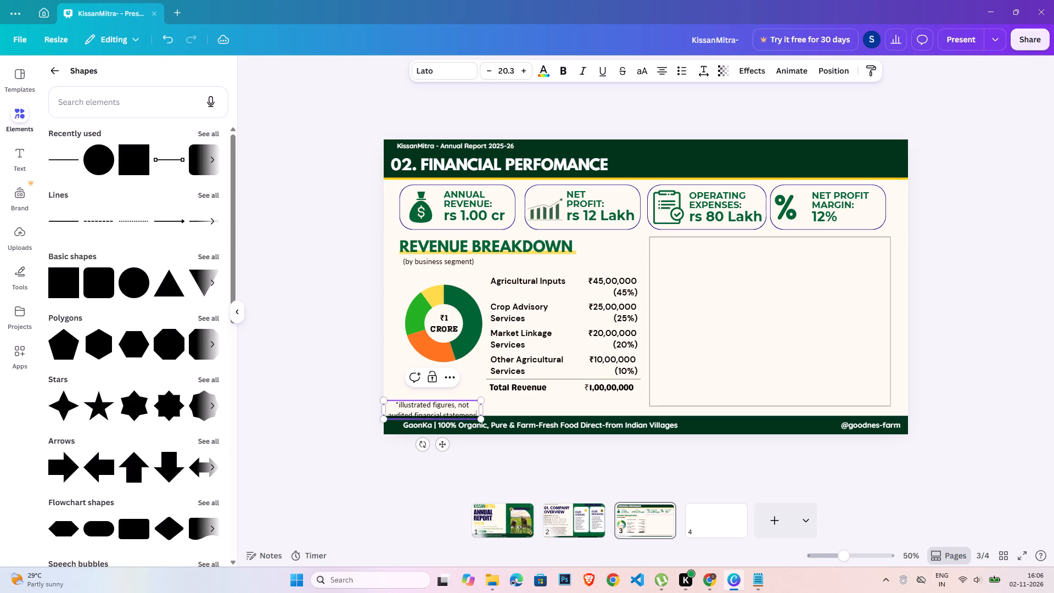
key("BackSpace")
type("ts")
Fit the note on one line, shrink its text to size 15.3, and place it just above the footer near the page's left margin.
left_click_drag(483, 409, 535, 413)
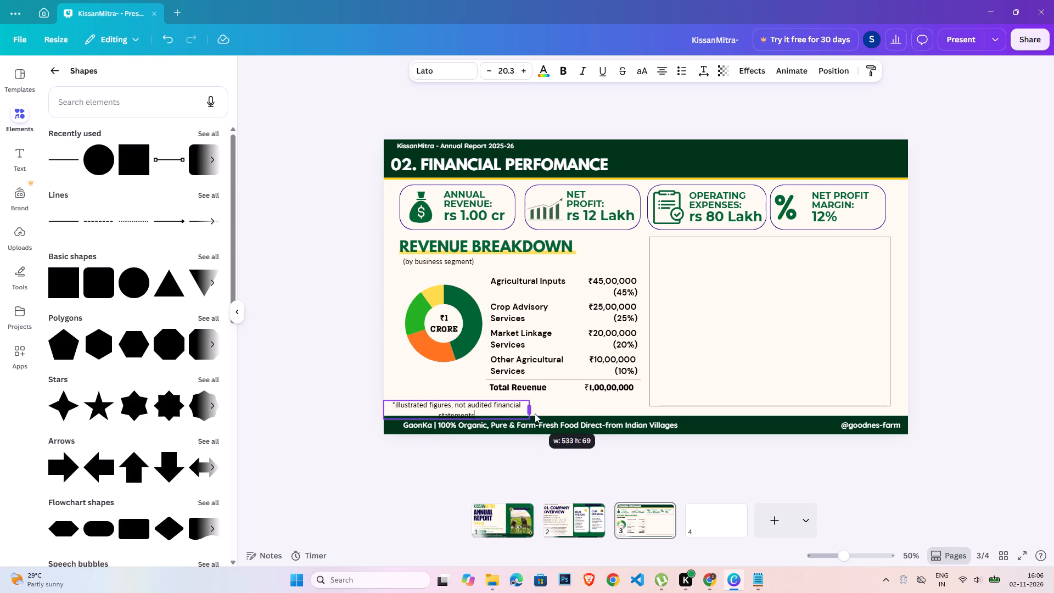
left_click_drag(535, 413, 560, 411)
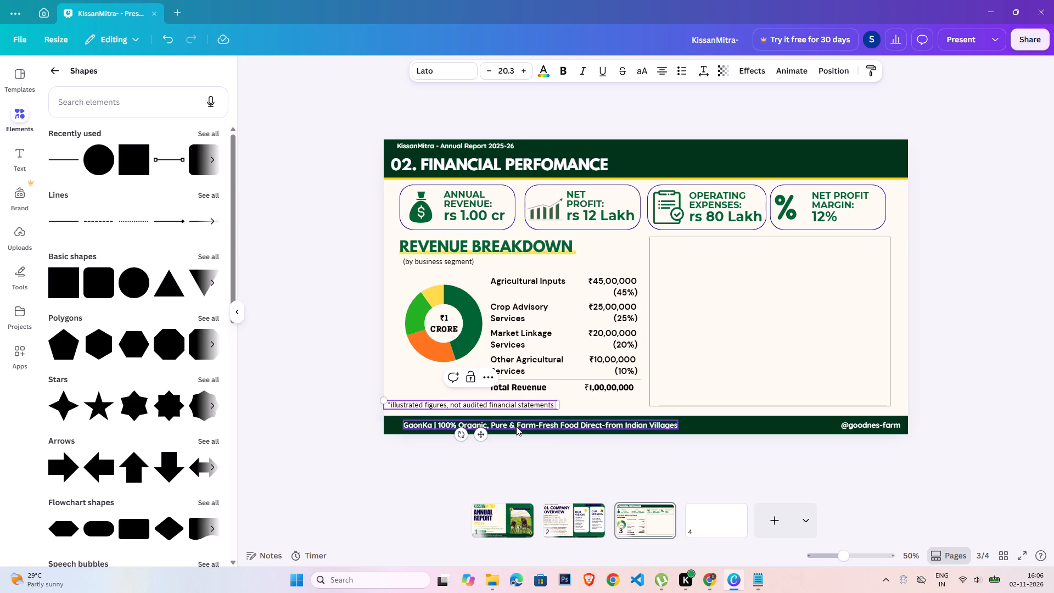
left_click_drag(480, 431, 489, 434)
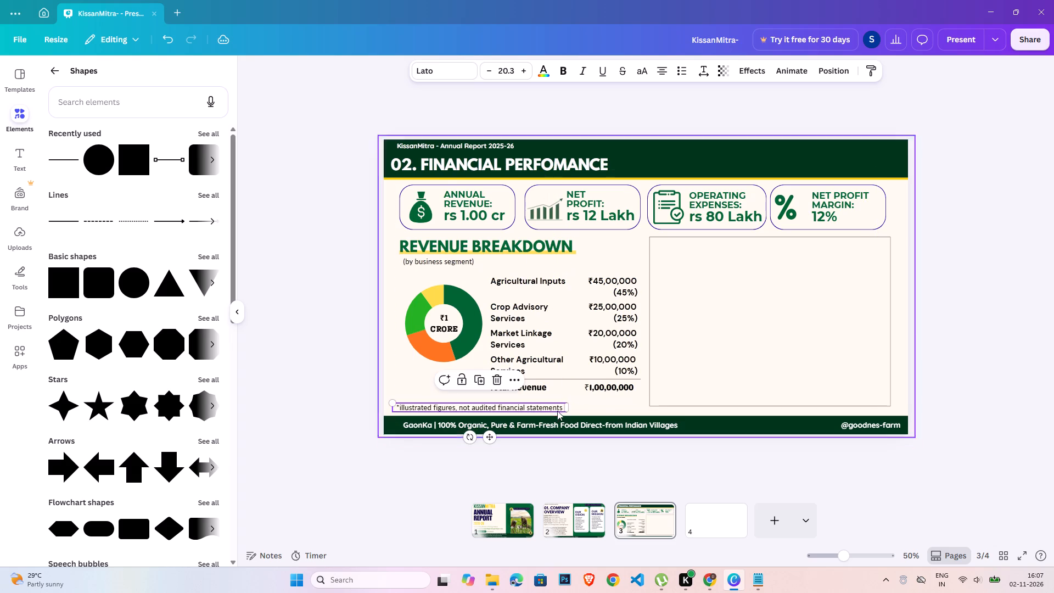
left_click_drag(567, 403, 524, 405)
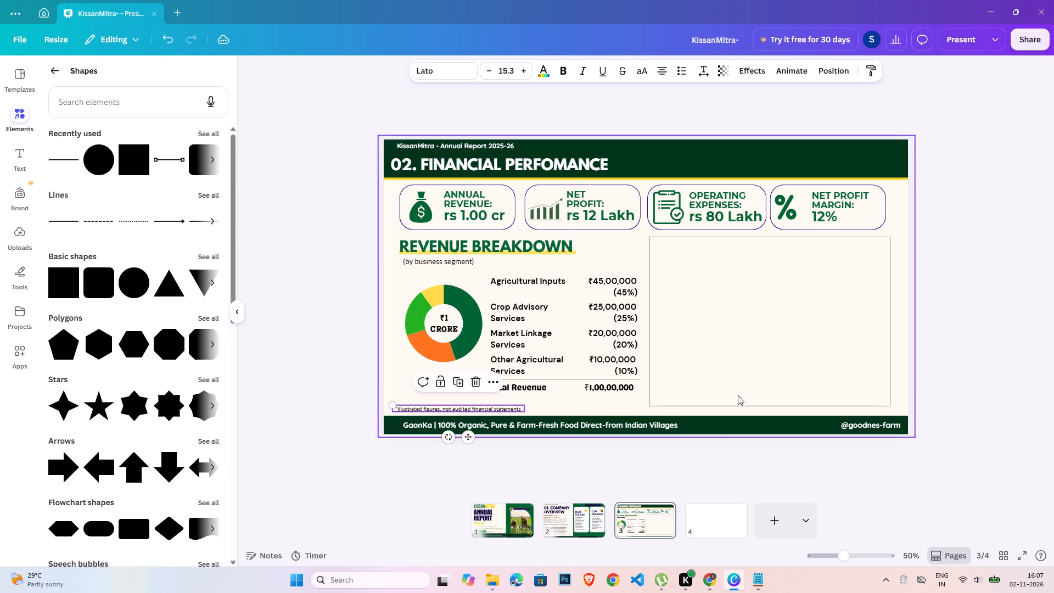
left_click(970, 335)
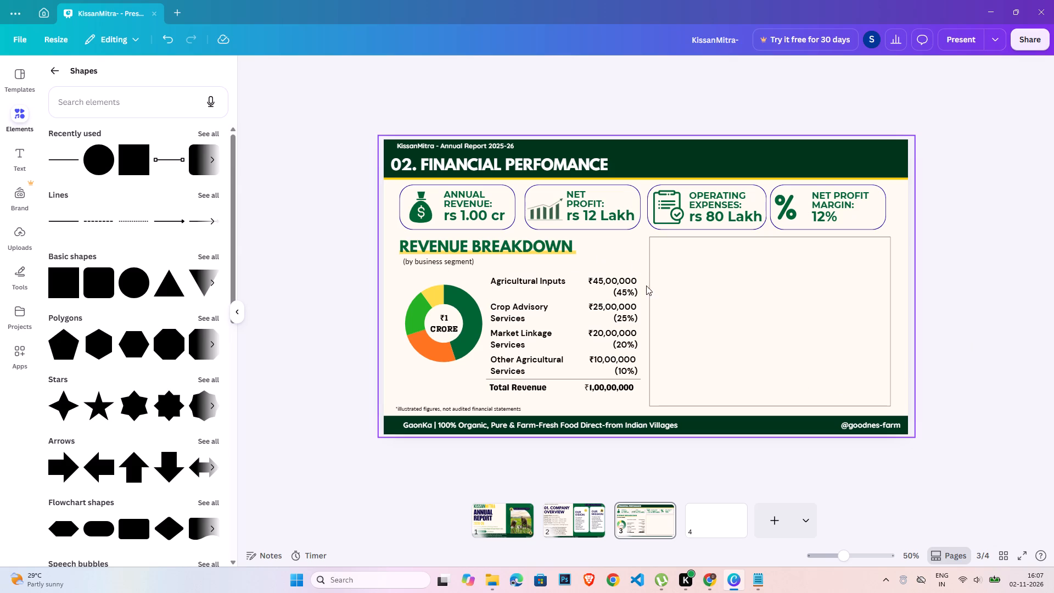
Duplicate the REVENUE BREAKDOWN heading with its yellow underline and place the copy at the top-left corner of the empty outlined frame.
left_click(679, 382)
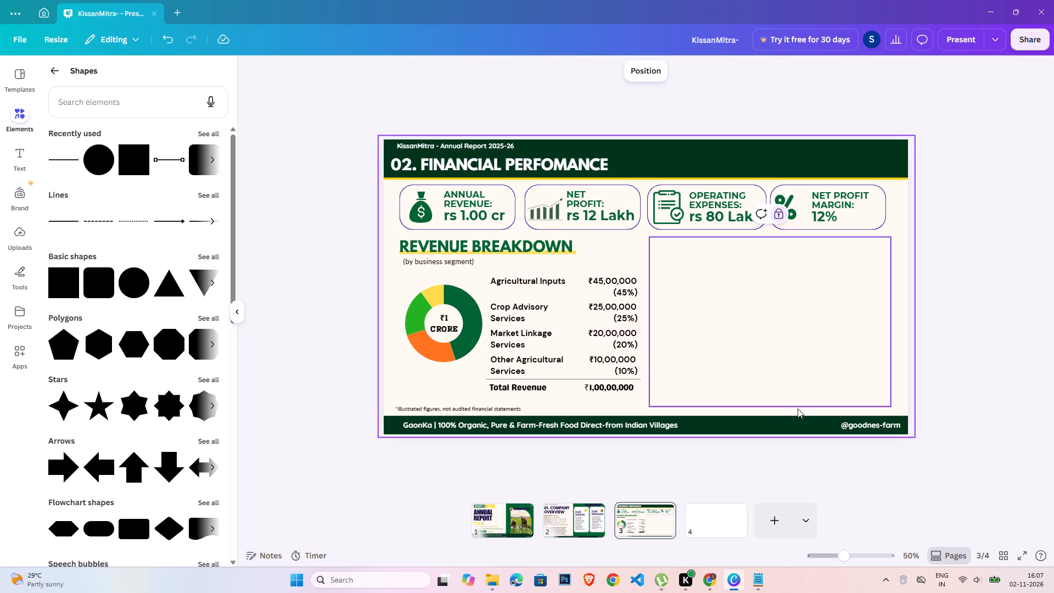
left_click(408, 248)
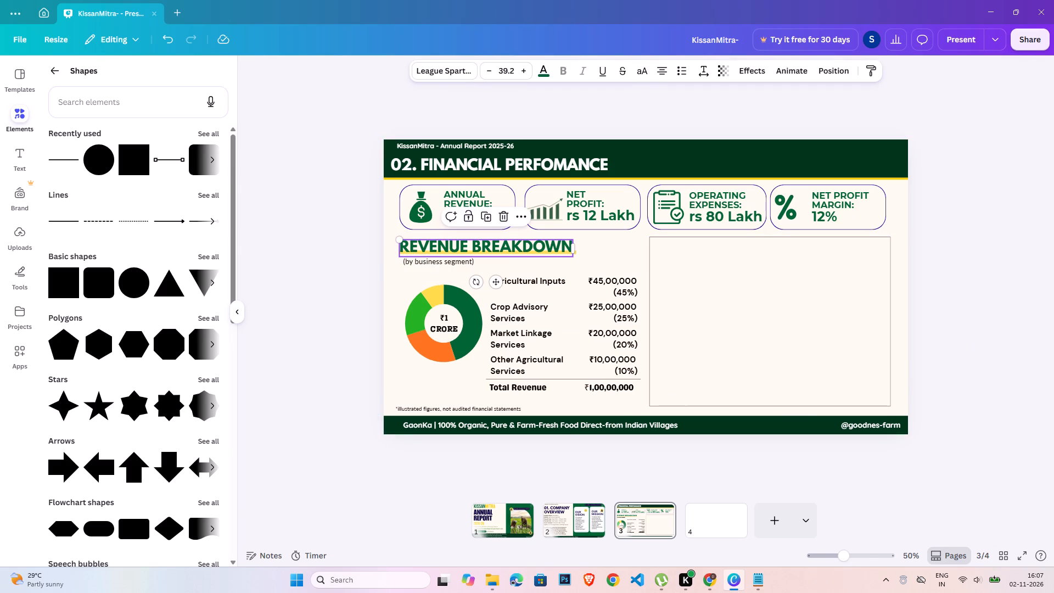
left_click(863, 556)
left_click(506, 193)
left_click_drag(479, 187, 439, 201)
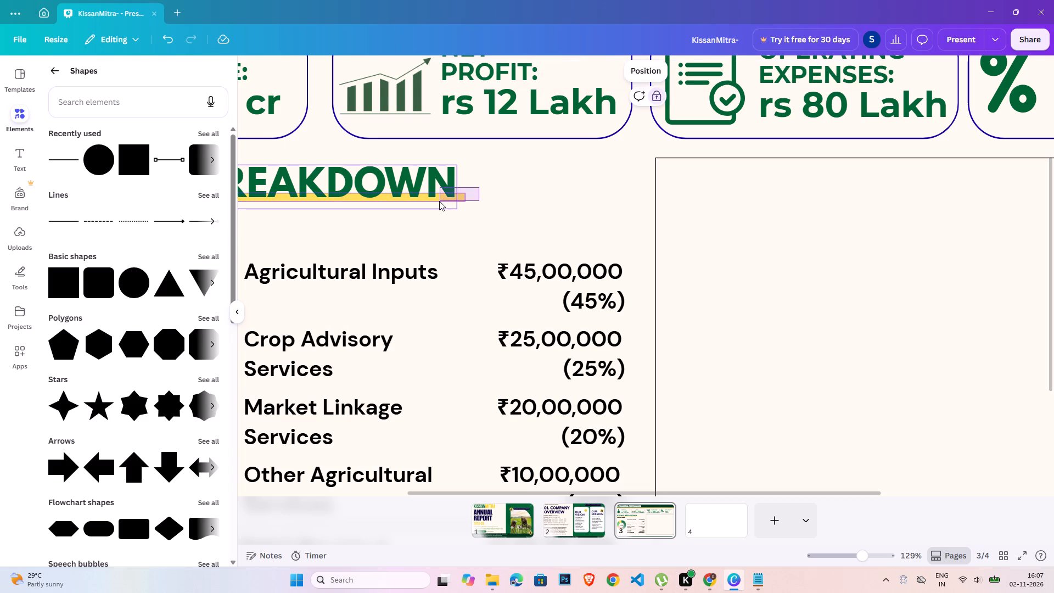
key("ctrl+c")
key("ctrl+v")
left_click_drag(430, 199, 921, 195)
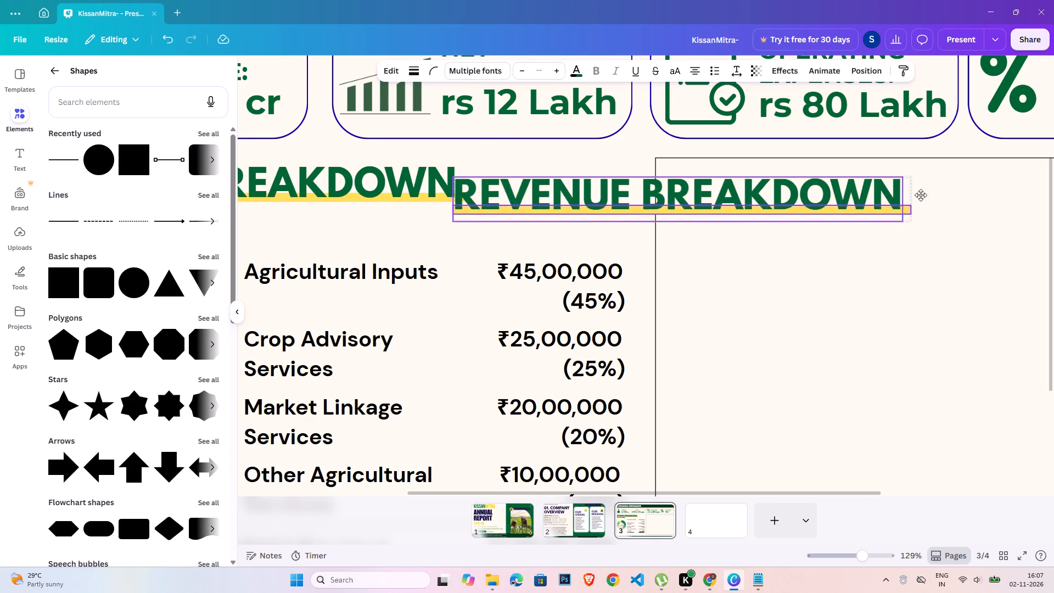
left_click_drag(921, 195, 1053, 184)
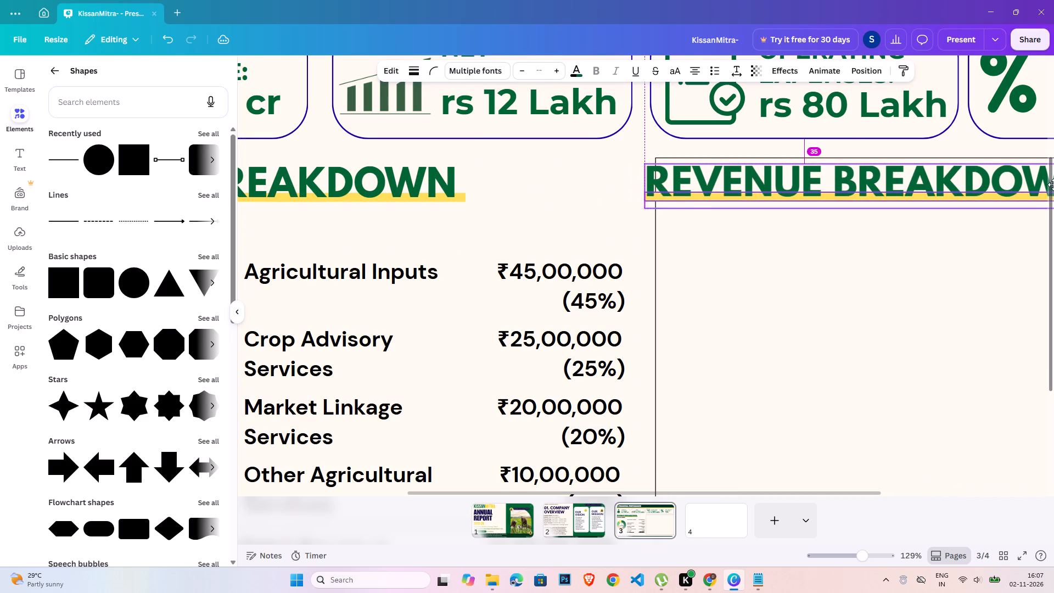
left_click_drag(1053, 184, 1053, 183)
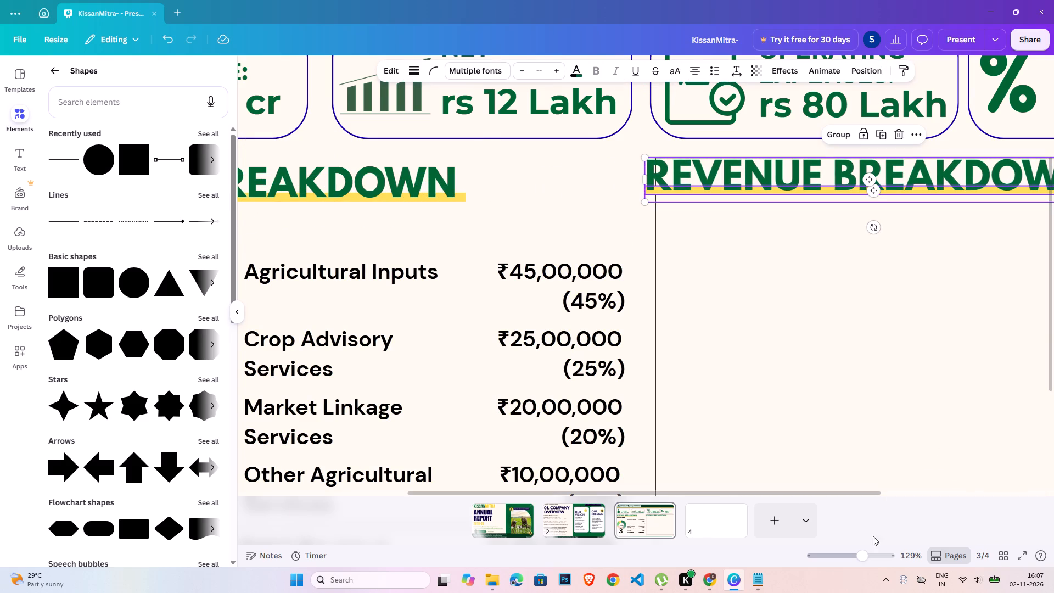
left_click_drag(825, 490, 892, 489)
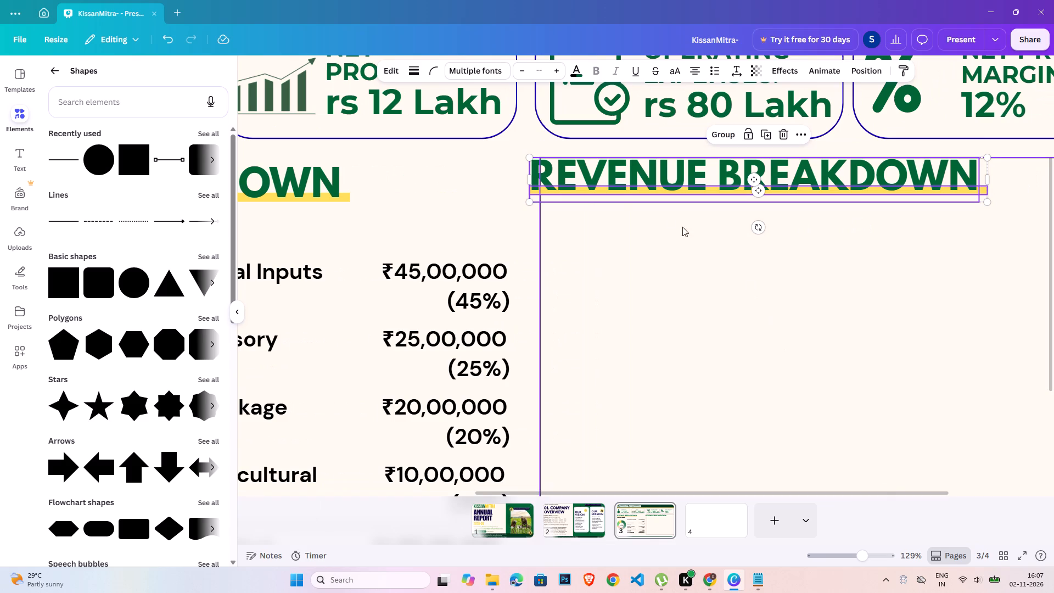
left_click_drag(596, 174, 608, 175)
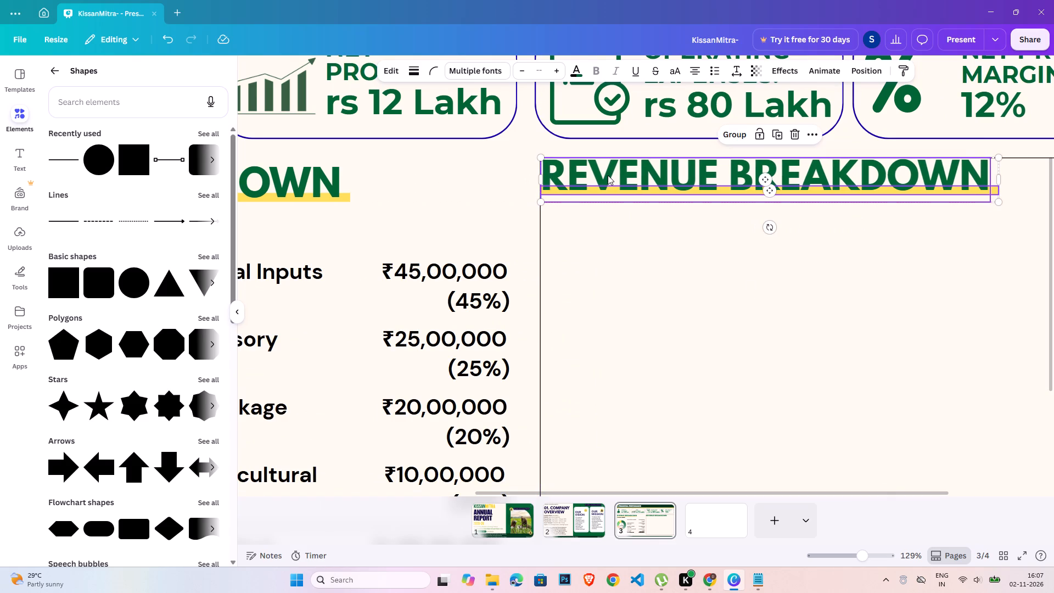
Replace the copied heading's text in the outlined frame with "PROFIT & LOSS SUMMARY".
double_click(608, 175)
left_click(645, 239)
triple_click(620, 169)
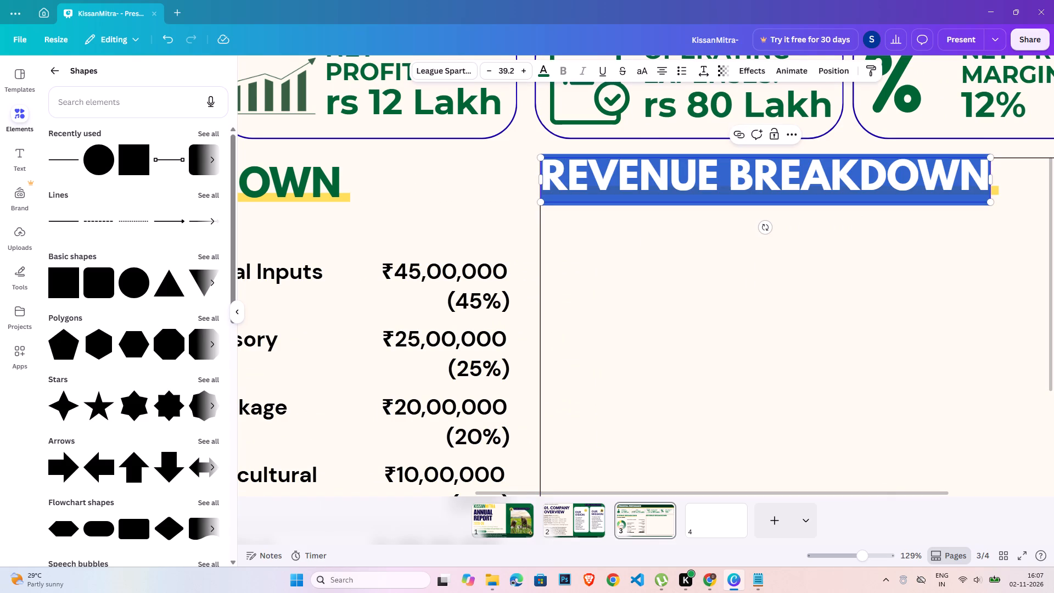
key("shift+p")
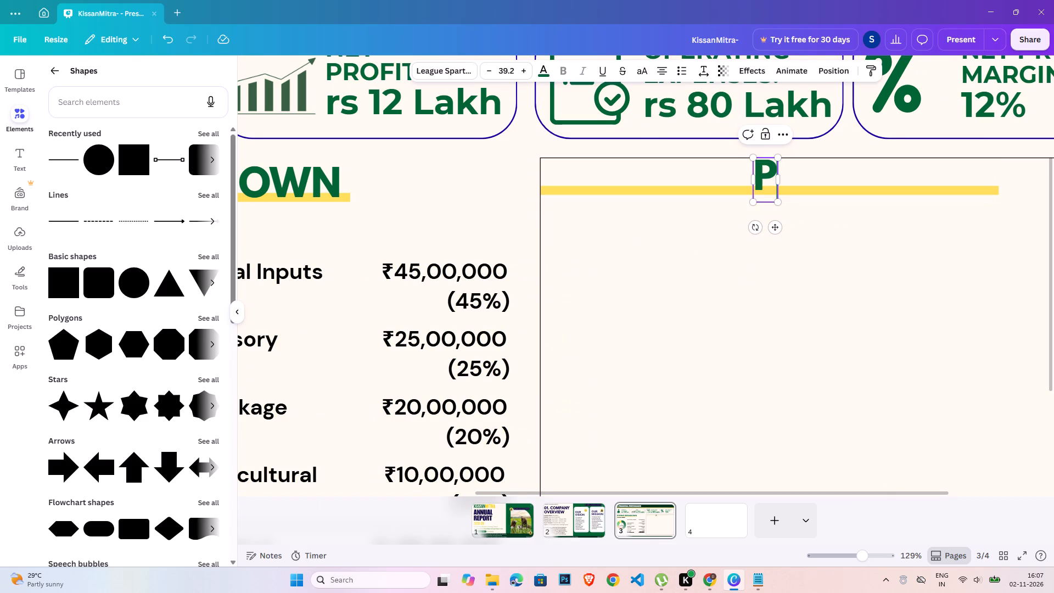
type("ROFIT")
key("space")
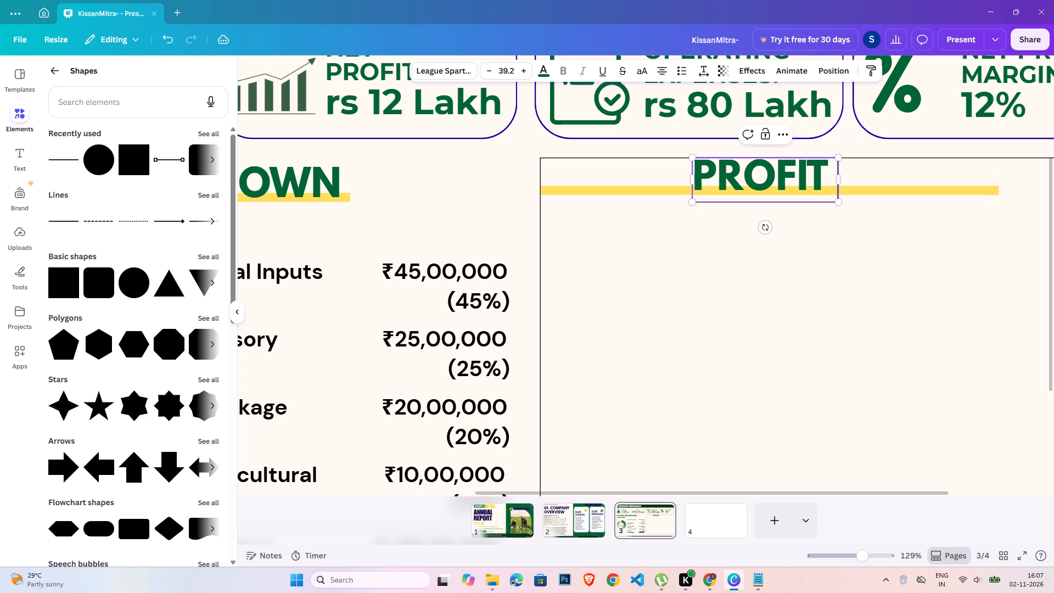
type("& LOSS")
key("space")
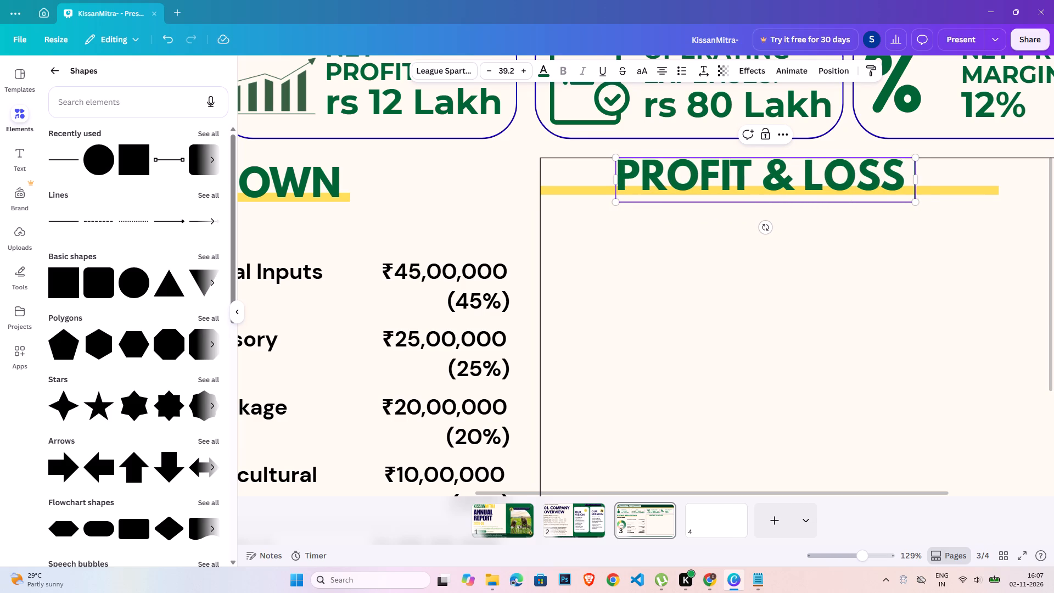
type("SU")
type("MMARY")
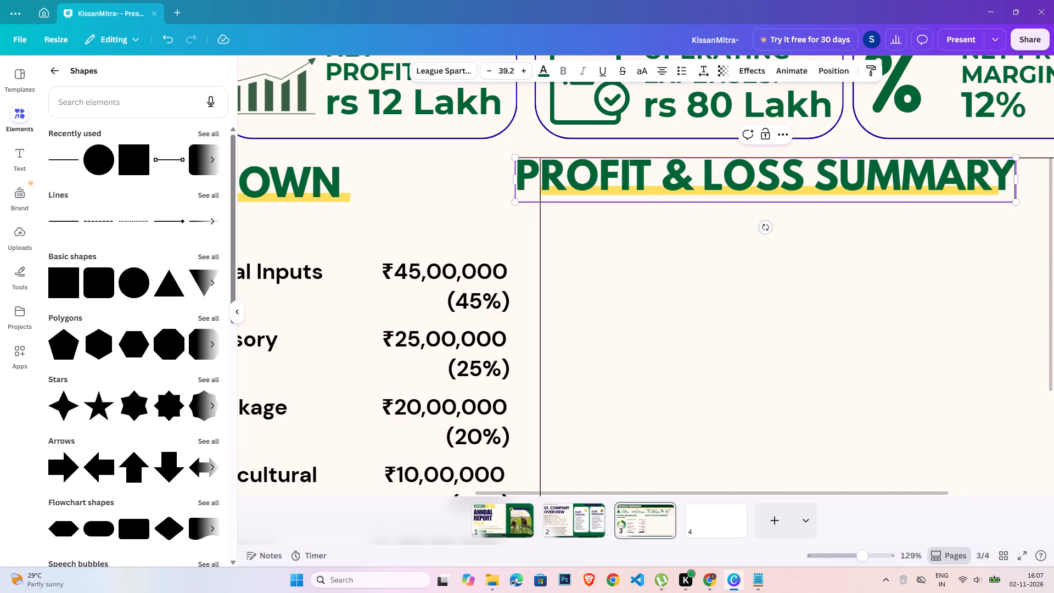
left_click(666, 228)
Move the PROFIT & LOSS SUMMARY heading so it starts flush with the outlined frame's left edge, above the yellow underline.
left_click_drag(658, 171, 686, 171)
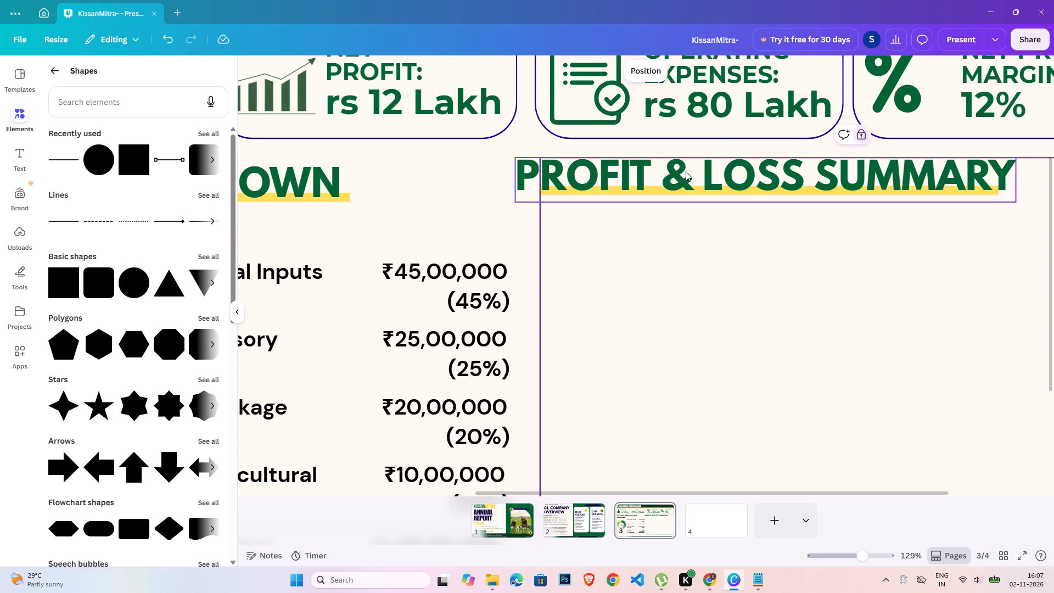
left_click_drag(686, 171, 688, 171)
left_click(696, 220)
left_click(695, 183)
left_click_drag(631, 182, 663, 186)
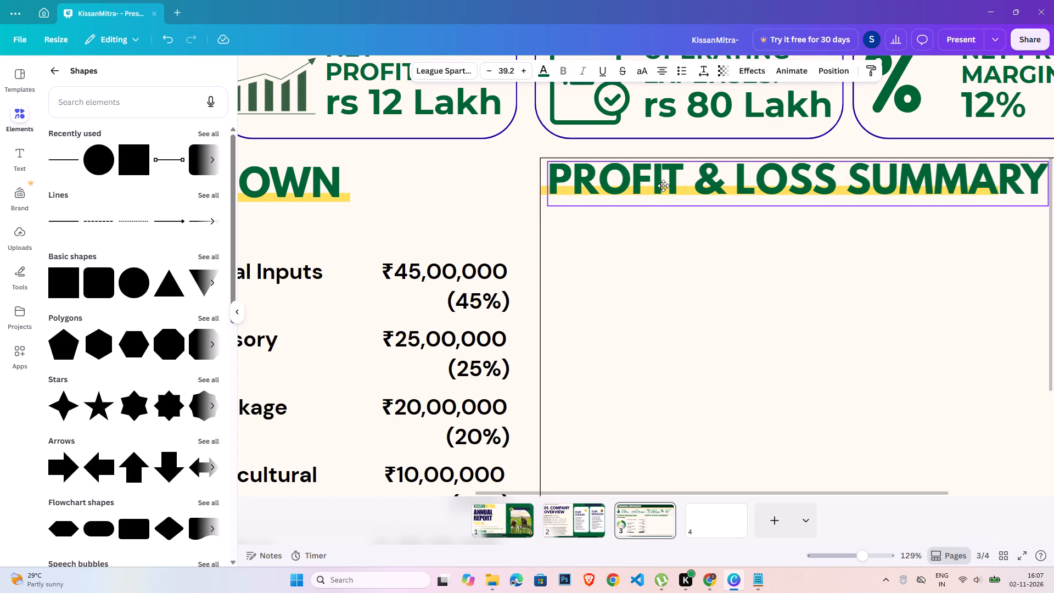
left_click_drag(663, 186, 655, 178)
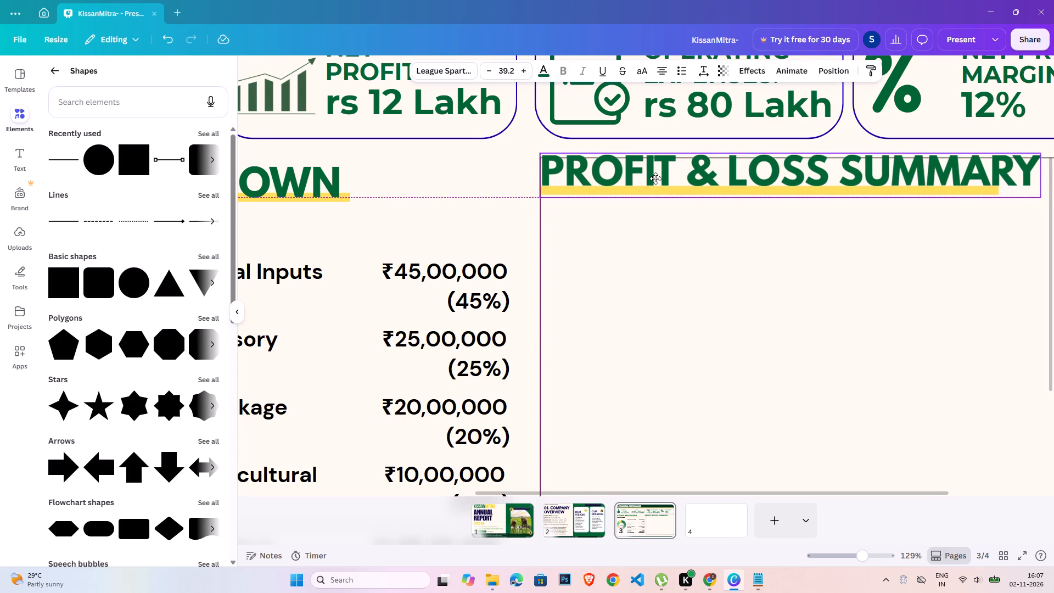
left_click_drag(655, 178, 655, 182)
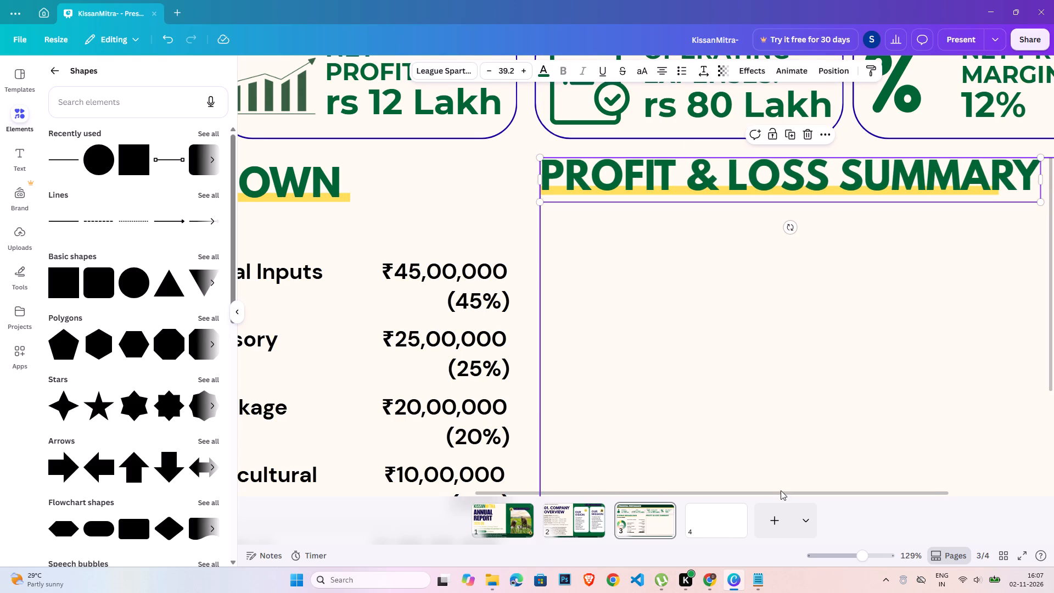
Raise the PROFIT & LOSS SUMMARY heading clear of its yellow underline and lengthen the underline to about the heading's full width.
left_click_drag(782, 493, 934, 490)
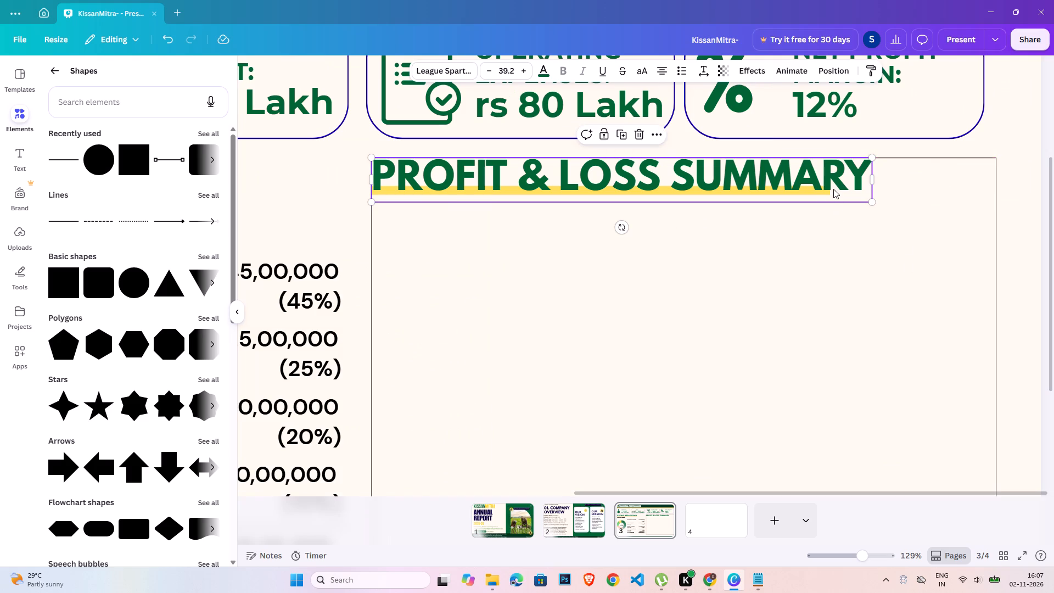
left_click(825, 191)
left_click(823, 228)
left_click_drag(827, 185, 827, 182)
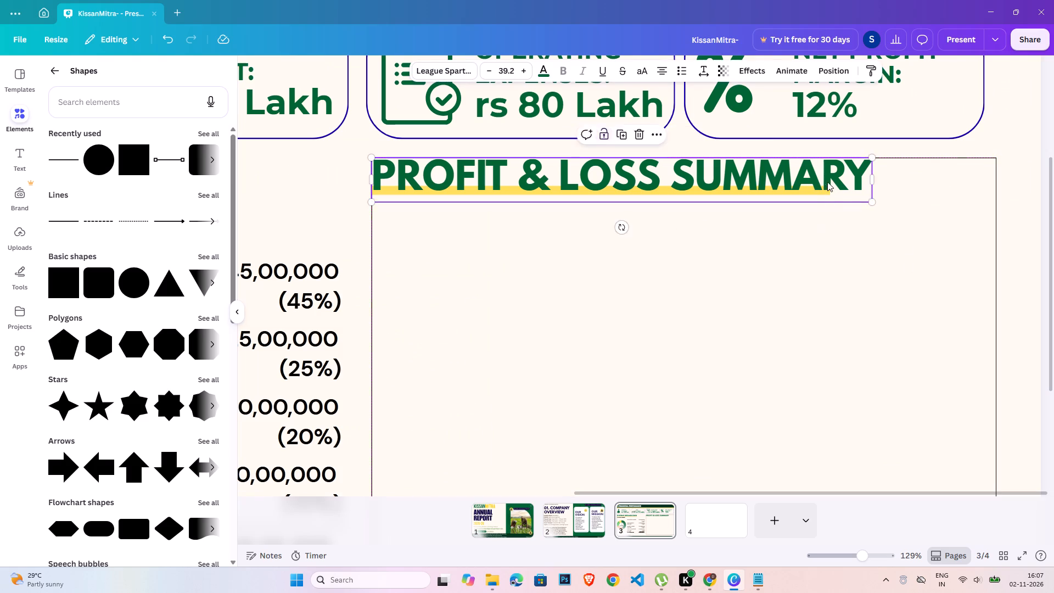
left_click_drag(827, 182, 827, 174)
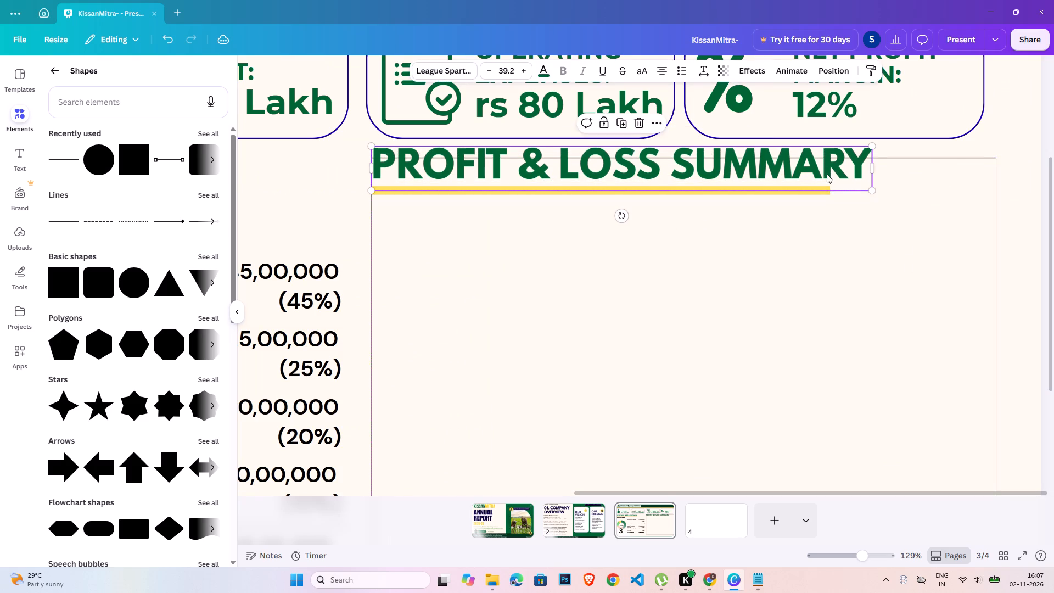
left_click(826, 194)
left_click(831, 196)
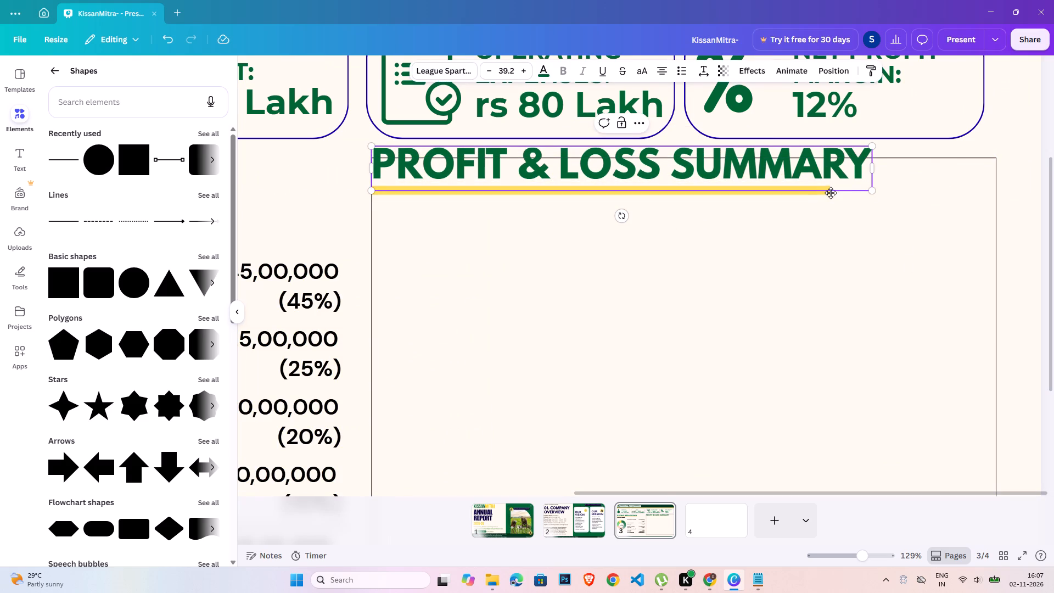
left_click(836, 218)
left_click(826, 193)
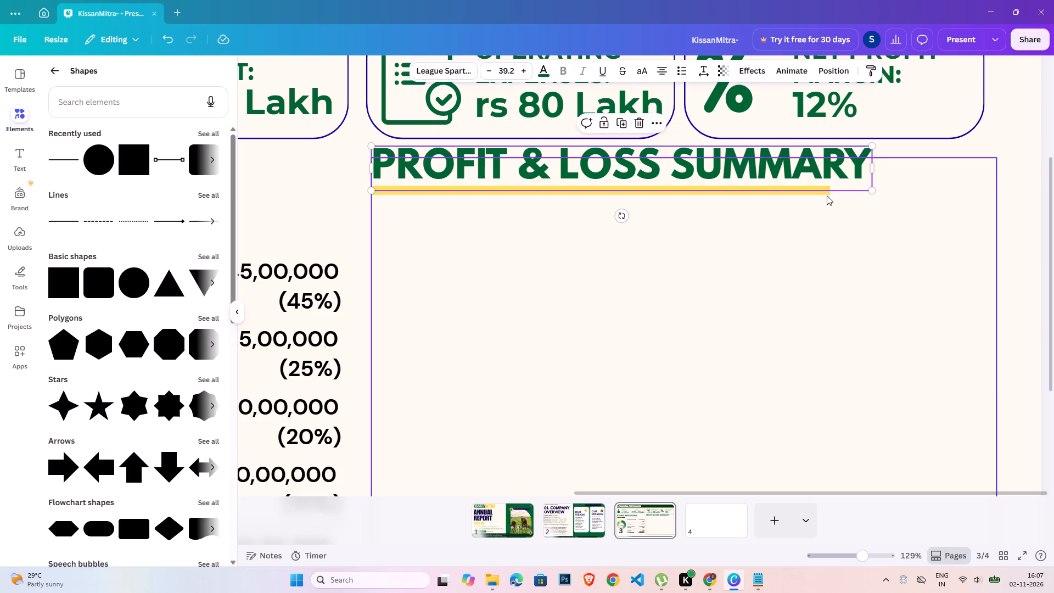
left_click(828, 194)
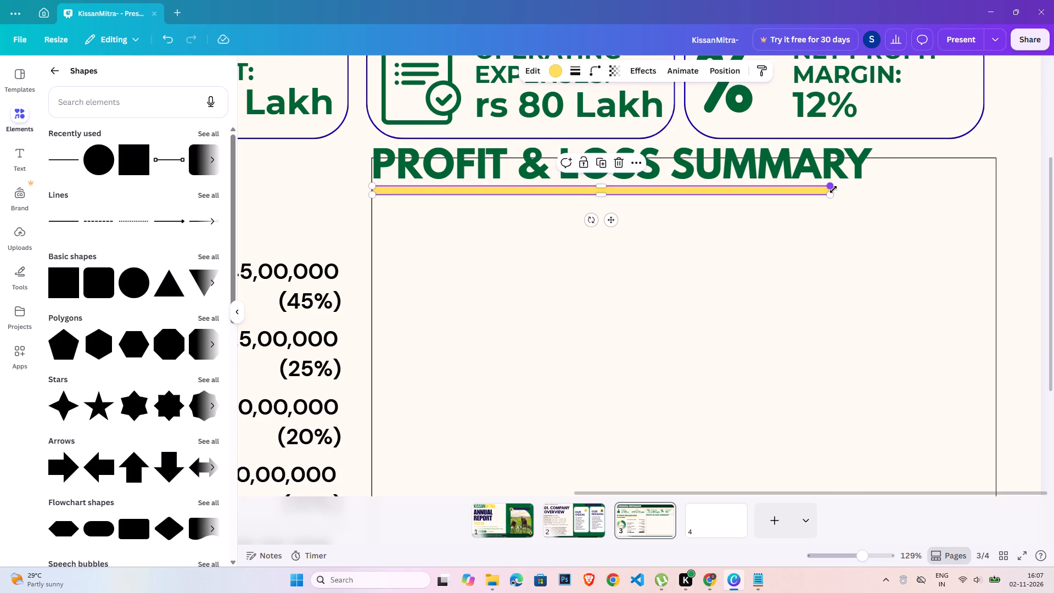
left_click(873, 554)
left_click_drag(848, 494, 909, 491)
left_click_drag(783, 131, 843, 125)
left_click(849, 568)
left_click(861, 556)
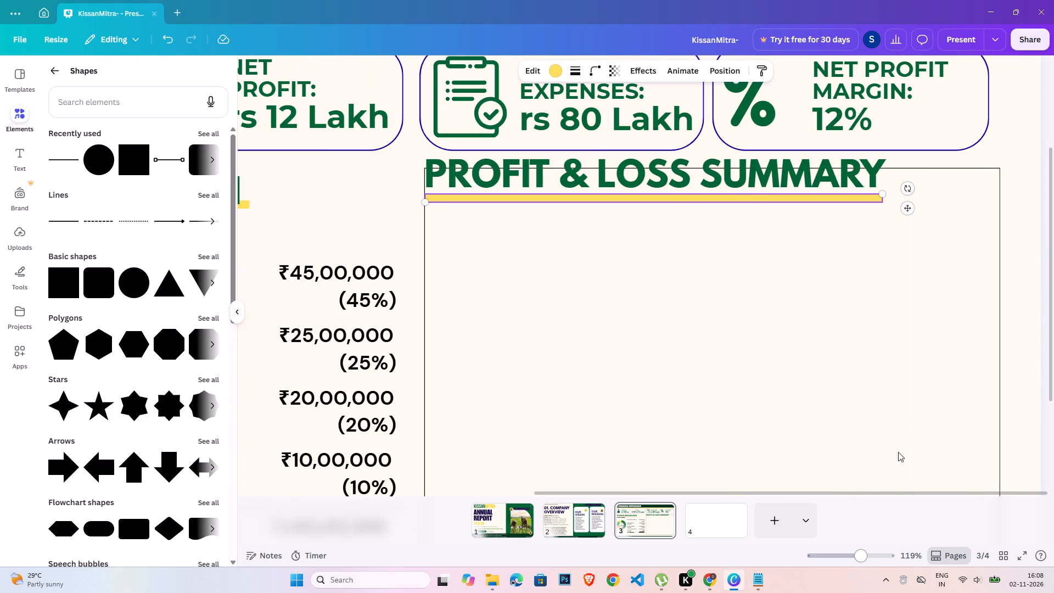
left_click(1023, 328)
Lower the PROFIT & LOSS SUMMARY heading so its letters overlap the yellow underline and its top aligns with the outlined frame's top edge.
left_click(667, 181)
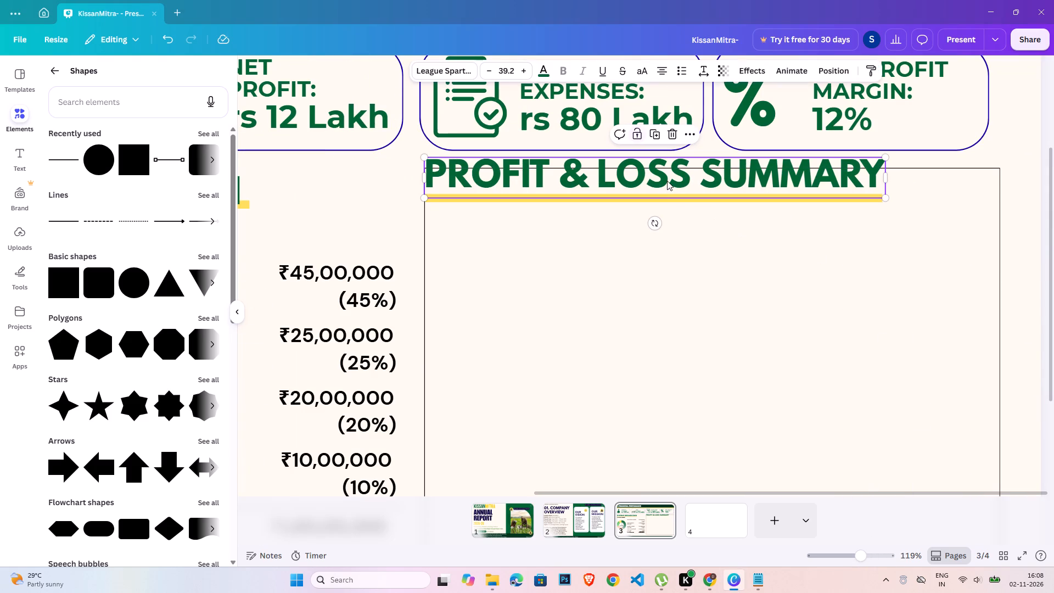
key("Down")
key("Down")
key("Down")
key("Down")
key("Down")
key("Down")
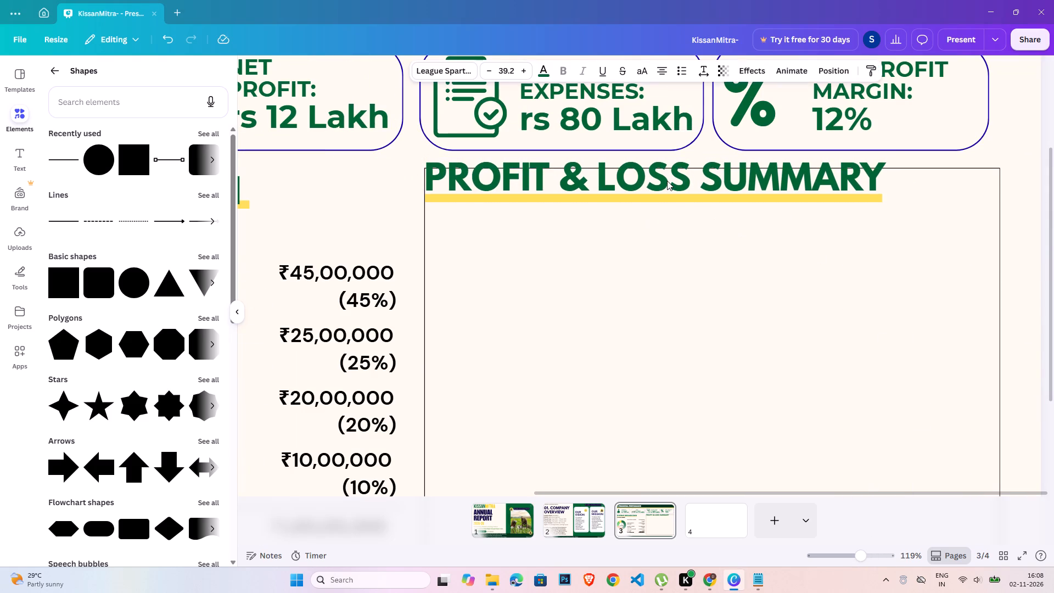
key("Down")
key("Down")
key("Down")
key("Down")
key("Down")
key("Down")
key("Down")
key("Down")
key("Down")
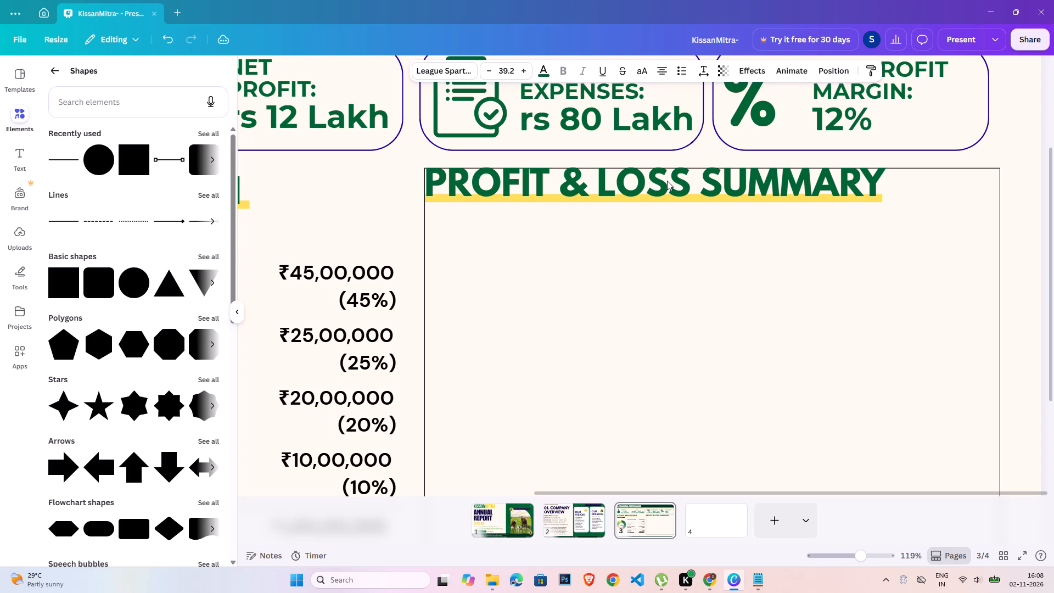
key("Down")
key("Left")
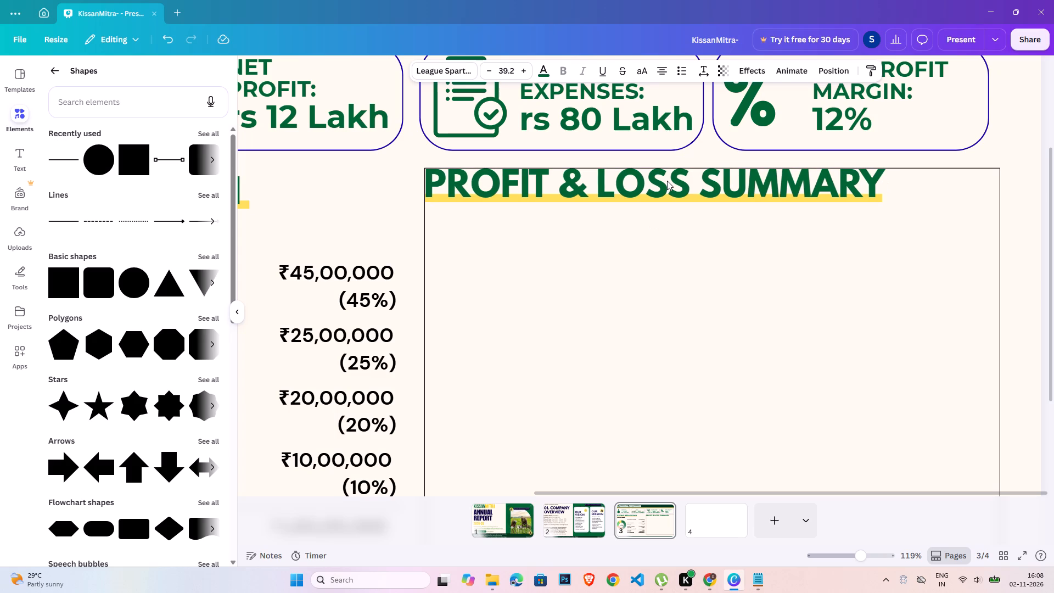
key("Left")
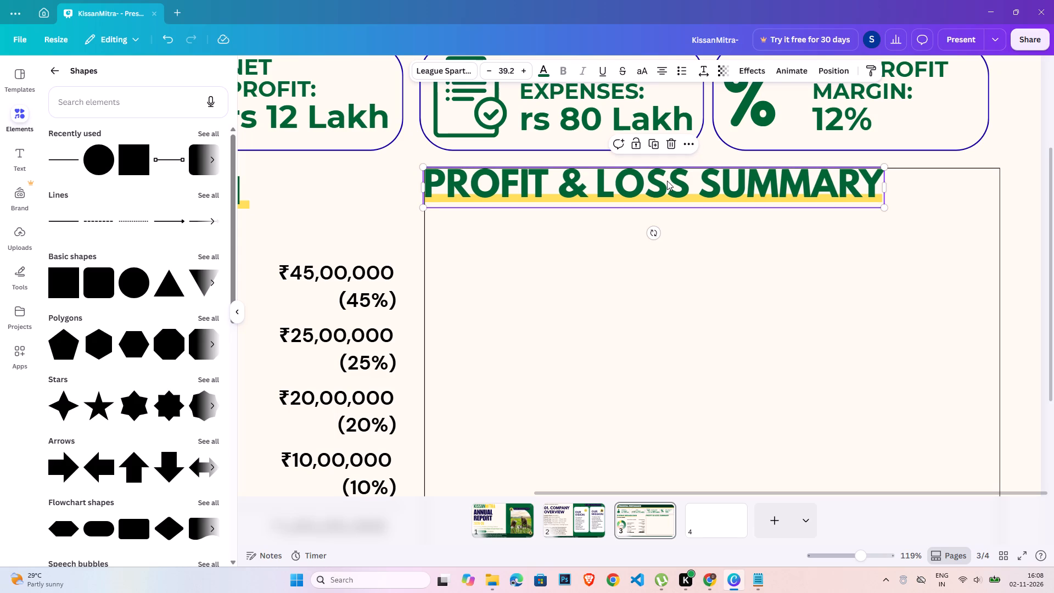
key("Right")
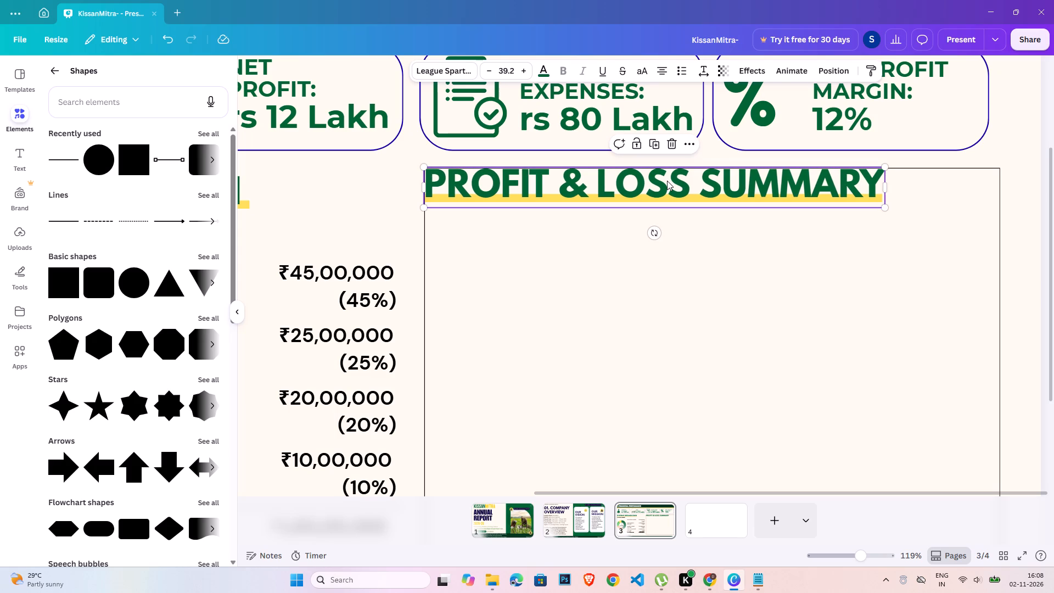
key("Down")
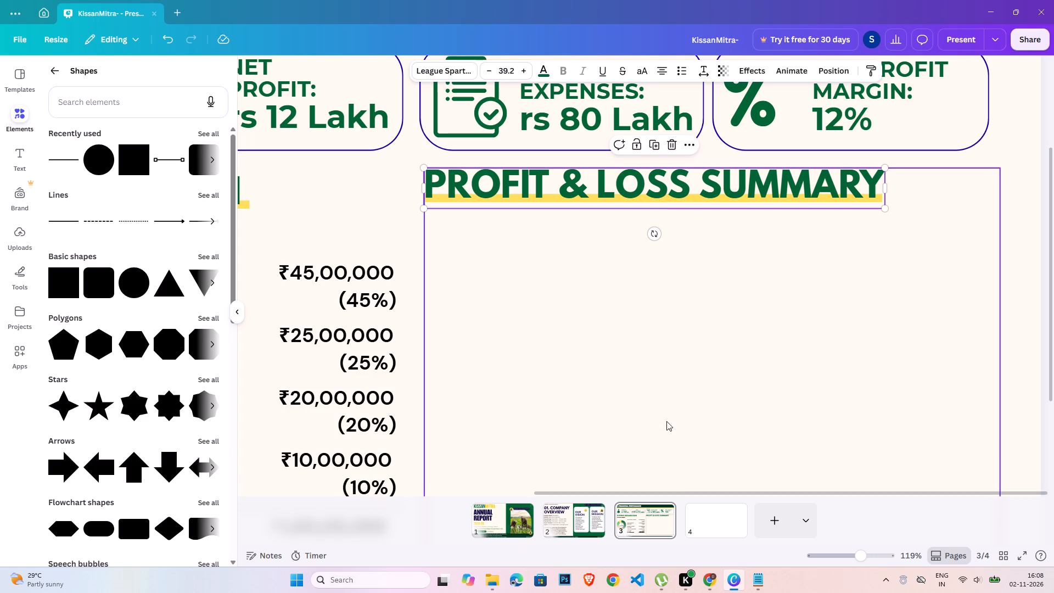
Add a square shape and place it inside the outlined frame, below the PROFIT & LOSS SUMMARY heading.
left_click(854, 559)
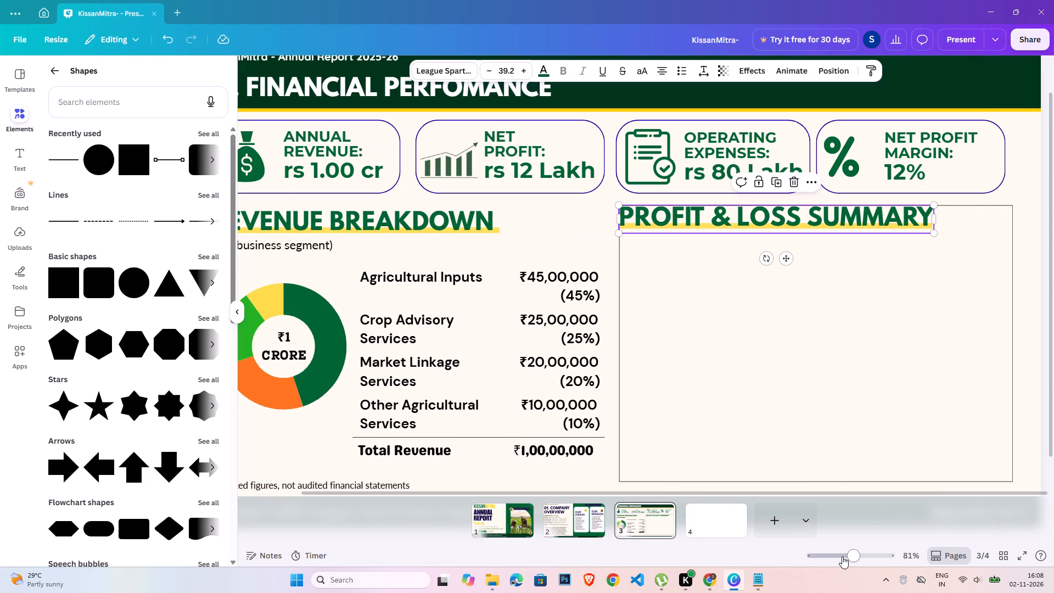
left_click(849, 565)
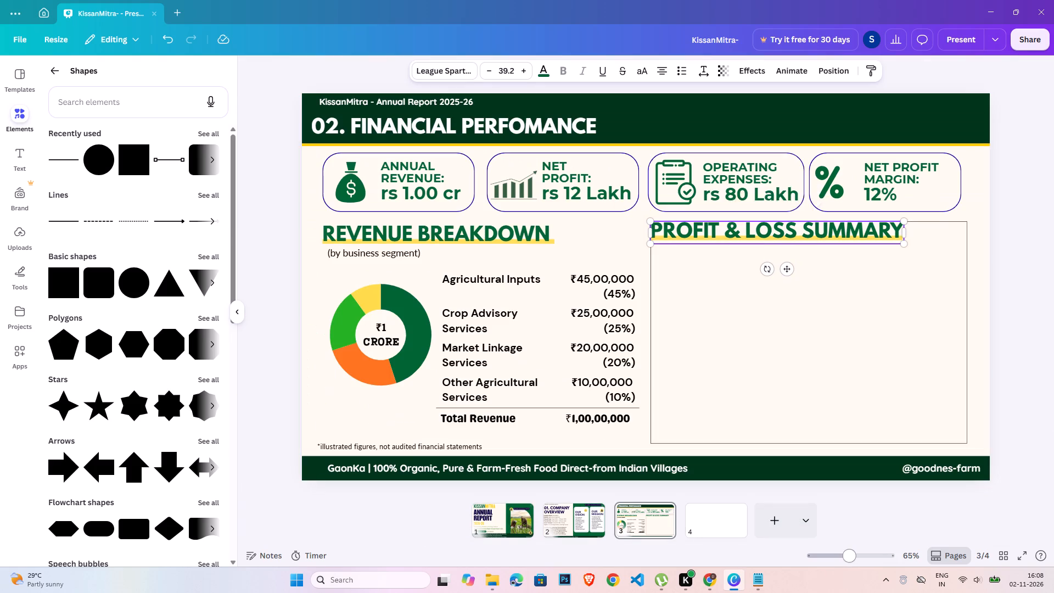
left_click(1048, 312)
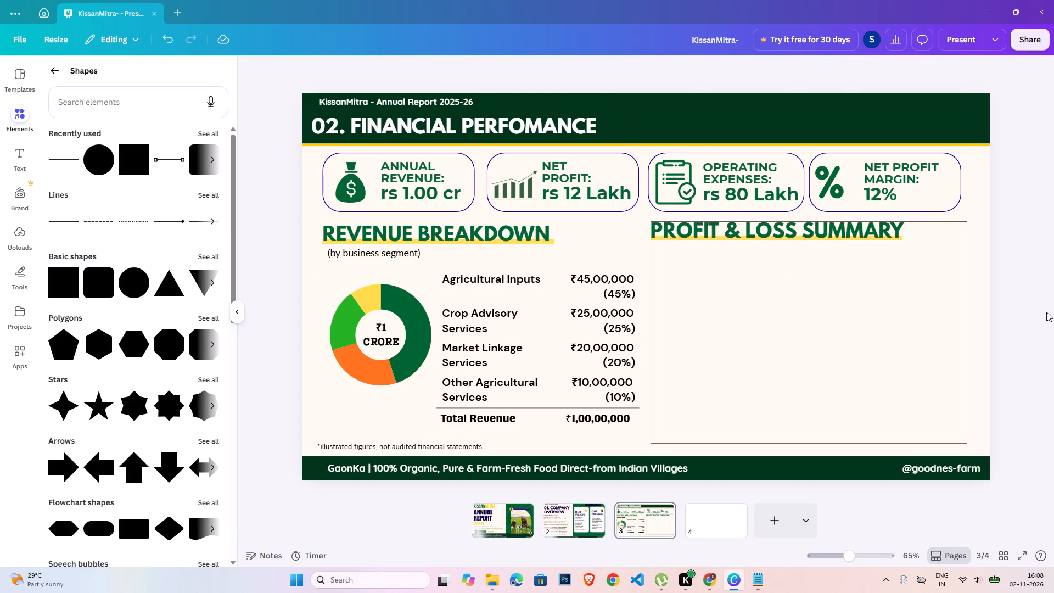
left_click(124, 169)
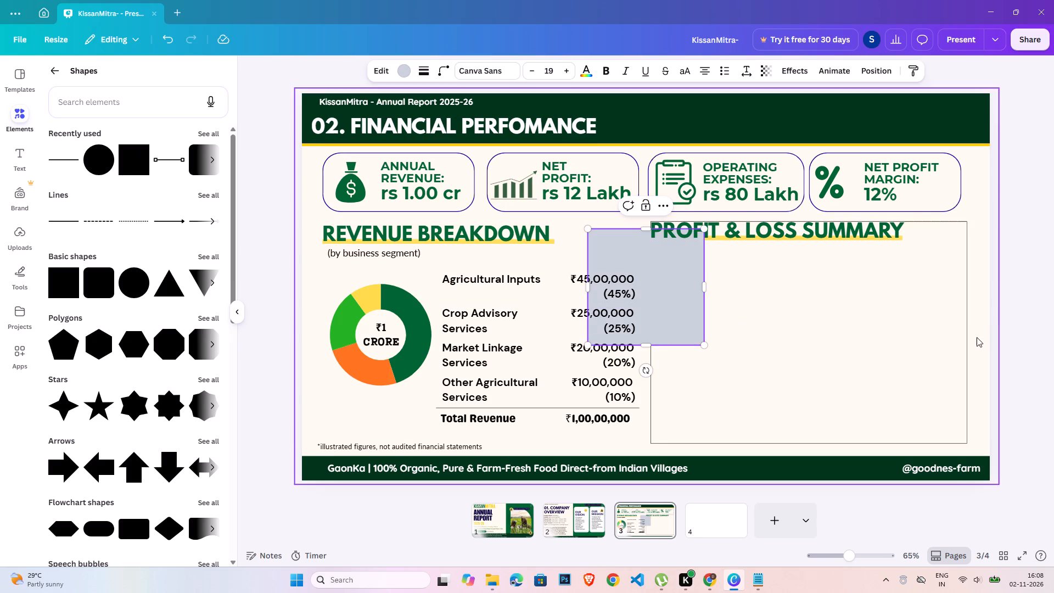
left_click(1018, 317)
left_click_drag(693, 283, 775, 315)
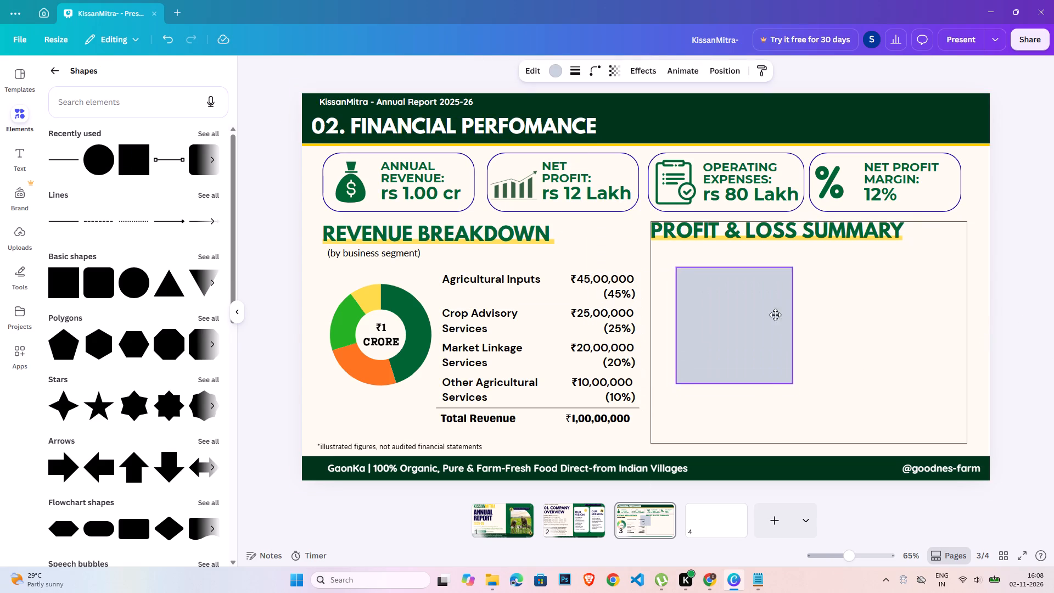
Move the square flush with the outlined frame's left edge just below the heading's underline and widen it to the frame's full width, about 883.
left_click_drag(775, 315, 763, 302)
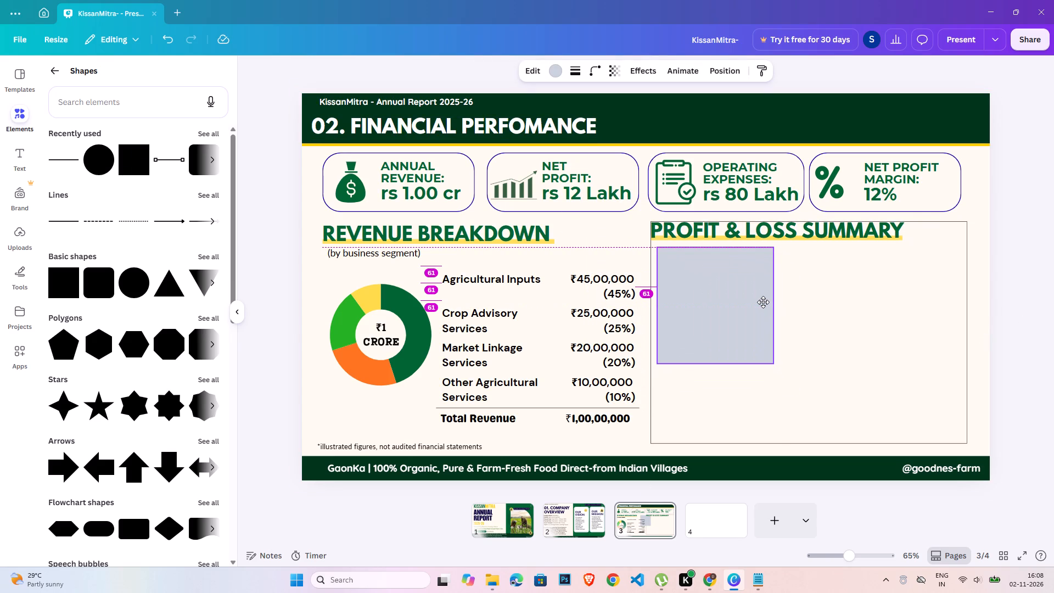
left_click_drag(763, 302, 757, 300)
left_click_drag(771, 305, 887, 302)
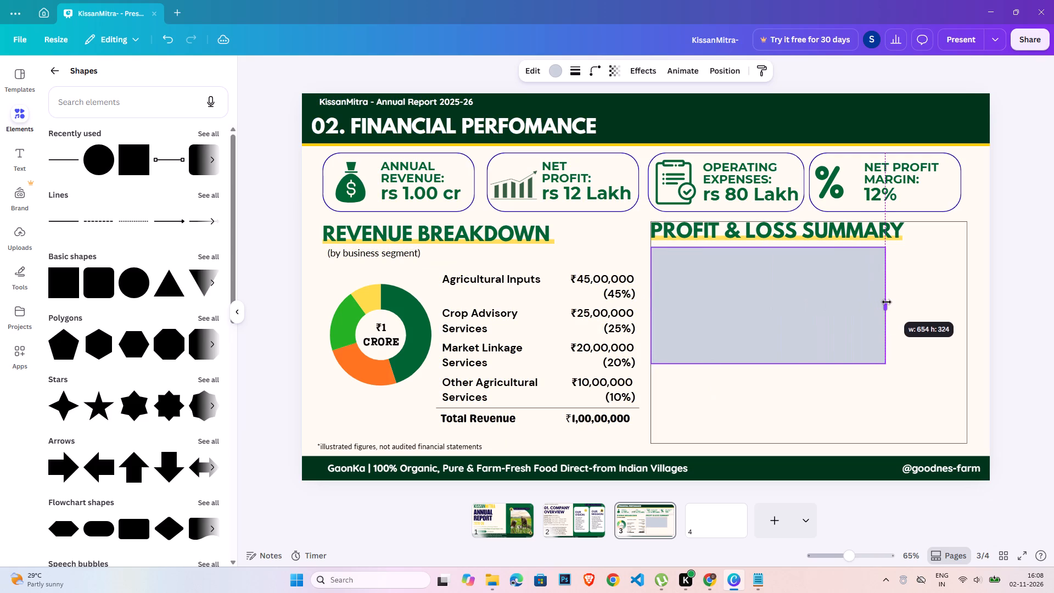
left_click_drag(887, 302, 968, 294)
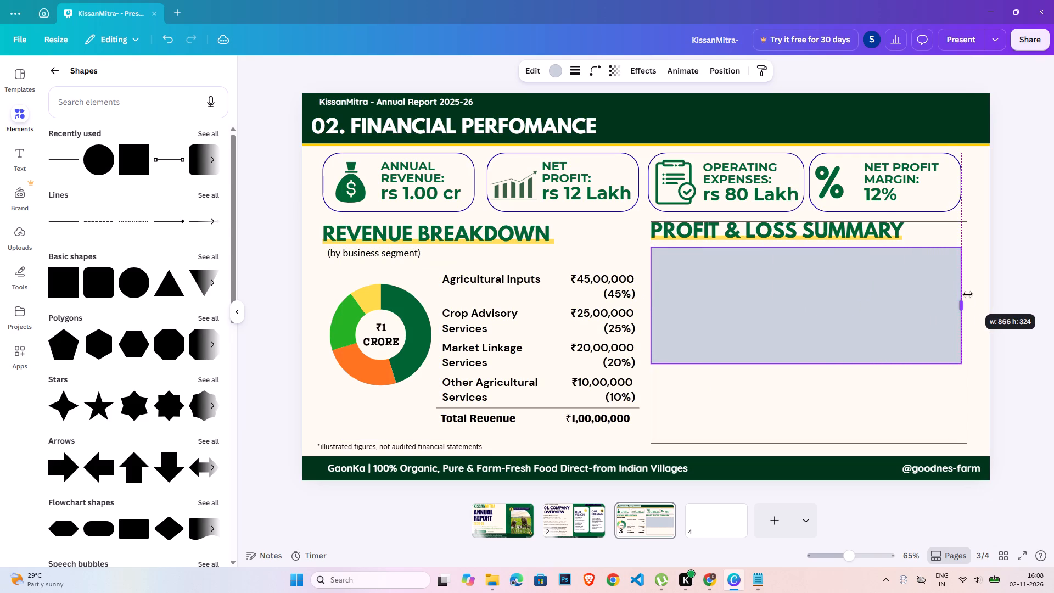
left_click_drag(968, 294, 969, 294)
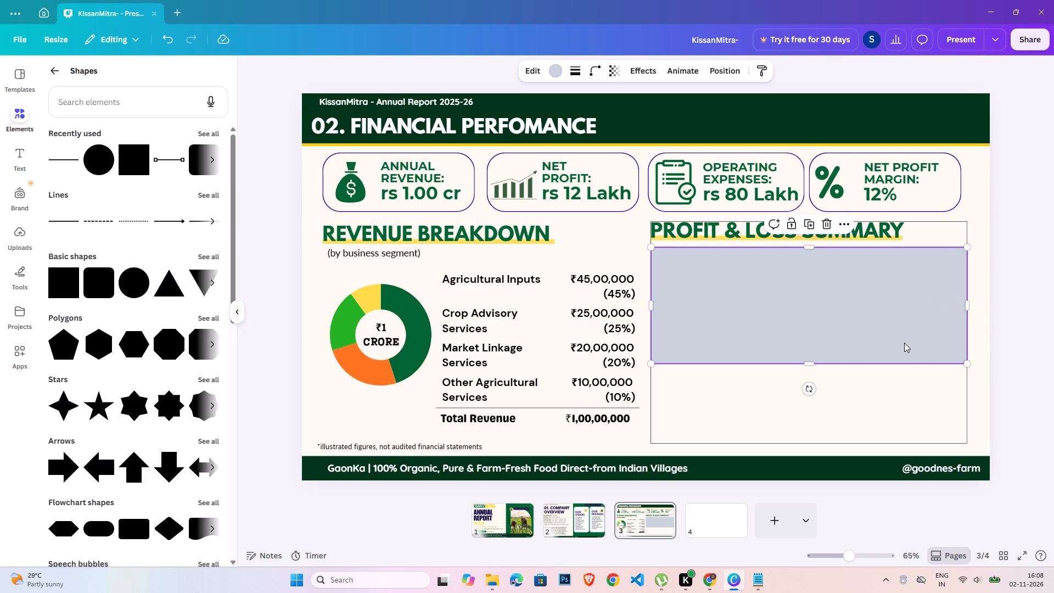
Reduce the rectangle's height to about 71, making a thin header bar below the PROFIT & LOSS SUMMARY heading.
left_click_drag(817, 361, 818, 422)
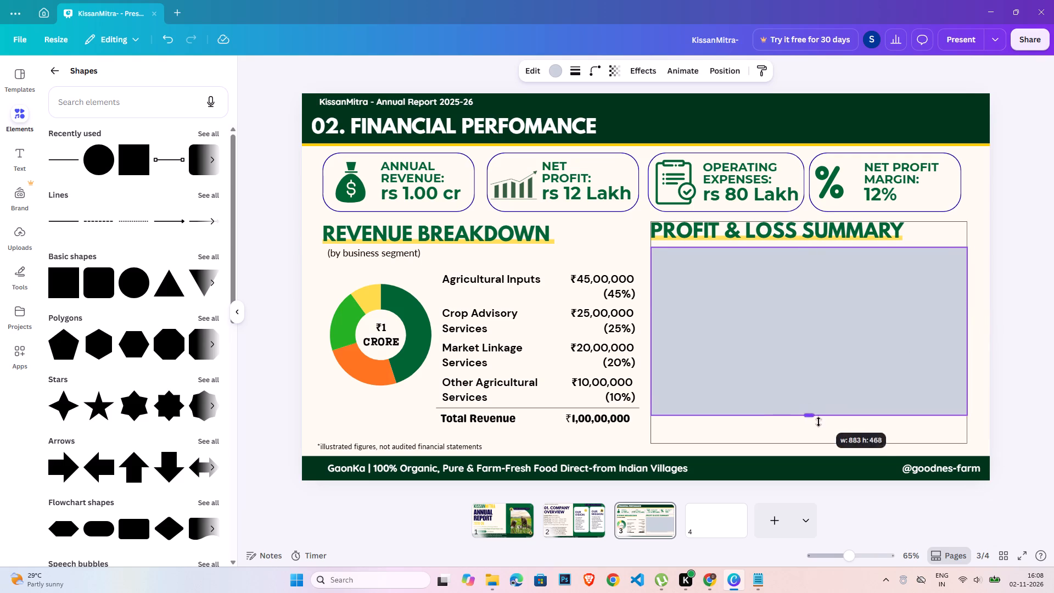
left_click_drag(818, 422, 817, 428)
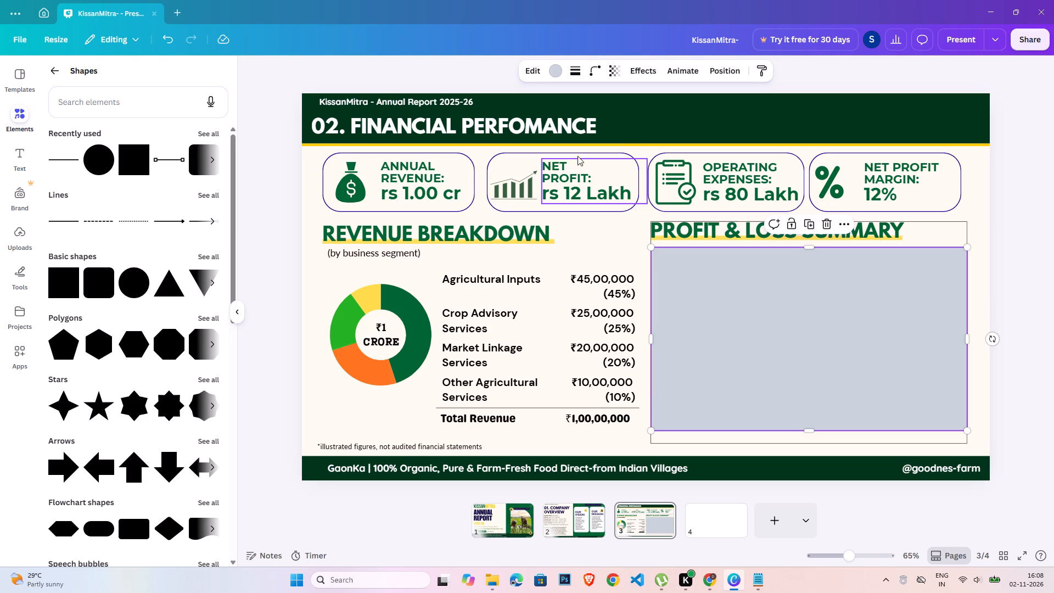
left_click_drag(810, 429, 807, 269)
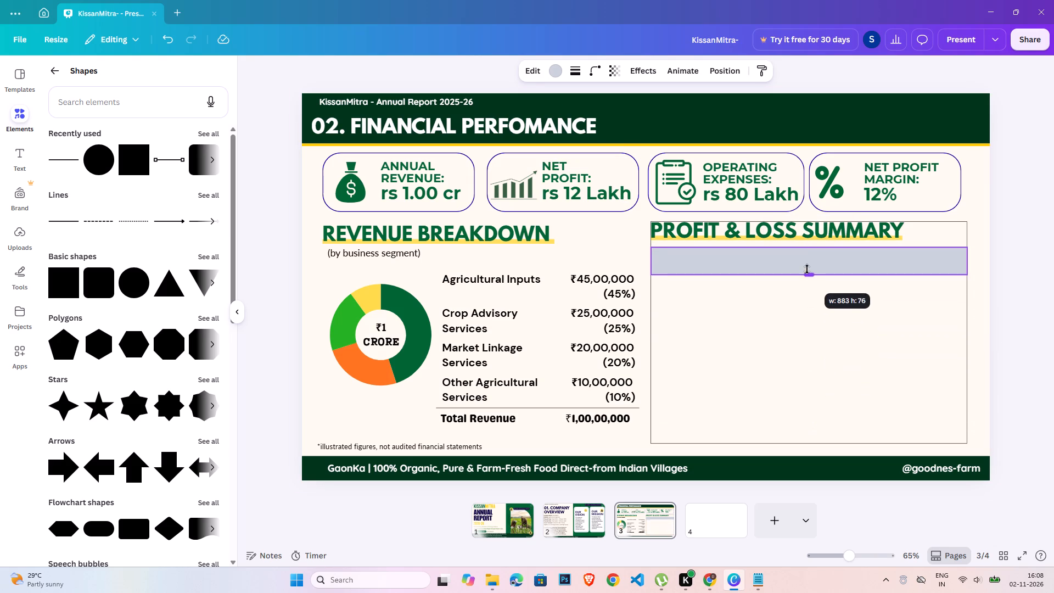
left_click_drag(807, 269, 806, 274)
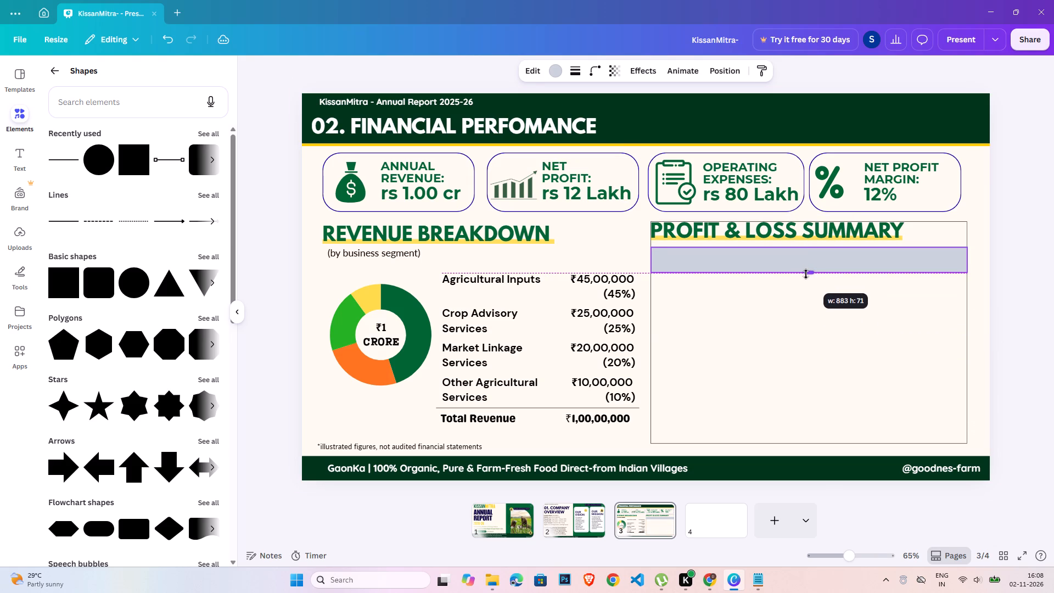
left_click_drag(806, 274, 807, 272)
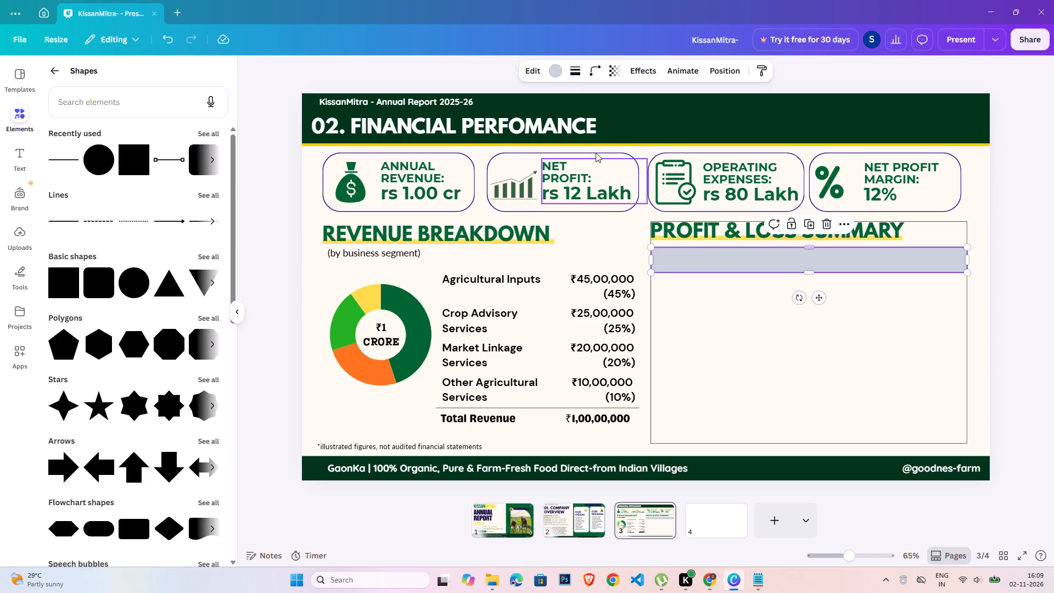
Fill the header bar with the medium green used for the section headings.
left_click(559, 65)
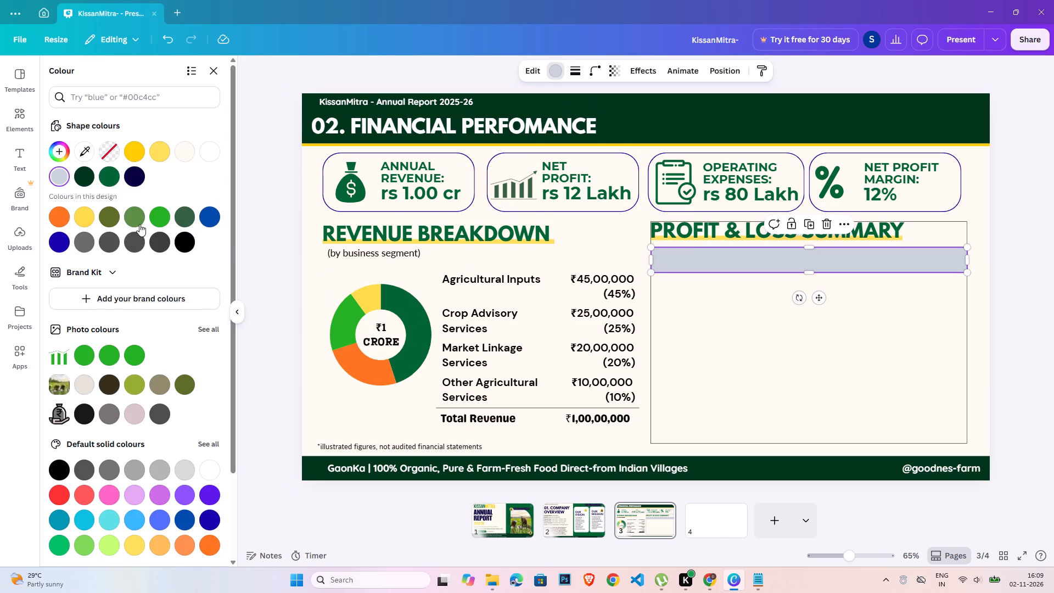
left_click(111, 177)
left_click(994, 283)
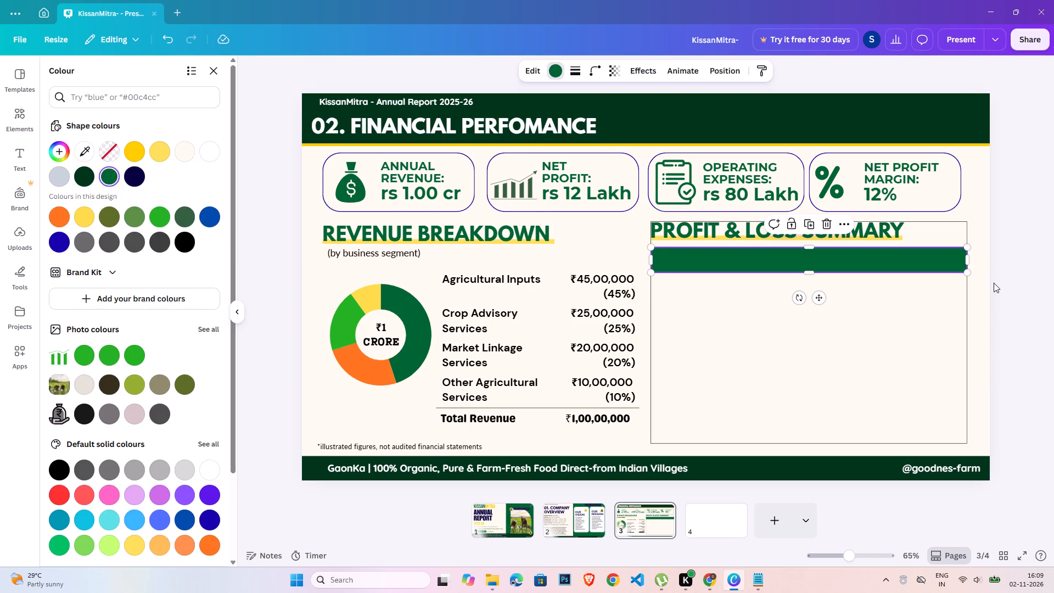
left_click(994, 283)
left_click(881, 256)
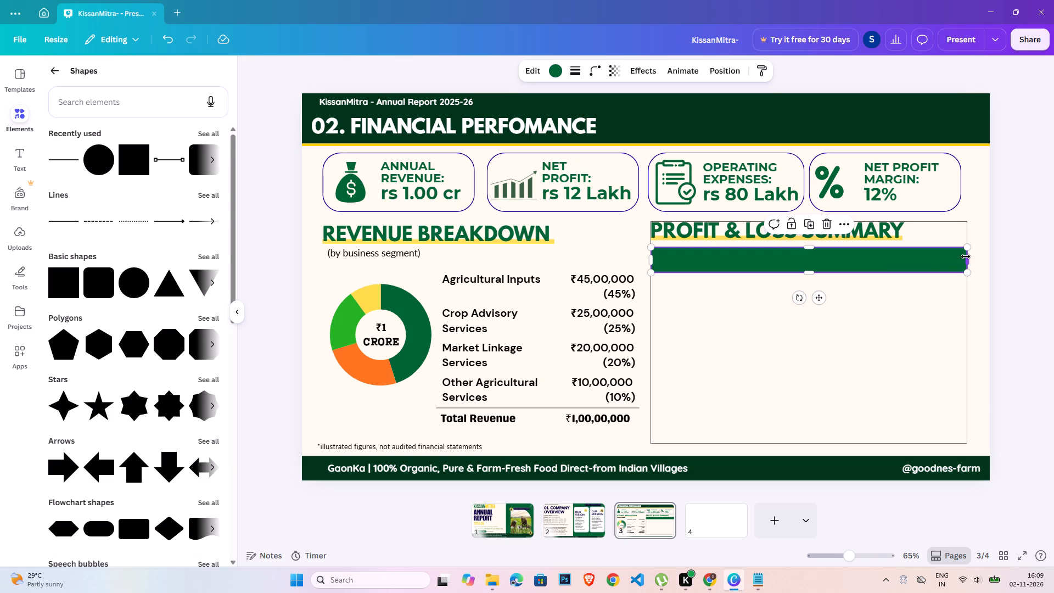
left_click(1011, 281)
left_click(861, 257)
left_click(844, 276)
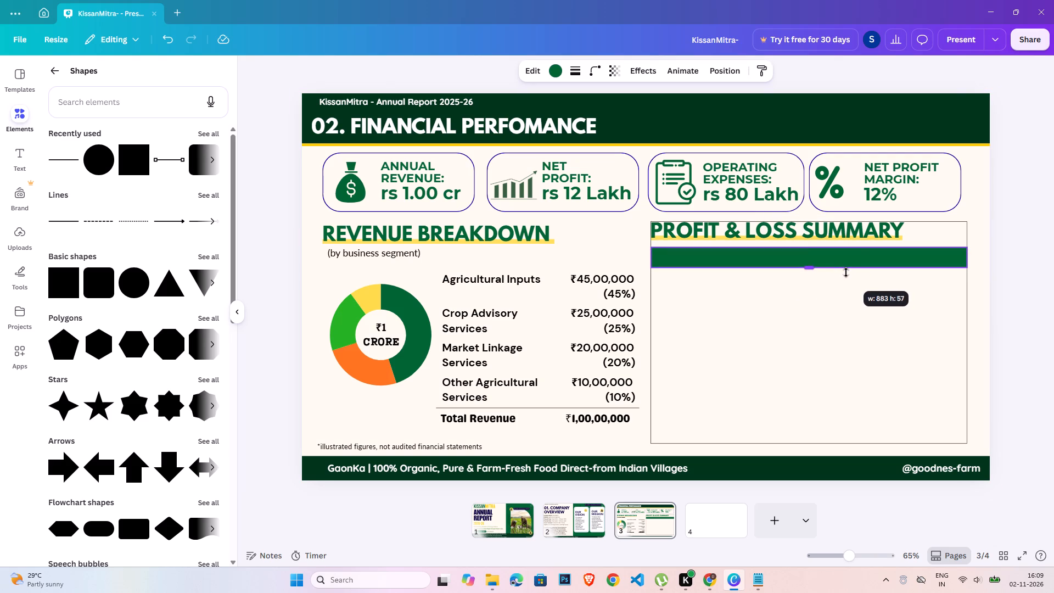
Recolour the header bar with the dark green of the page's title band.
left_click(549, 70)
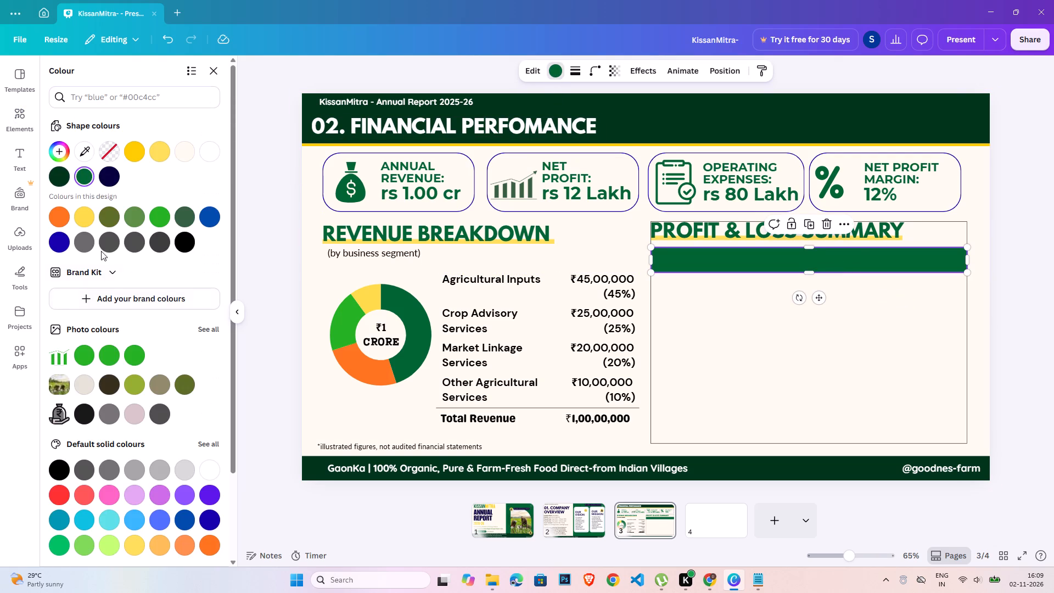
left_click(63, 170)
double_click(1024, 299)
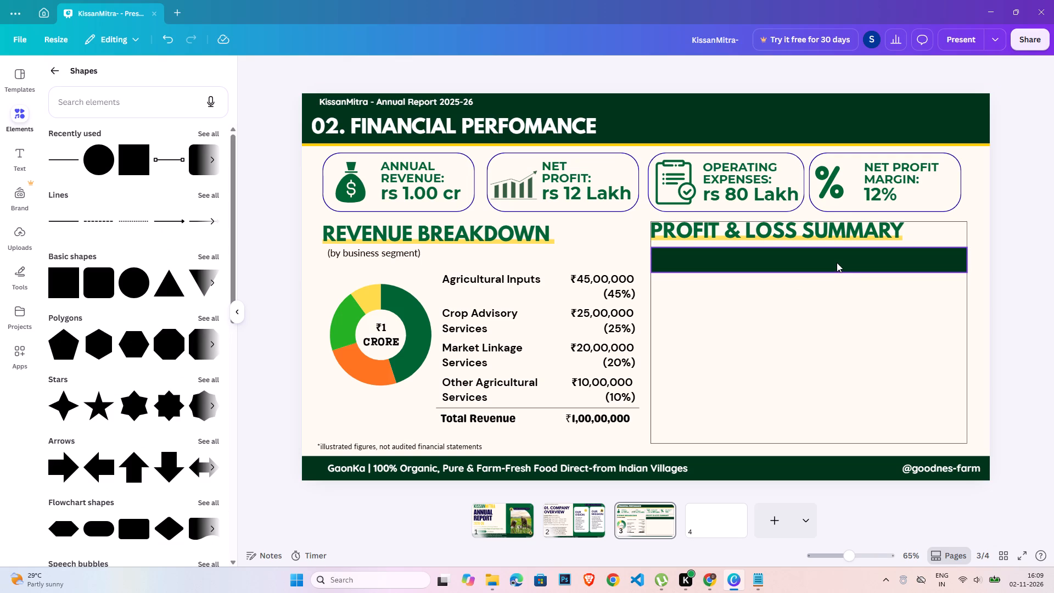
left_click(837, 262)
left_click(1023, 287)
Duplicate the dark green bar and place the copy directly beneath it, aligned with both sides of the outlined frame.
left_click(871, 254)
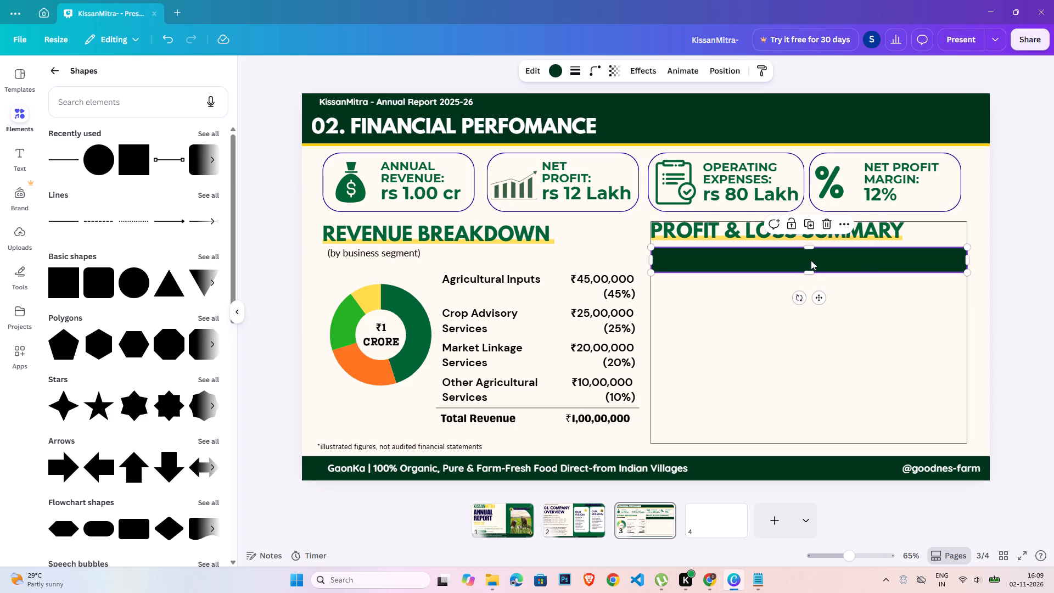
key("ctrl+c")
key("ctrl+v")
left_click(842, 255)
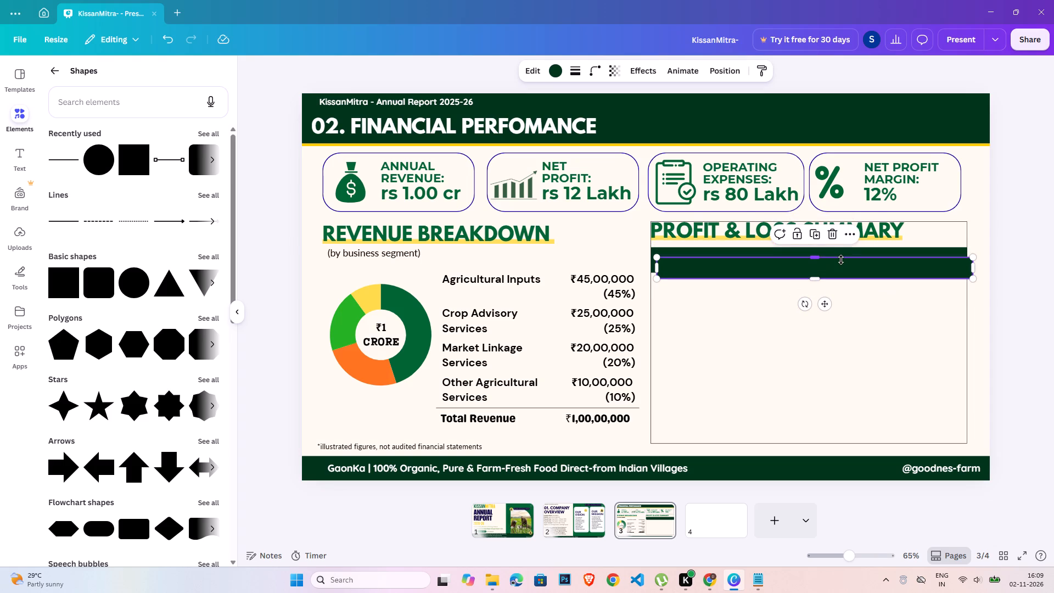
key("ctrl+z")
left_click_drag(845, 262, 840, 281)
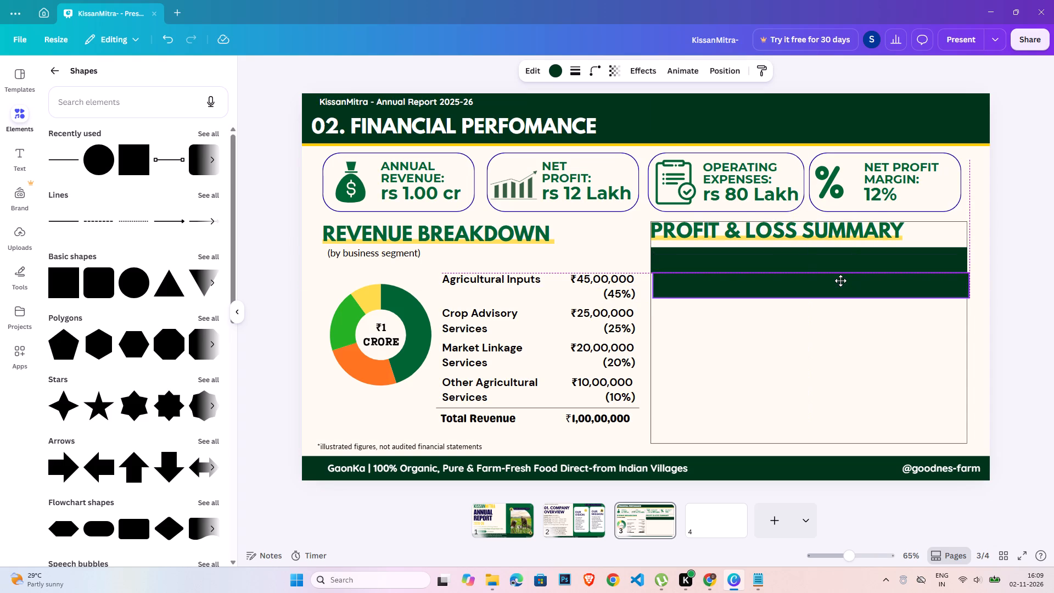
left_click_drag(840, 281, 839, 280)
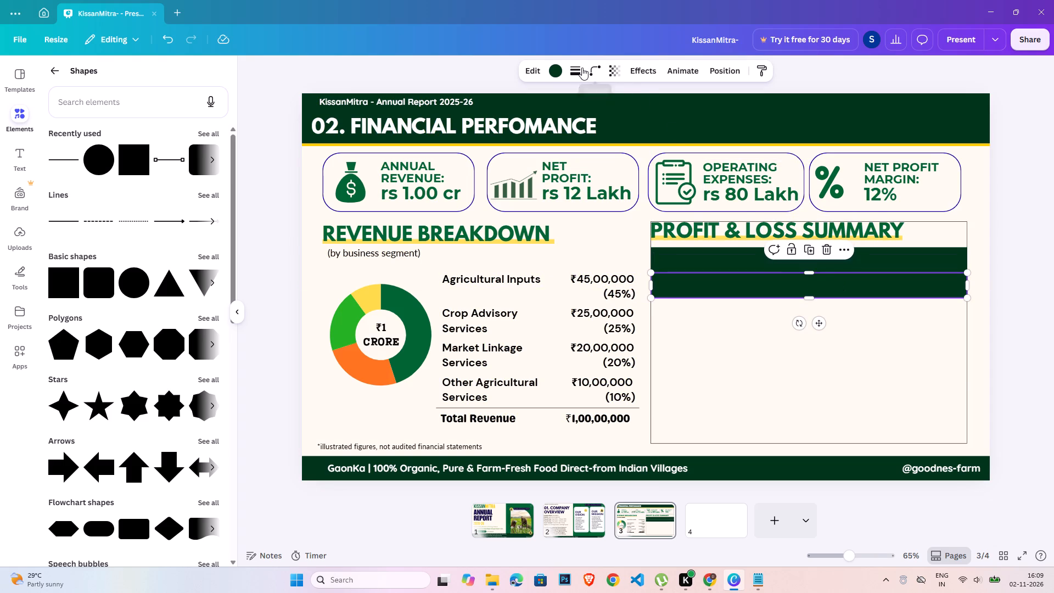
Turn the duplicated bar into an empty outlined row with a solid stroke of weight 1 and no fill.
left_click(582, 68)
left_click(543, 112)
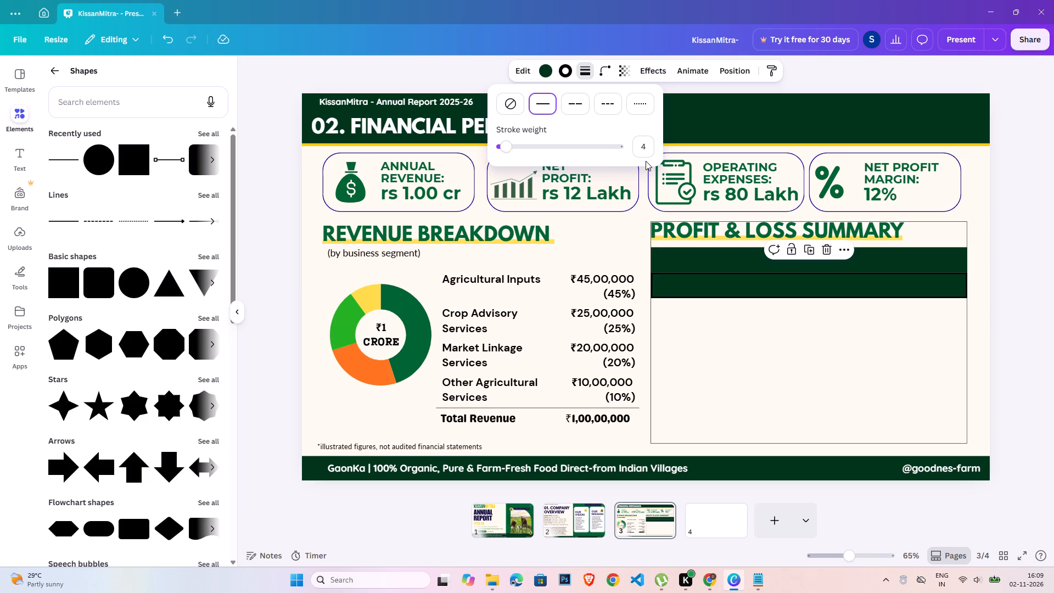
double_click(647, 153)
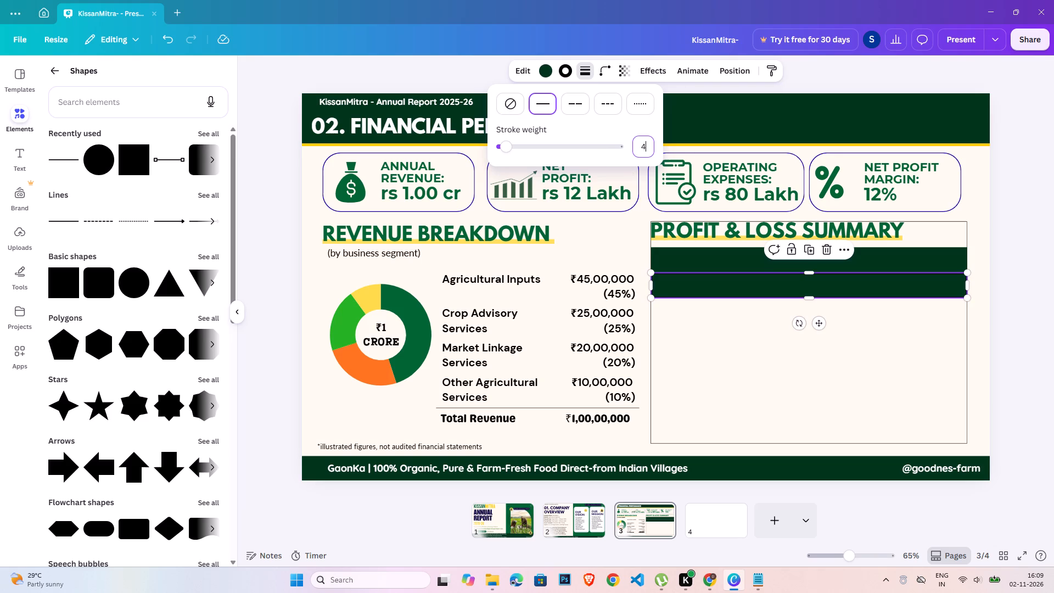
key("1")
key("Return")
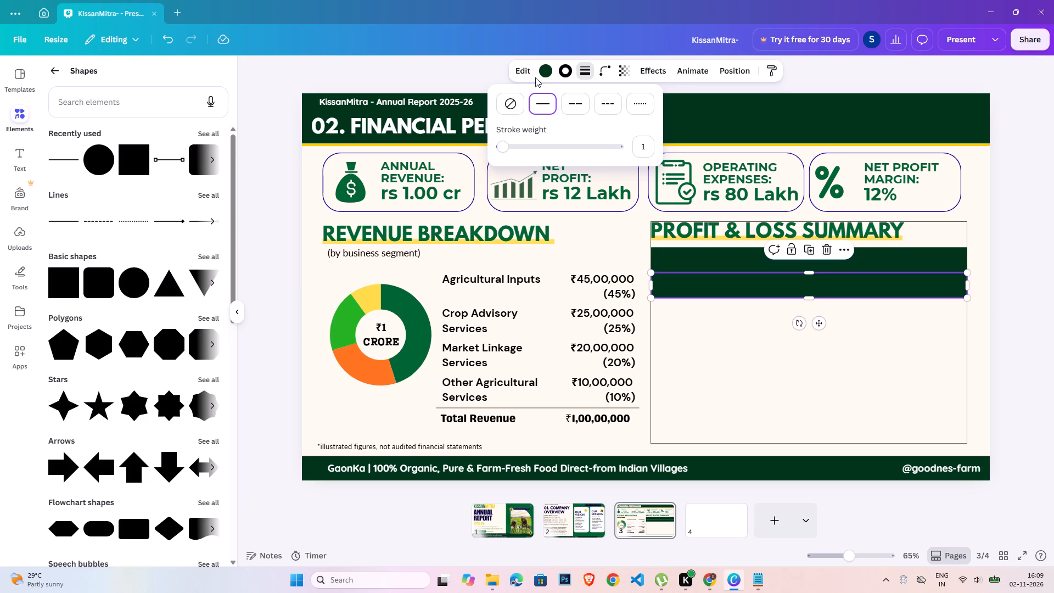
left_click(545, 68)
left_click(115, 155)
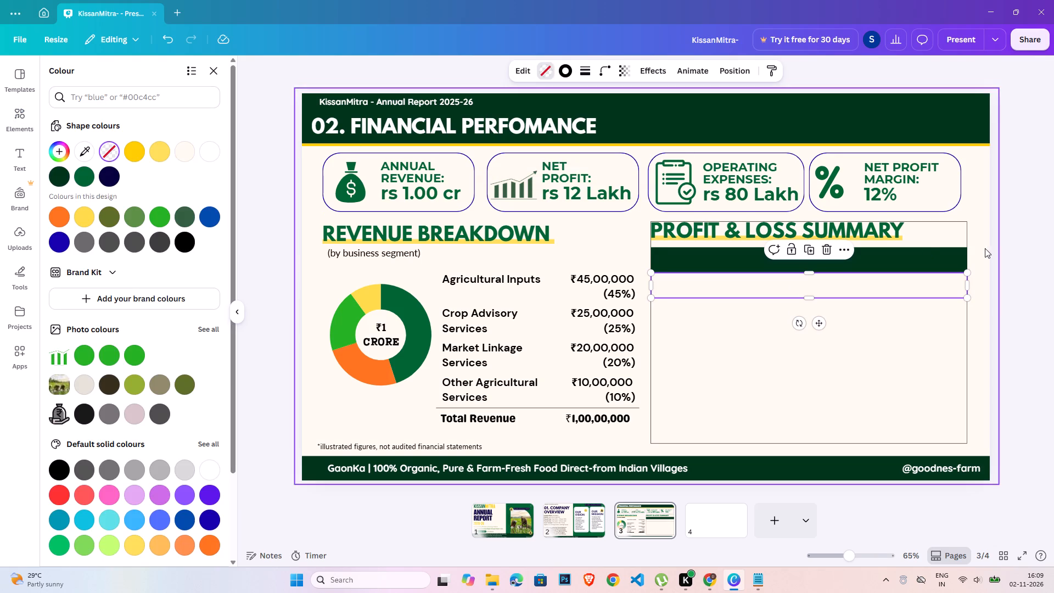
double_click(998, 253)
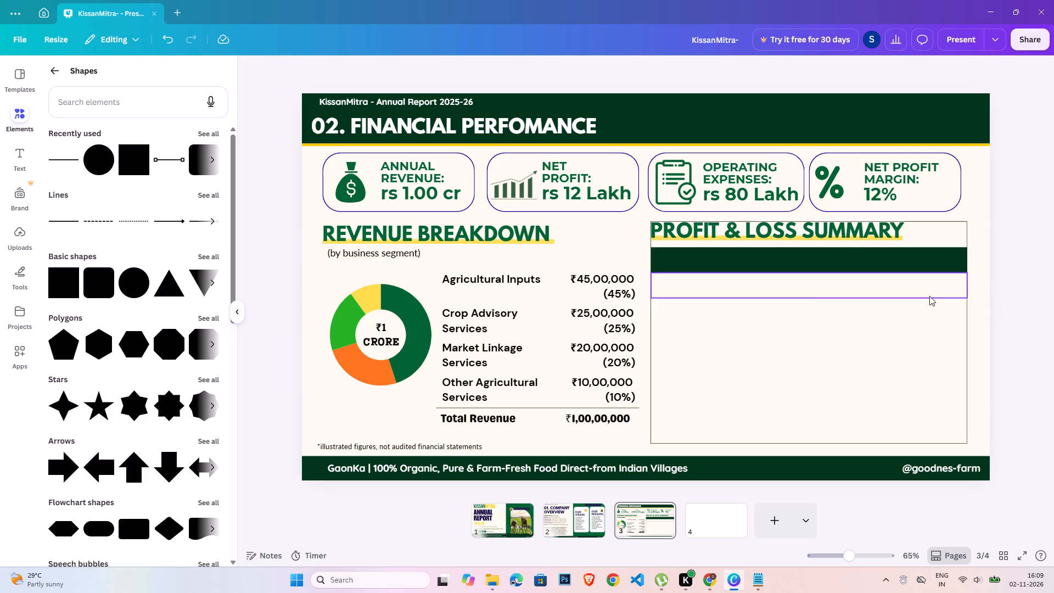
Duplicate the outlined row and place the copy just below it, aligned with the frame's sides.
left_click(929, 295)
key("ctrl+c")
key("ctrl+v")
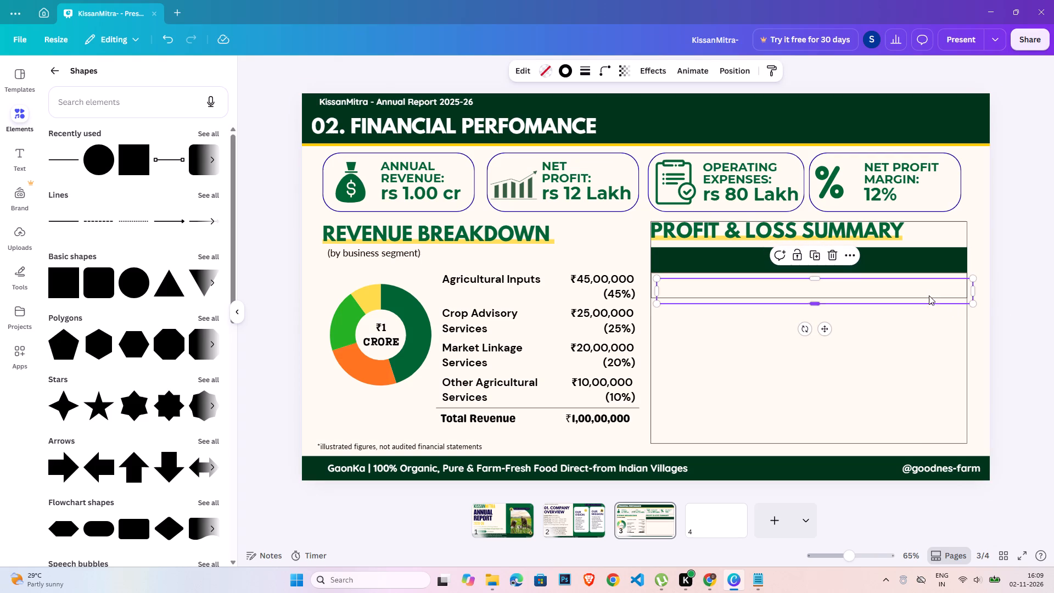
left_click_drag(826, 332, 822, 341)
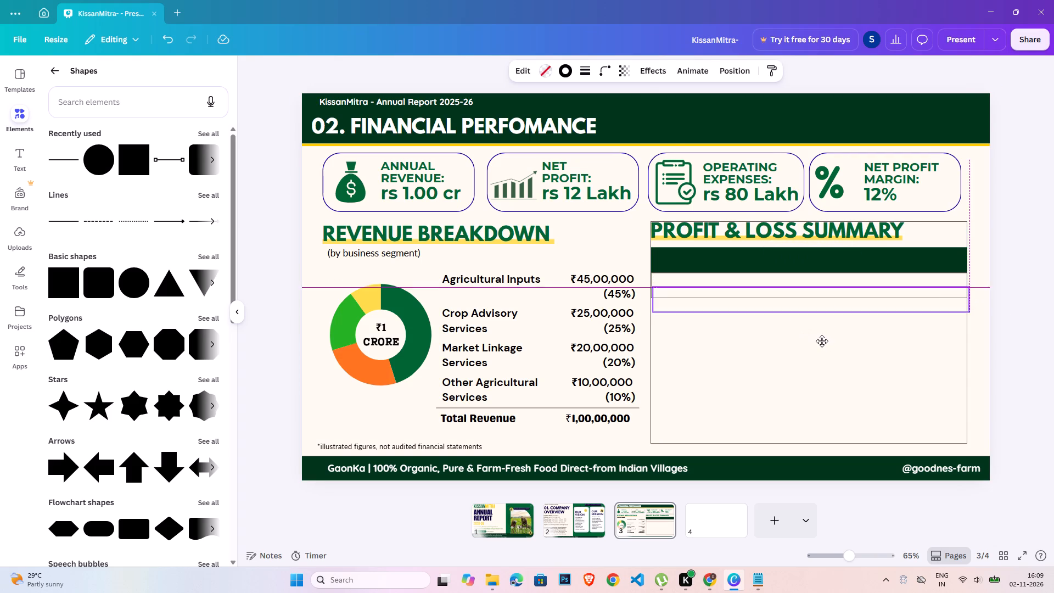
left_click_drag(822, 341, 822, 350)
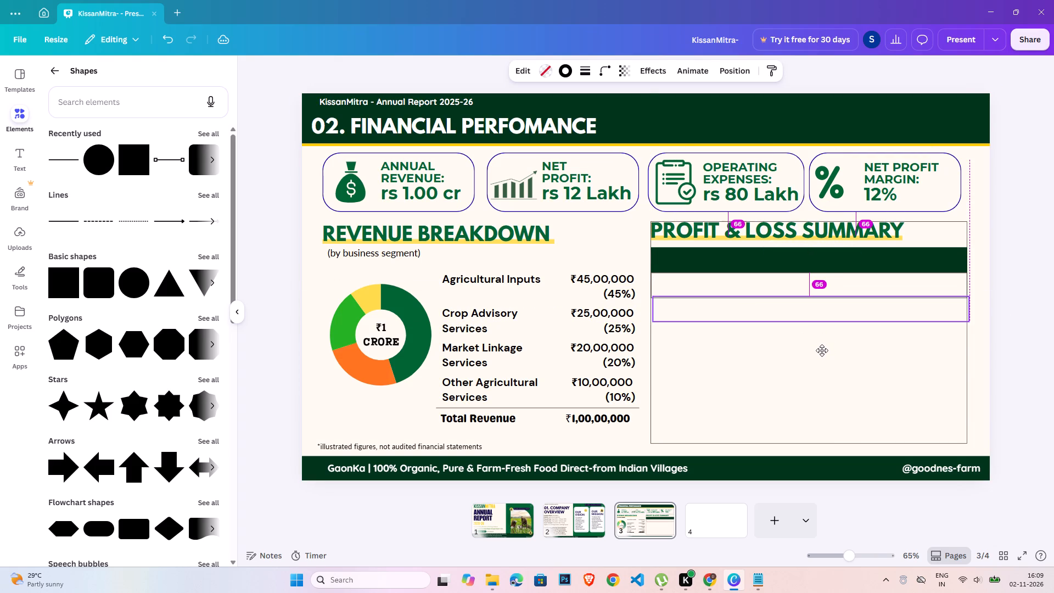
left_click_drag(822, 350, 820, 354)
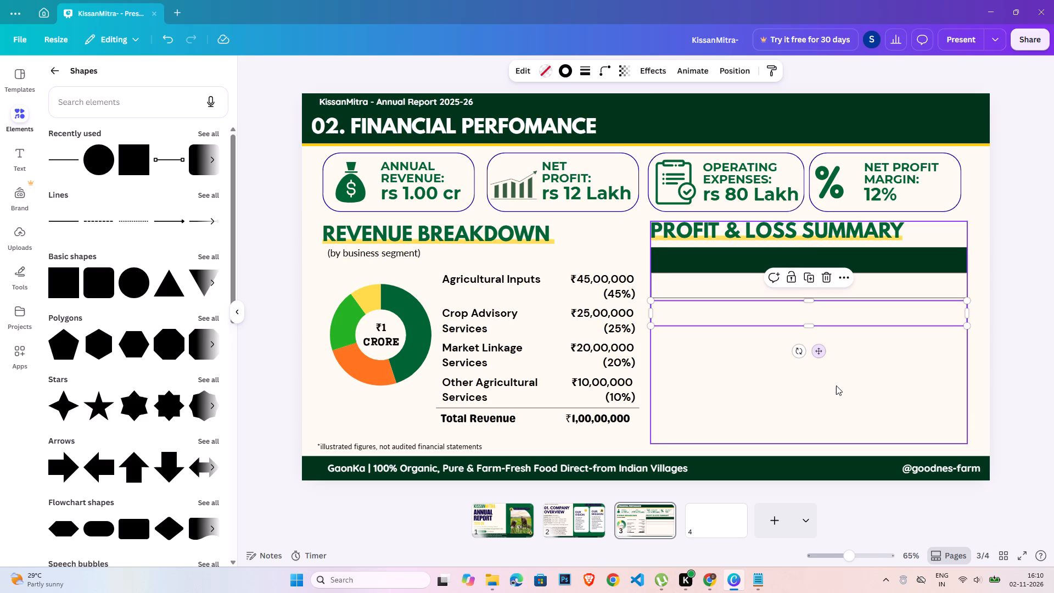
Nudge the second outlined row up to close the gap with the bottom edge of the first row.
key("1")
key("Up")
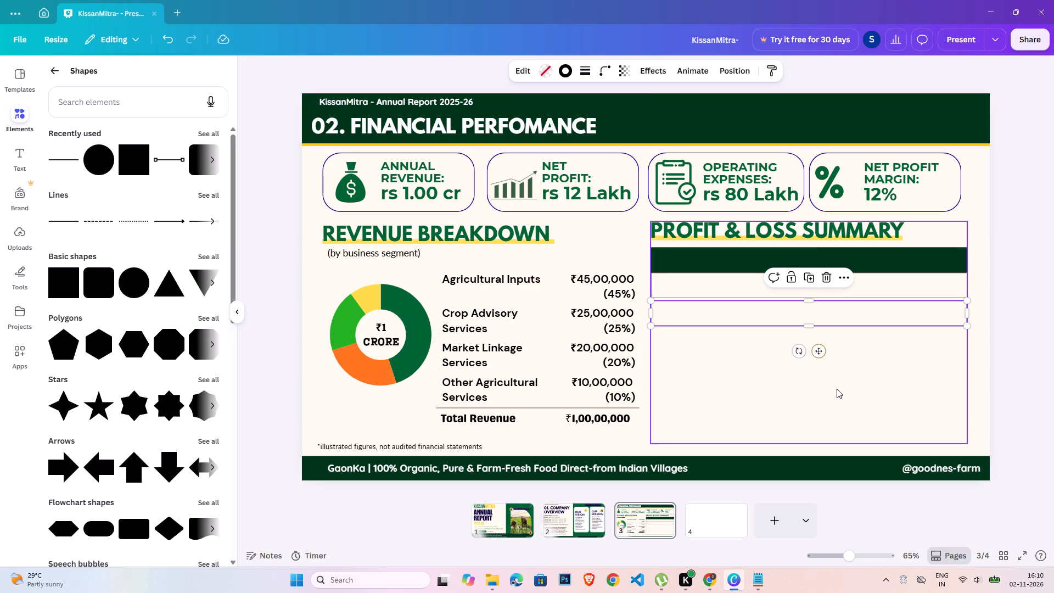
left_click(991, 354)
left_click(941, 317)
key("Up")
key("Up")
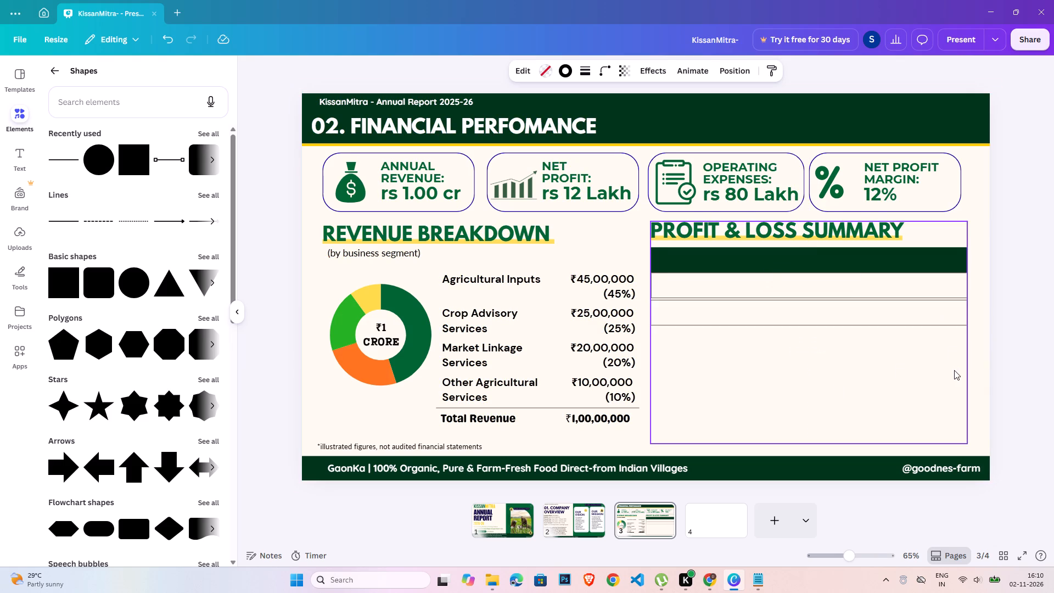
key("Up")
key("Up")
key("Up")
key("Up")
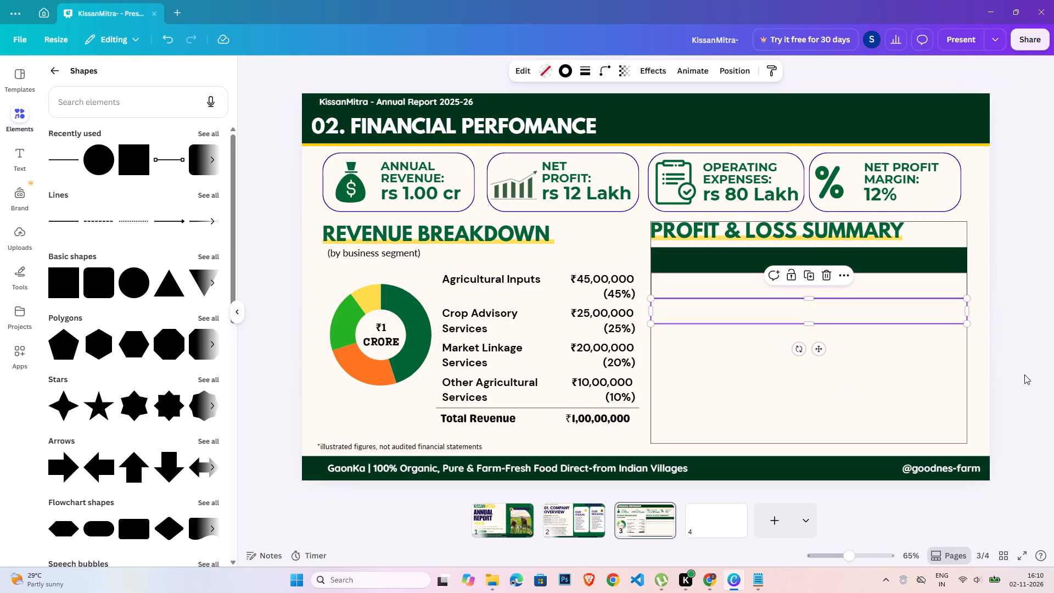
left_click(1024, 374)
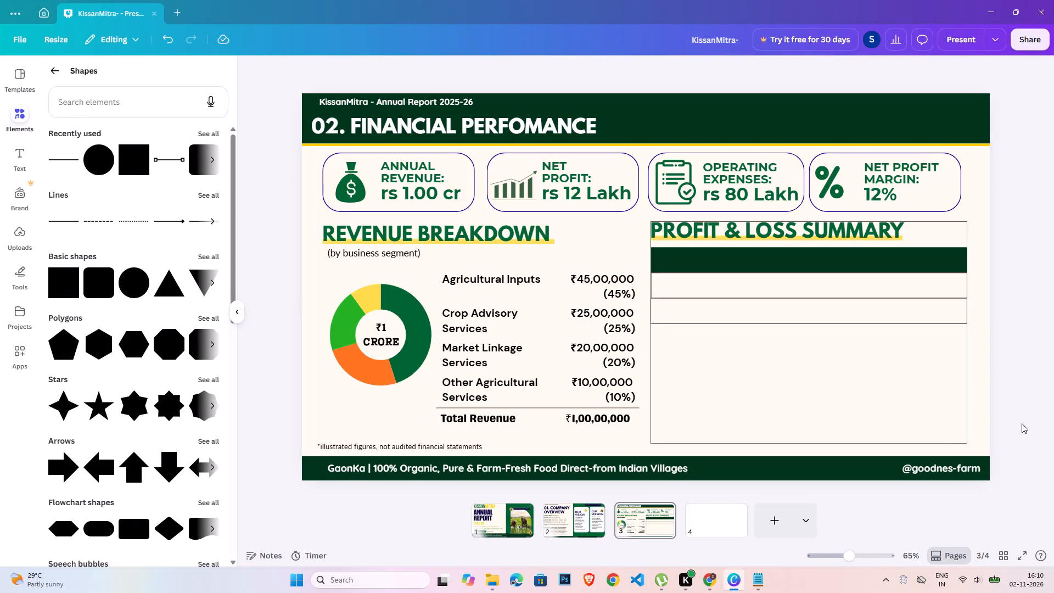
Nudge the second outlined row up slightly more so its top border overlaps the first row's bottom border as one line.
left_click(932, 321)
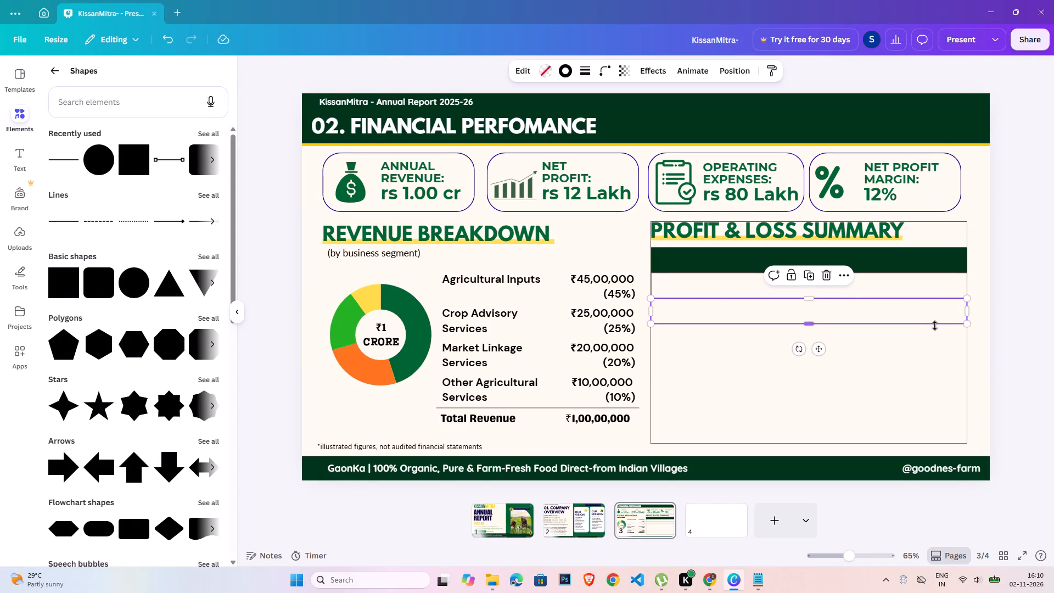
left_click(1011, 355)
left_click(956, 315)
key("Up")
key("Up")
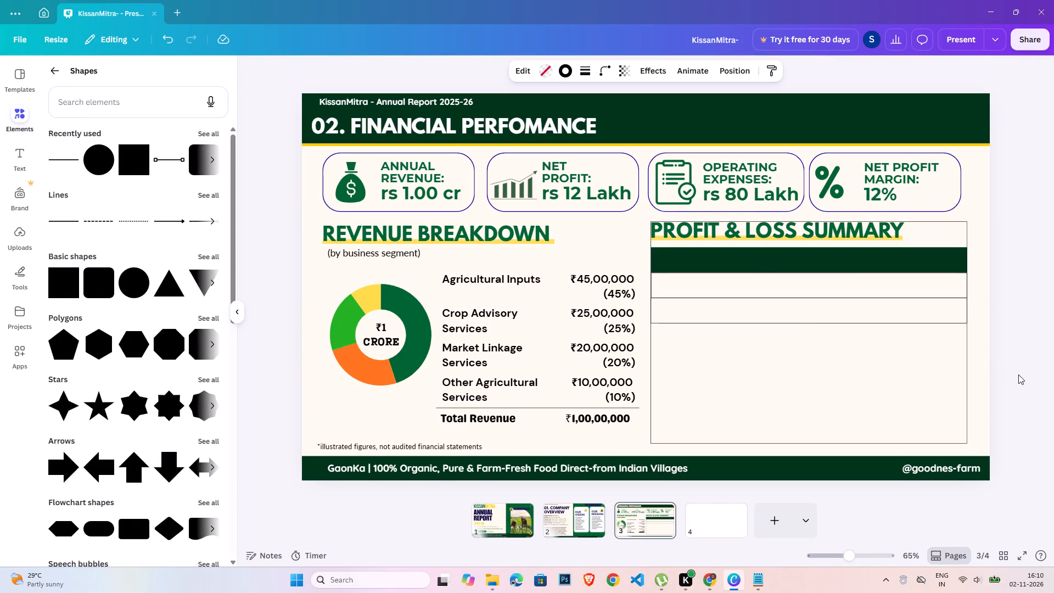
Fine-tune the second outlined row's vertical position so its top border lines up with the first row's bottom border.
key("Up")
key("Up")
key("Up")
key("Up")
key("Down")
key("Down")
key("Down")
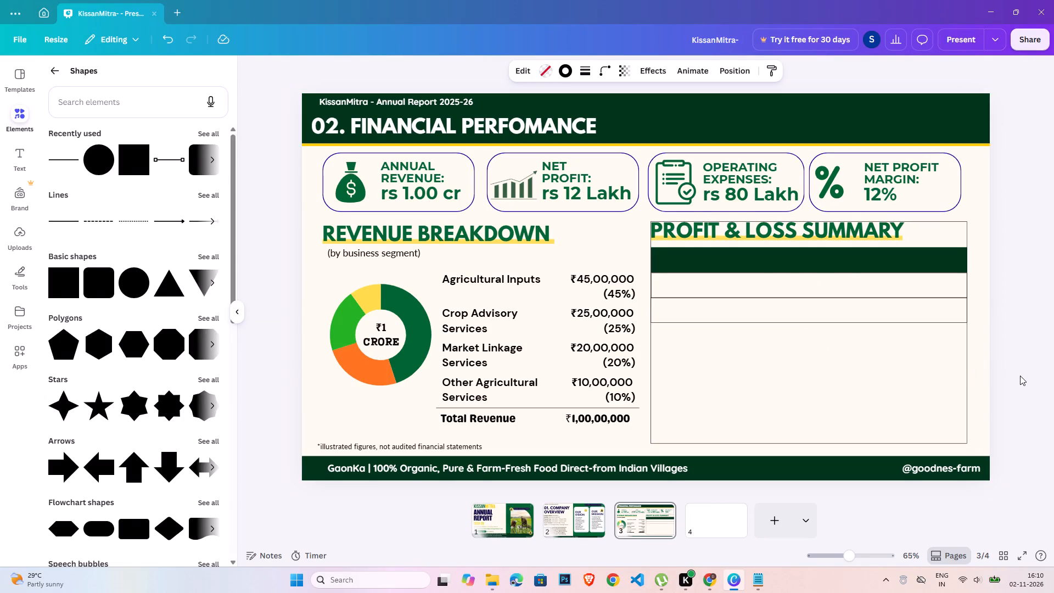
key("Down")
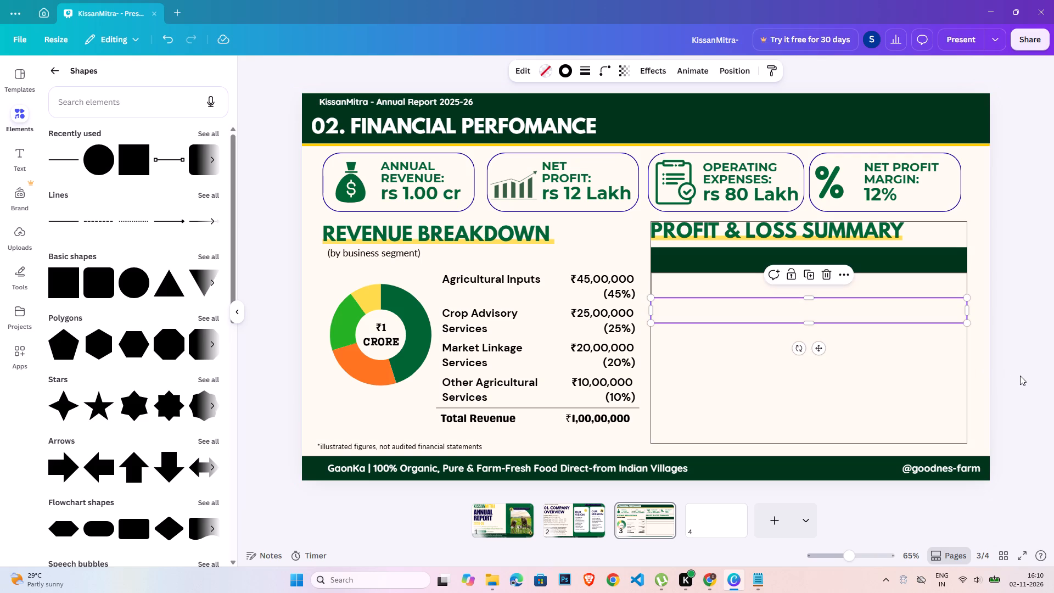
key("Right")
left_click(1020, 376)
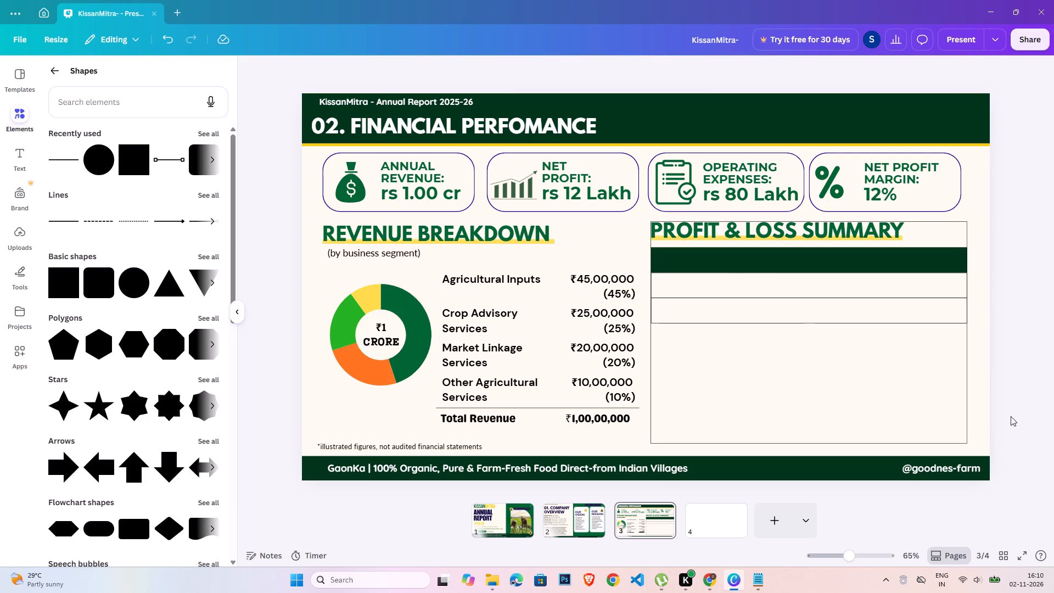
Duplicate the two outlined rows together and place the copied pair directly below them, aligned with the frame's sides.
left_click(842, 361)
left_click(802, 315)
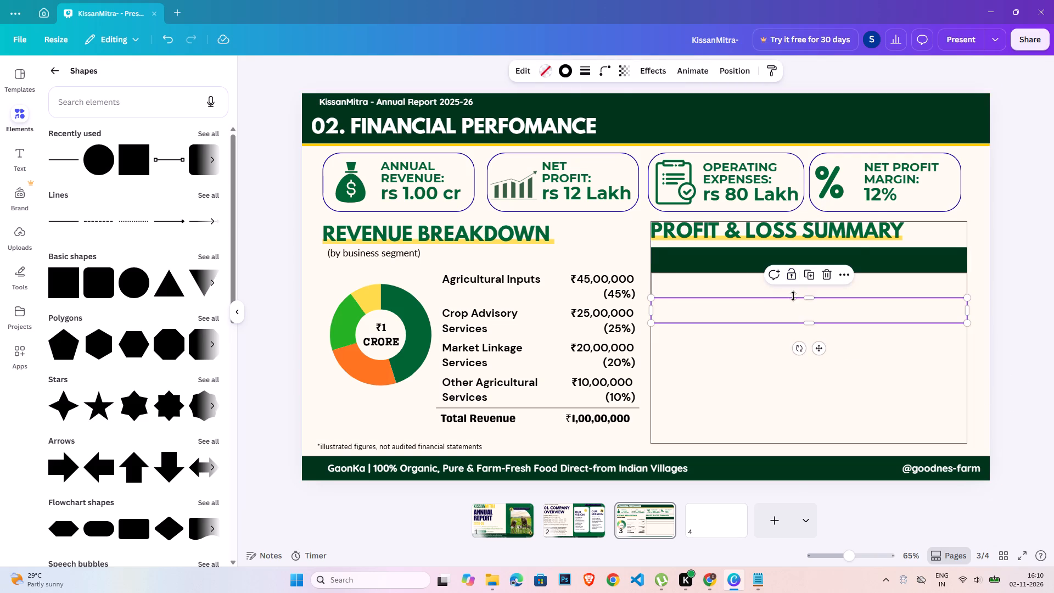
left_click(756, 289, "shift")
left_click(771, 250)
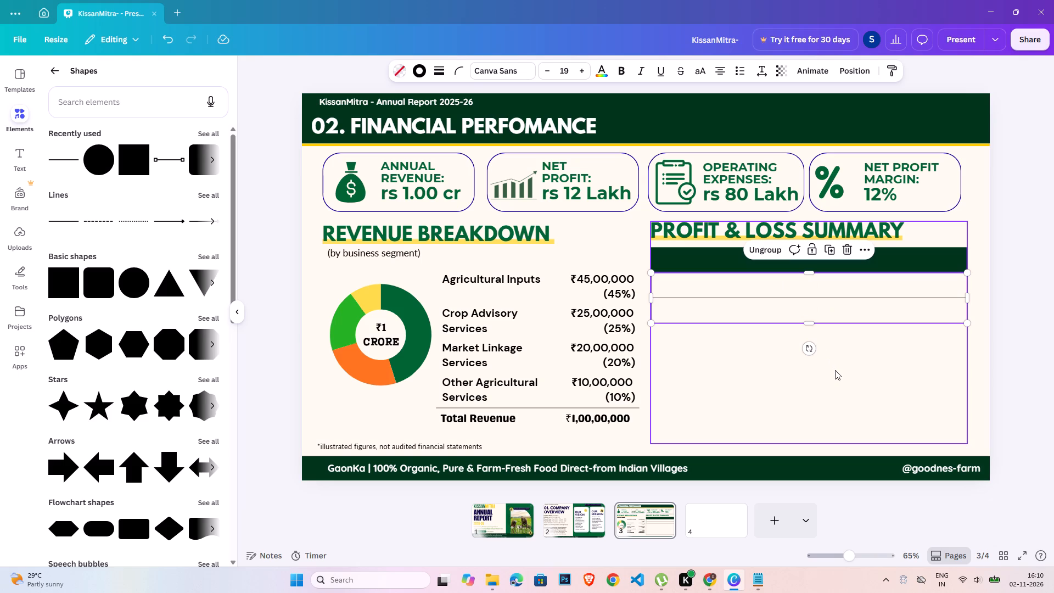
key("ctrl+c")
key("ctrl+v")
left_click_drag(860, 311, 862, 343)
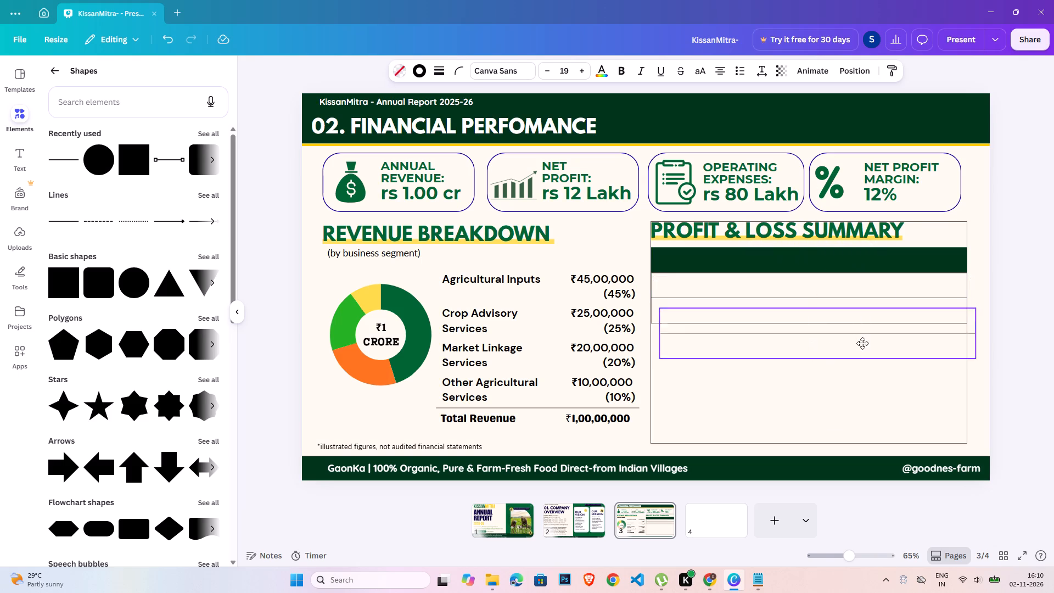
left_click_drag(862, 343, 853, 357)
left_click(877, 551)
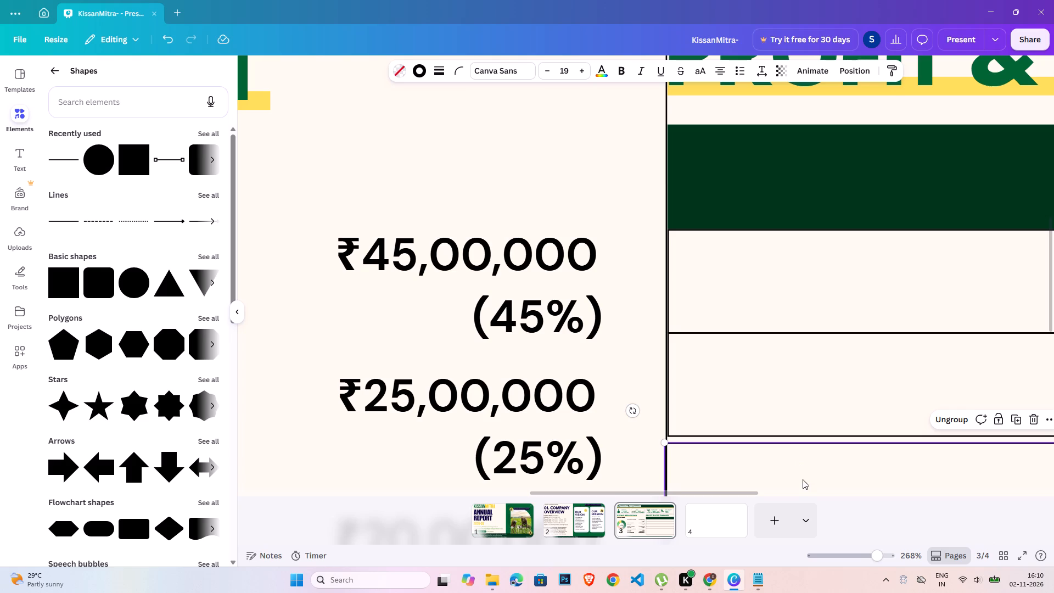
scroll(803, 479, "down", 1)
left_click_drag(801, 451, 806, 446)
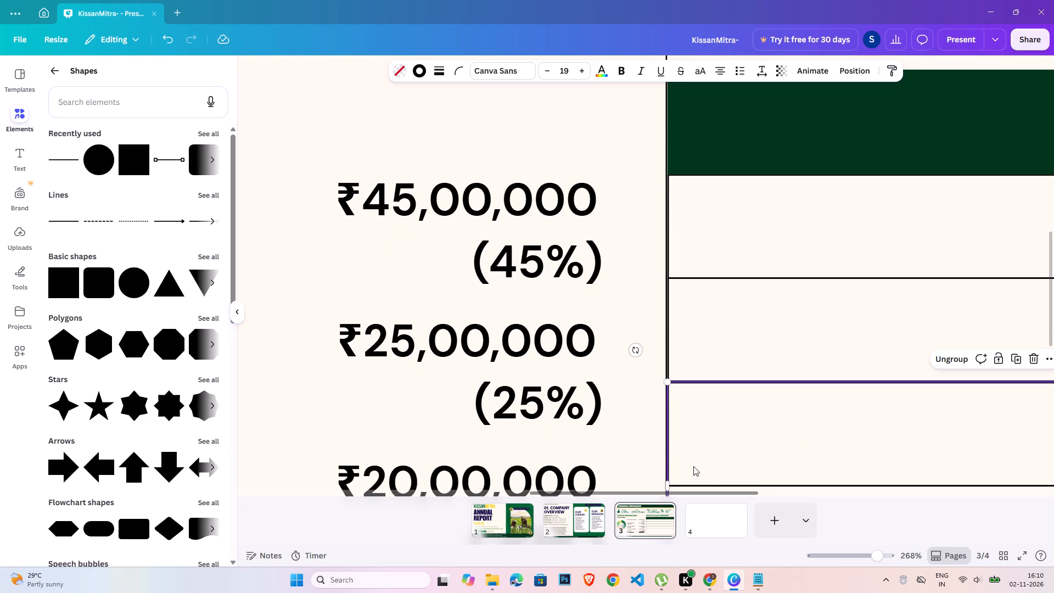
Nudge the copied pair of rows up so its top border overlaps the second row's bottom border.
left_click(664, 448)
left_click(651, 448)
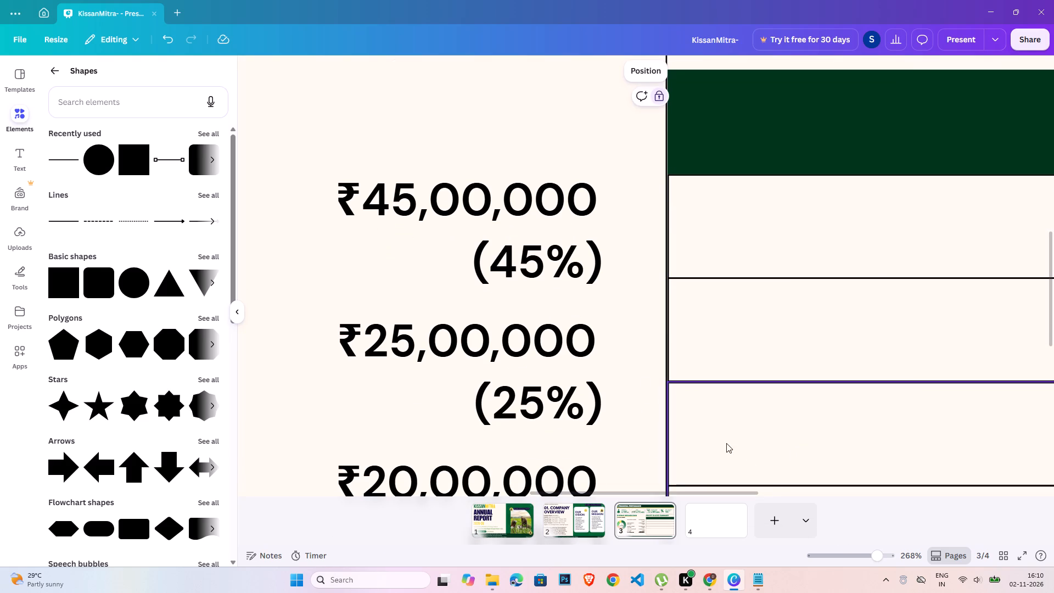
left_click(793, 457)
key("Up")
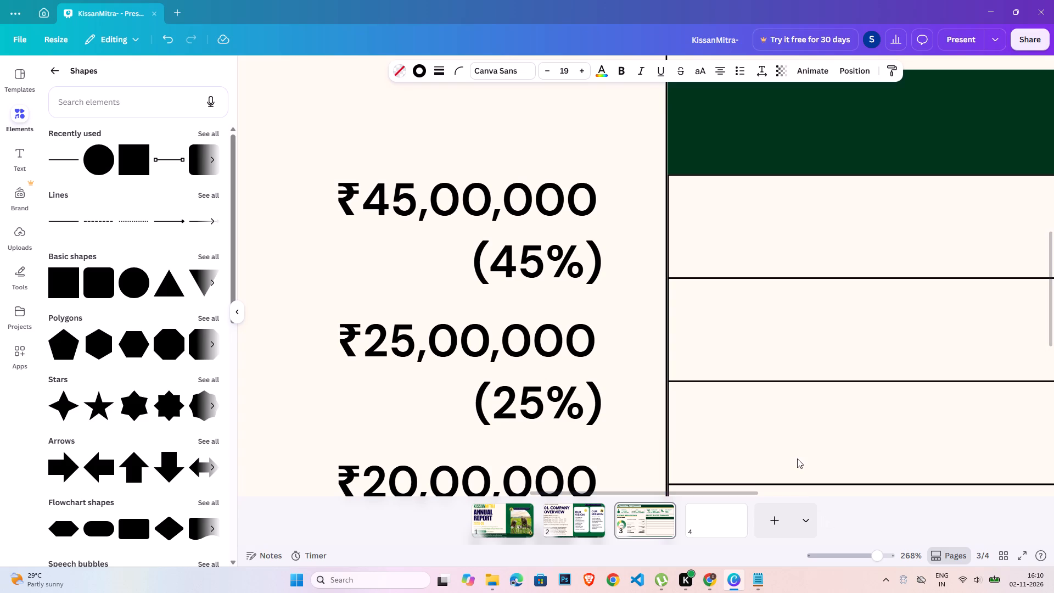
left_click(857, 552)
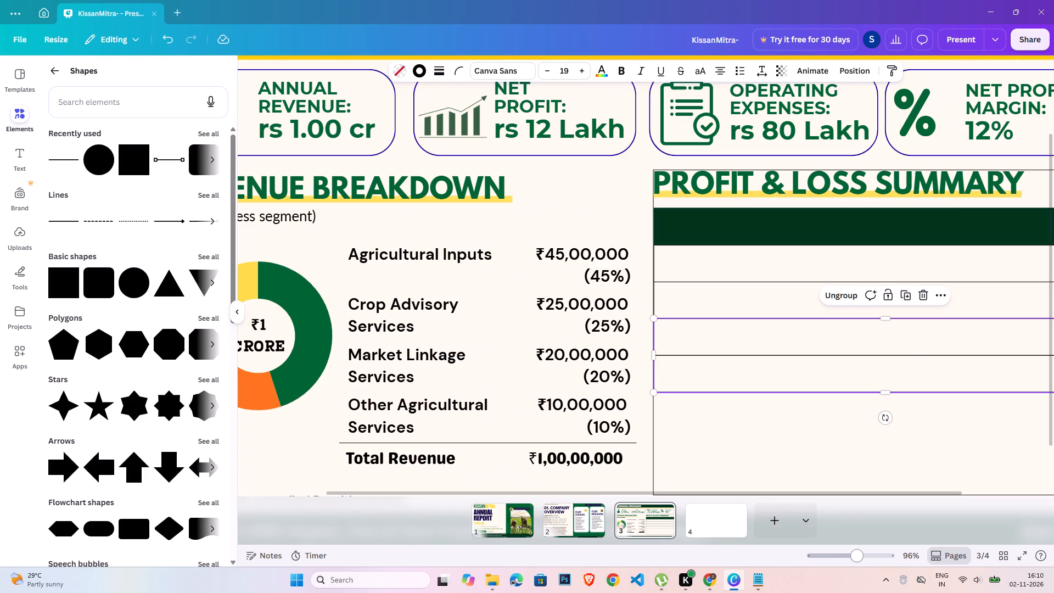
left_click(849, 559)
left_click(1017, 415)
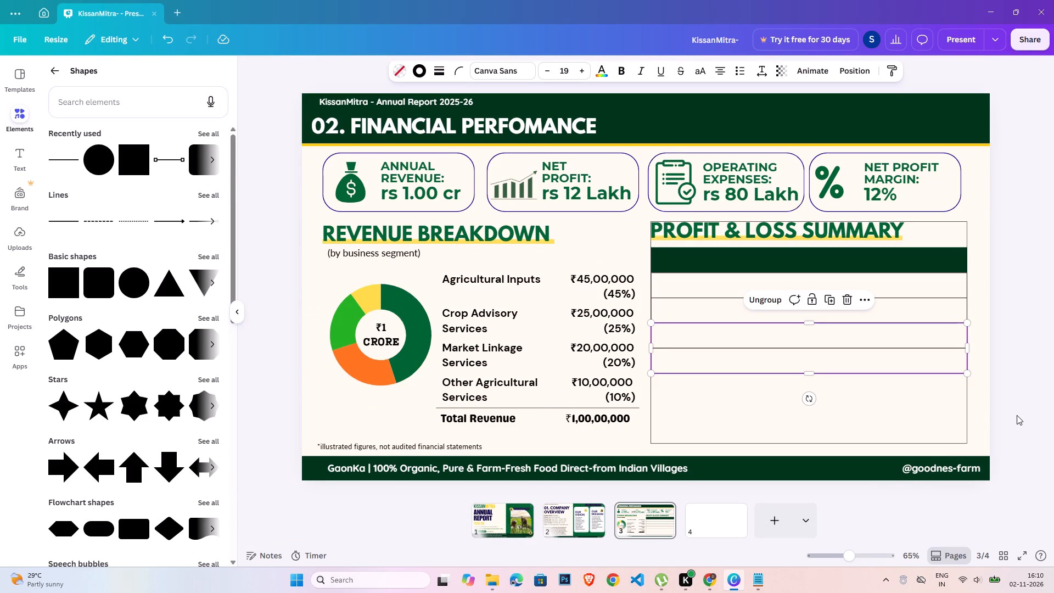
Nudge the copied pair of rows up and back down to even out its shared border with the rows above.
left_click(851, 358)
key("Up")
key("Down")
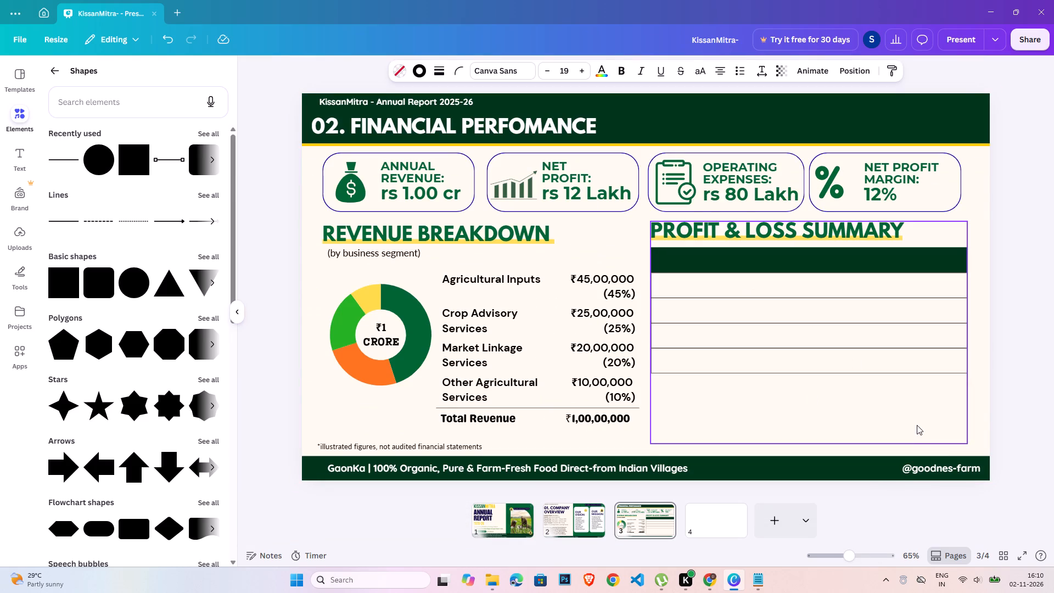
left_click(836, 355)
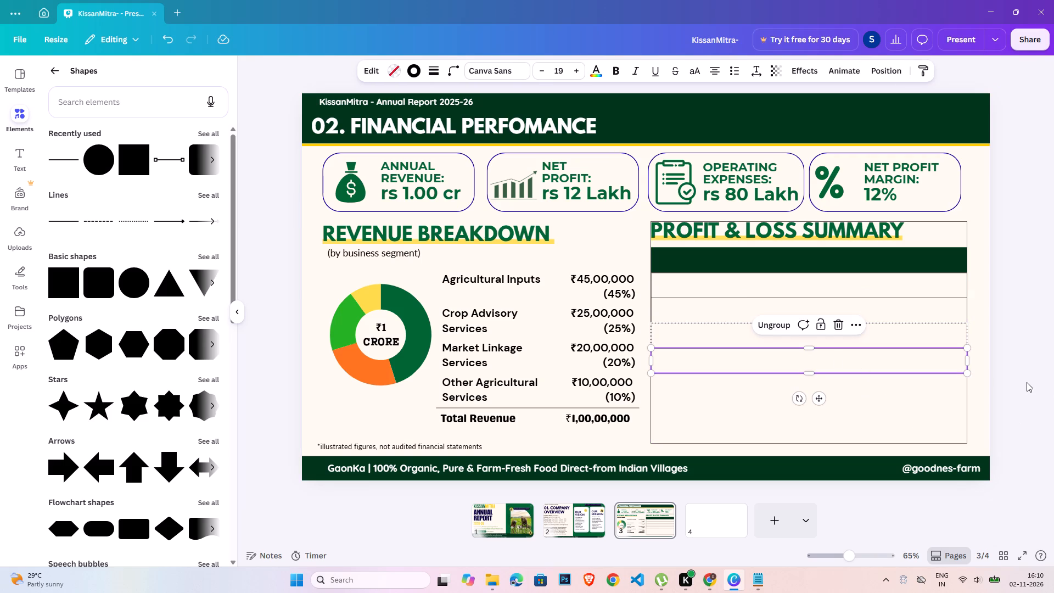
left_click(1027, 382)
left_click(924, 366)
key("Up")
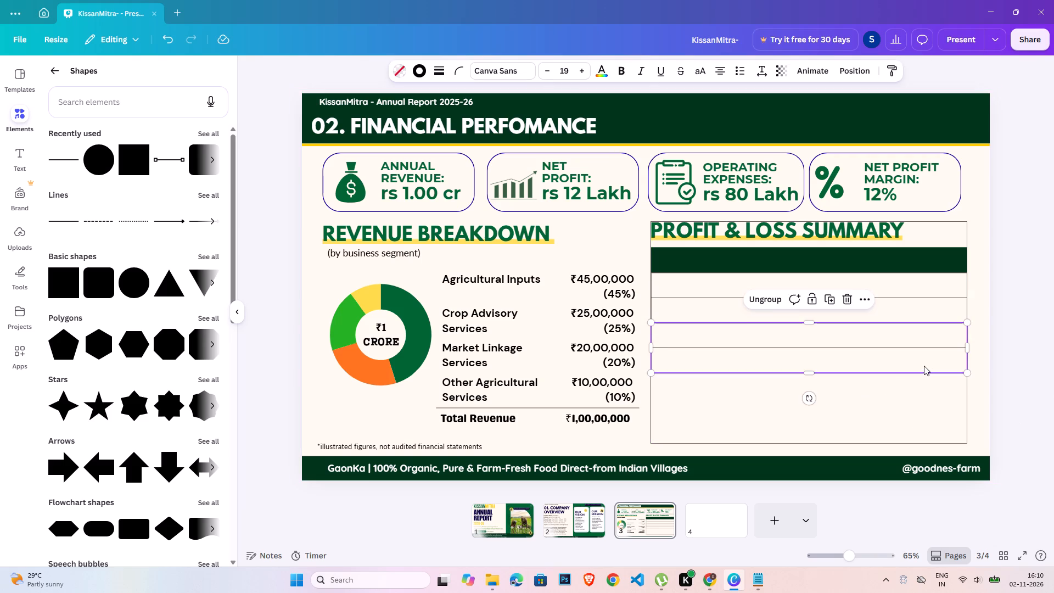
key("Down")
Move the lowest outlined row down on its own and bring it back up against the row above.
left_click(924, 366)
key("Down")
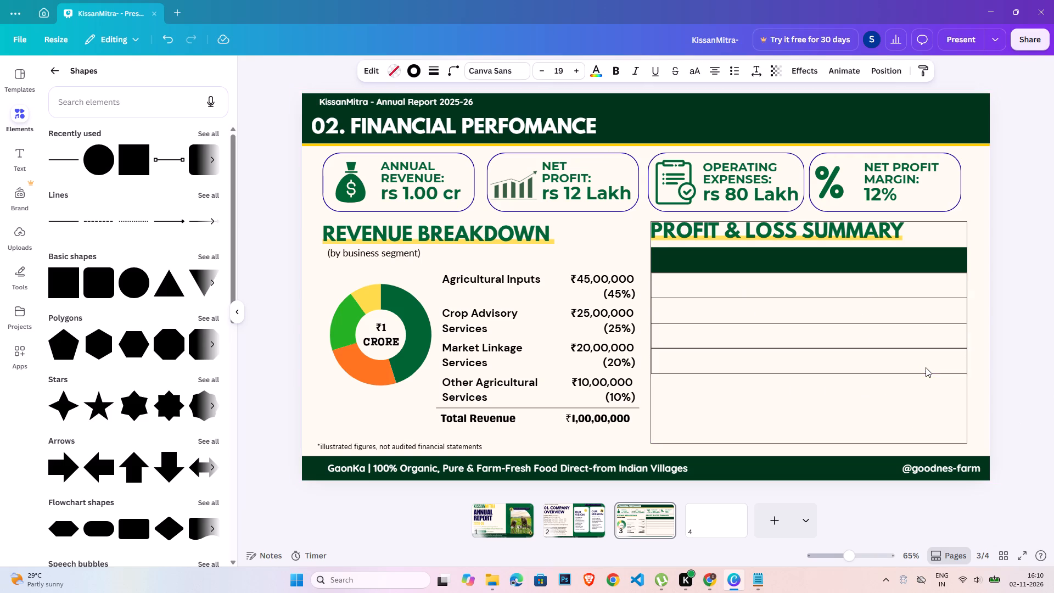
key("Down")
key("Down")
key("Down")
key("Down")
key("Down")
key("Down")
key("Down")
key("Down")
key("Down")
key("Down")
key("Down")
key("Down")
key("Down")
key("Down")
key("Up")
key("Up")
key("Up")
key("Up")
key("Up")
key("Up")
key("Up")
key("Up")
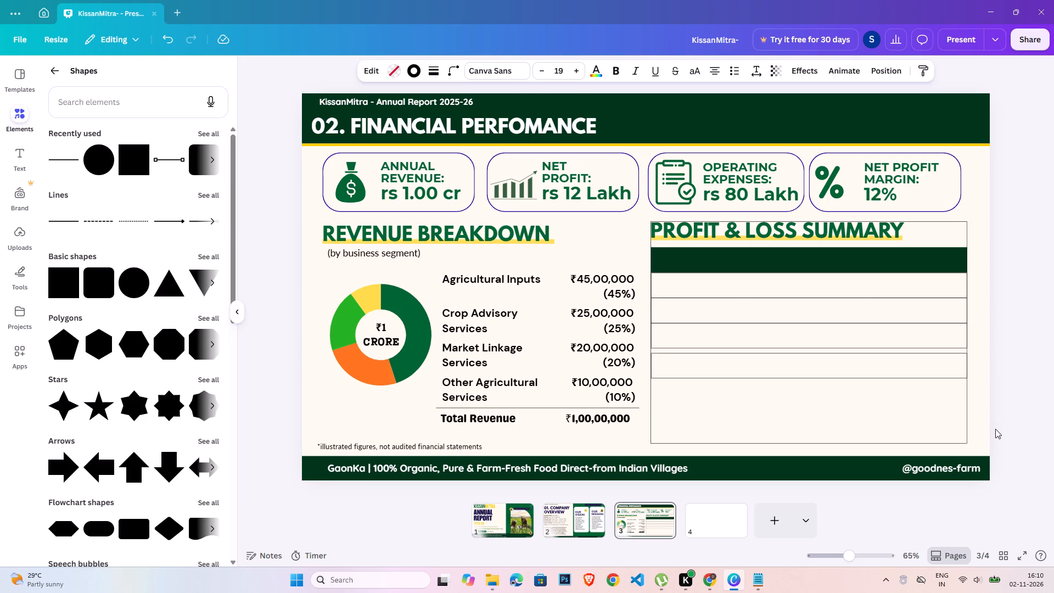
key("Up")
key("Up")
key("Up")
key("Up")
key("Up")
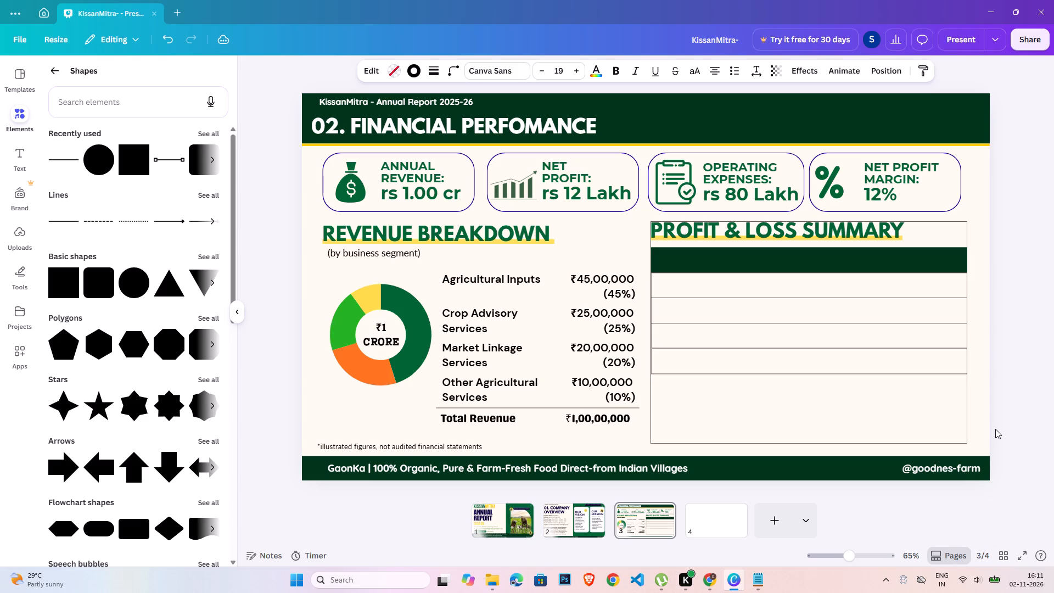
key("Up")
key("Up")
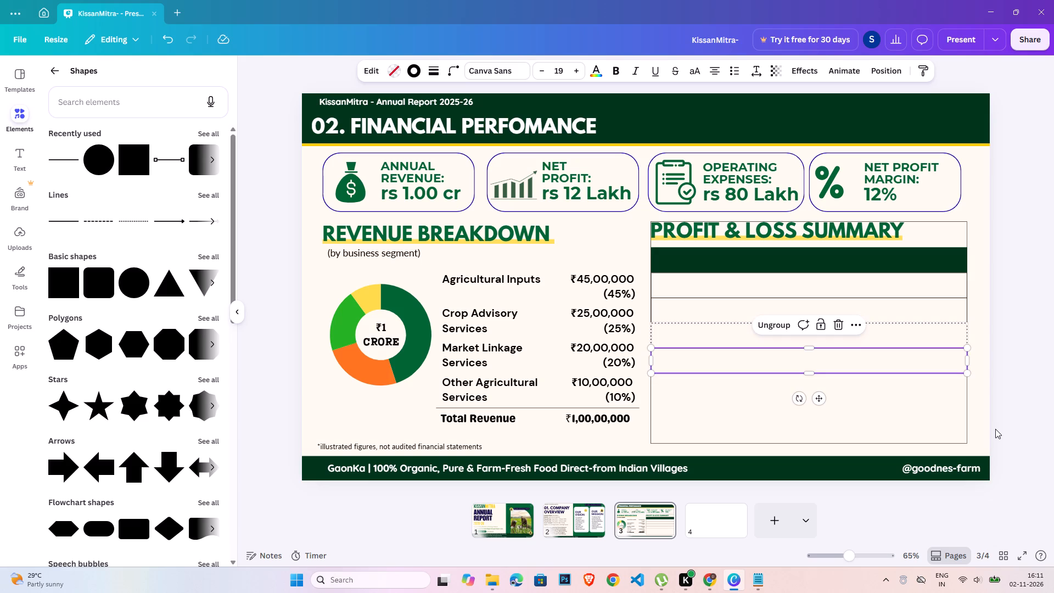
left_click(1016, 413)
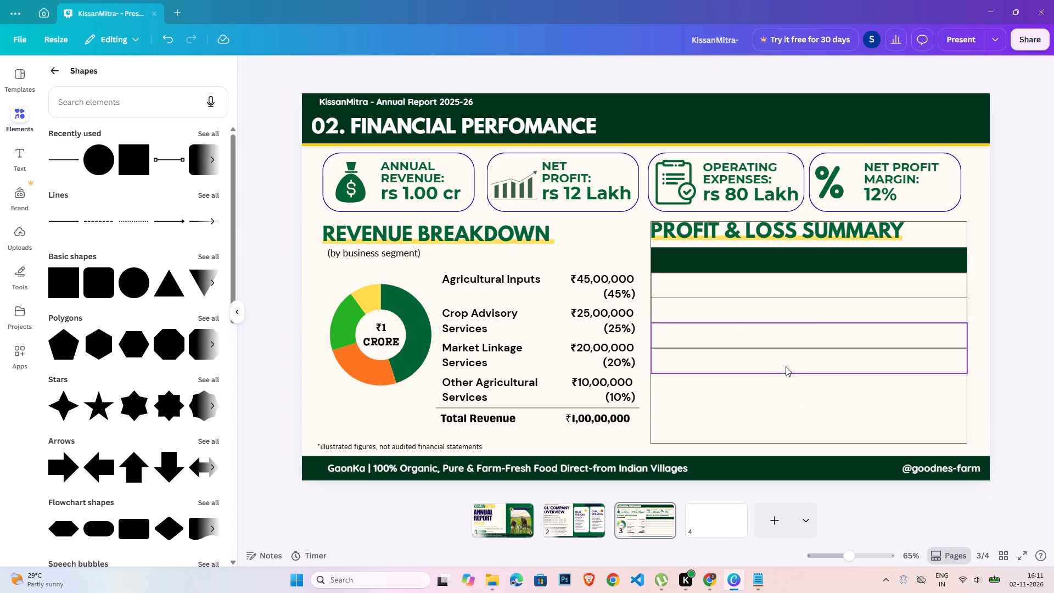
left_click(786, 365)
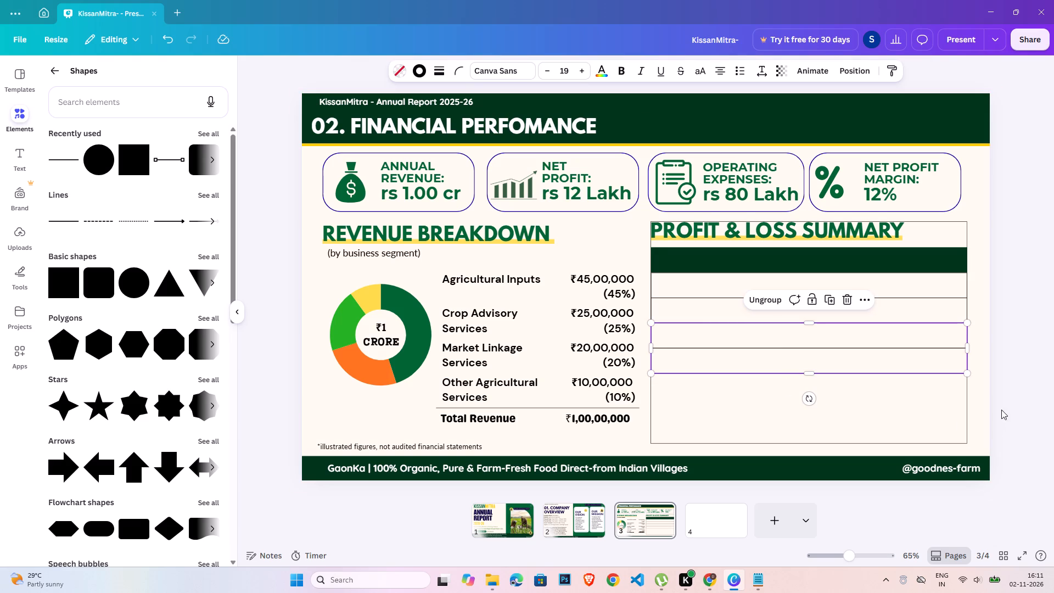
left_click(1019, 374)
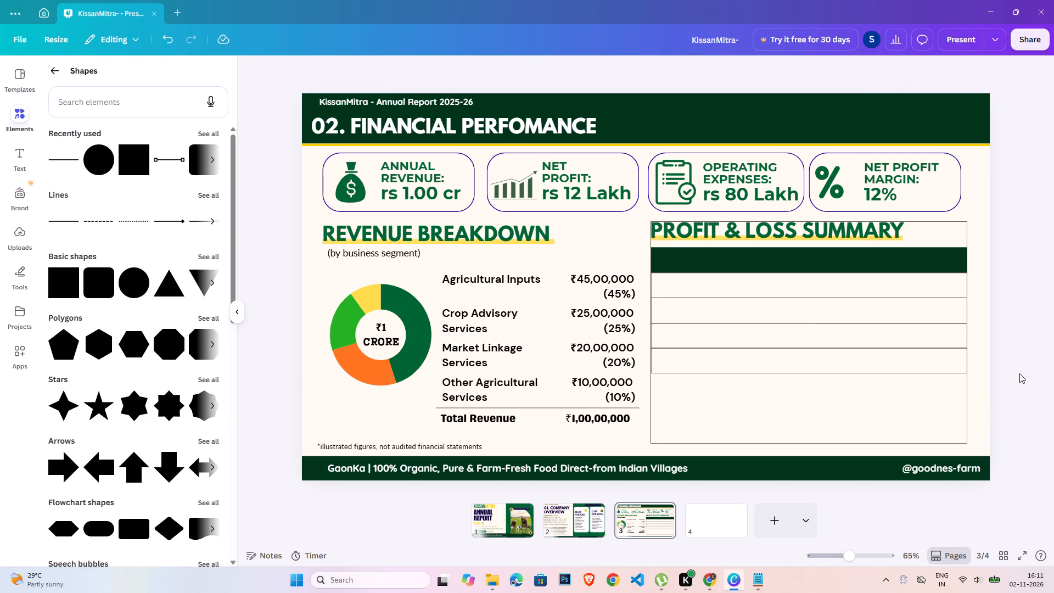
Delete all the outlined rows below the green header bar of the Profit & Loss Summary.
left_click(871, 350)
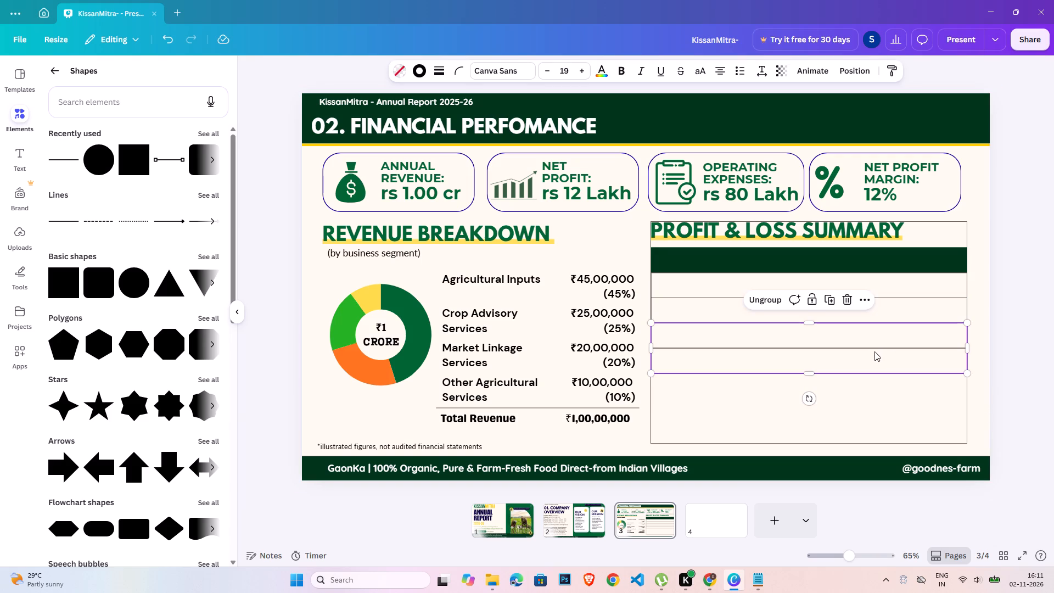
key("Delete")
left_click(868, 316)
key("Delete")
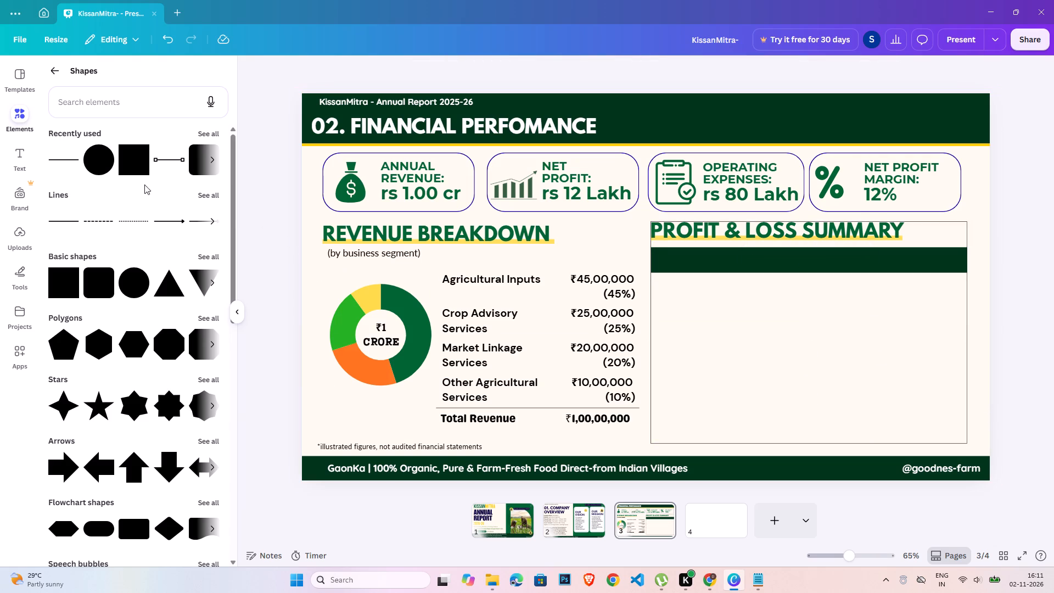
Insert the grey three-column table with a filled header row.
left_click(54, 70)
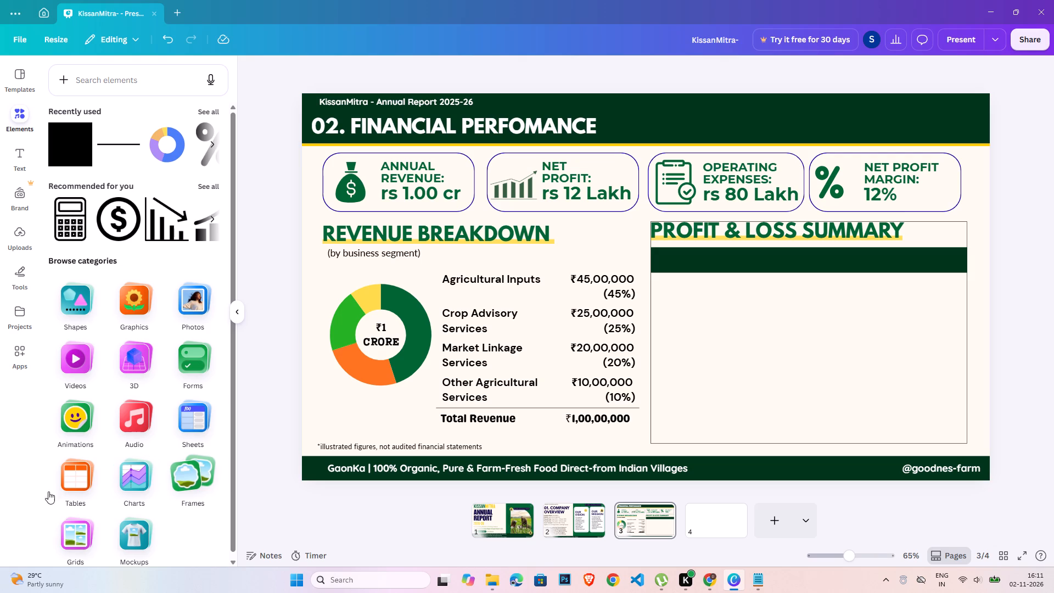
left_click(64, 477)
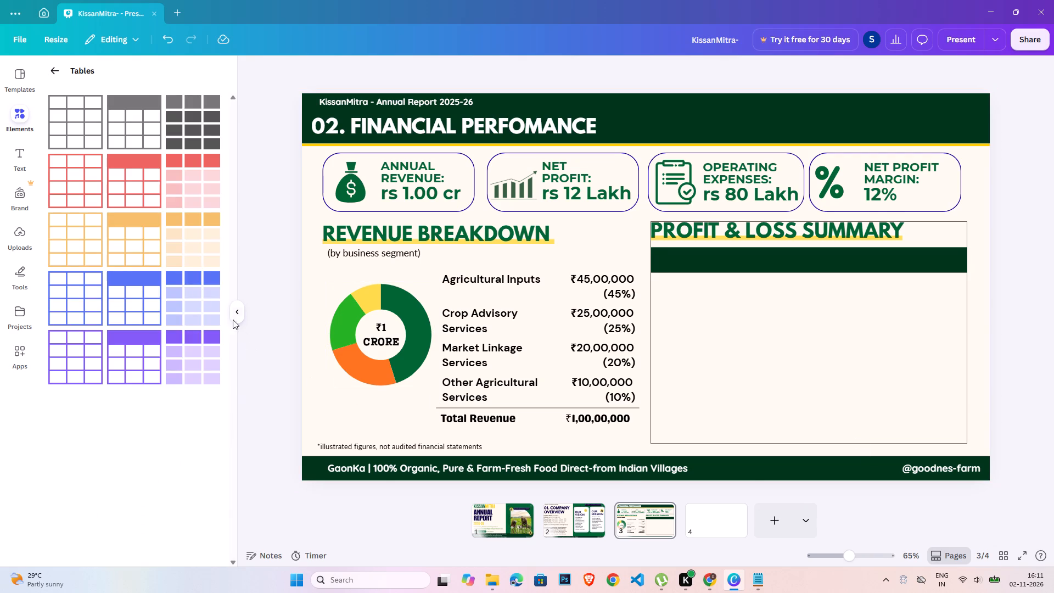
left_click(111, 130)
left_click_drag(719, 282, 782, 320)
key("ctrl+z")
key("ctrl+z")
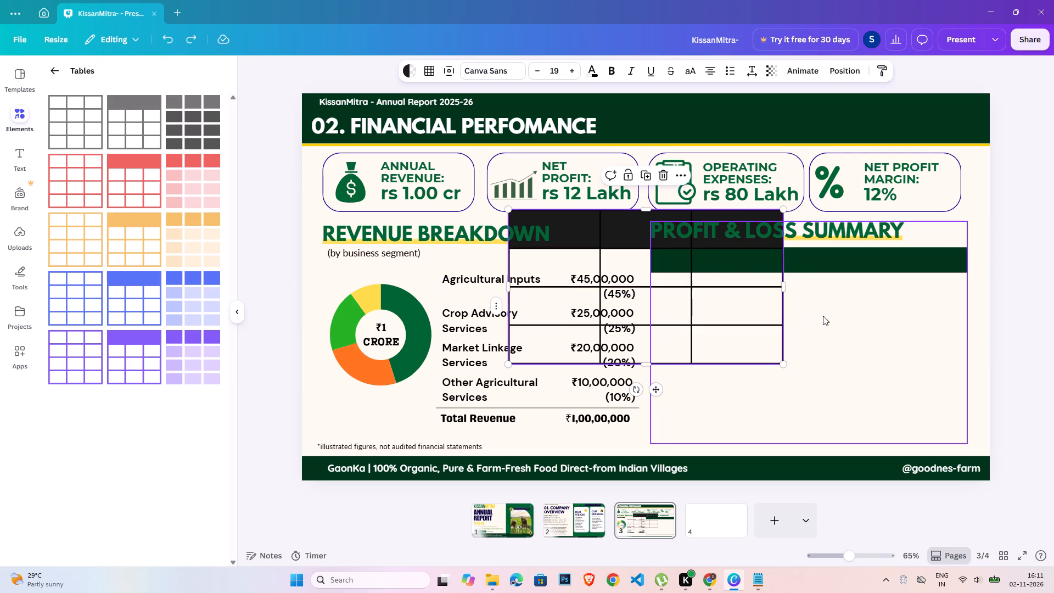
Move the table under the Profit & Loss Summary heading, aligned with the green bar's top edge and the frame's left side.
double_click(1013, 317)
left_click_drag(726, 295, 785, 337)
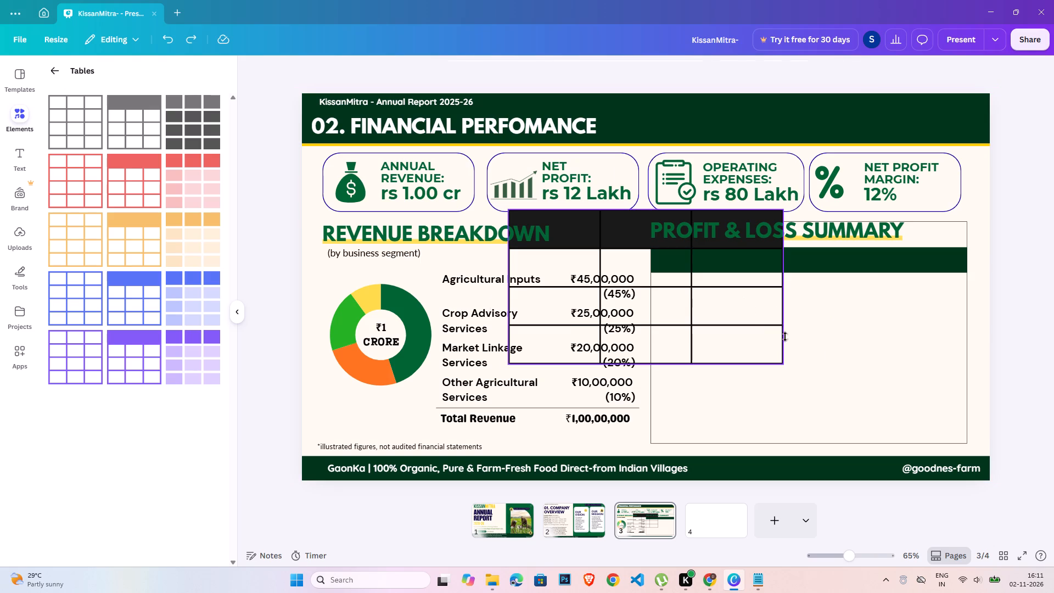
left_click_drag(785, 337, 870, 337)
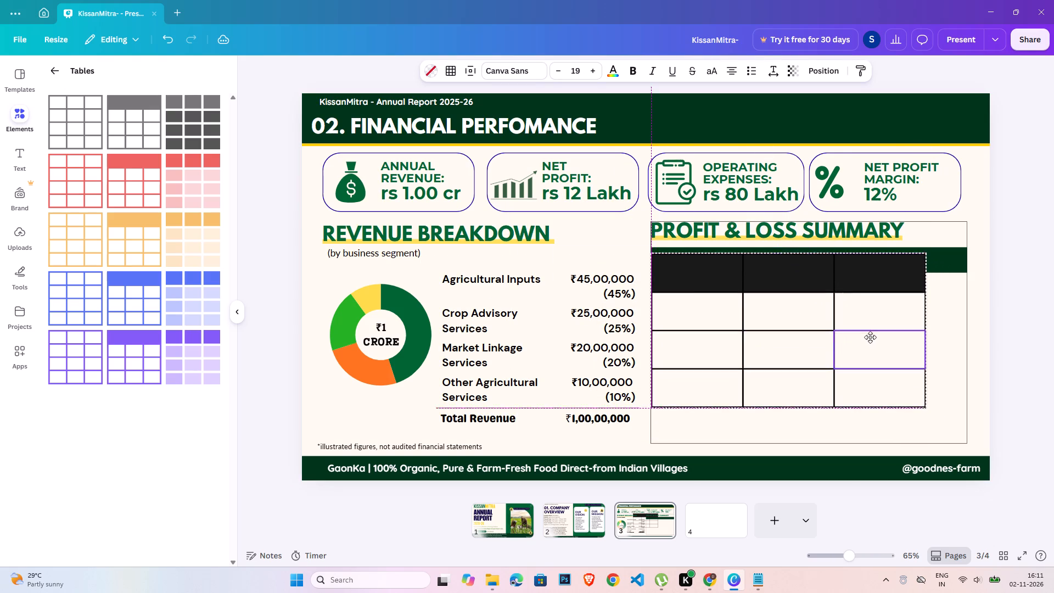
left_click_drag(870, 337, 870, 333)
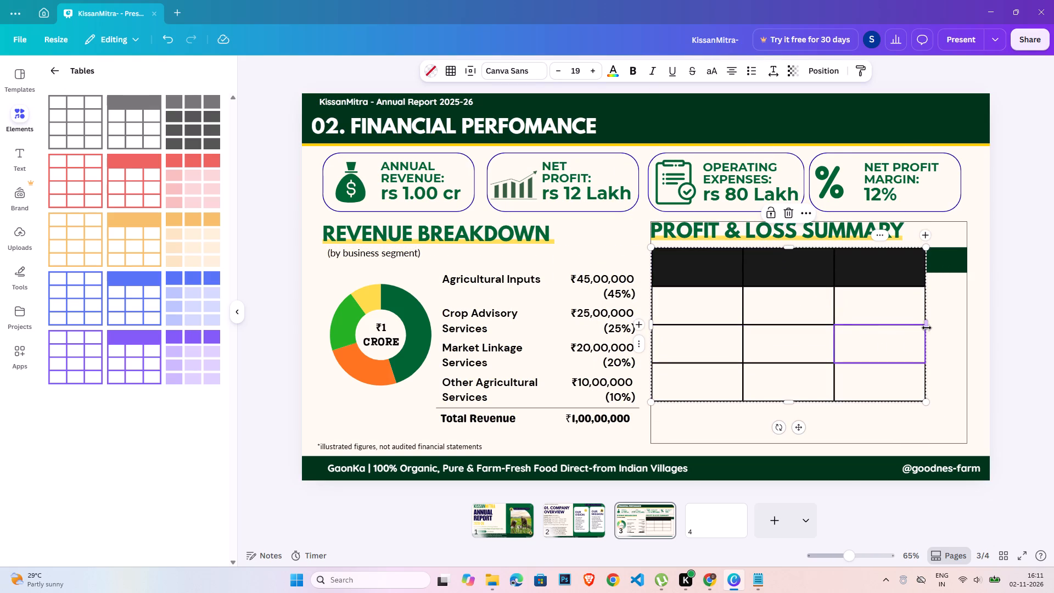
Widen the table's last column until the table reaches the frame's right side.
left_click_drag(927, 328, 959, 332)
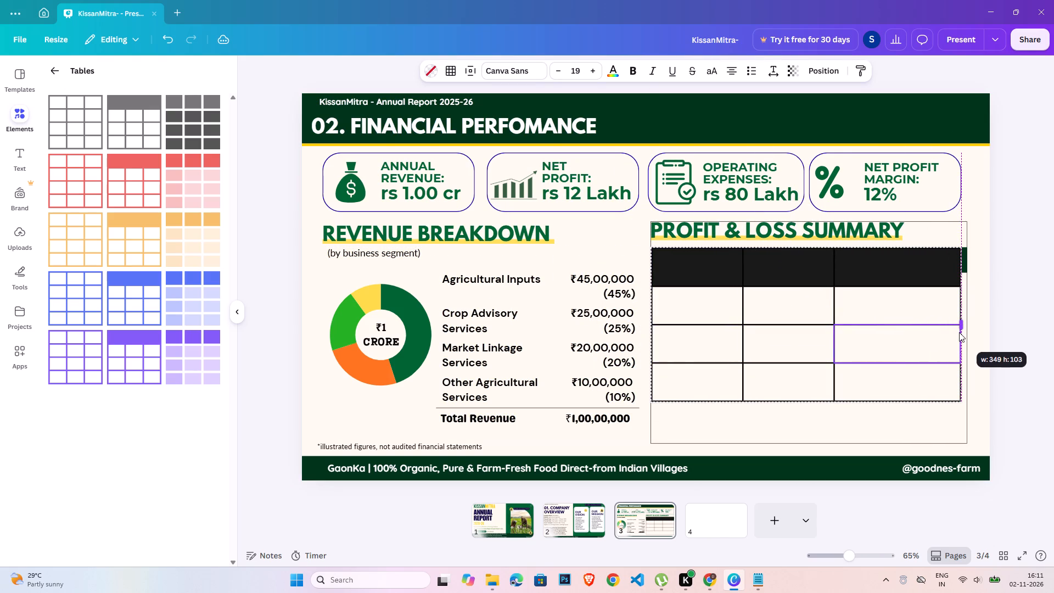
left_click_drag(959, 332, 966, 334)
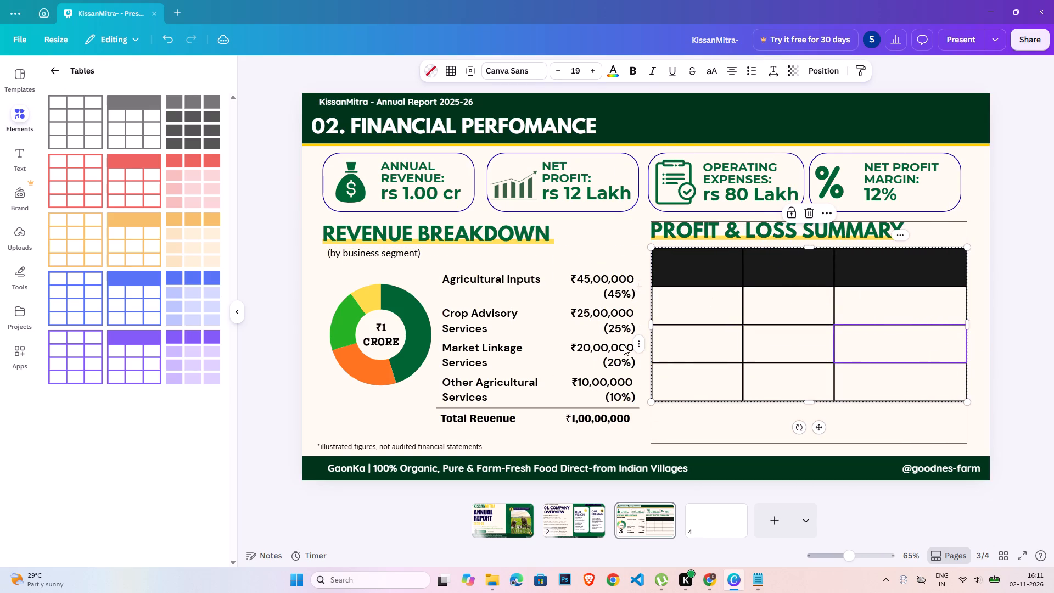
Delete the third row of the table.
left_click(642, 348)
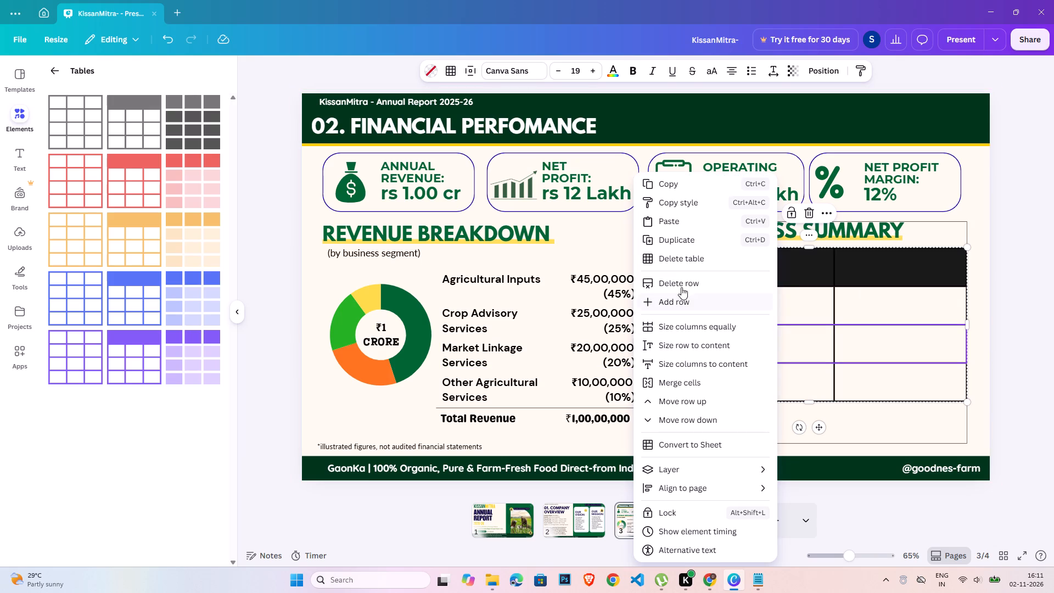
left_click(683, 281)
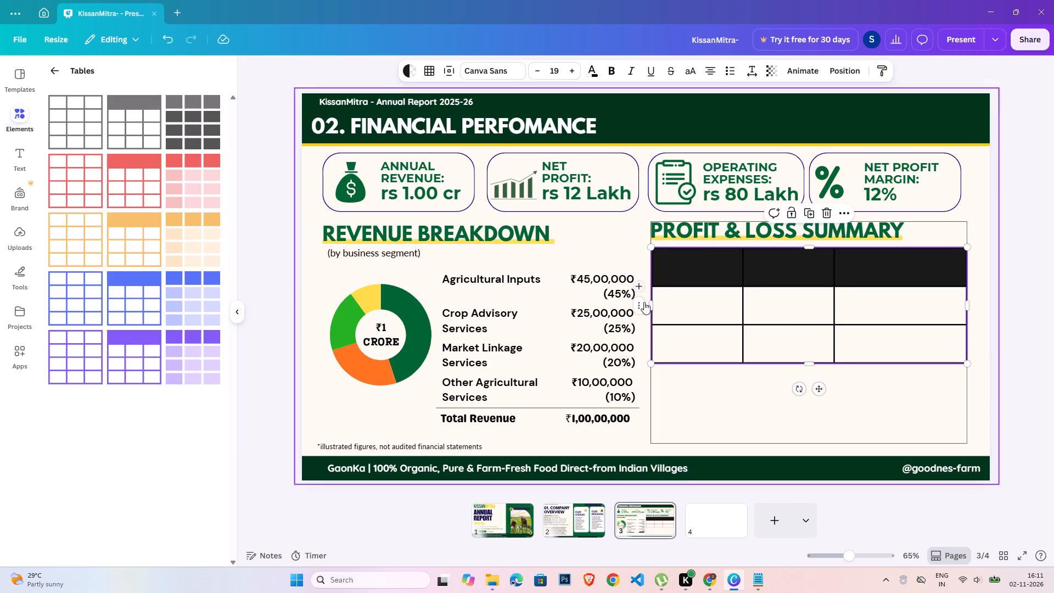
Add one row to the table below its first body row.
left_click(643, 306)
left_click(664, 305)
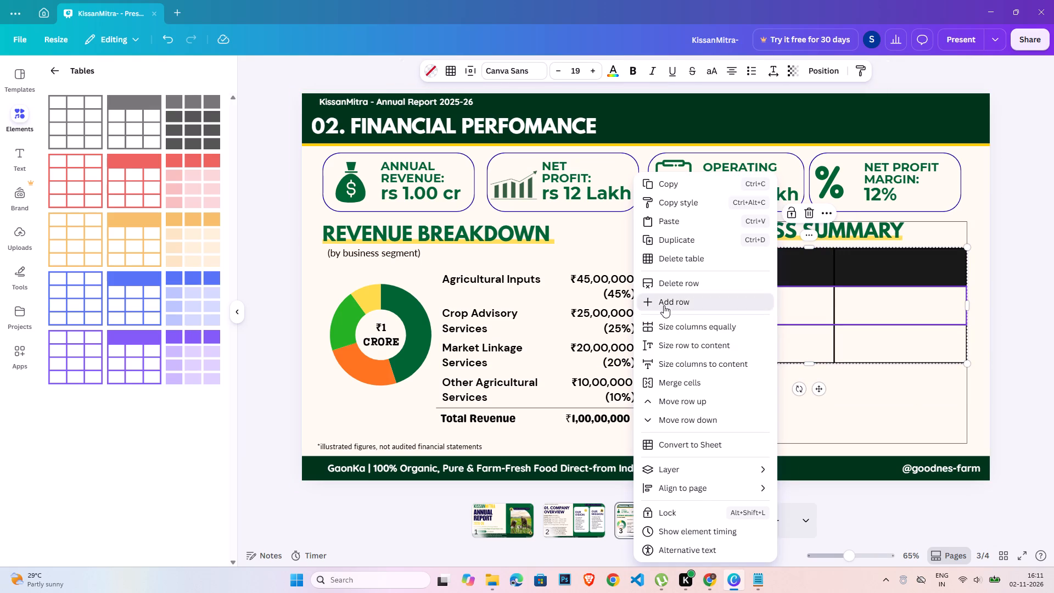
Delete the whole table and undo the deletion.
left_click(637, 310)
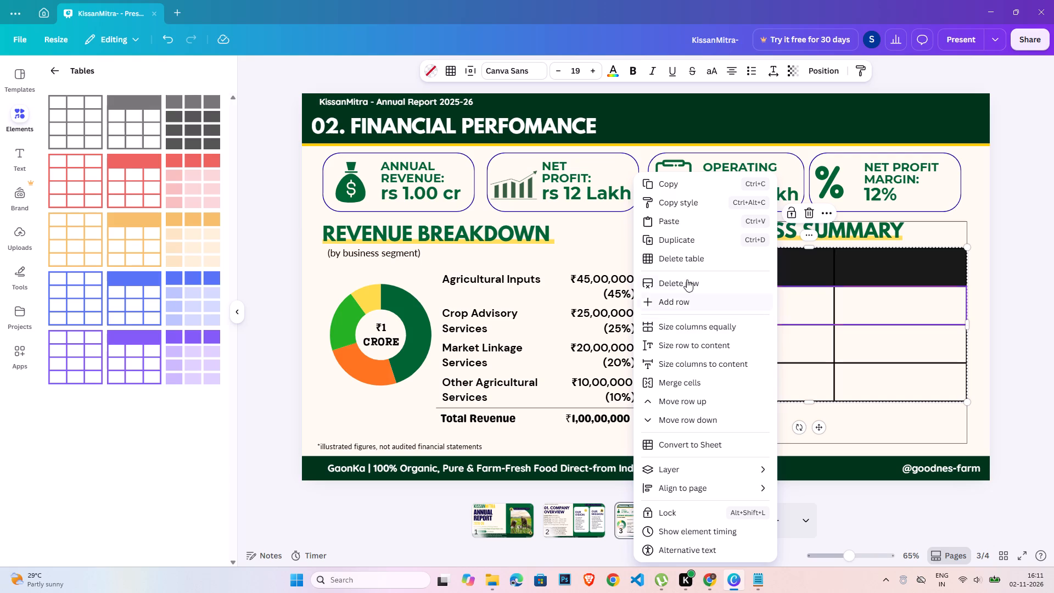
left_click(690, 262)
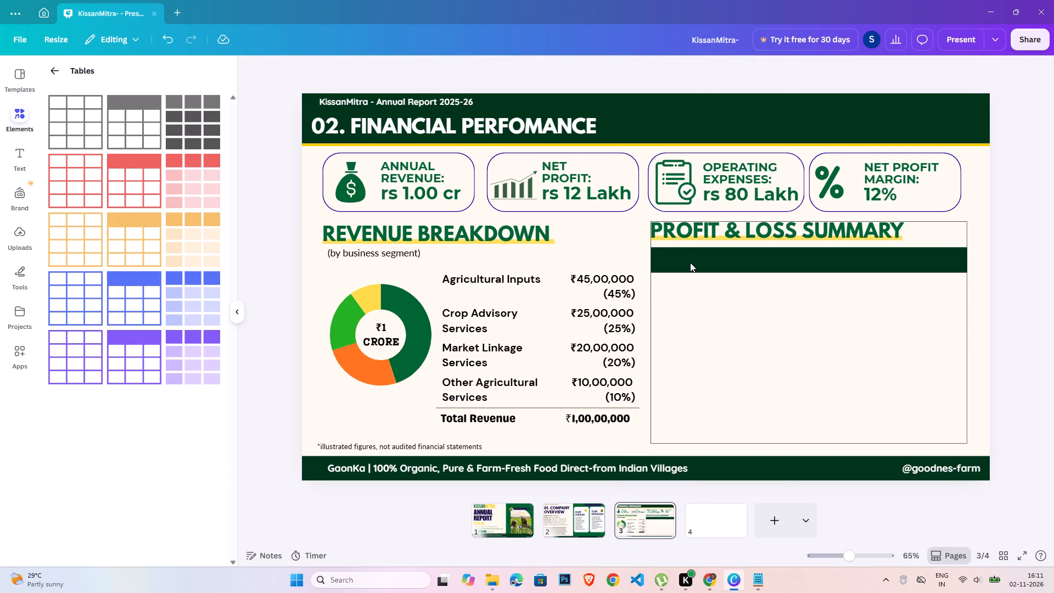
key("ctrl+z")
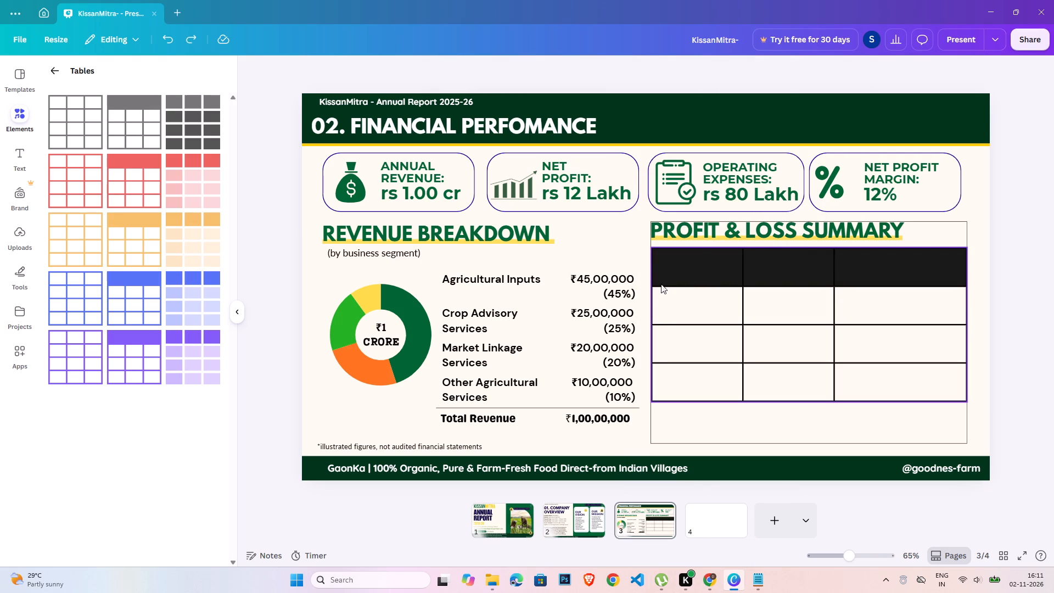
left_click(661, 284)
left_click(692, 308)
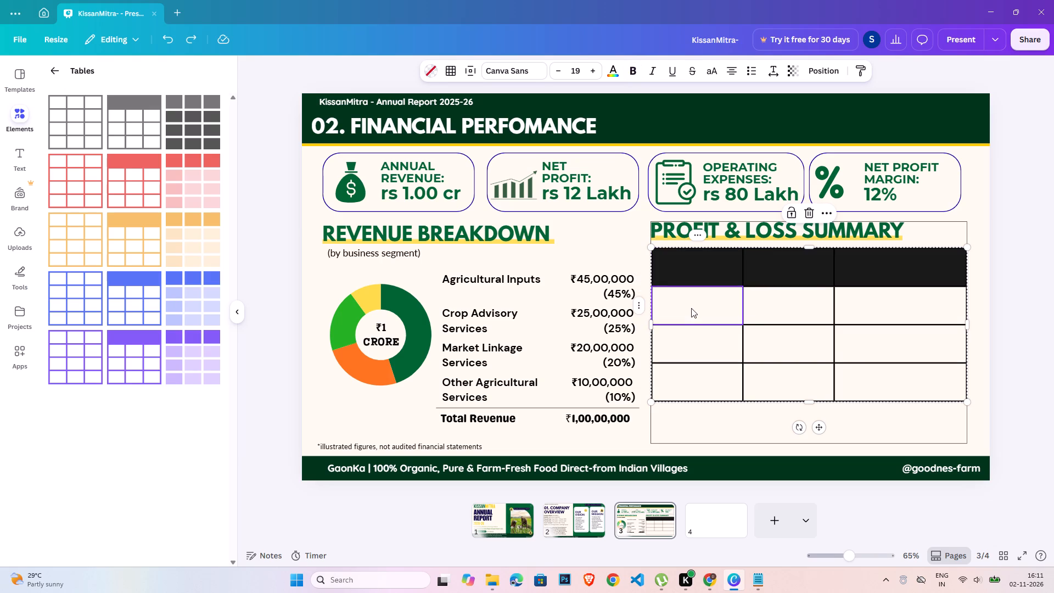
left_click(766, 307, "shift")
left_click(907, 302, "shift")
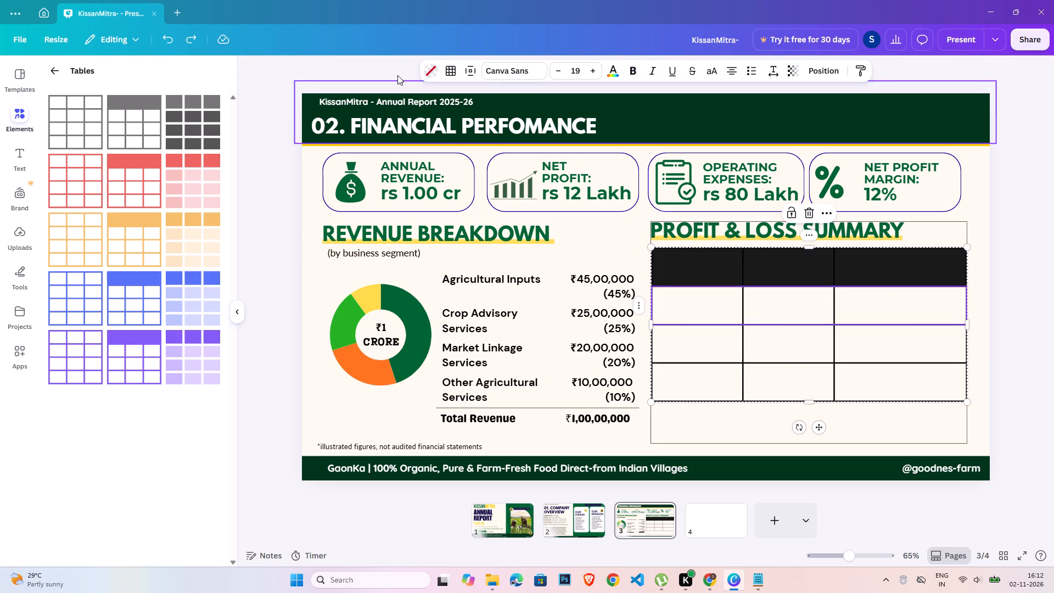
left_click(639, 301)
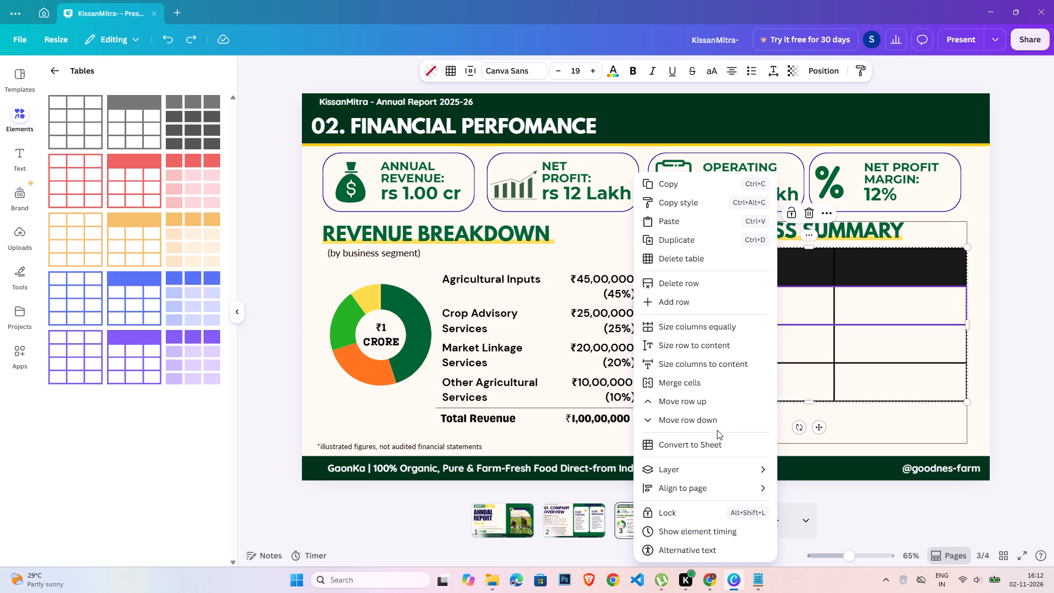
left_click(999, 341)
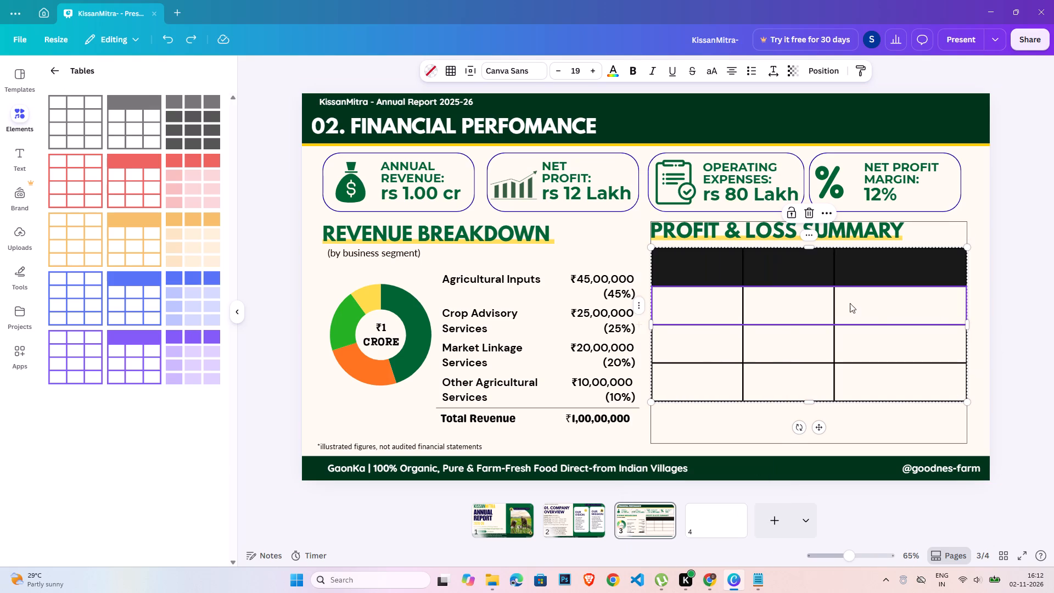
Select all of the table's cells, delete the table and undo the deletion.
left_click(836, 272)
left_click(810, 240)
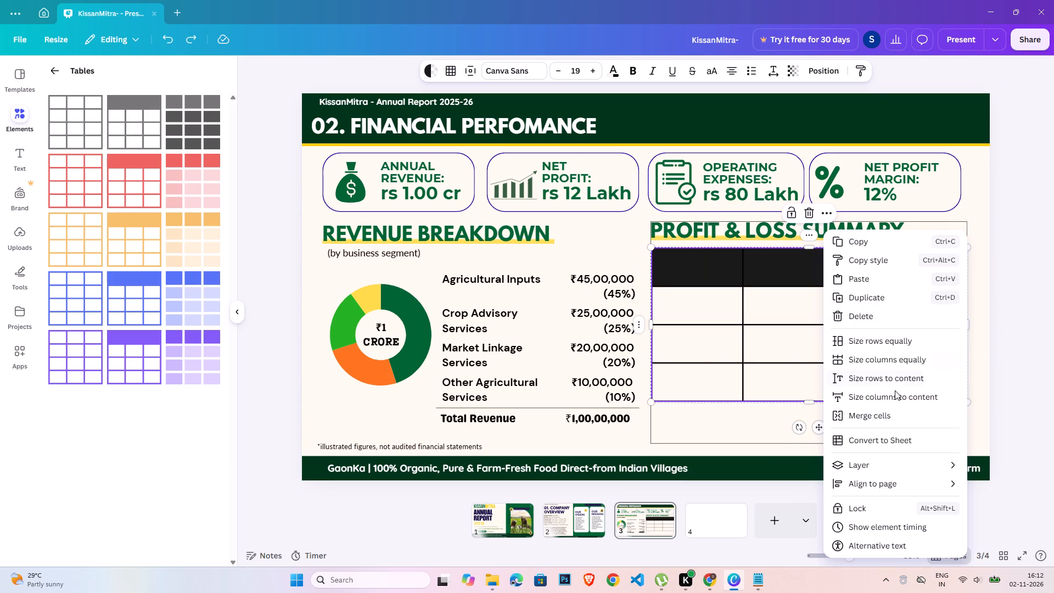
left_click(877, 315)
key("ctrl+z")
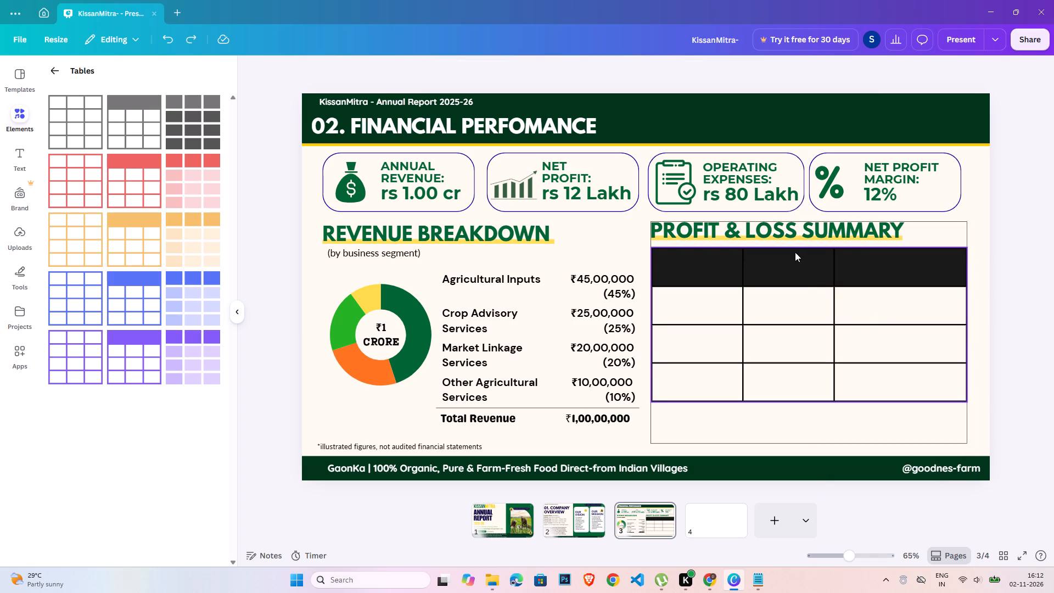
Delete the middle column of the Profit & Loss Summary table.
left_click(802, 272)
left_click(790, 233)
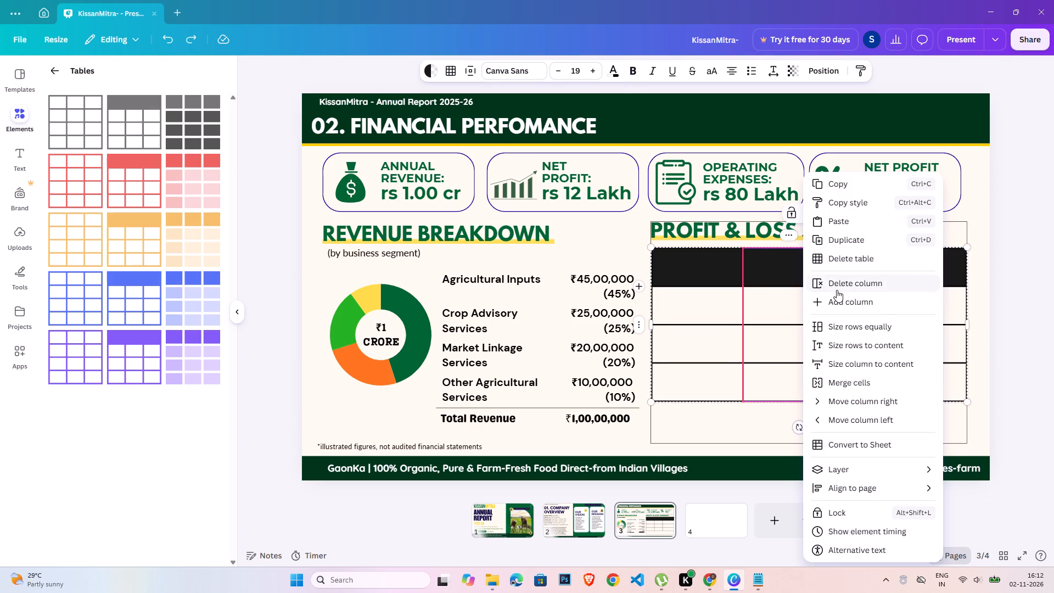
left_click(837, 290)
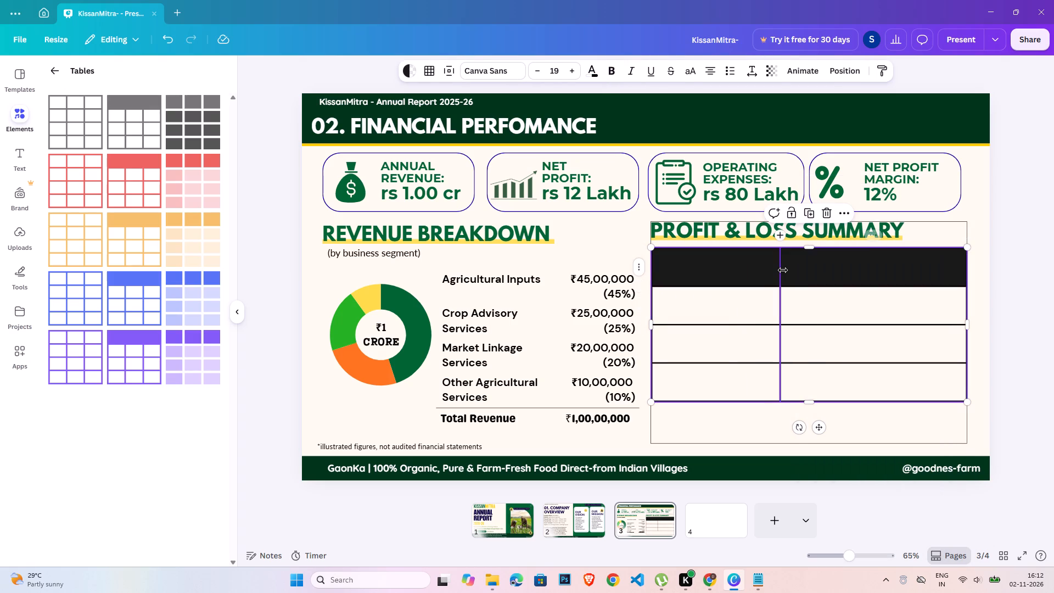
Widen the table's first column to about 569, narrowing the second column within the same table width.
left_click_drag(783, 270, 840, 273)
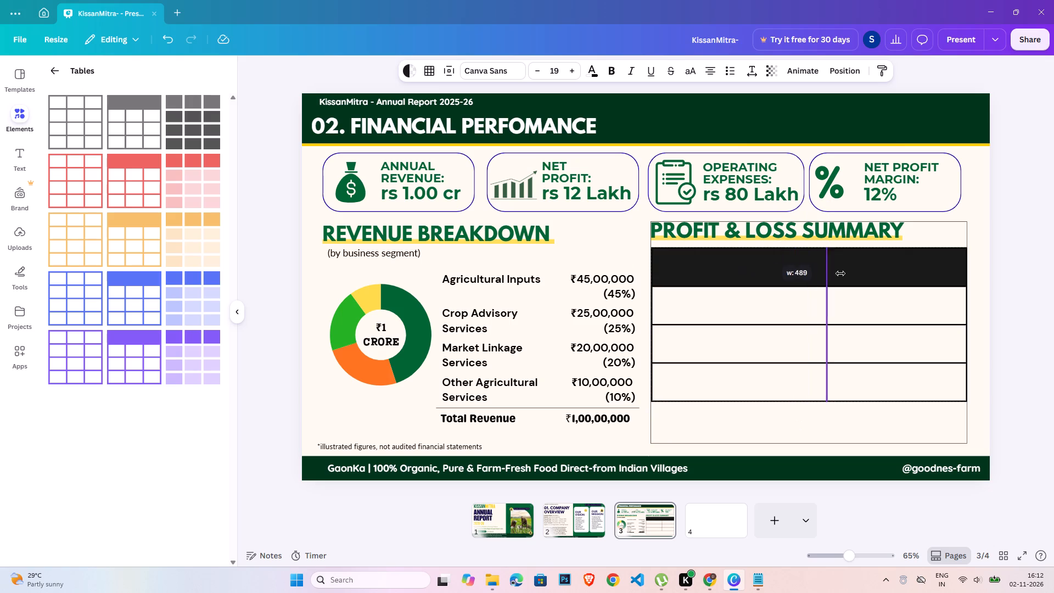
left_click_drag(840, 273, 858, 273)
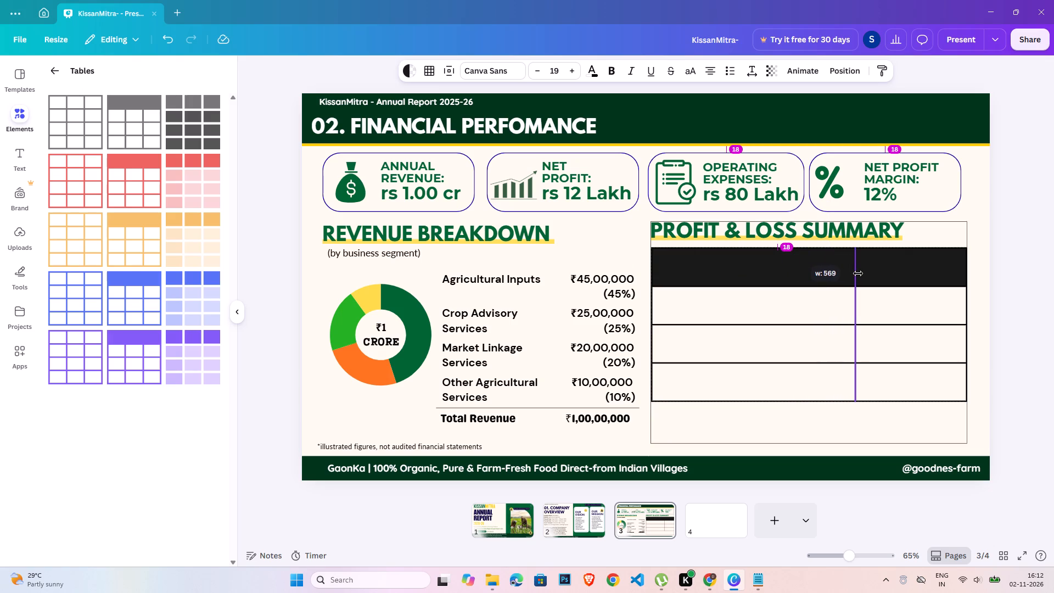
left_click_drag(858, 273, 859, 273)
left_click(1015, 338)
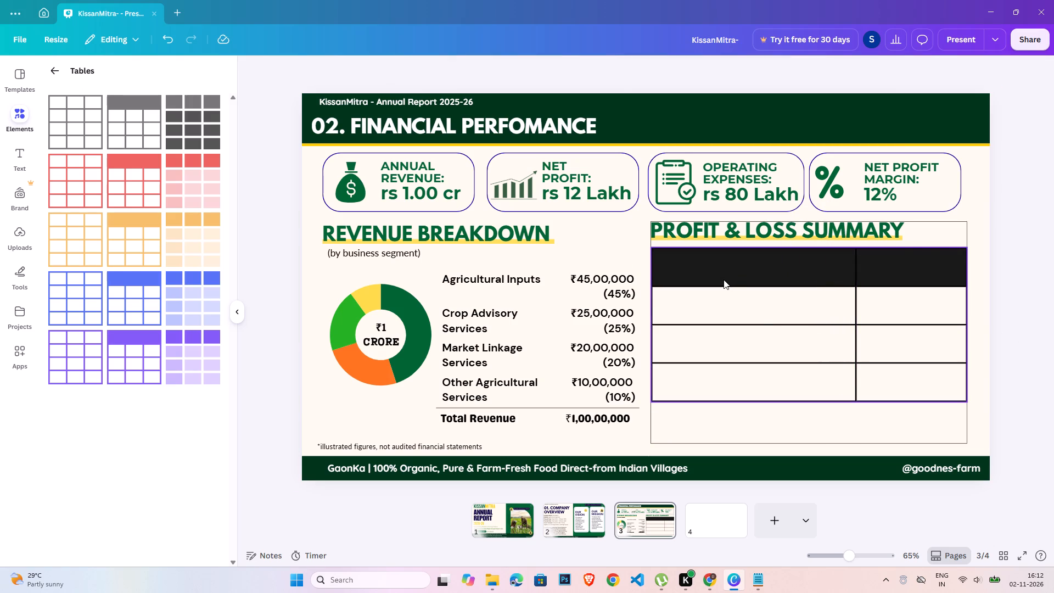
Reduce the height of the table's header and body rows to a compact, equal height.
left_click_drag(724, 279, 724, 272)
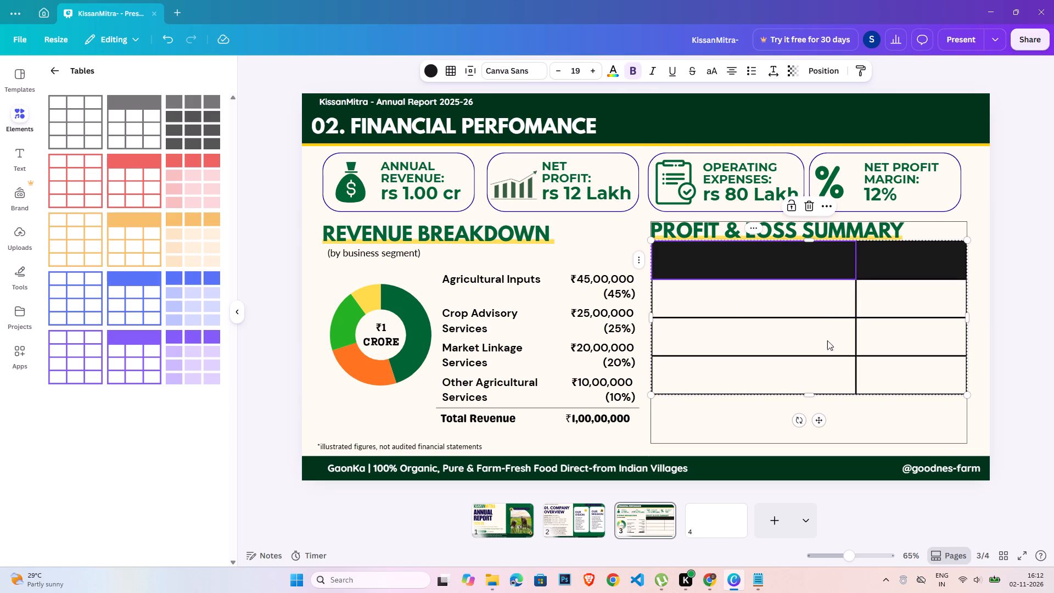
left_click(823, 317)
left_click(810, 277)
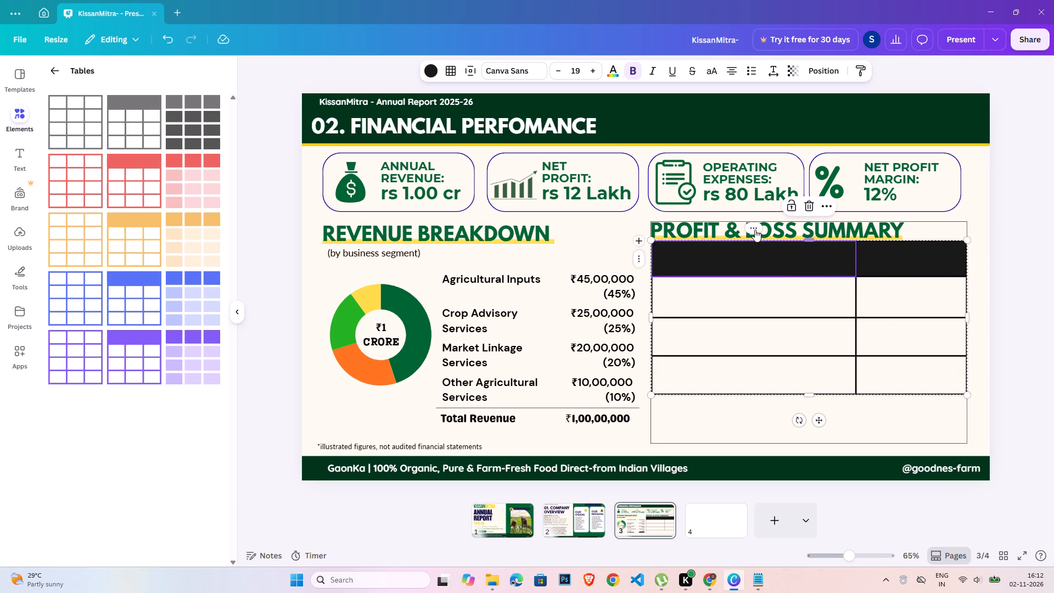
left_click(755, 226)
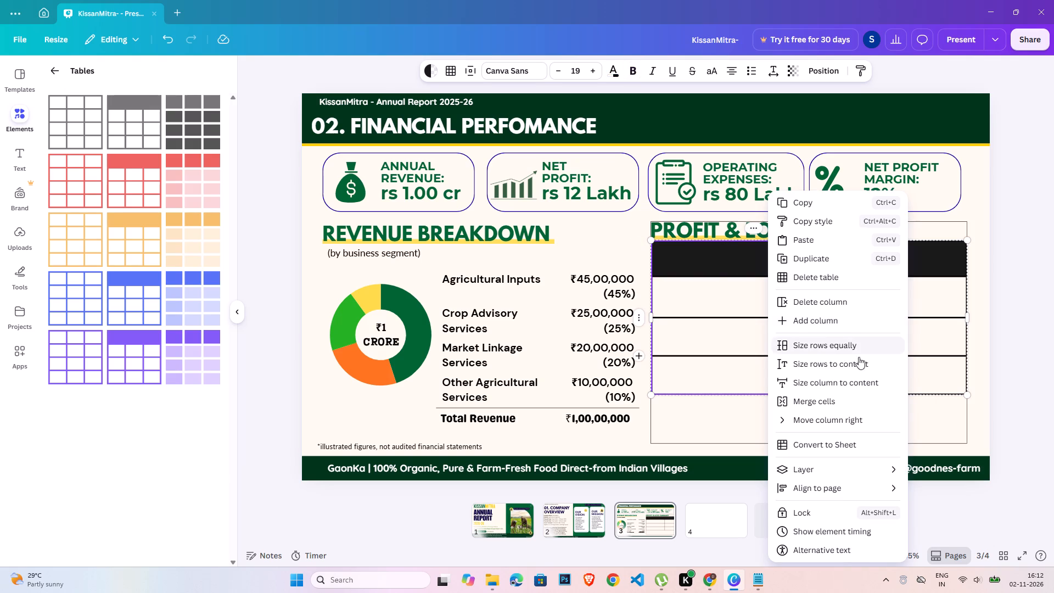
left_click(1013, 398)
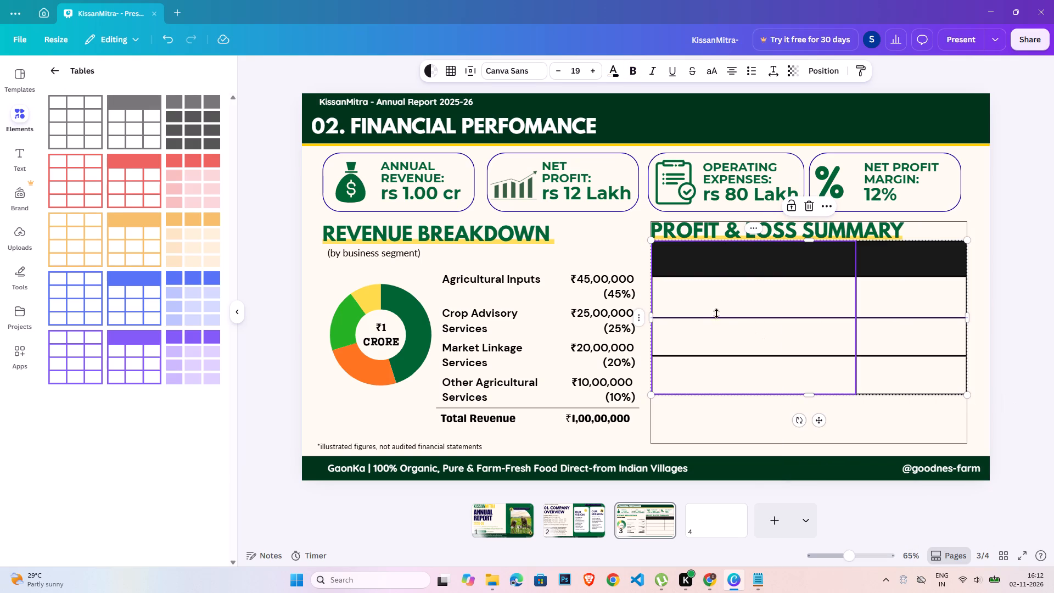
left_click_drag(717, 315, 719, 303)
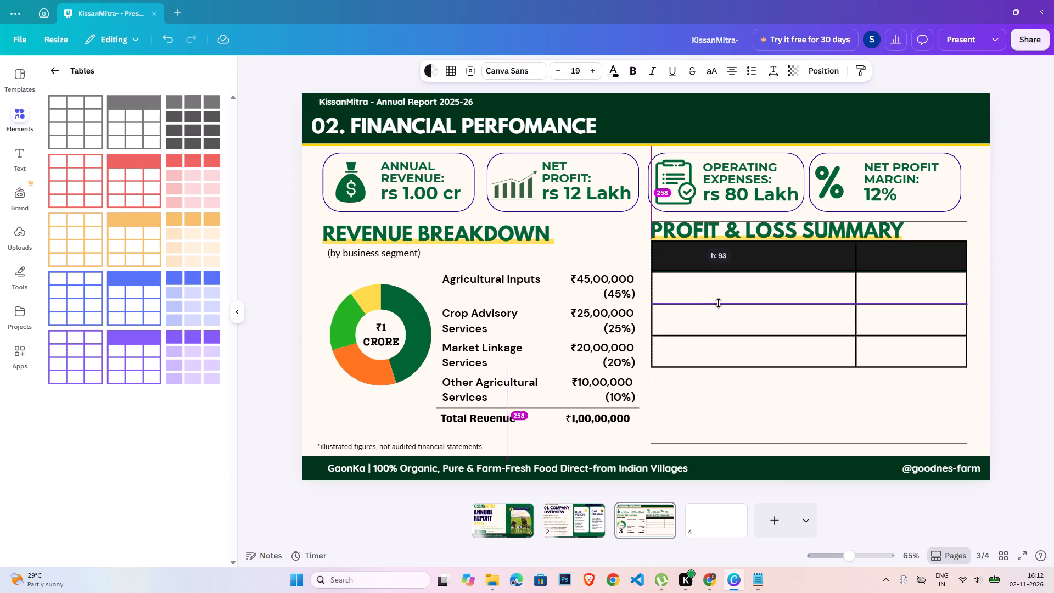
left_click_drag(719, 303, 720, 299)
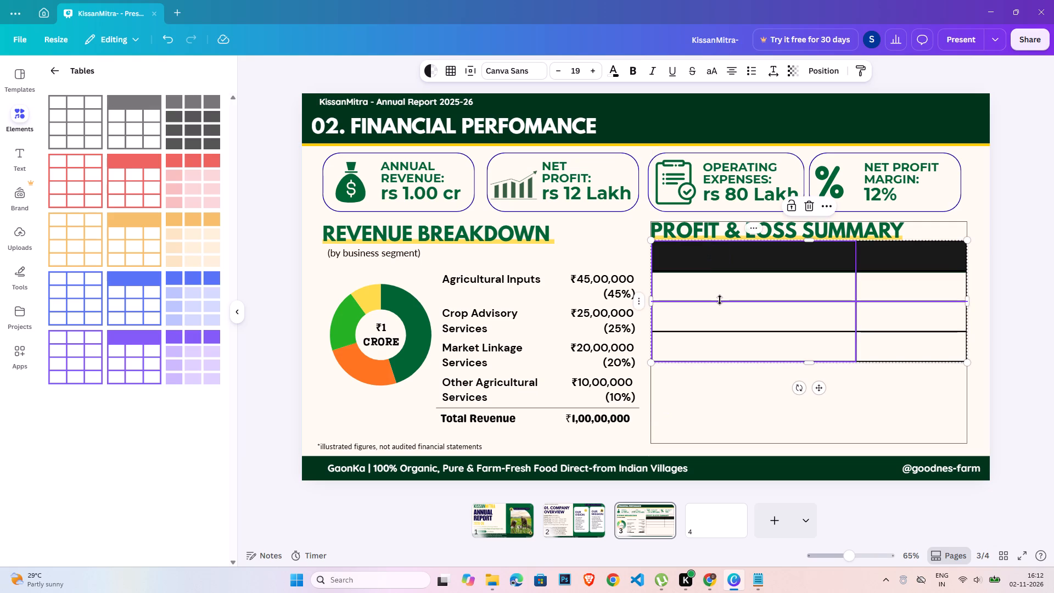
left_click(1029, 360)
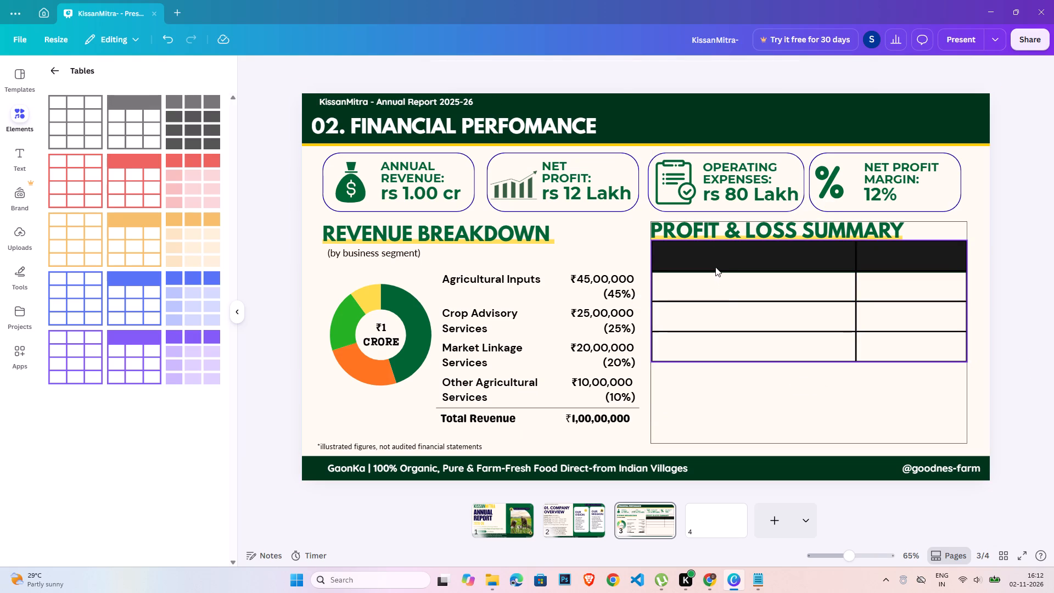
left_click(715, 267)
left_click(1002, 297)
Move the table down to expose the dark green bar behind it and delete that bar.
left_click_drag(810, 276, 811, 316)
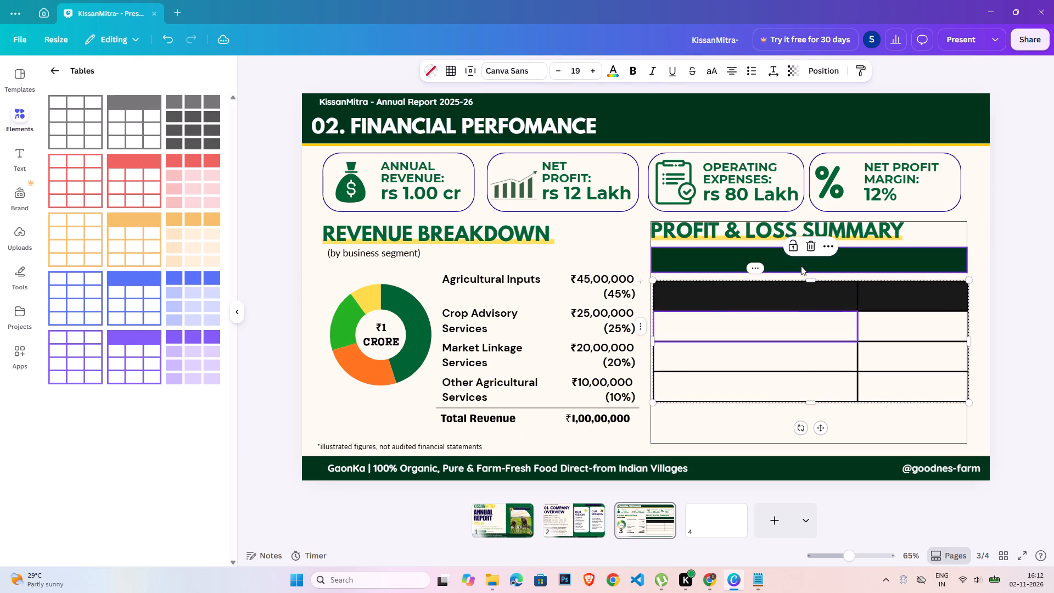
left_click(801, 266)
key("Delete")
Move the table back up, leaving a small gap under the heading and aligning it with the frame's sides.
left_click_drag(769, 325, 766, 305)
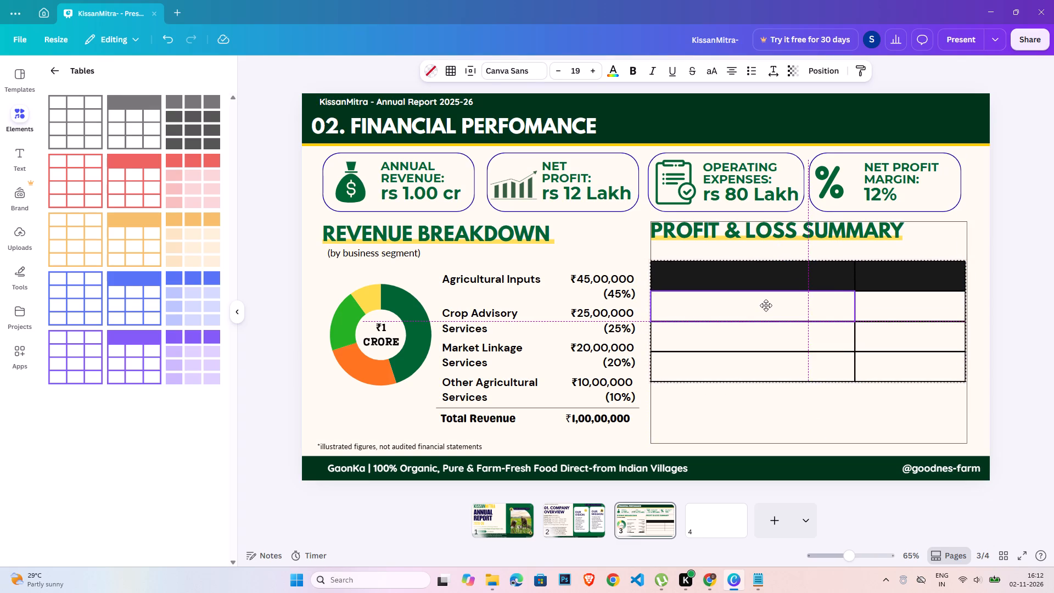
left_click_drag(766, 305, 768, 305)
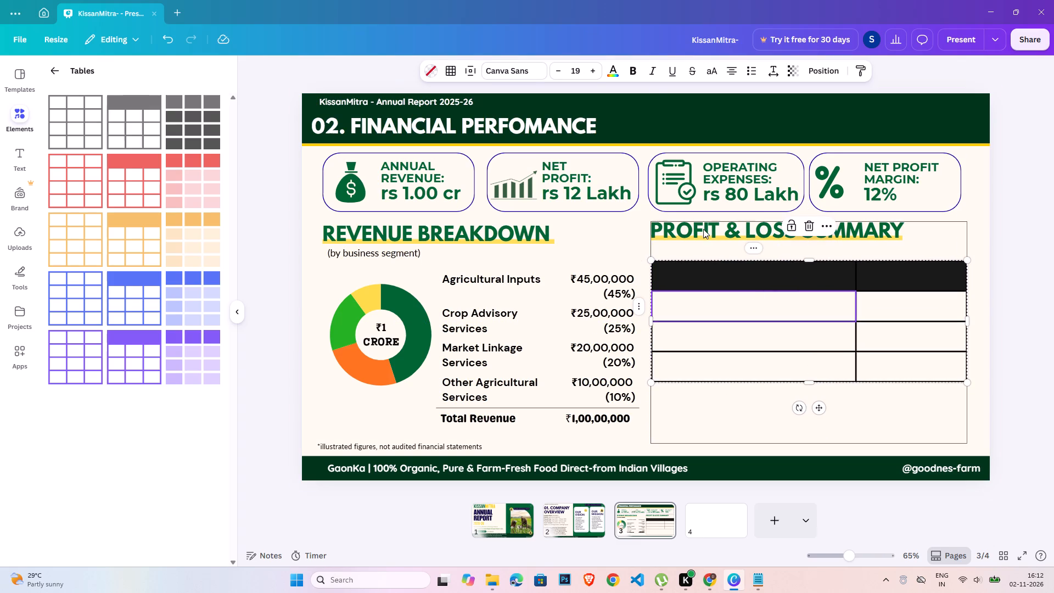
Fill both header cells of the table with the design's grey-green colour.
left_click(702, 273)
left_click(434, 72)
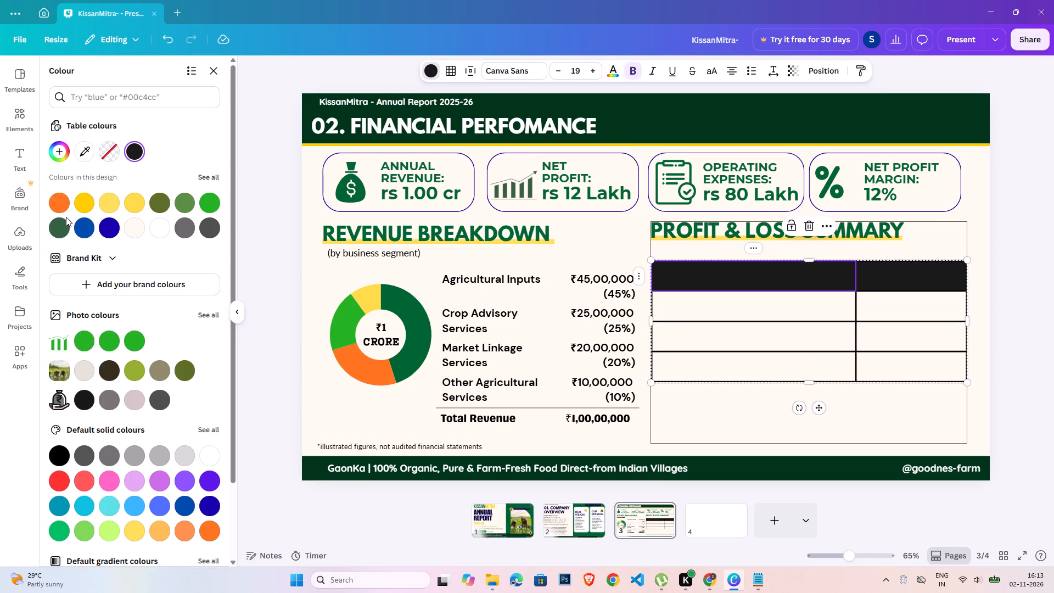
left_click(65, 231)
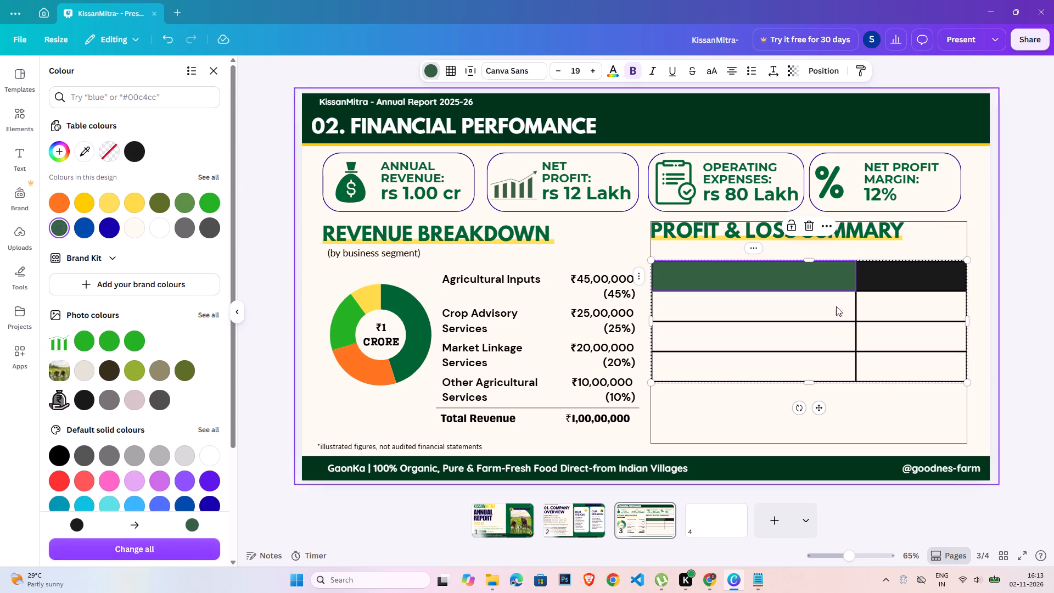
left_click(877, 267)
left_click(70, 232)
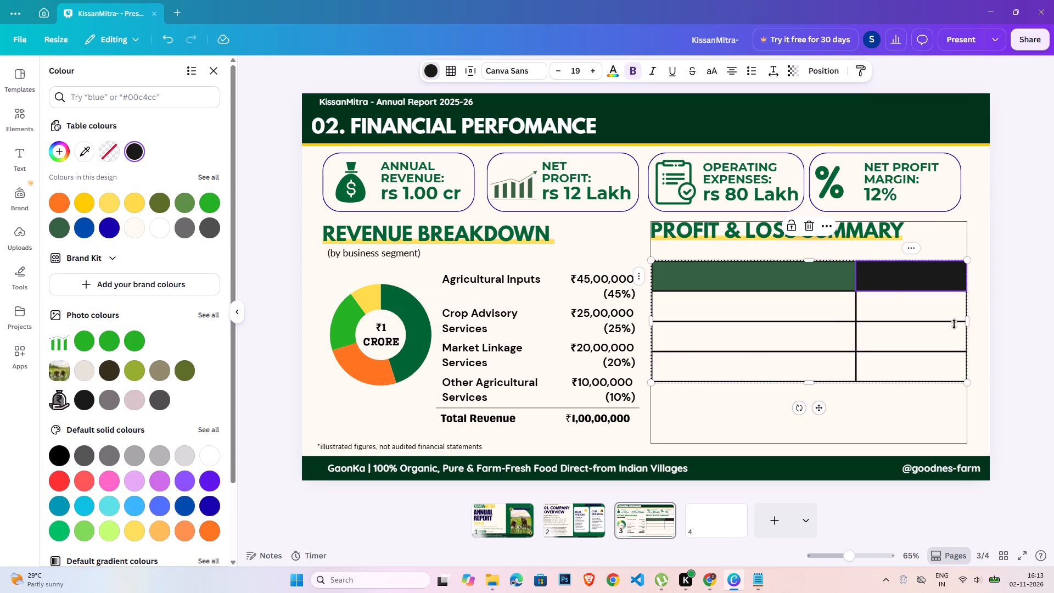
left_click(64, 232)
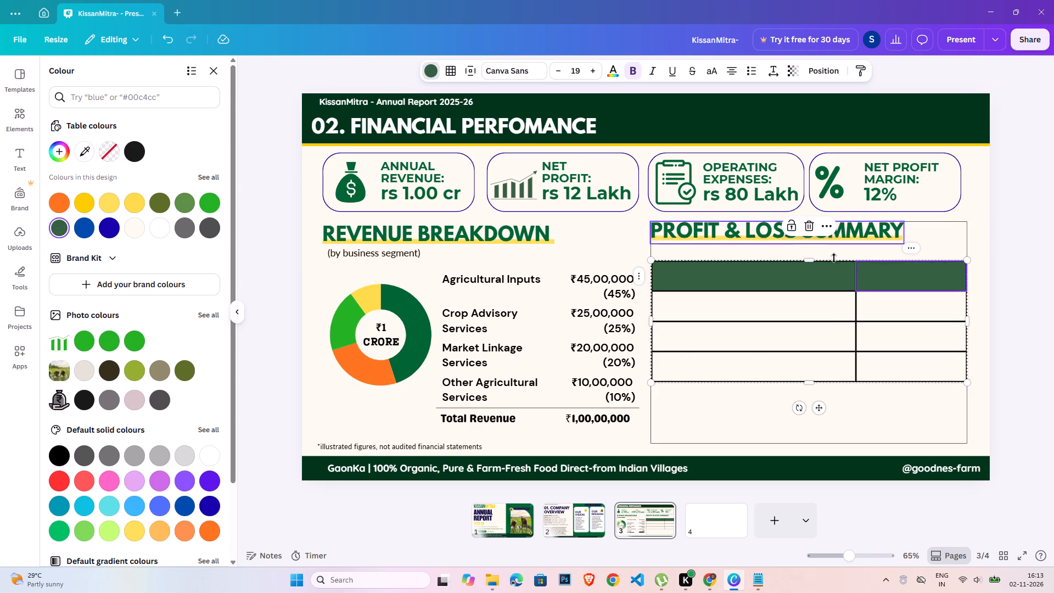
double_click(1010, 279)
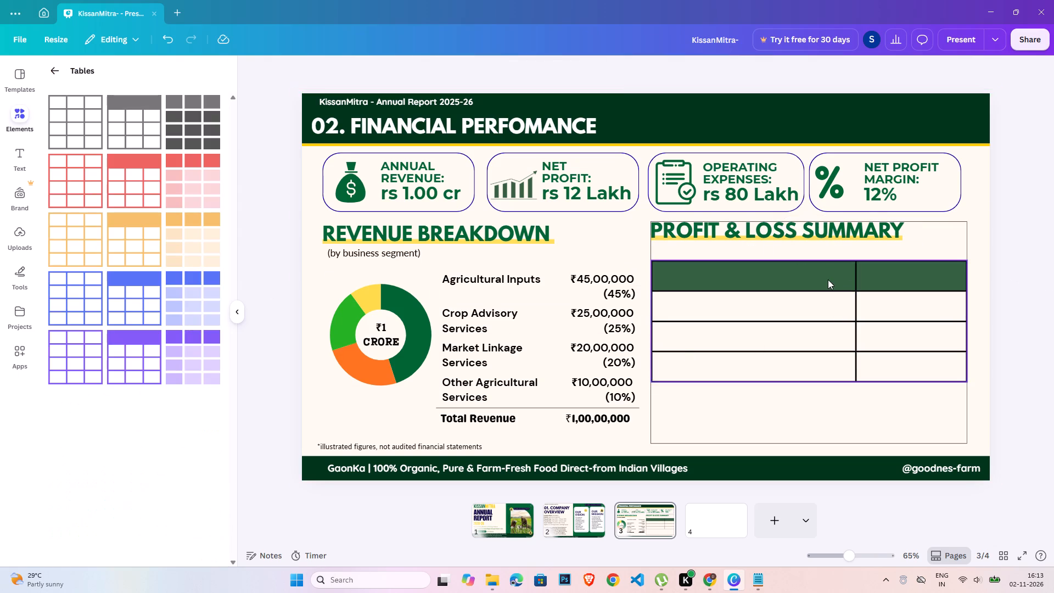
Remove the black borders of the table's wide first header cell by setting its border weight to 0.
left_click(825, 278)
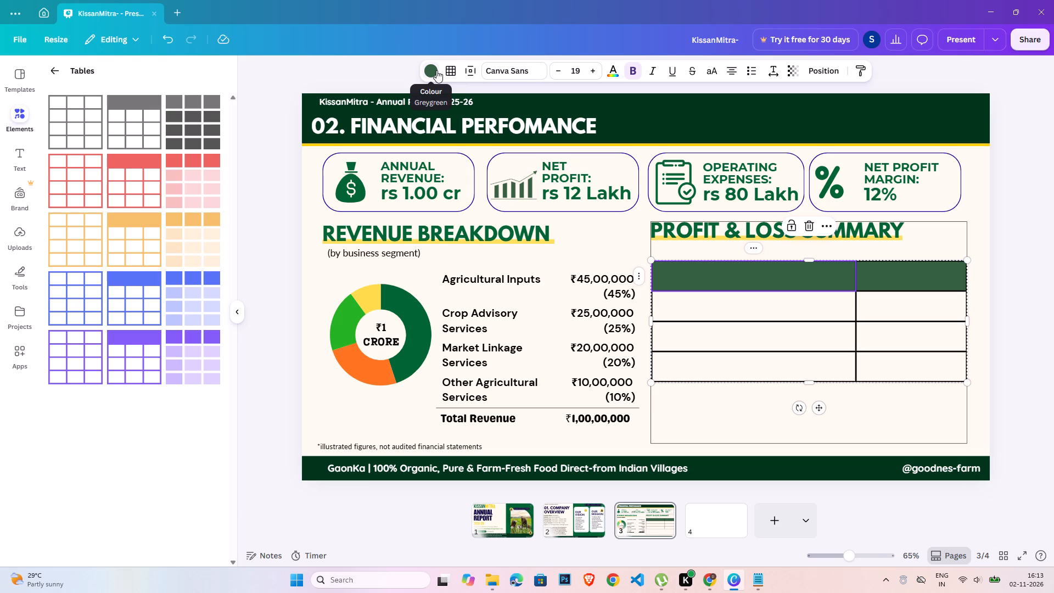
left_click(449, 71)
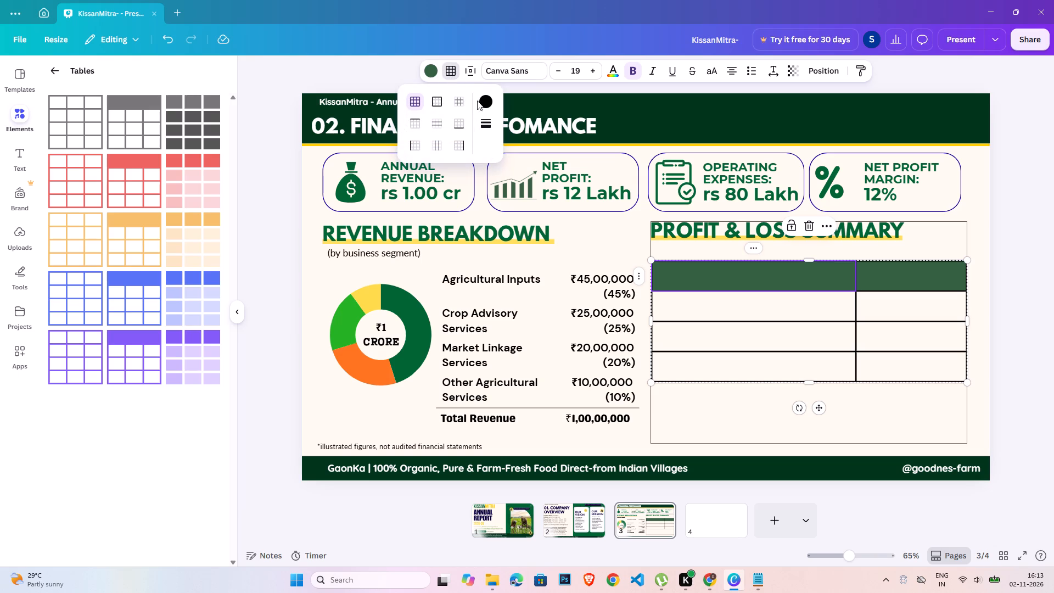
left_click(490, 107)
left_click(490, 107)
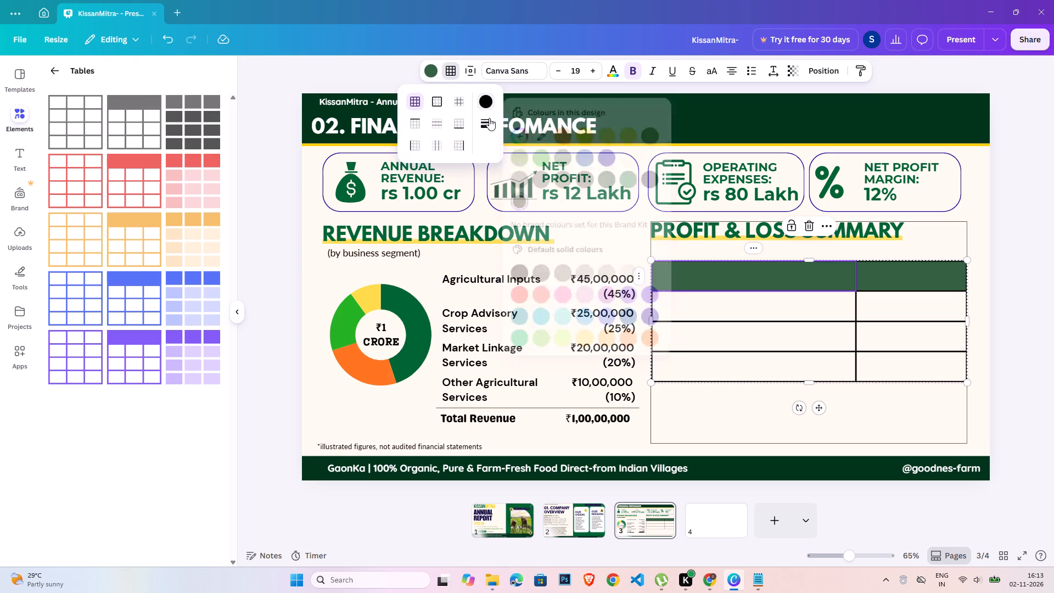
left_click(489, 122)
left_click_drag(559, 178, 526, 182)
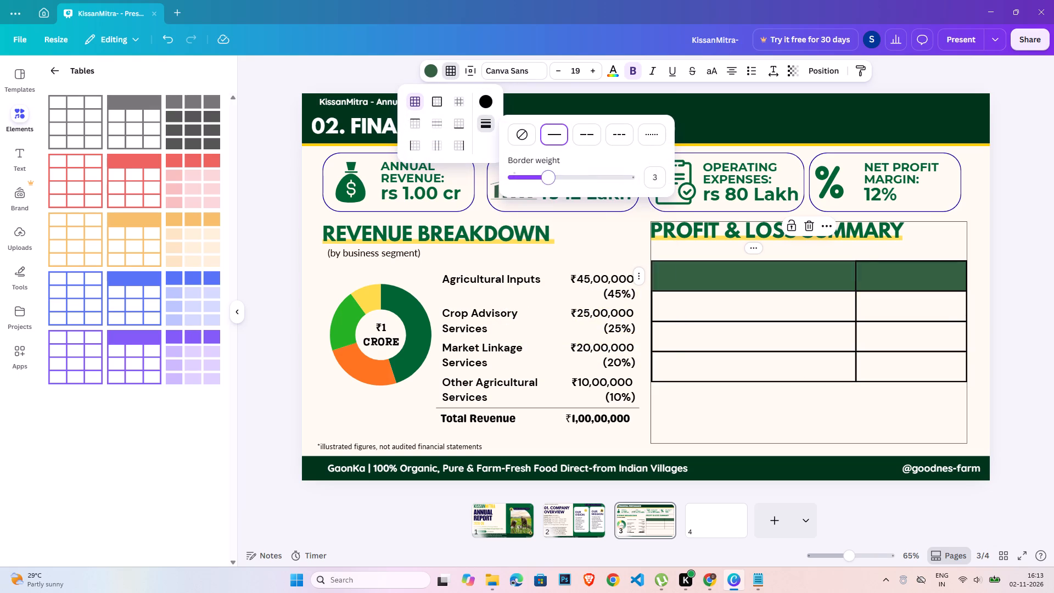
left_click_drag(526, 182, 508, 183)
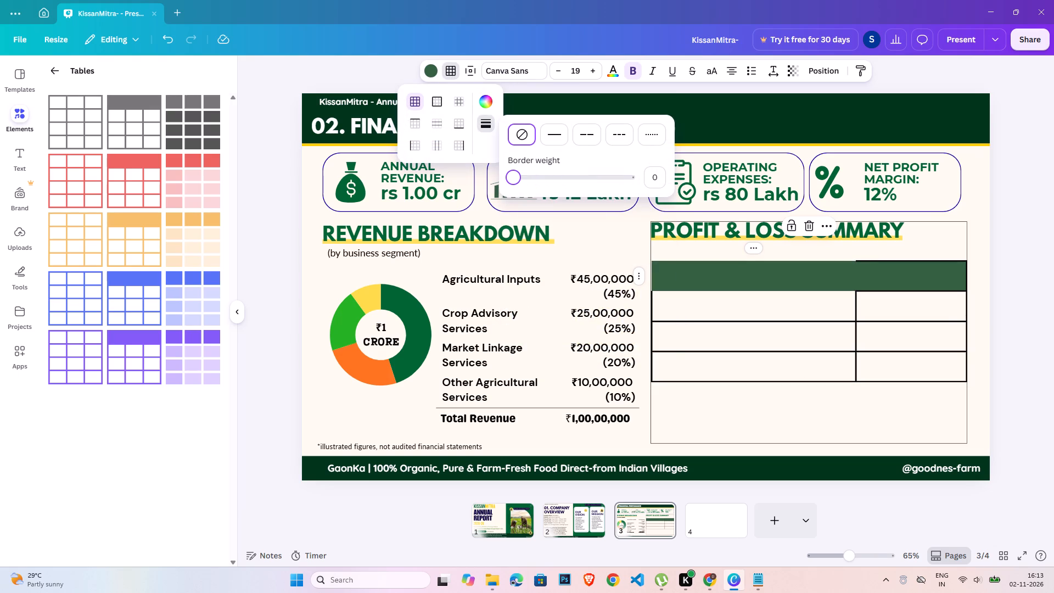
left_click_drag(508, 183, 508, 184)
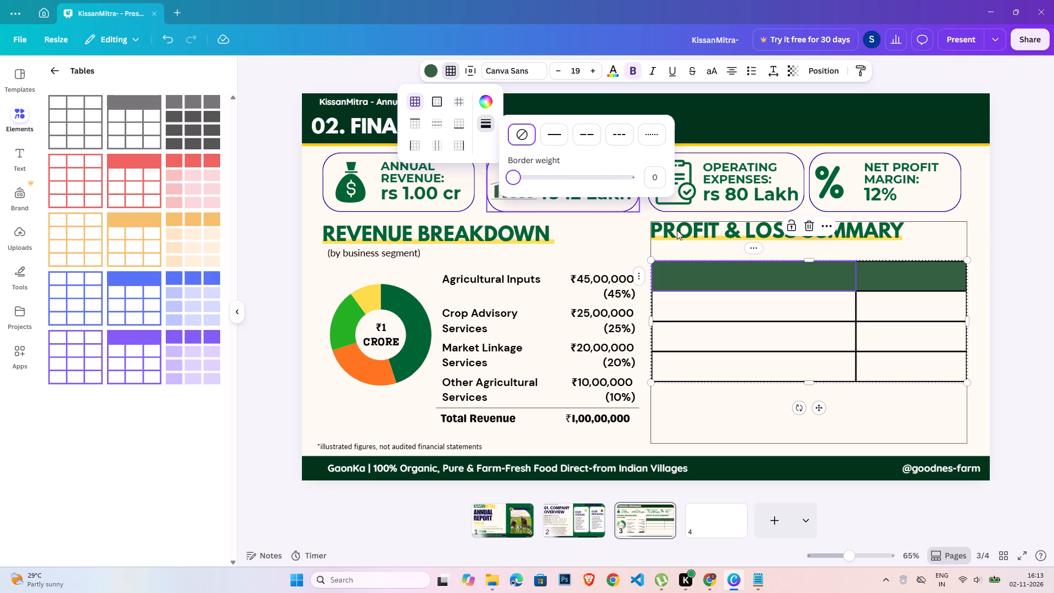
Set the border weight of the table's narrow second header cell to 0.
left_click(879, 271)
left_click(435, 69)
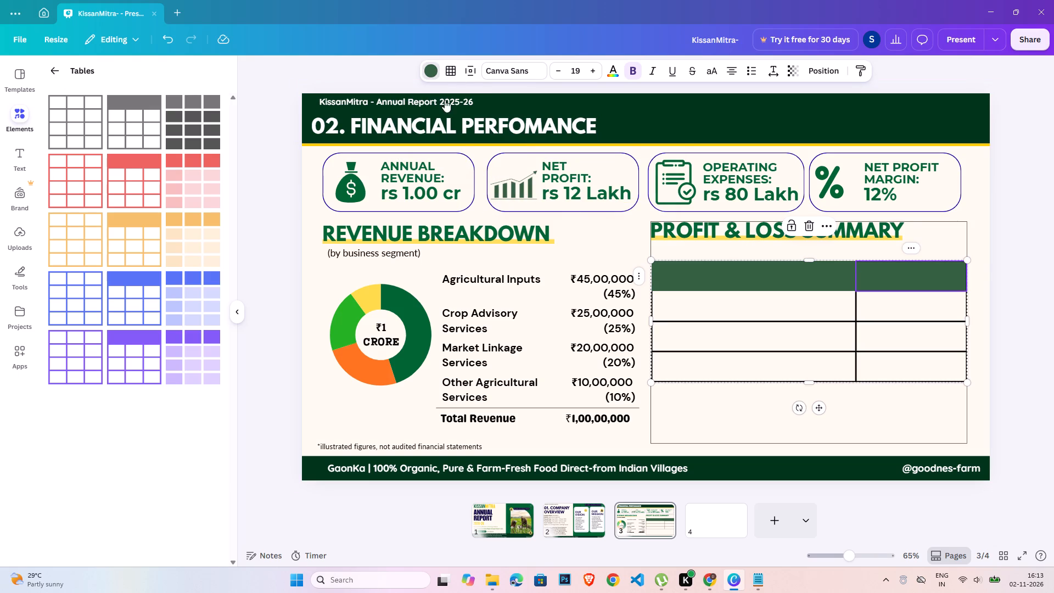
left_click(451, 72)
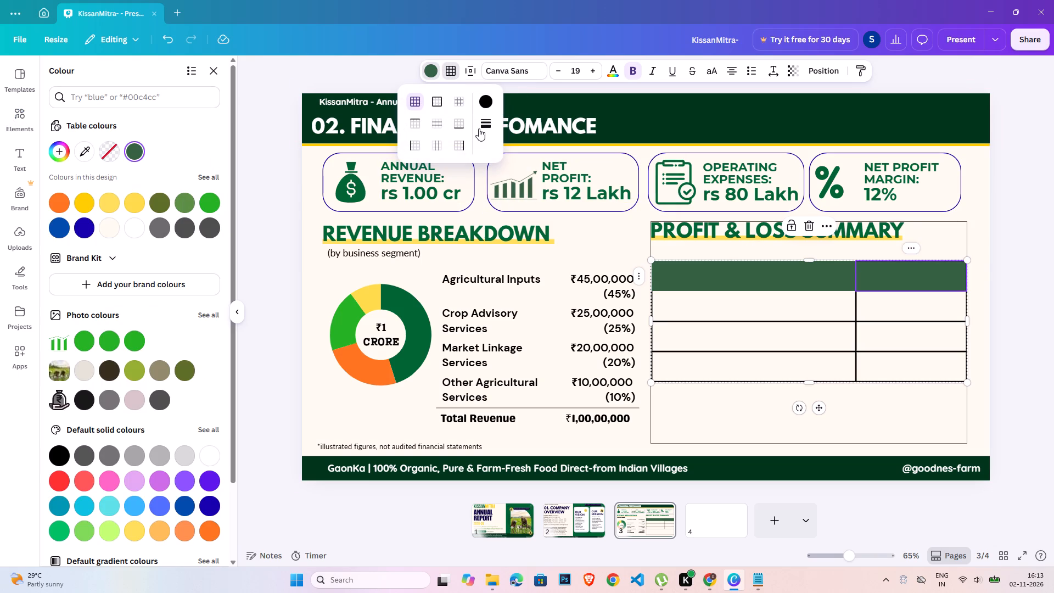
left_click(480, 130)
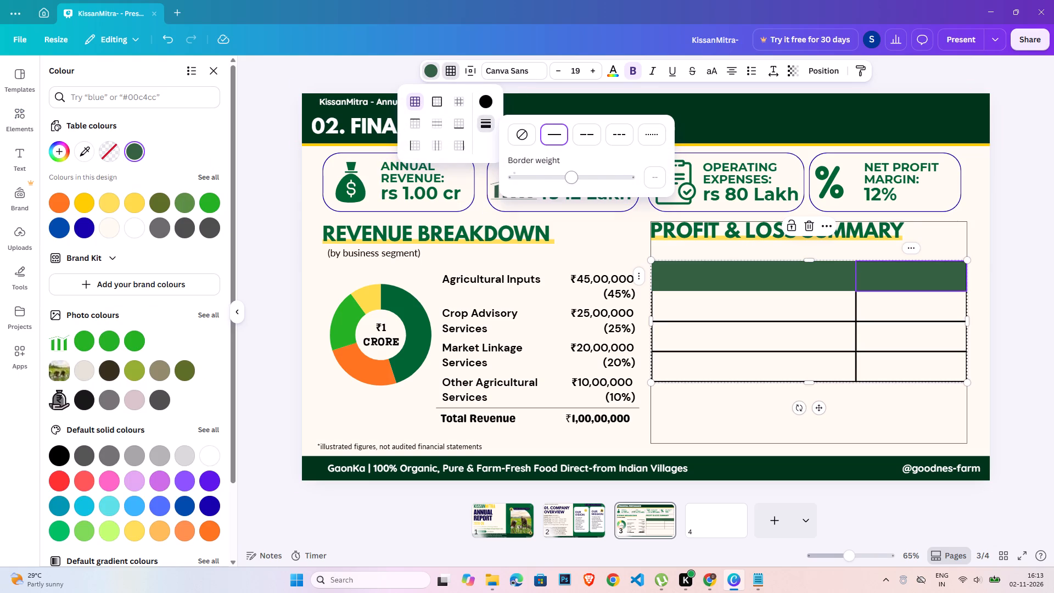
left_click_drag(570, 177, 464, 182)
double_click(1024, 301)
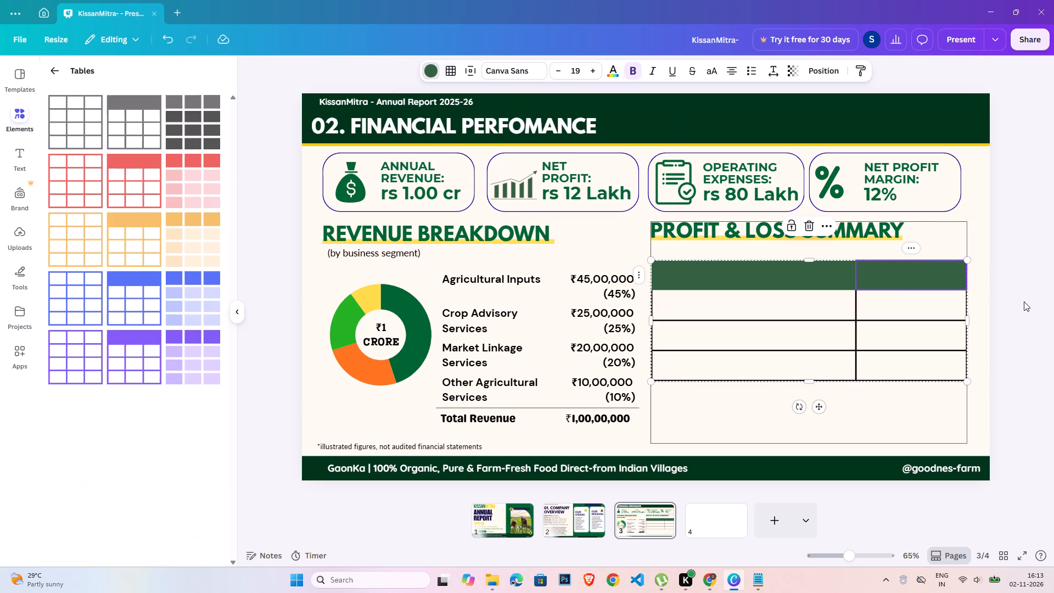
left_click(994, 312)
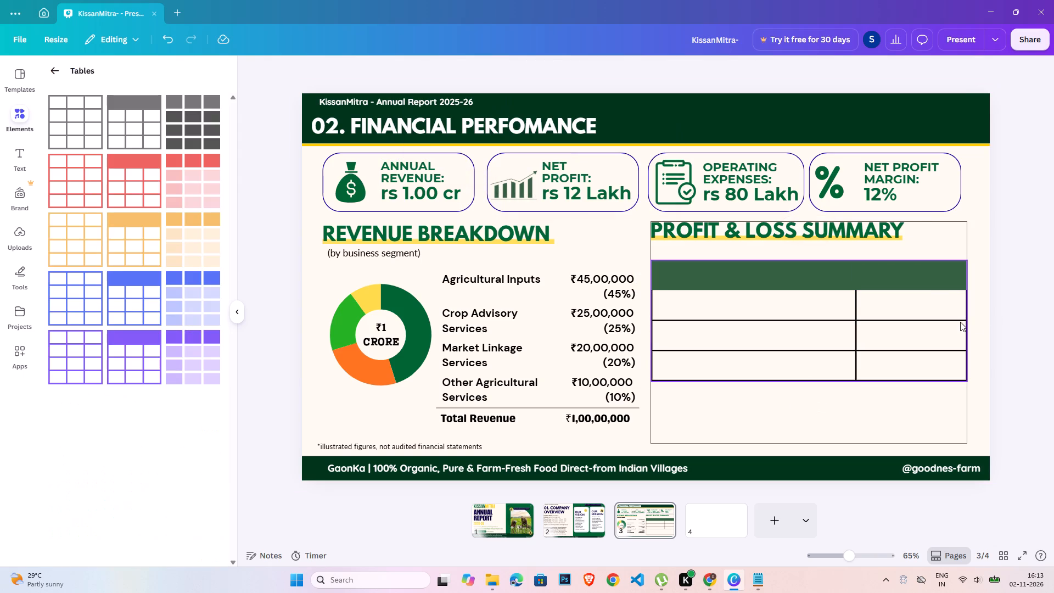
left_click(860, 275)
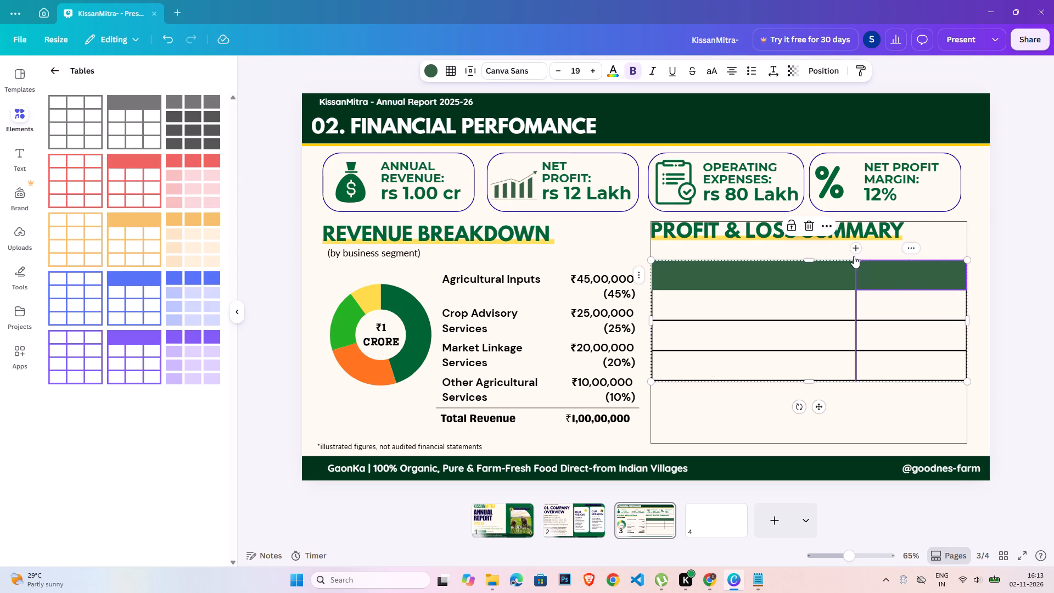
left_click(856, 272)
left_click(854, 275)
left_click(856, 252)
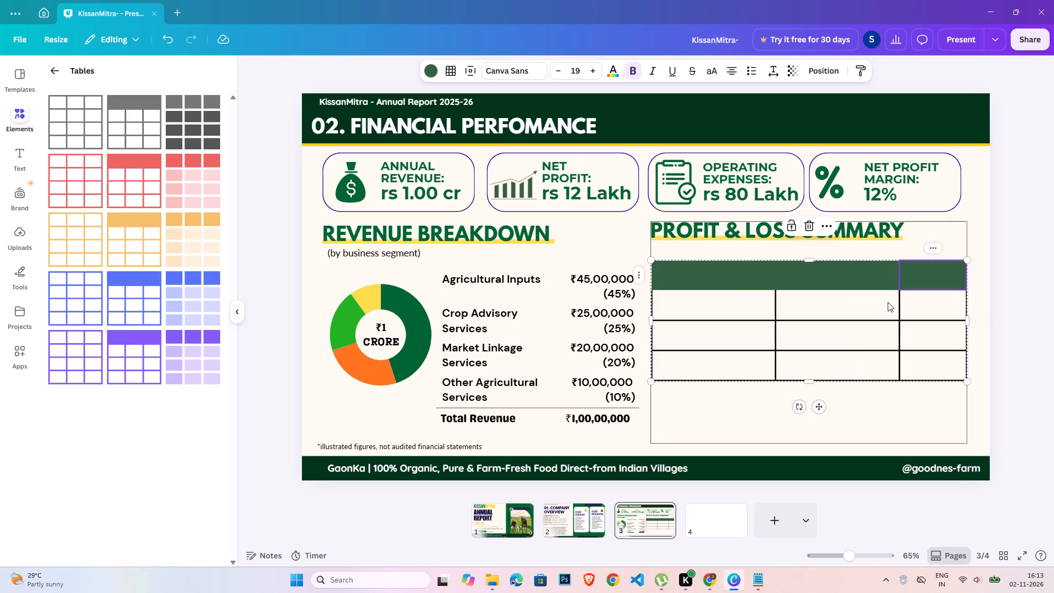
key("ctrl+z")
Set the border weight of the table's narrow second header cell to 2.
left_click(855, 271)
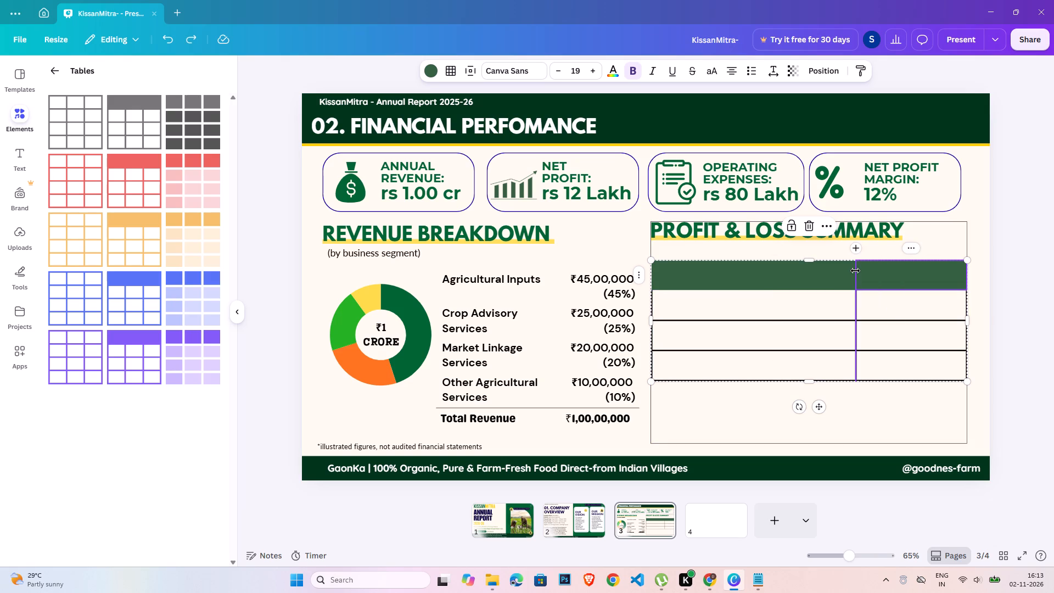
left_click(453, 76)
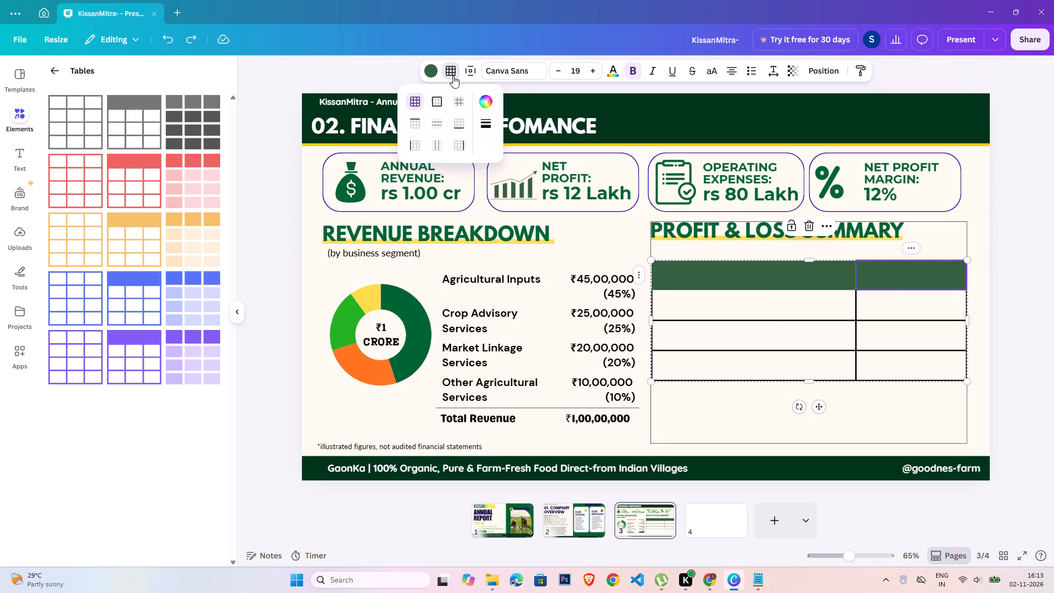
left_click(490, 121)
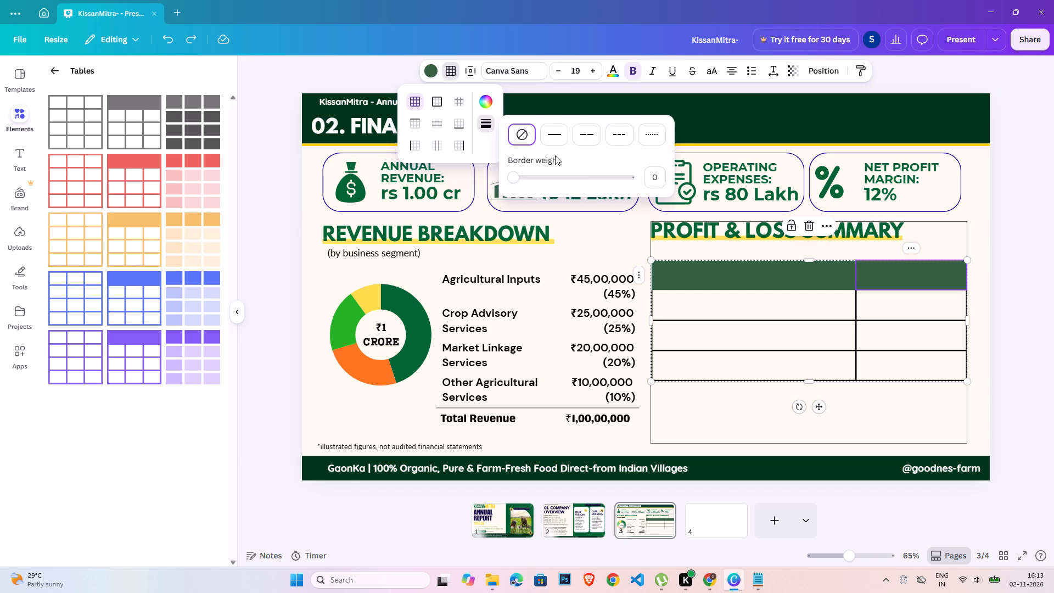
left_click(653, 174)
key("2")
key("Return")
double_click(1020, 295)
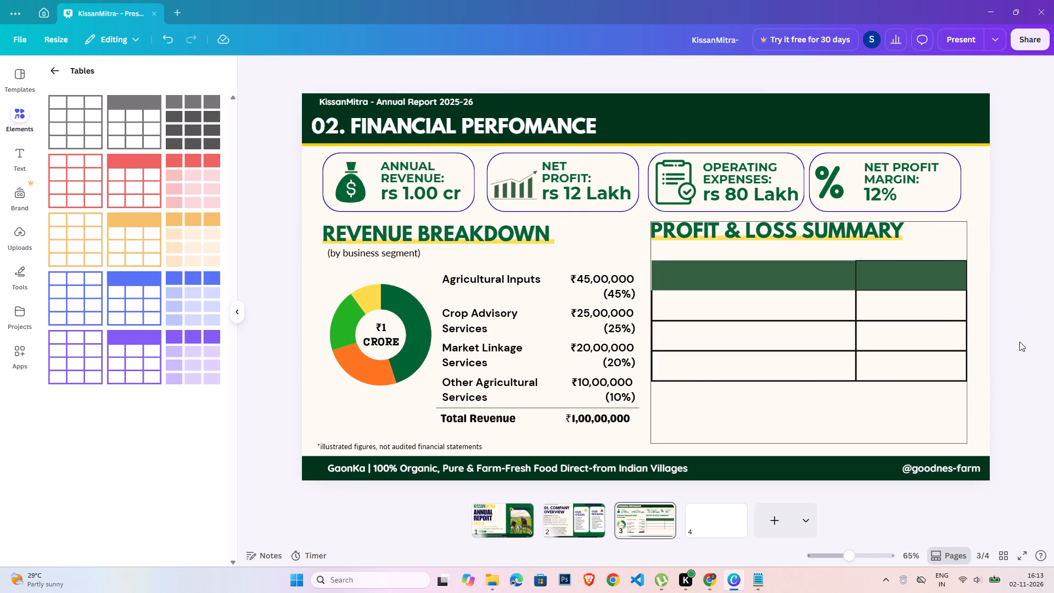
Set the border weight of the table's wide first header cell to 2.
left_click(716, 276)
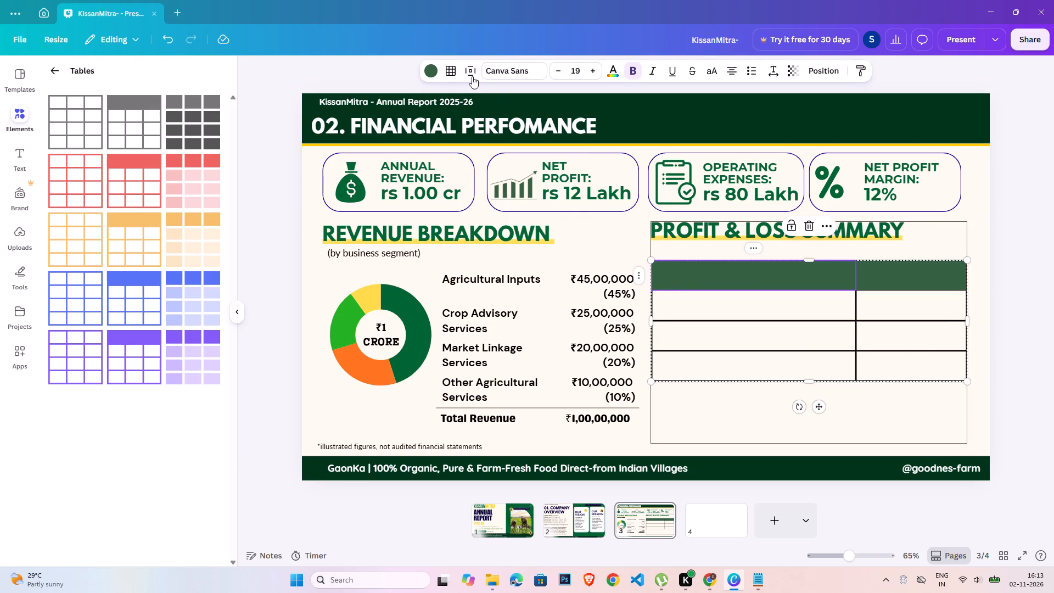
left_click(456, 70)
left_click(487, 121)
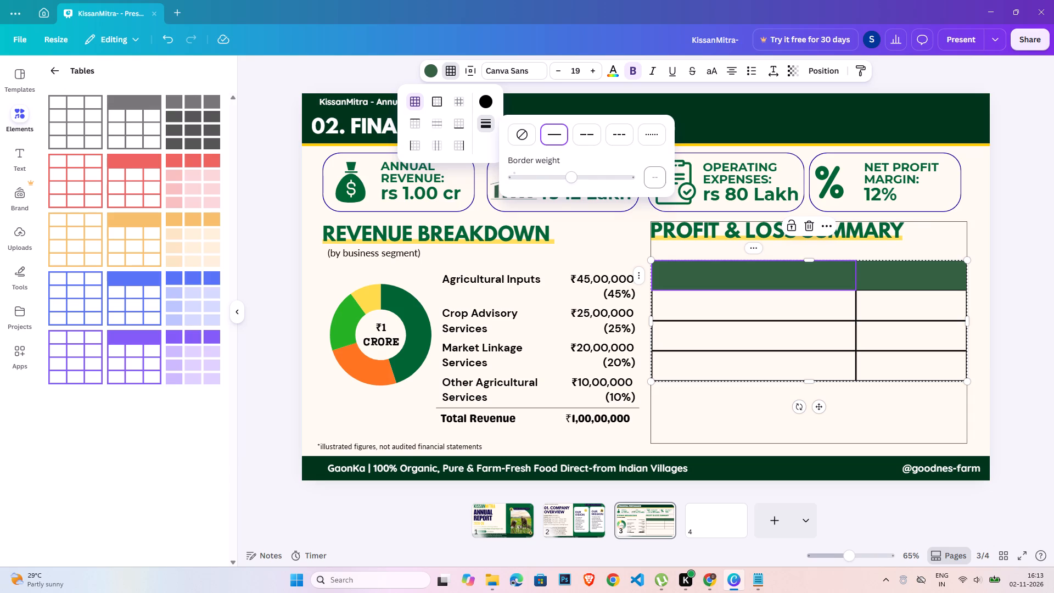
left_click(663, 182)
key("2")
key("Return")
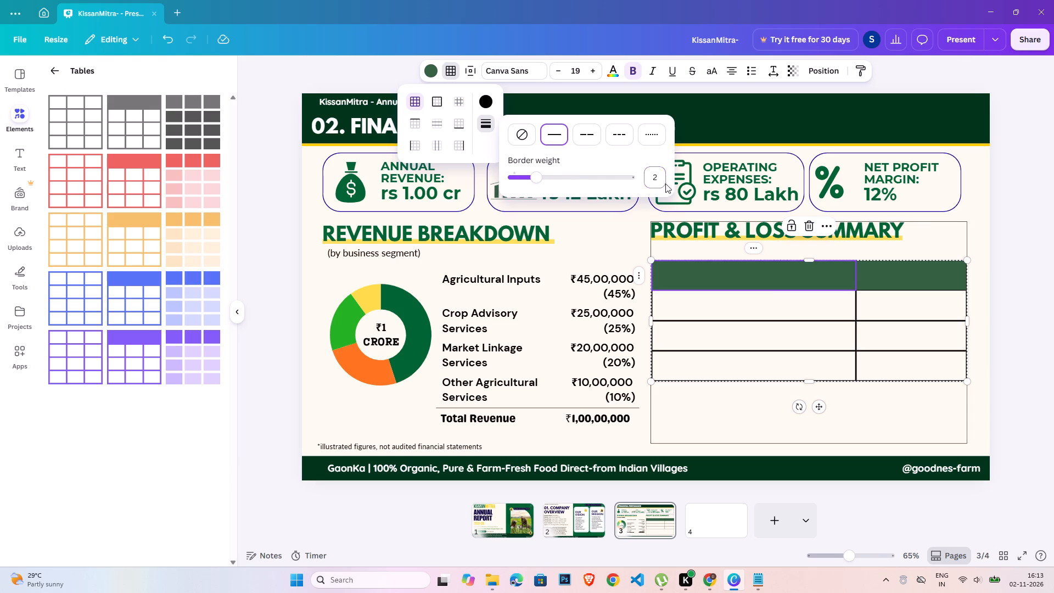
double_click(1009, 288)
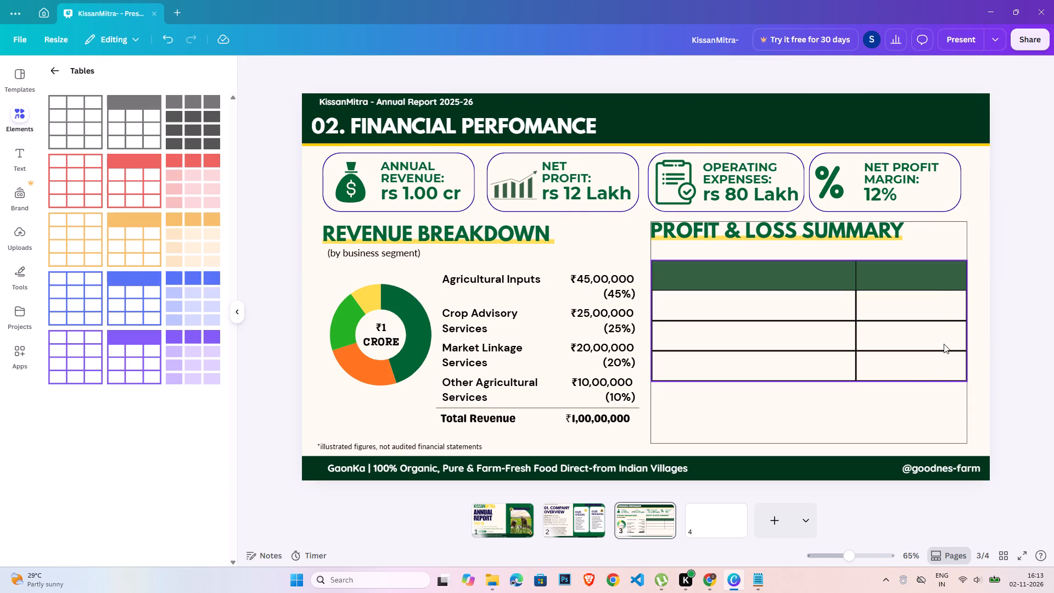
Add a heading text box to the page and replace its placeholder text with "Partiulars".
left_click(765, 282)
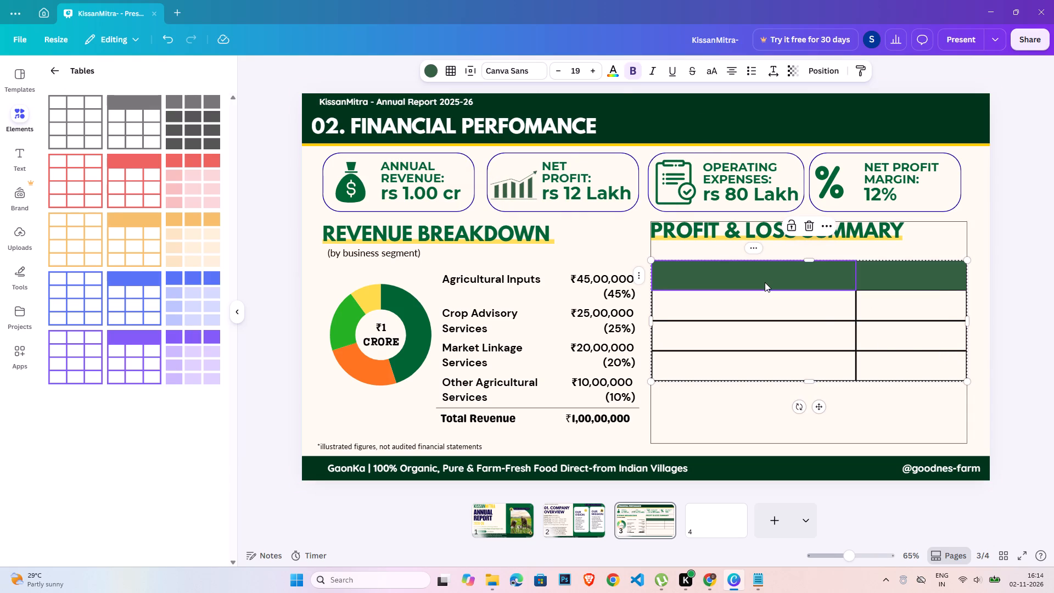
left_click(23, 162)
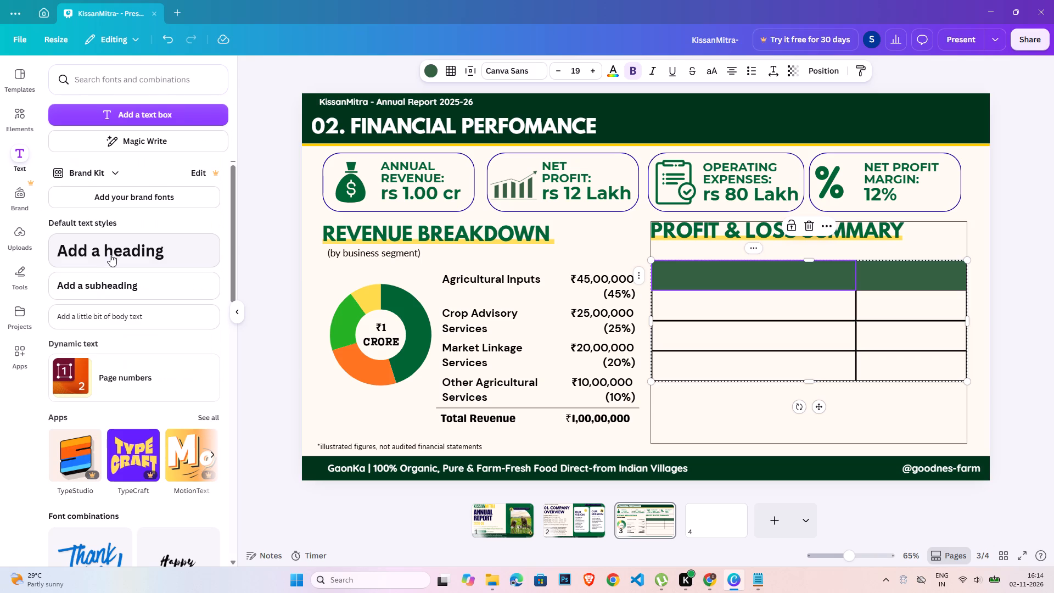
left_click(111, 255)
triple_click(868, 408)
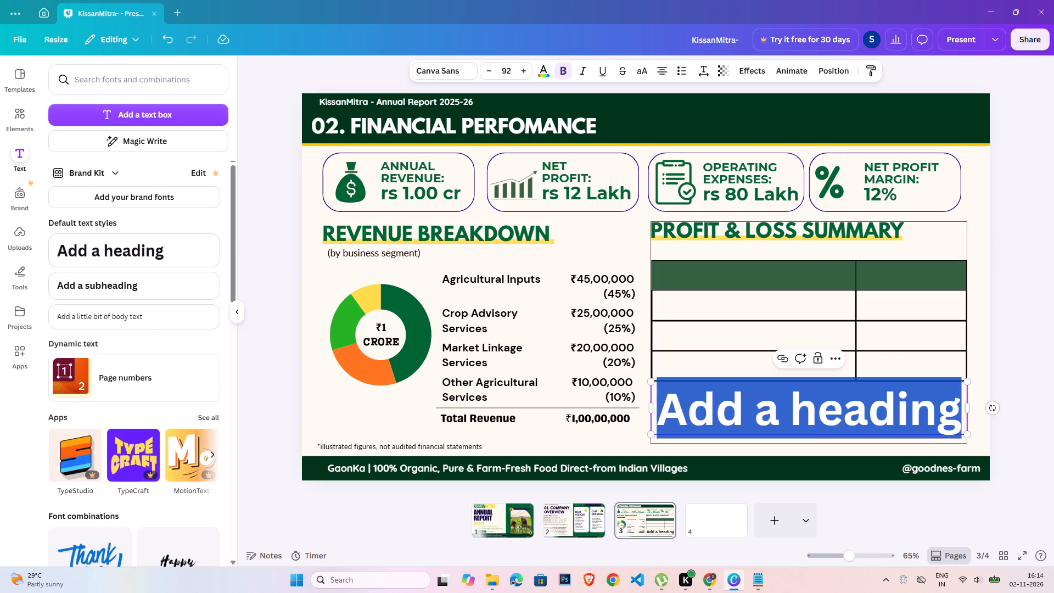
left_click(868, 409)
left_click(1033, 406)
triple_click(864, 413)
key("shift+p")
type("artiulars")
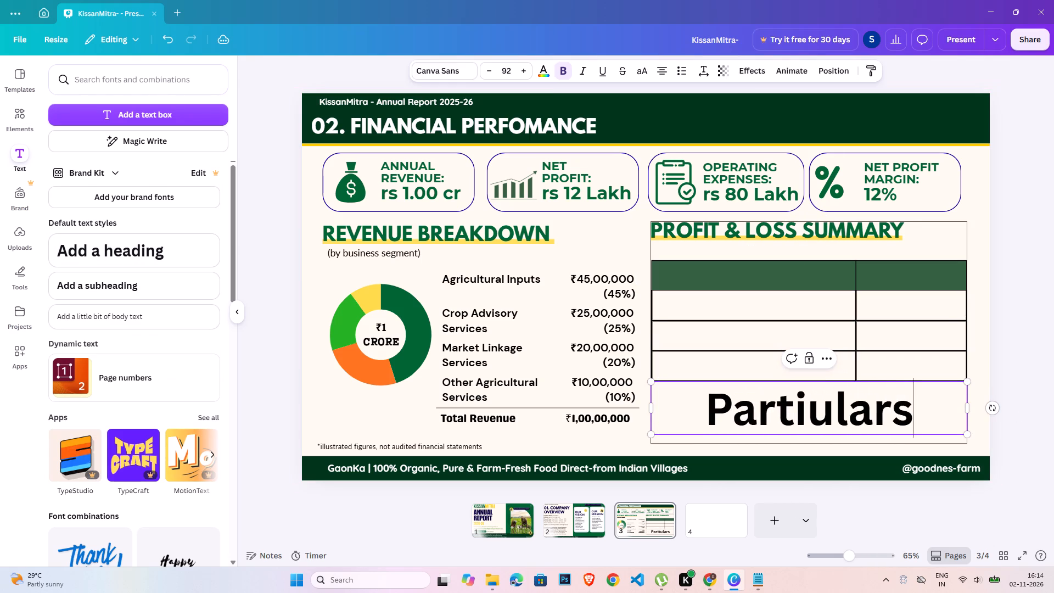
Scale the "Partiulars" text box down to font size 45 and left-align its text.
left_click_drag(966, 434, 951, 427)
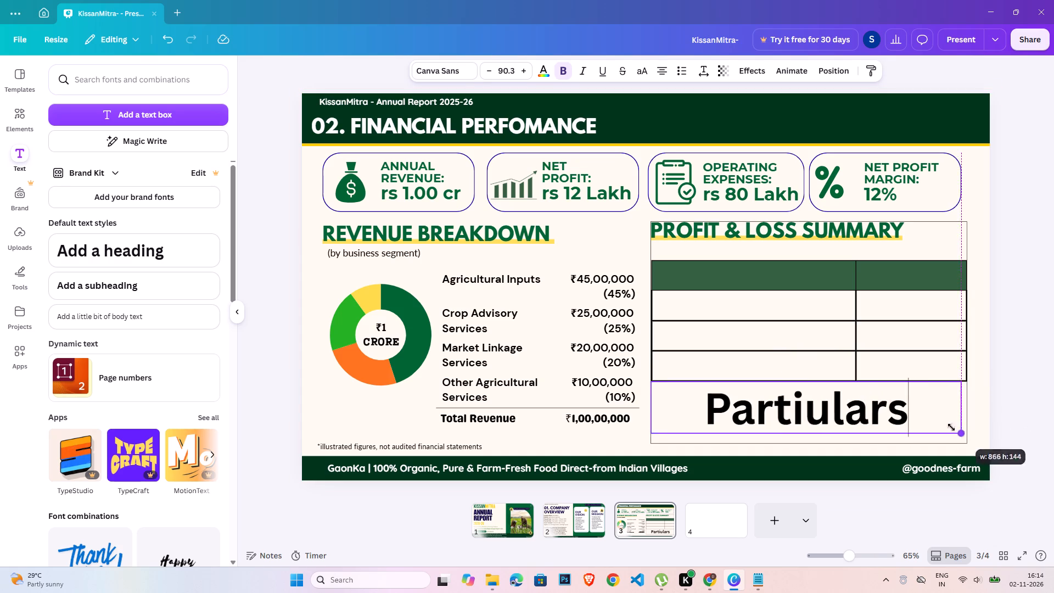
left_click_drag(951, 427, 804, 409)
key("ctrl+a")
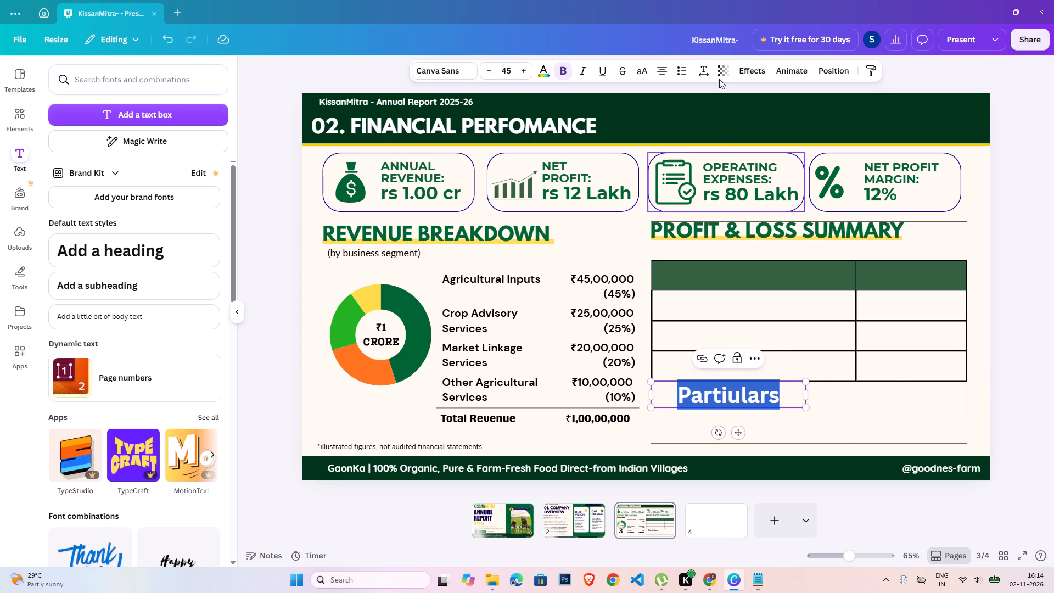
left_click(654, 69)
left_click(993, 343)
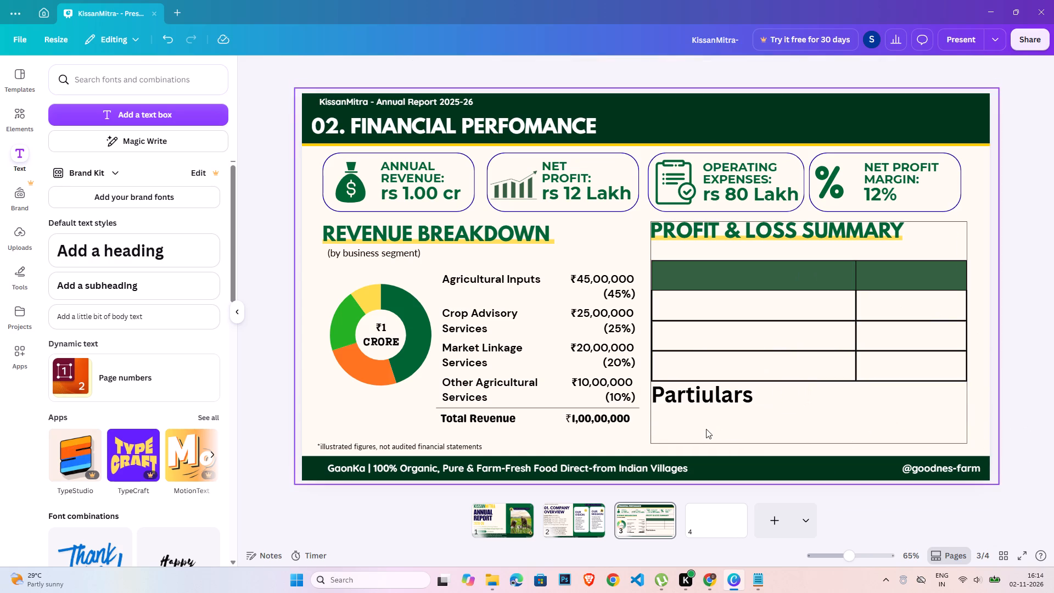
Move the "Partiulars" text onto the table's first header cell and colour it white.
left_click_drag(694, 400, 697, 282)
double_click(697, 282)
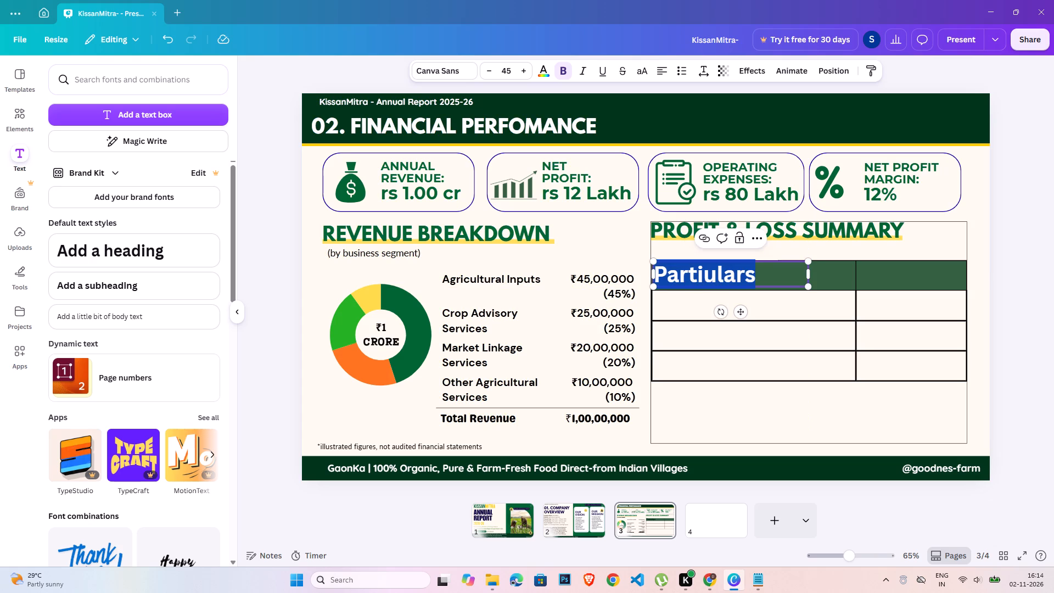
left_click(551, 67)
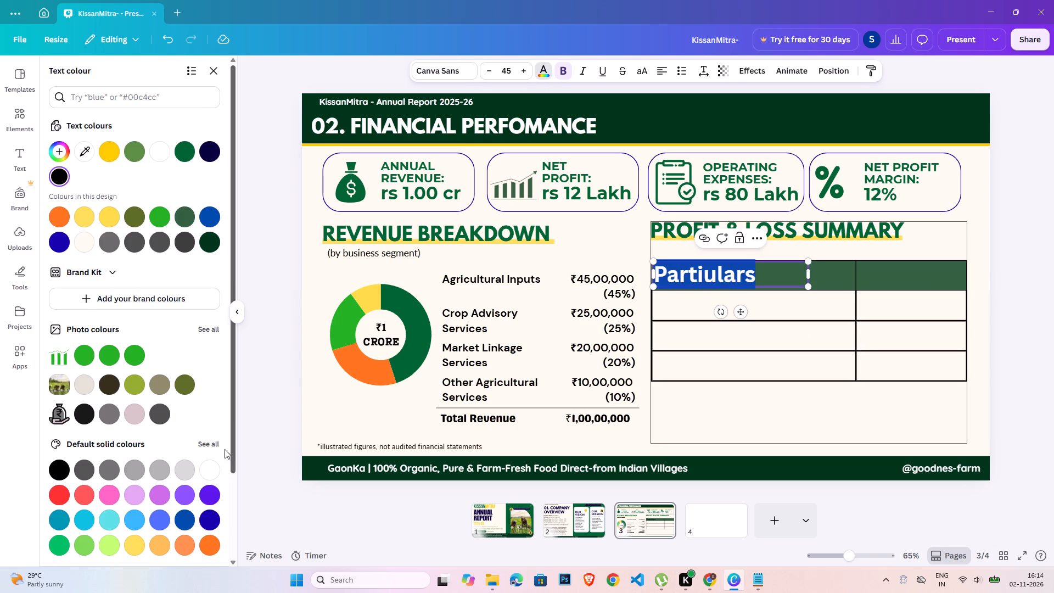
left_click(209, 472)
double_click(1032, 306)
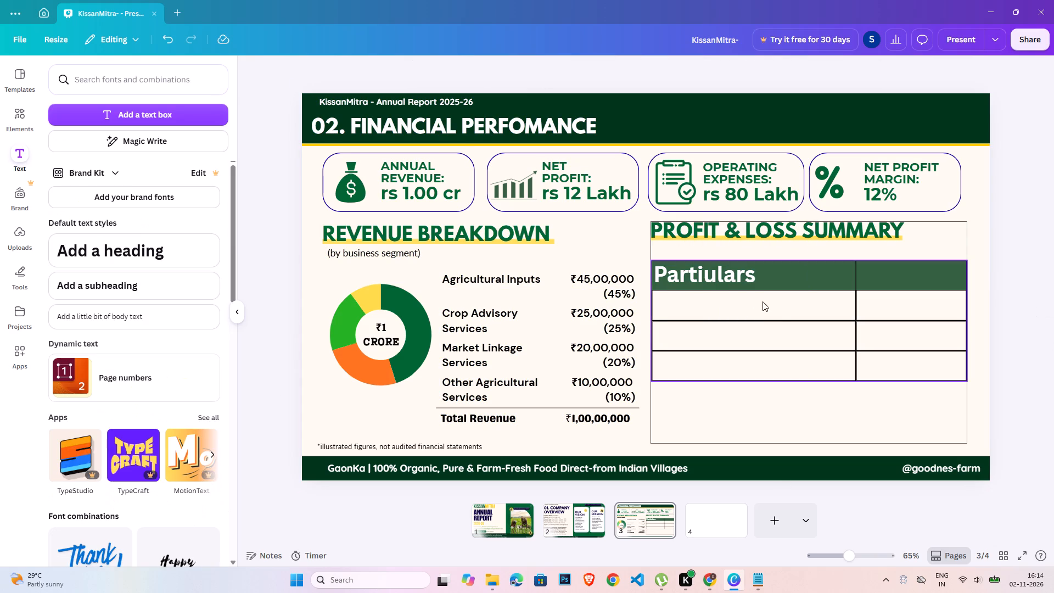
Correct the spelling of the "Partiulars" header text to "Particulars".
double_click(730, 282)
left_click(698, 274)
key("c")
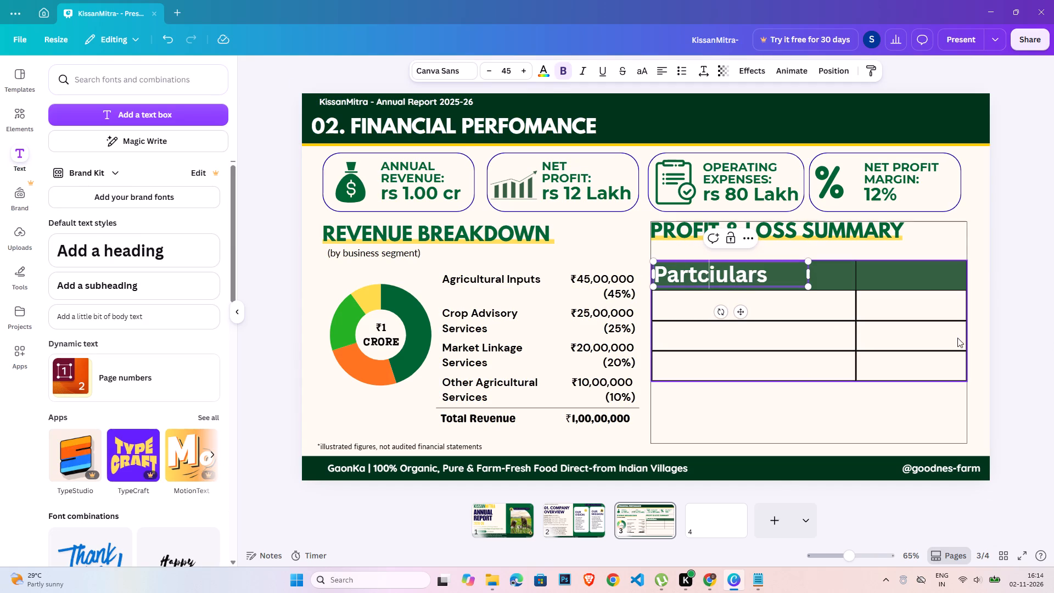
key("BackSpace")
left_click(705, 271)
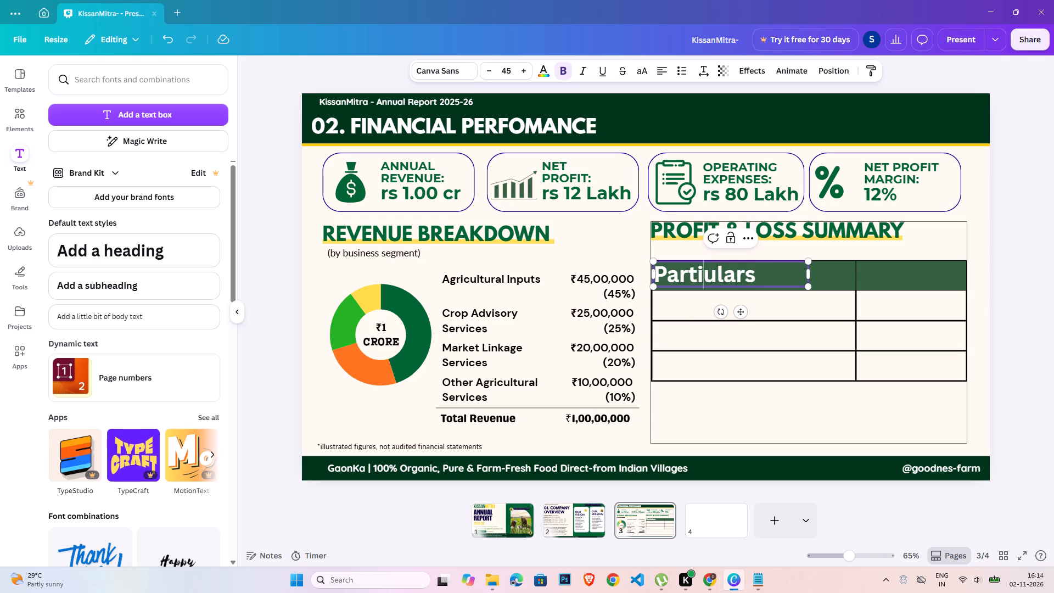
key("c")
left_click(1030, 339)
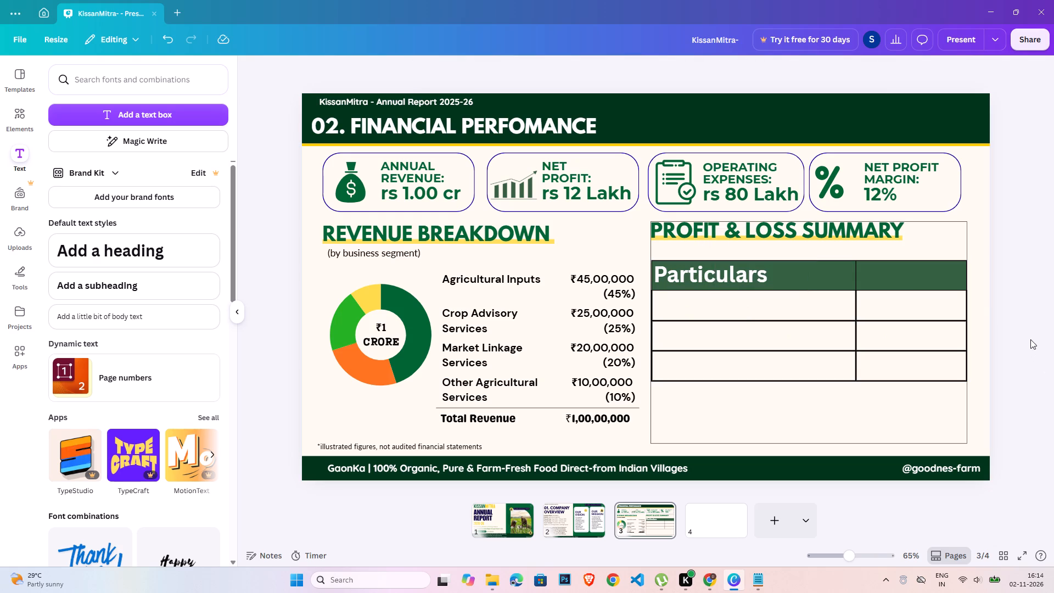
Check the font notes in Notepad for tables, and change the "Particulars" text to the Roboto Condensed font.
left_click(765, 579)
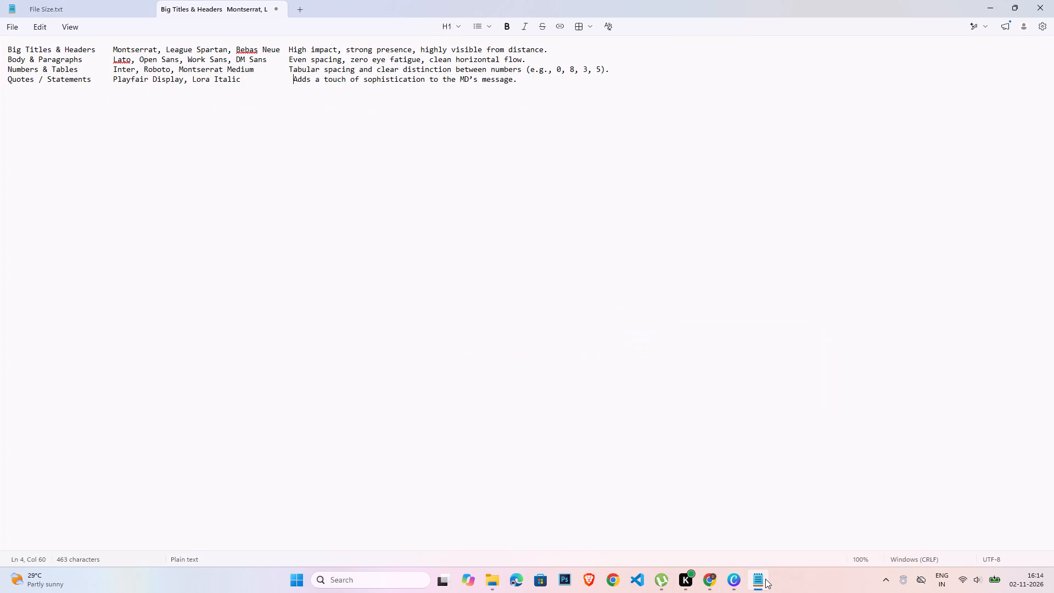
left_click(765, 579)
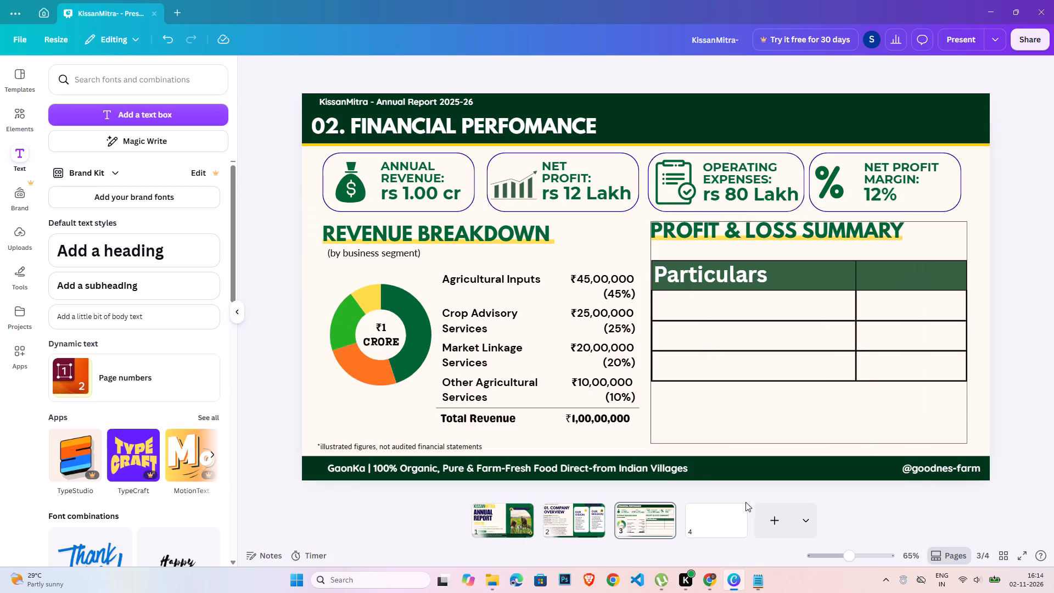
left_click(758, 579)
left_click(758, 579)
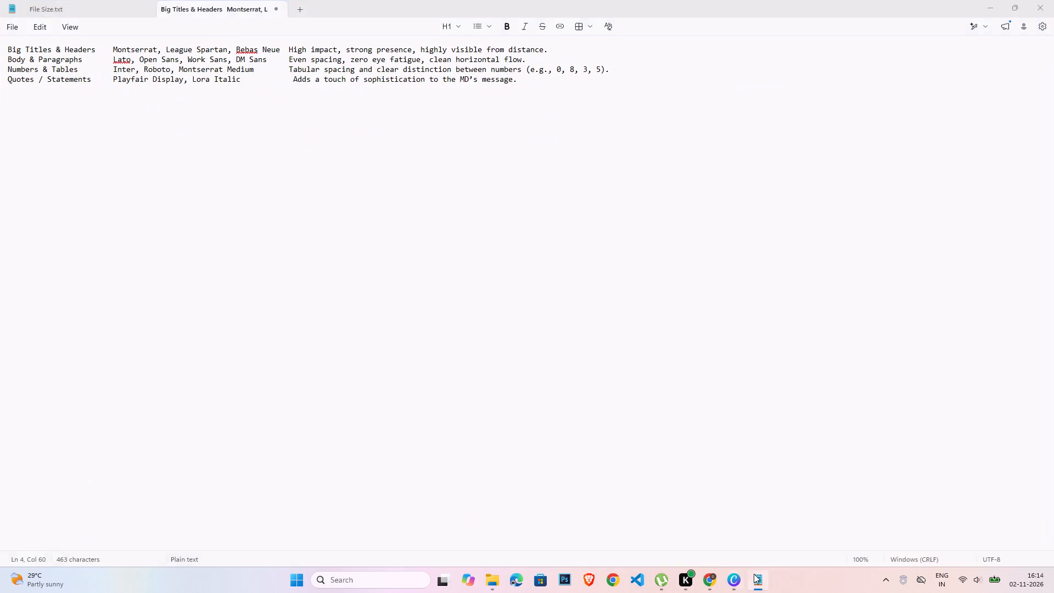
triple_click(697, 268)
left_click(443, 70)
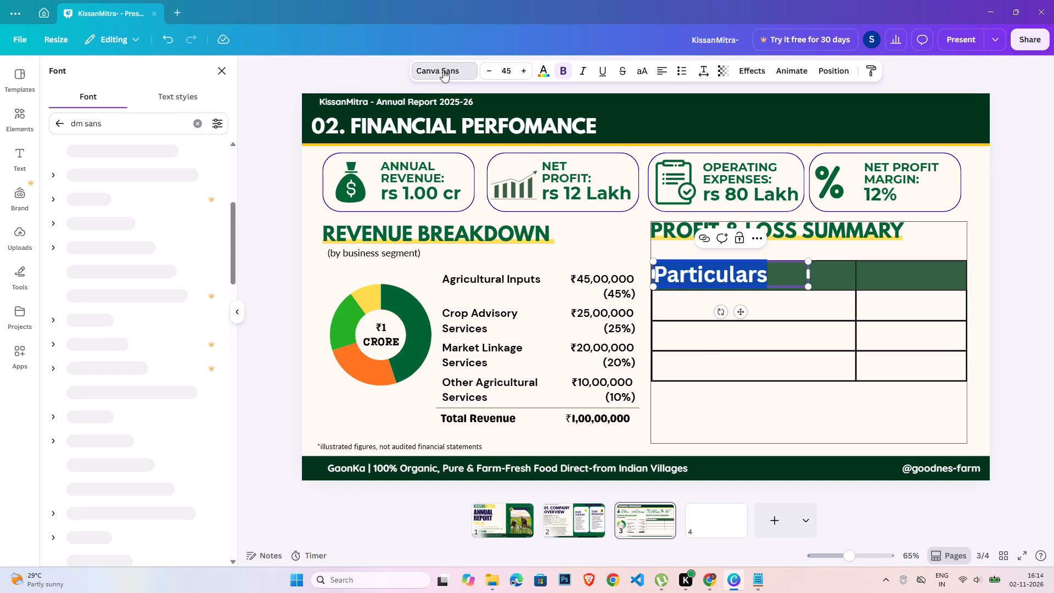
triple_click(143, 121)
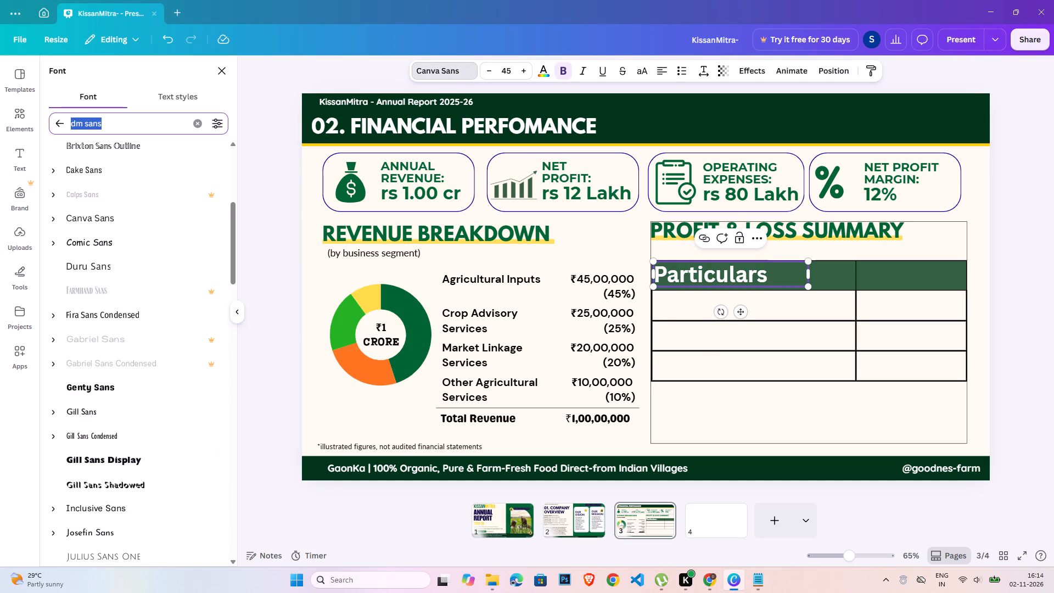
type("roboo")
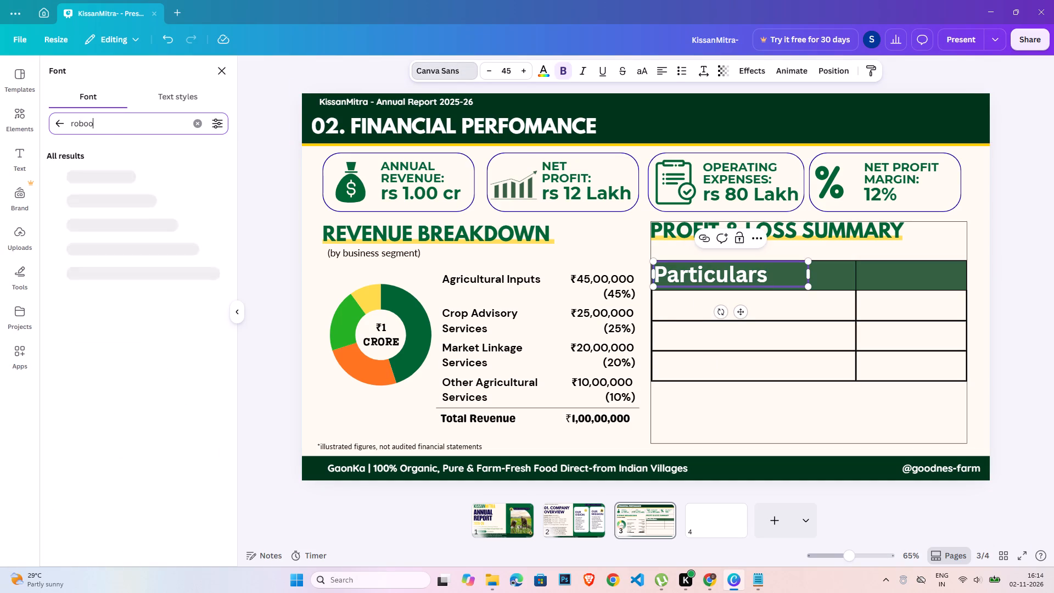
key("BackSpace")
type("to")
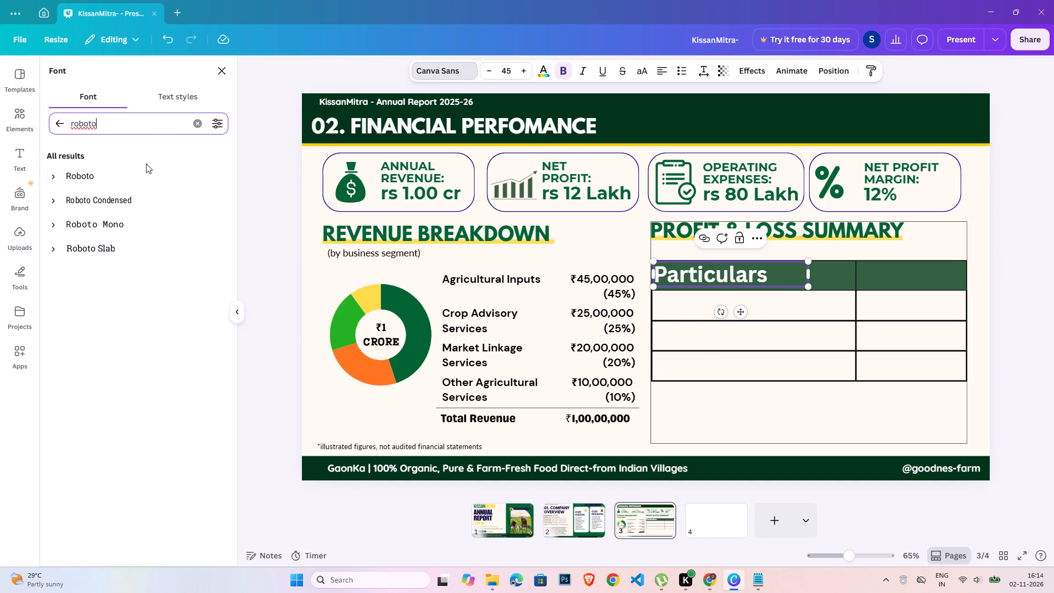
left_click(143, 197)
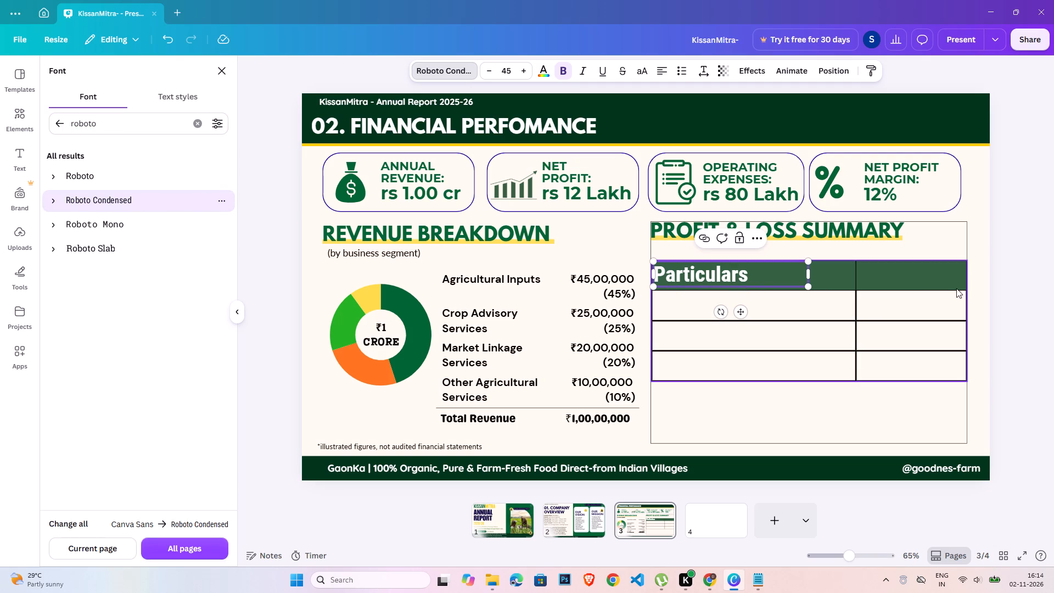
double_click(1000, 286)
Scale the "Particulars" text box down to font size 32.2.
left_click(763, 277)
left_click_drag(808, 259, 764, 266)
left_click(1007, 297)
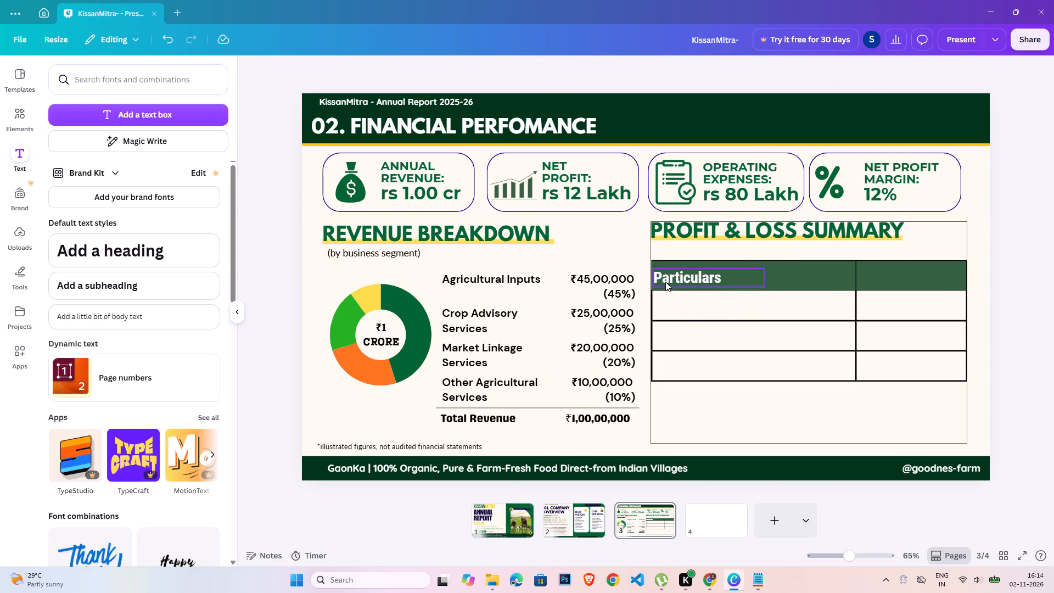
Move the "Particulars" text up to the top of the first header cell and nudge it just inside the cell's left border.
left_click_drag(669, 278, 670, 270)
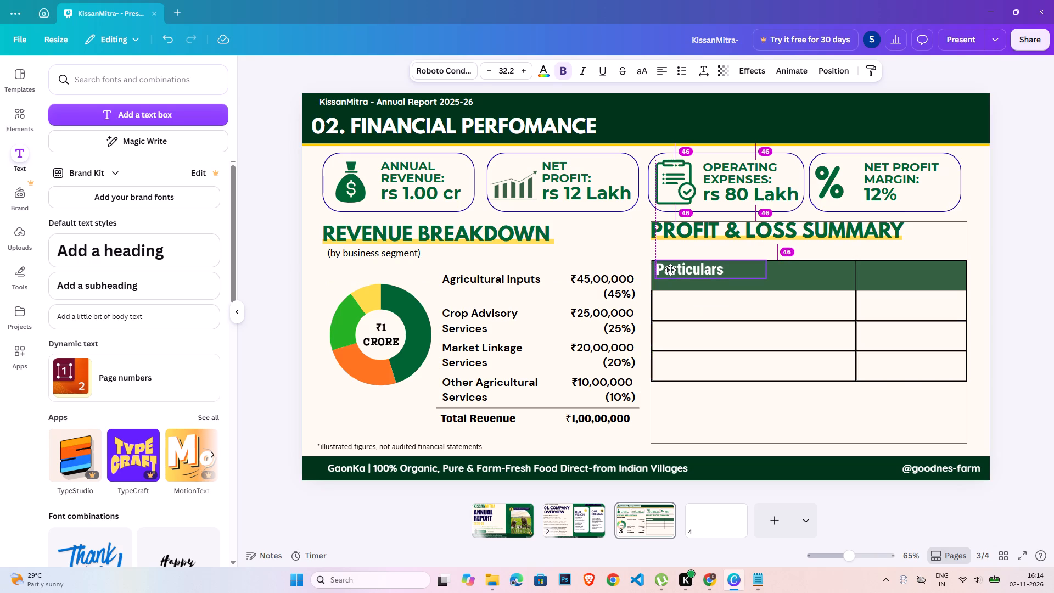
left_click_drag(670, 270, 669, 270)
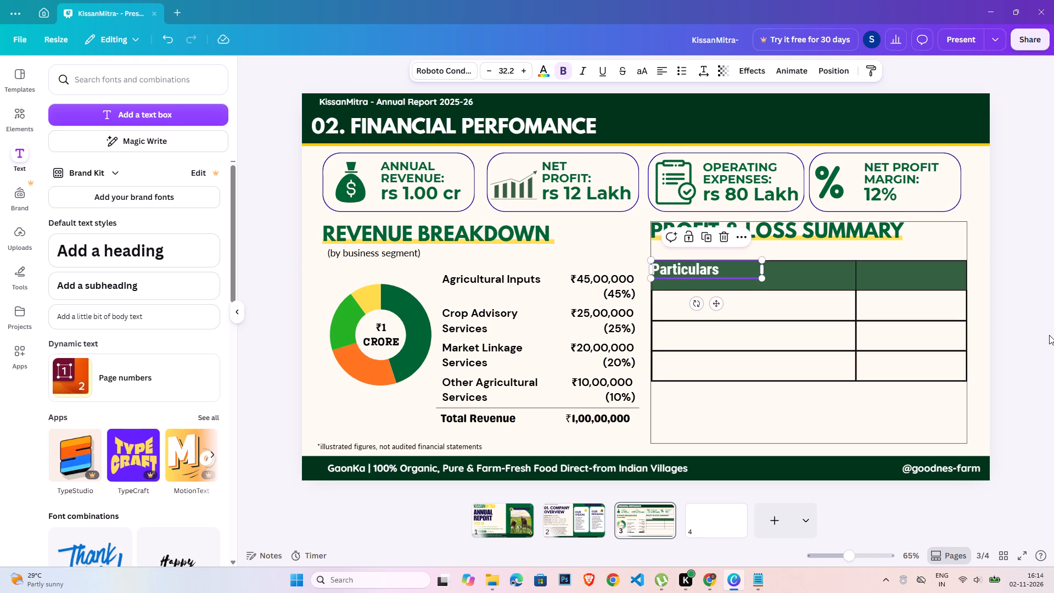
key("Right")
key("Right")
key("Right")
key("Right")
key("Right")
key("Right")
key("Right")
key("Right")
key("Left")
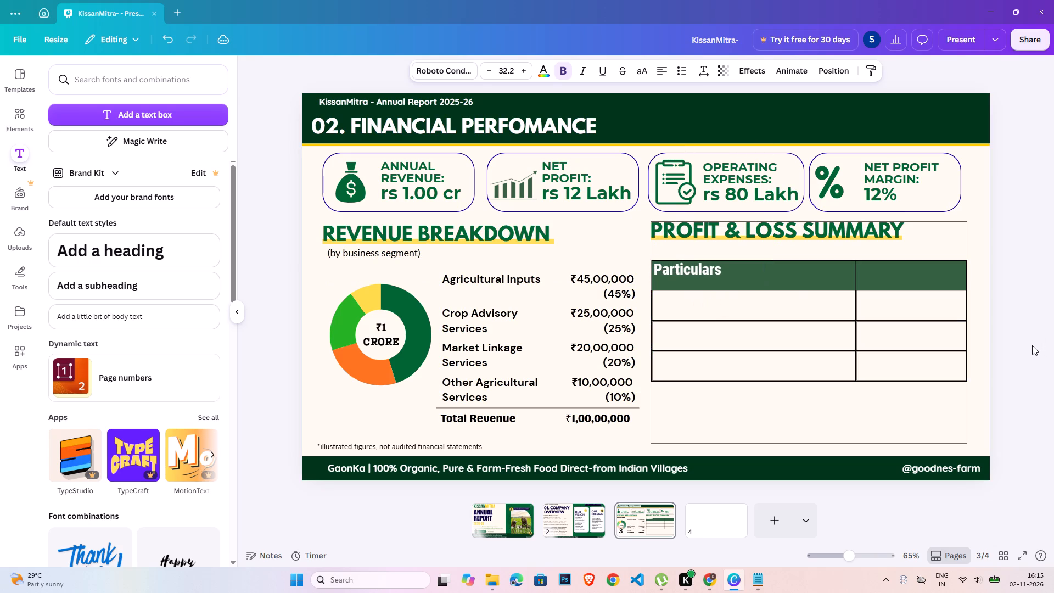
left_click(1028, 344)
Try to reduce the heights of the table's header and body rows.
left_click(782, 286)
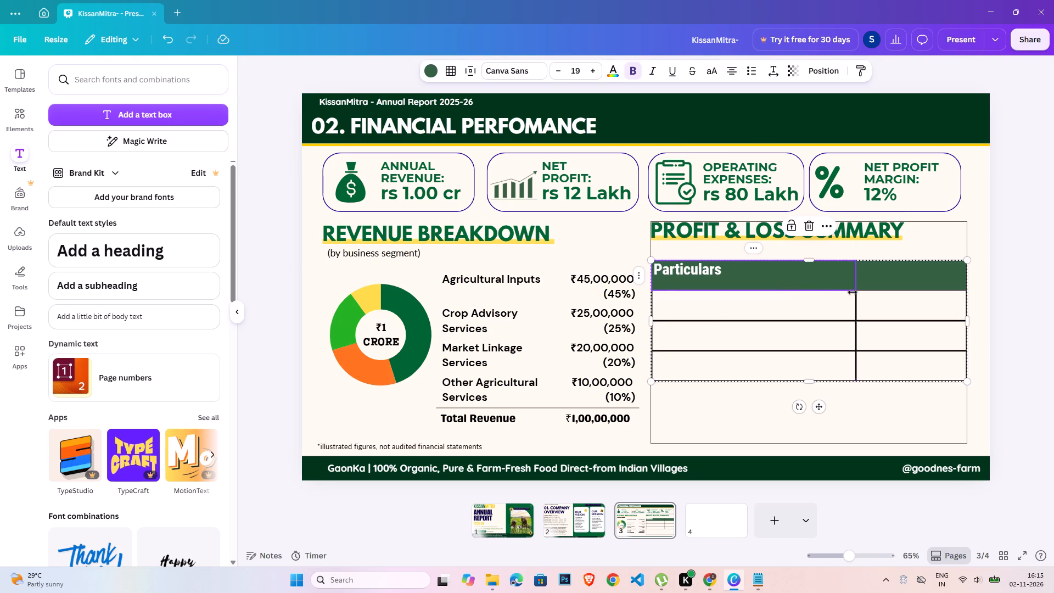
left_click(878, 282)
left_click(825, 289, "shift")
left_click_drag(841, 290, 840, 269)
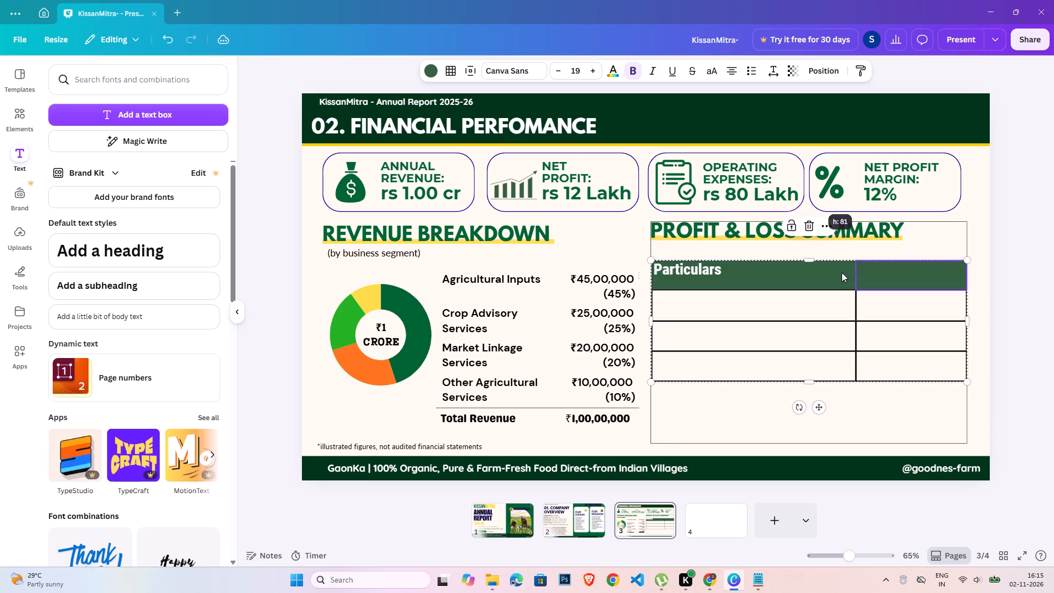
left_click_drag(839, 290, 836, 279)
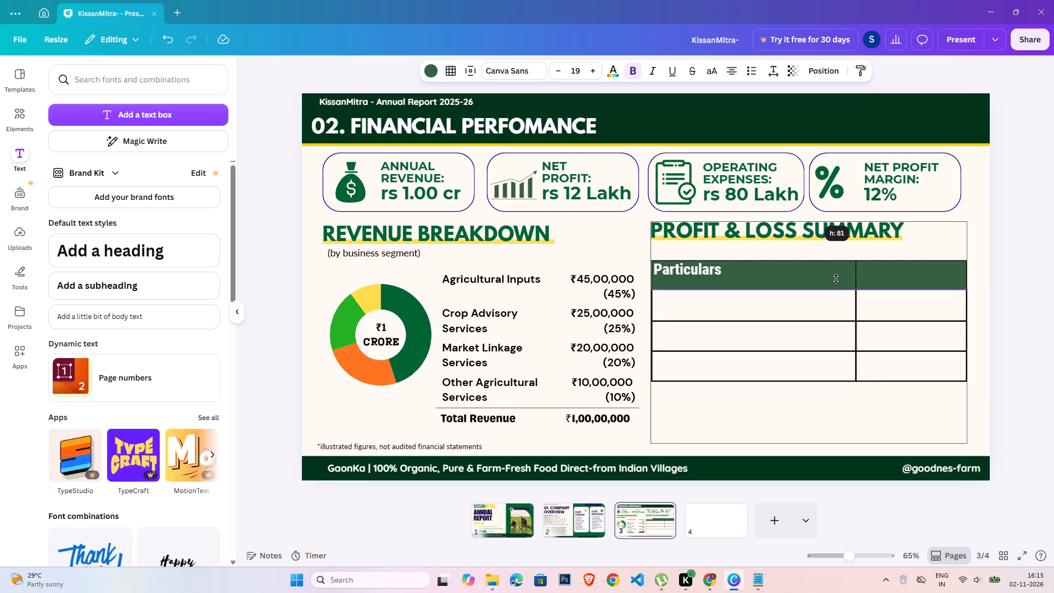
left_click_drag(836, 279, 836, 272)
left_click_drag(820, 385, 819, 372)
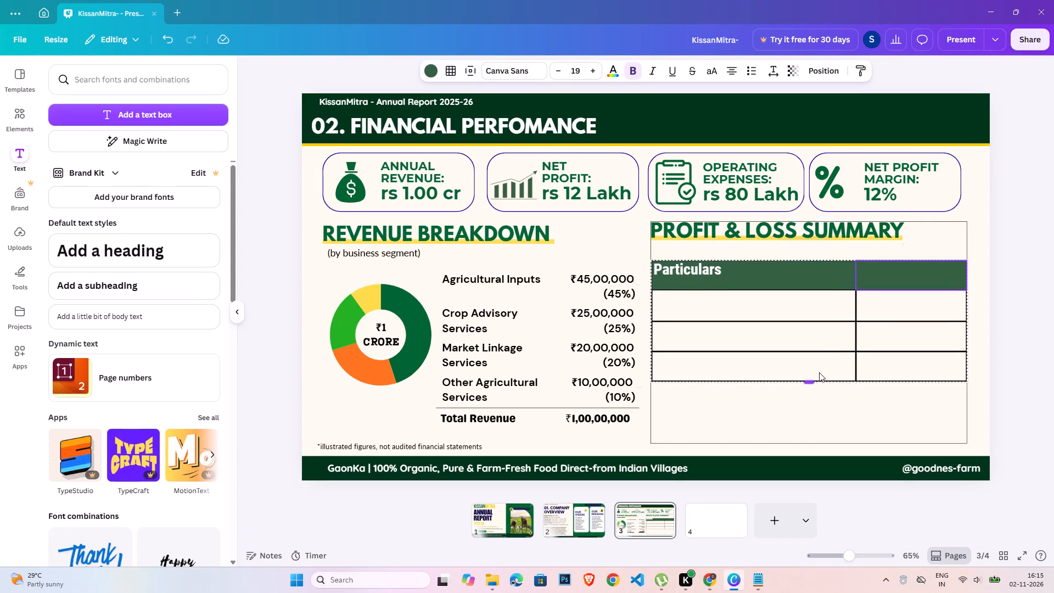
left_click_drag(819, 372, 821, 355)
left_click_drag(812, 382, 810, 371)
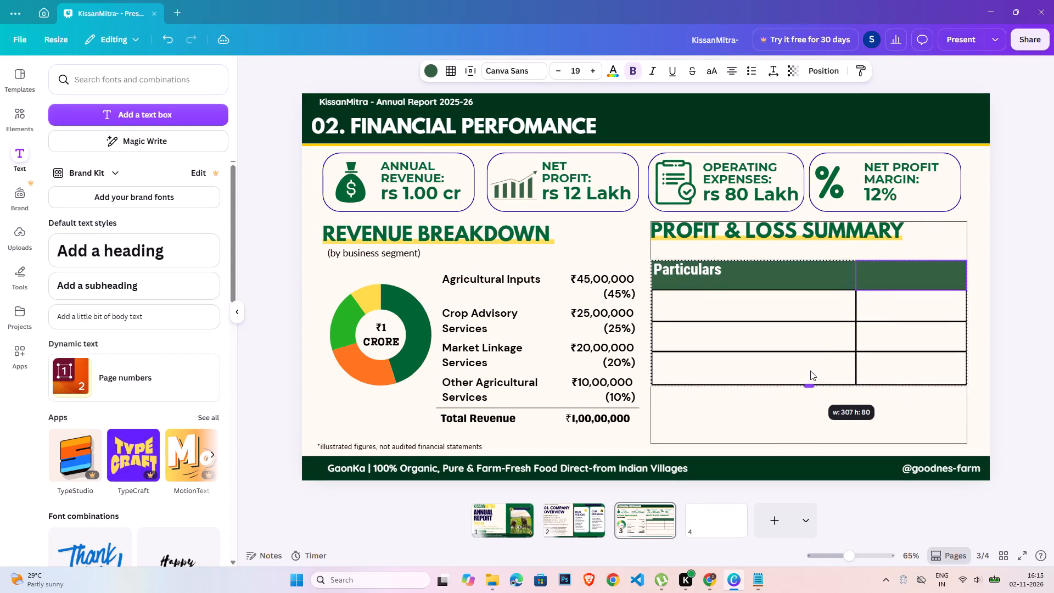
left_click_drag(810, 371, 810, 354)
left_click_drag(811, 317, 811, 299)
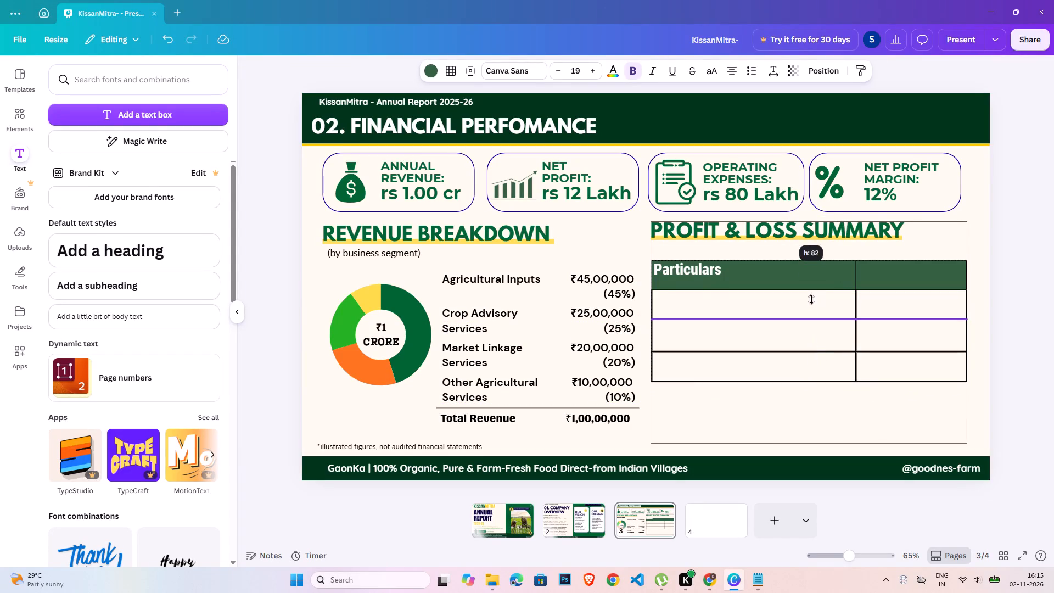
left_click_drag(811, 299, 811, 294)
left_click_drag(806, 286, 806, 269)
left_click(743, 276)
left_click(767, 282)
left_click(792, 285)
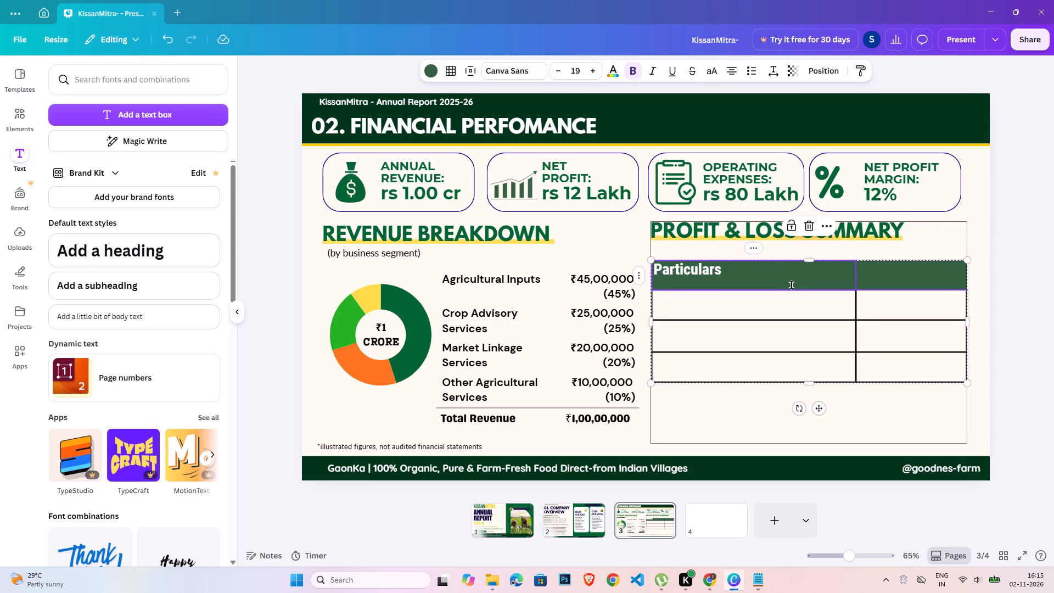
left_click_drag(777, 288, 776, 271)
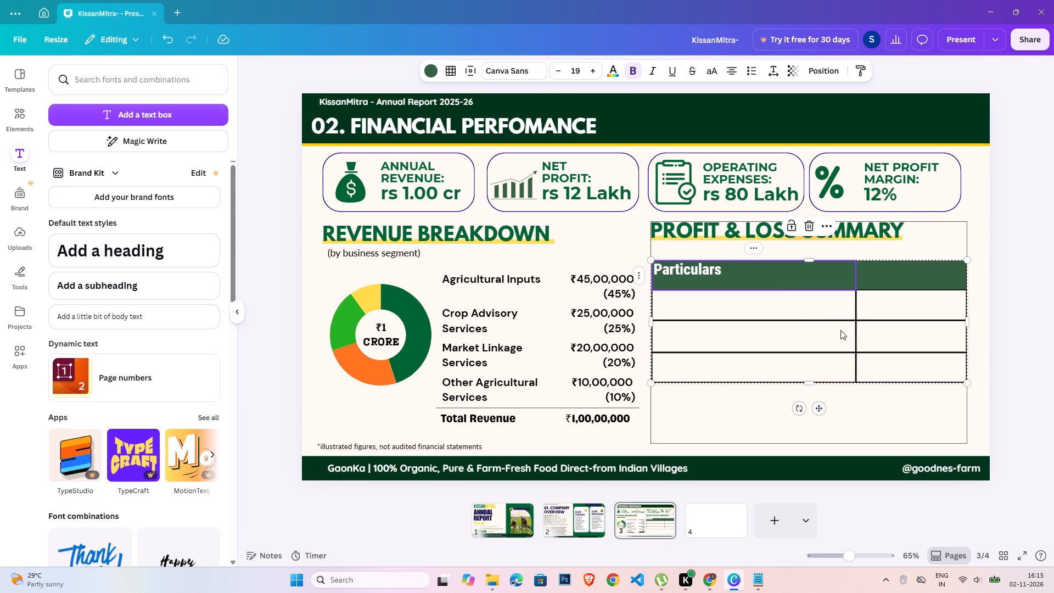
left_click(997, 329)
Enlarge the "Particulars" text box to font size 34.4 and shift it slightly down within the first header cell.
left_click(685, 270)
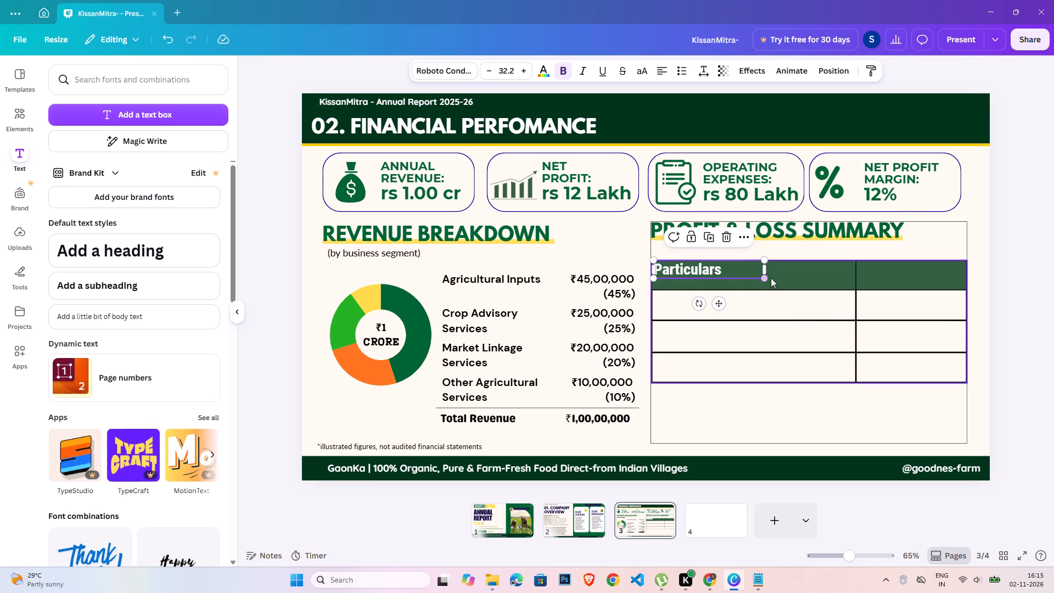
left_click_drag(766, 278, 772, 284)
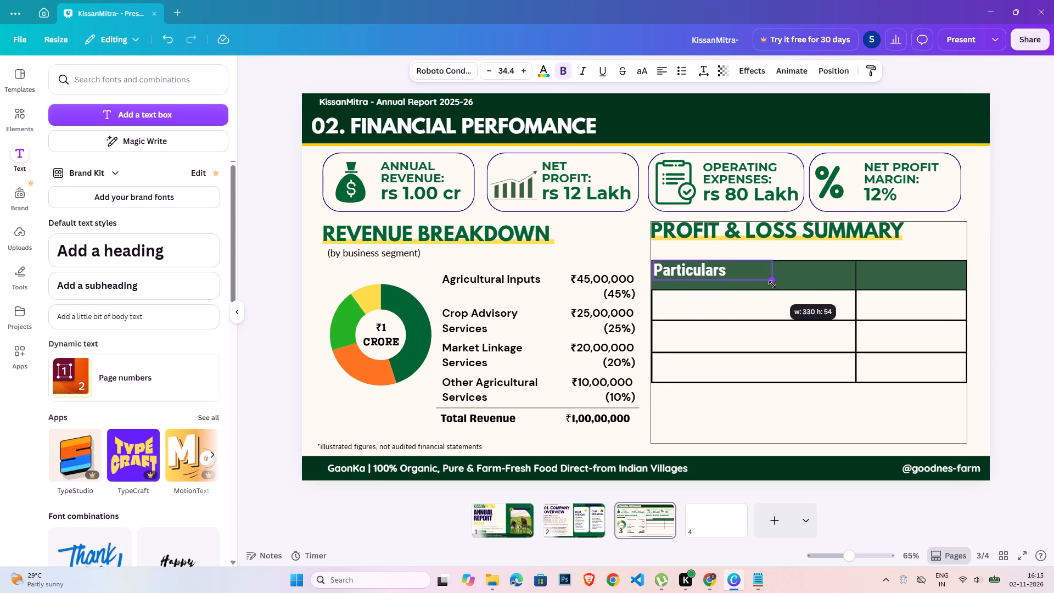
left_click_drag(772, 284, 772, 287)
left_click(716, 271)
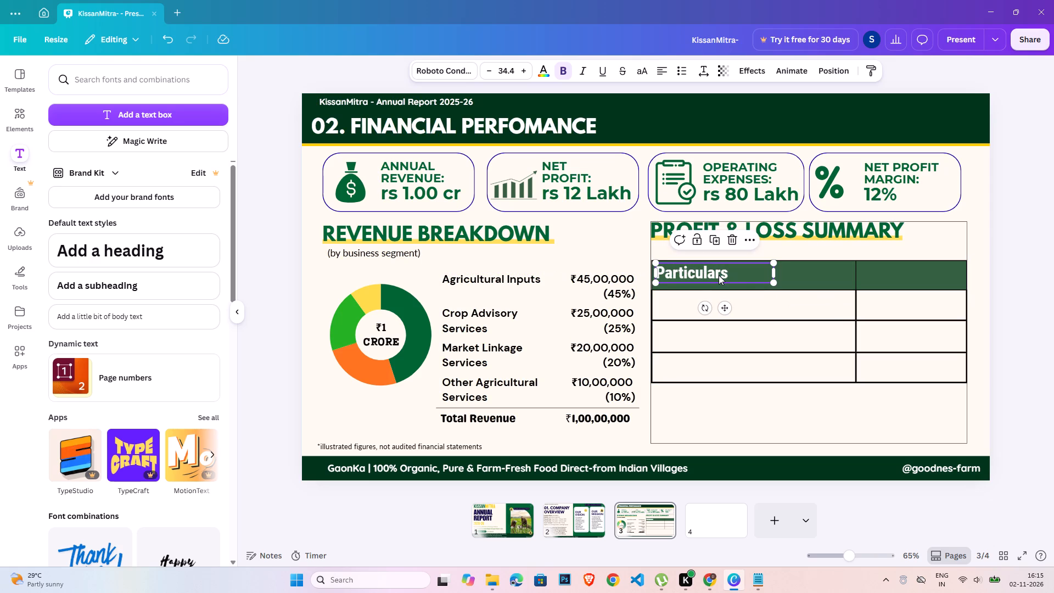
Duplicate the "Particulars" text and place the copy over the table's second header cell.
key("ctrl+c")
key("ctrl+v")
left_click_drag(695, 278, 790, 285)
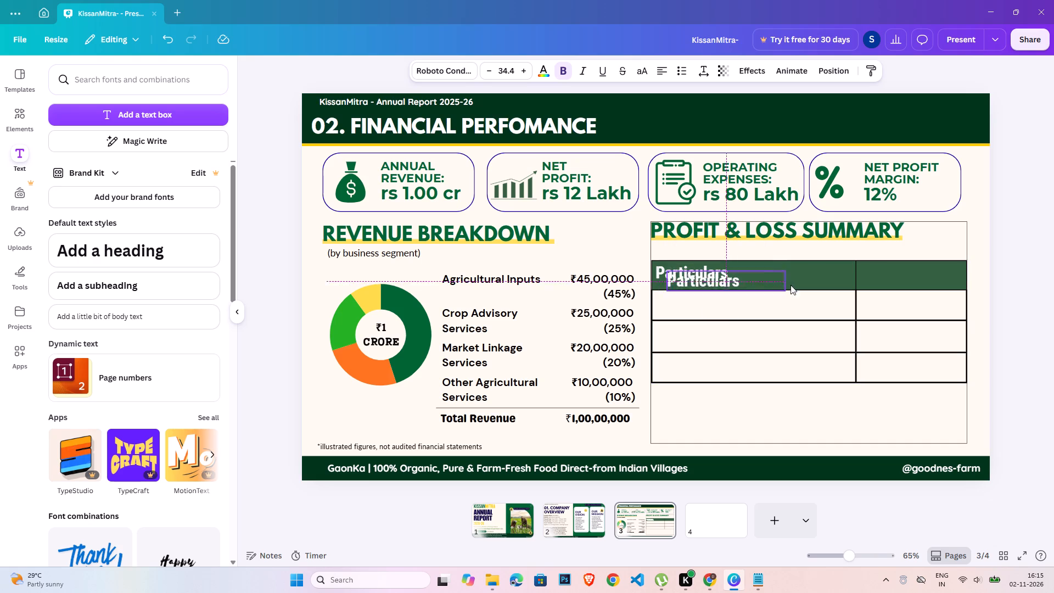
left_click_drag(790, 285, 894, 275)
Replace the copied header text with "Amount (₹)", pasting in the rupee symbol copied from the Chrome search result.
double_click(894, 275)
type("Amount")
key("space")
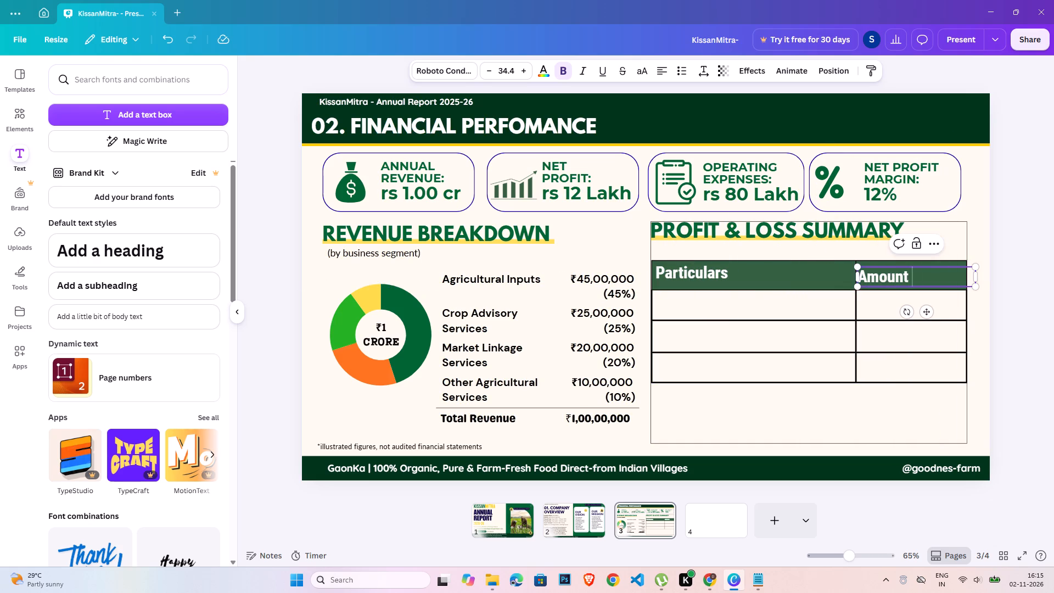
type("(")
key("space")
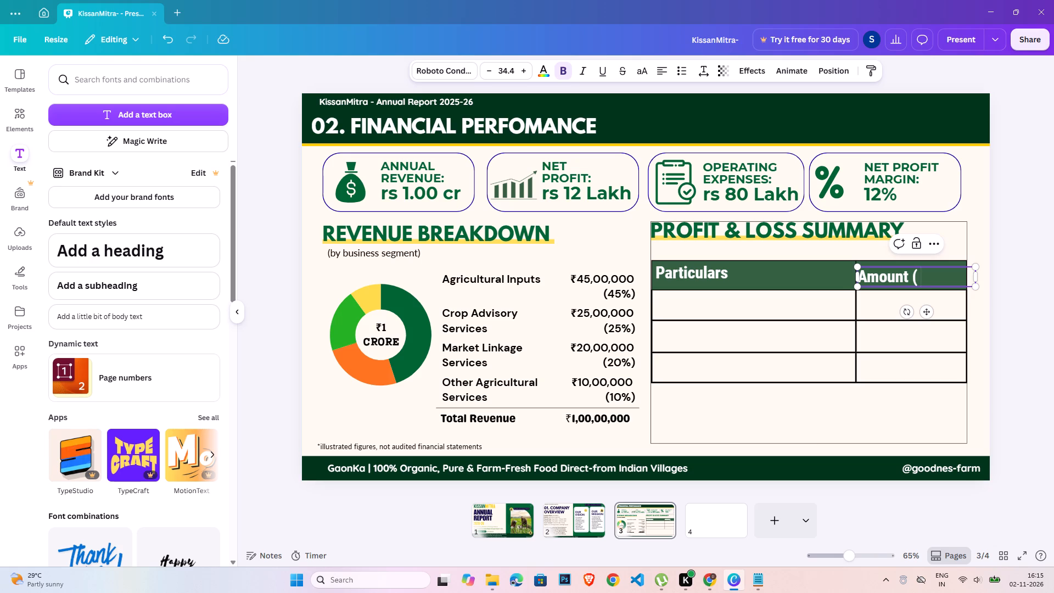
left_click(707, 592)
left_click(251, 223)
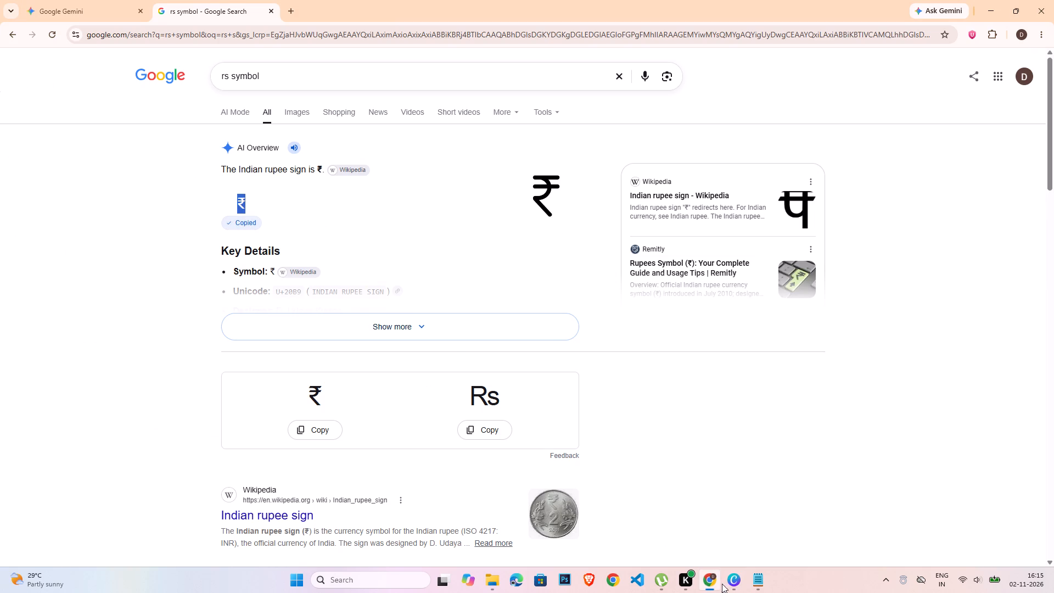
left_click(741, 585)
key("ctrl+v")
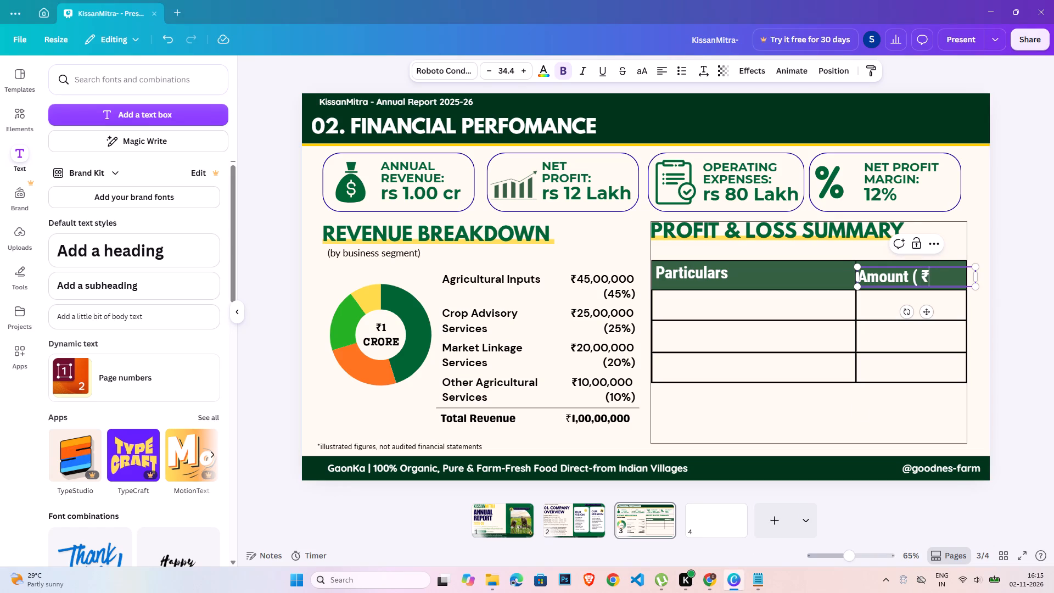
key("Left")
key("BackSpace")
key("Right")
key("shift+parenright")
left_click(1053, 373)
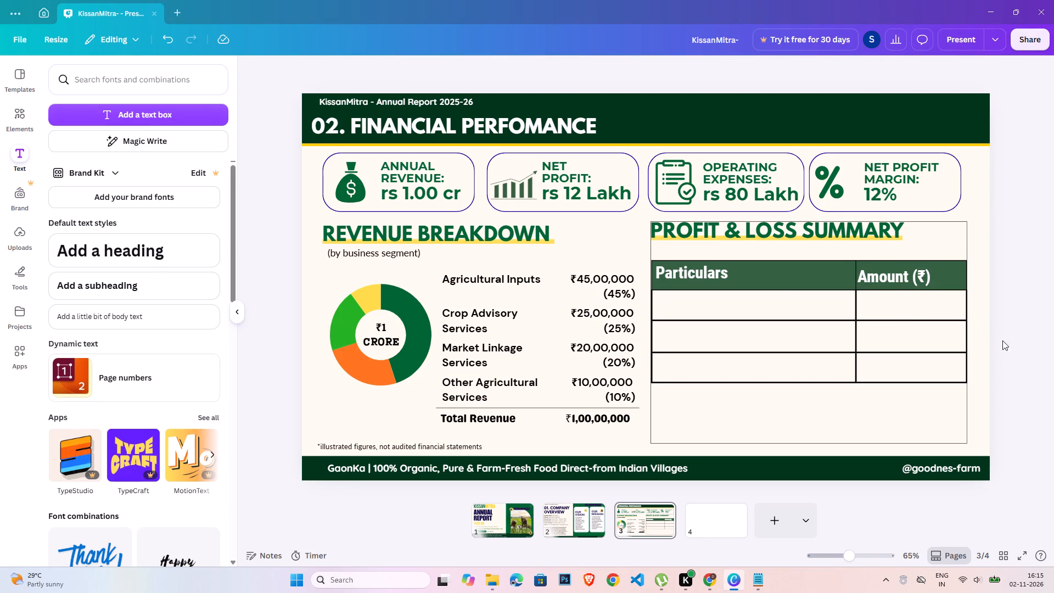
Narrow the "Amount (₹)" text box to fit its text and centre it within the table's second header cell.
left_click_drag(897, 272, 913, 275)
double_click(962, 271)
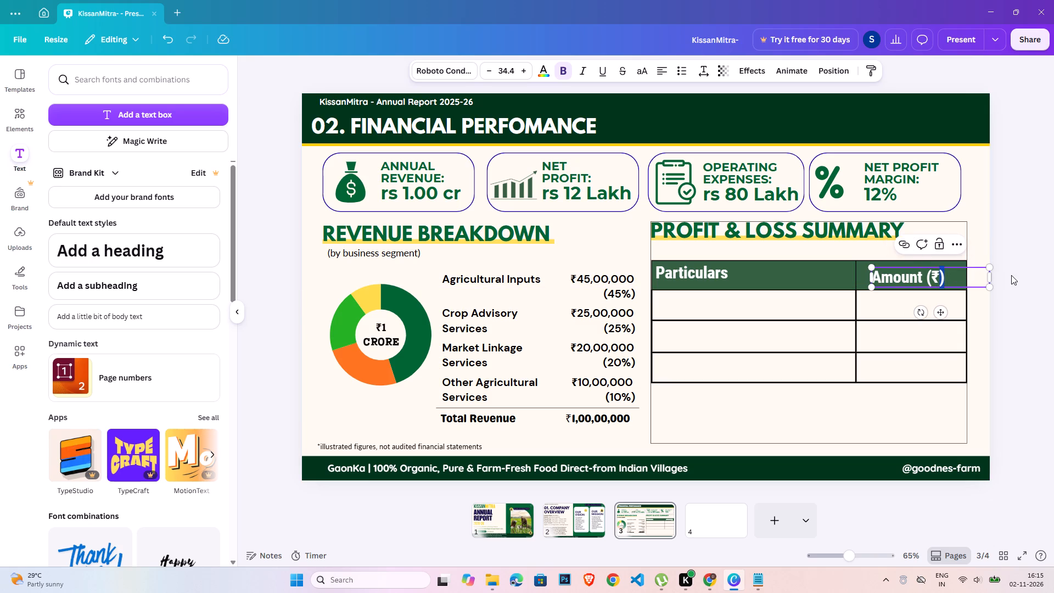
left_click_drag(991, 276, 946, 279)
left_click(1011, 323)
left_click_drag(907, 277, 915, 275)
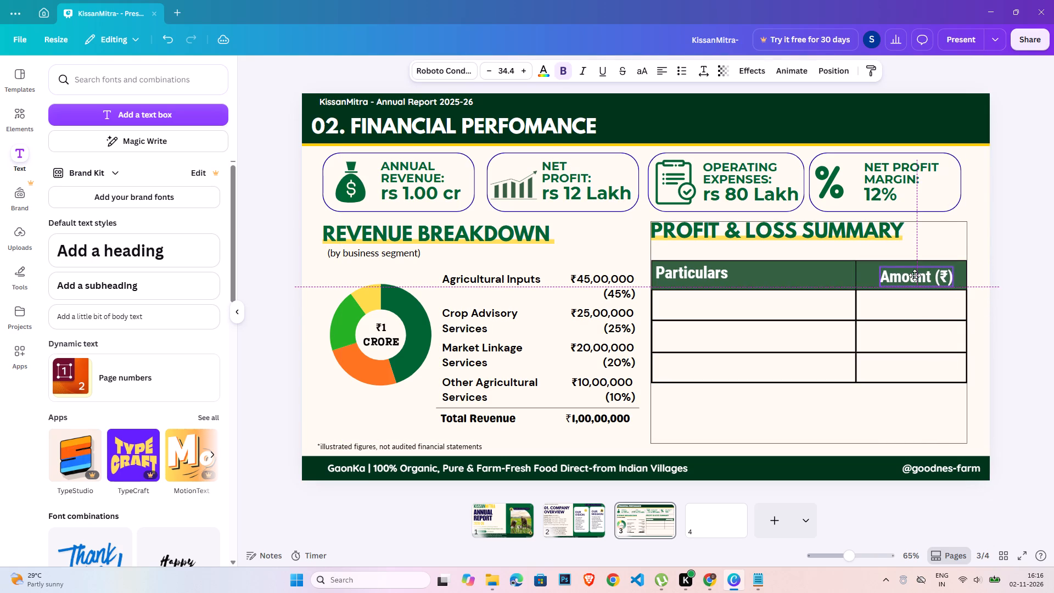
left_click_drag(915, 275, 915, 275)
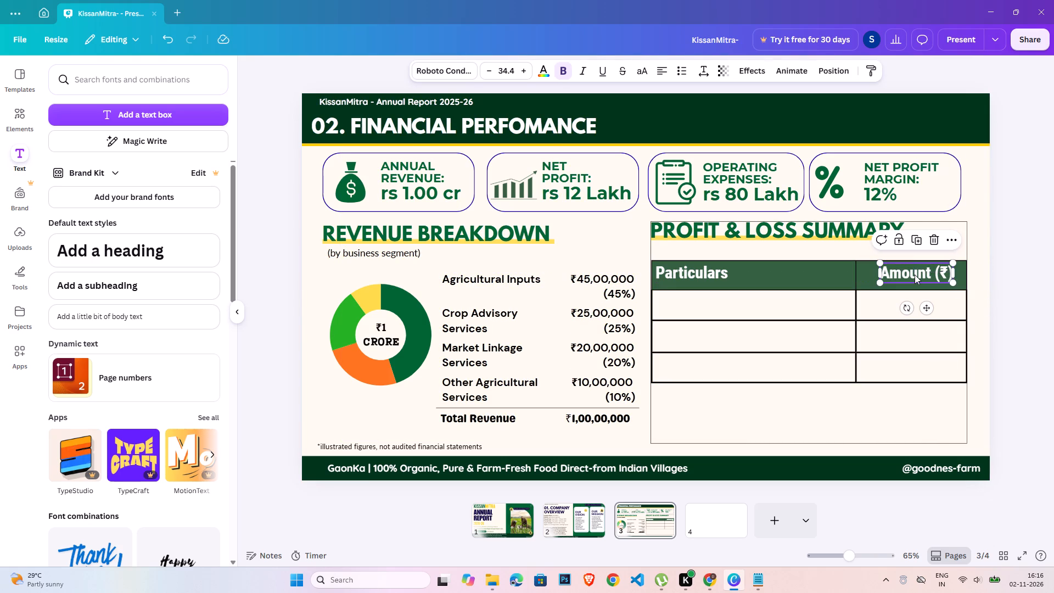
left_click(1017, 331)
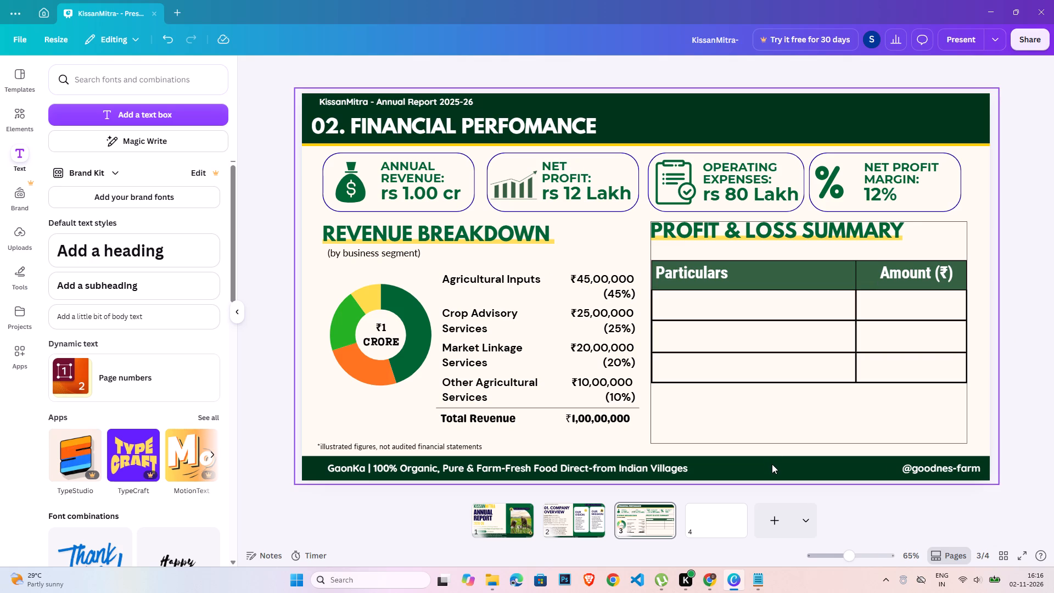
Delete the Profit & Loss table along with its "Particulars" and "Amount (₹)" header texts.
left_click(776, 365)
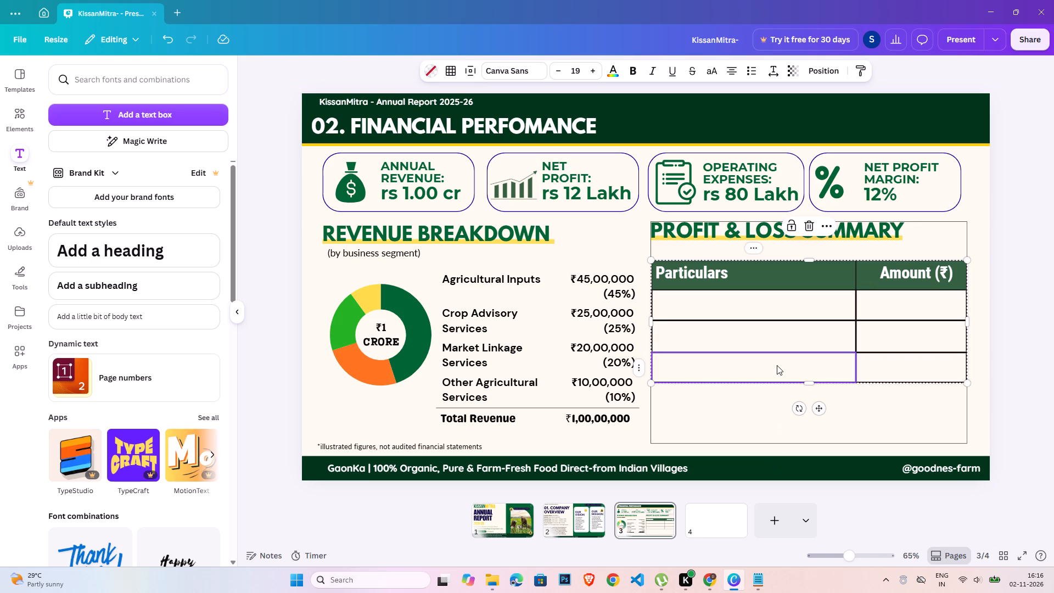
key("Delete")
left_click(722, 277)
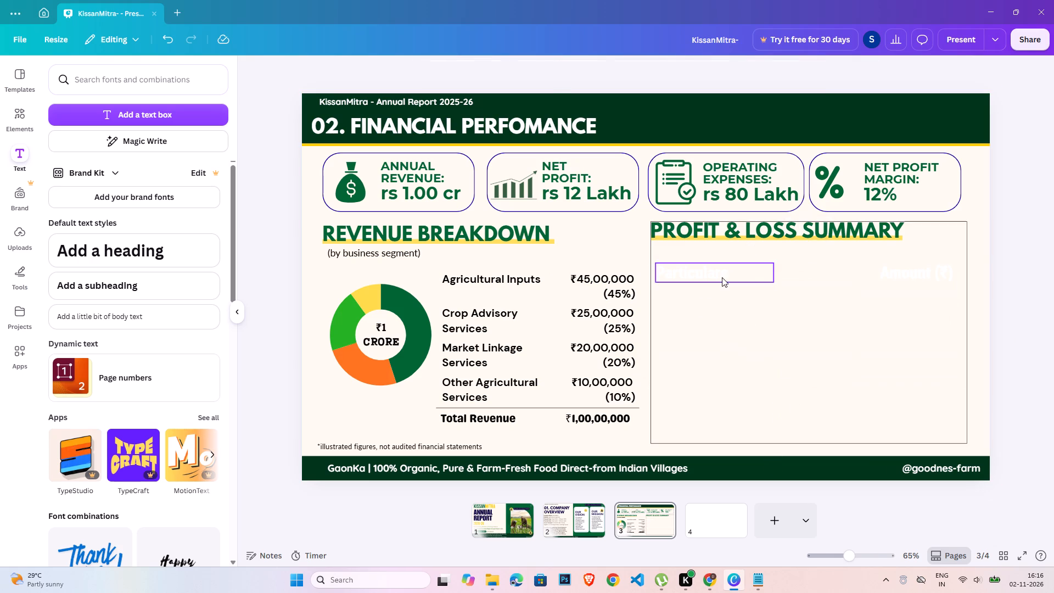
key("Delete")
left_click(912, 280)
key("Delete")
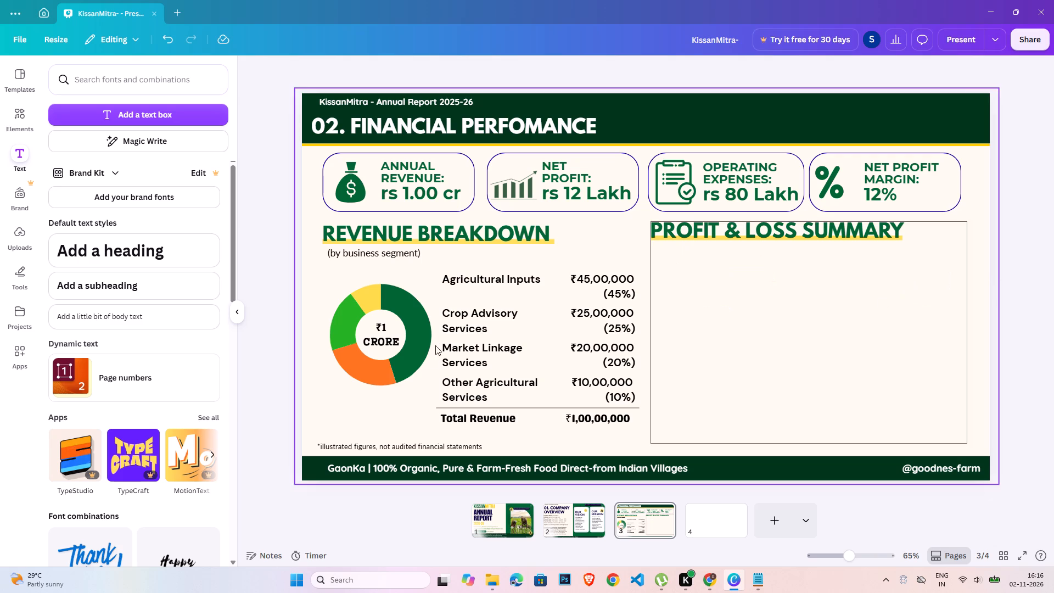
Add a square shape below the Profit & Loss Summary heading and stretch it into an 883-wide rectangle reaching almost to the footer.
left_click(13, 124)
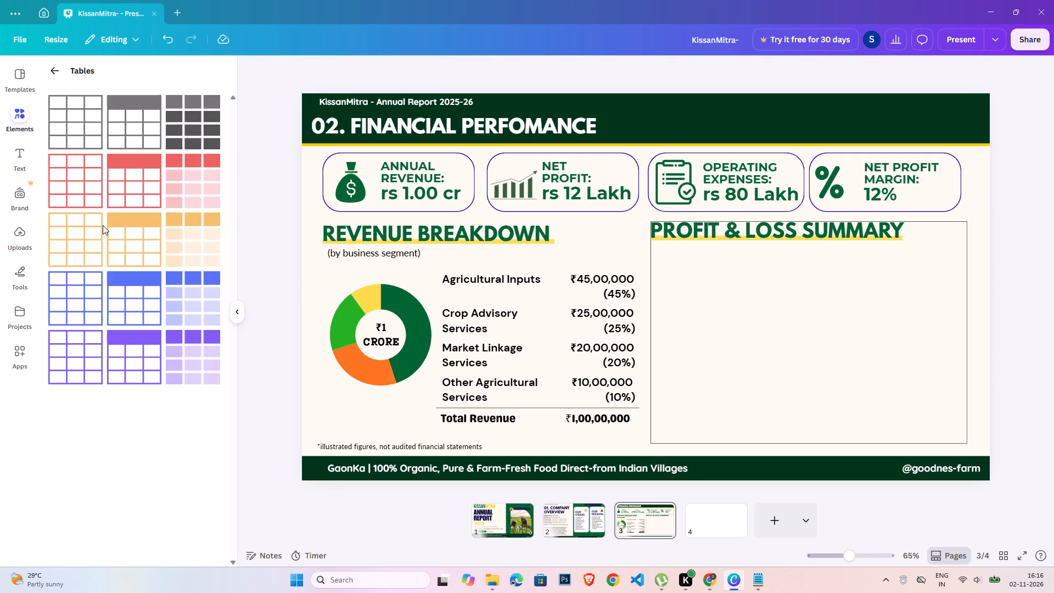
left_click(55, 68)
left_click(114, 153)
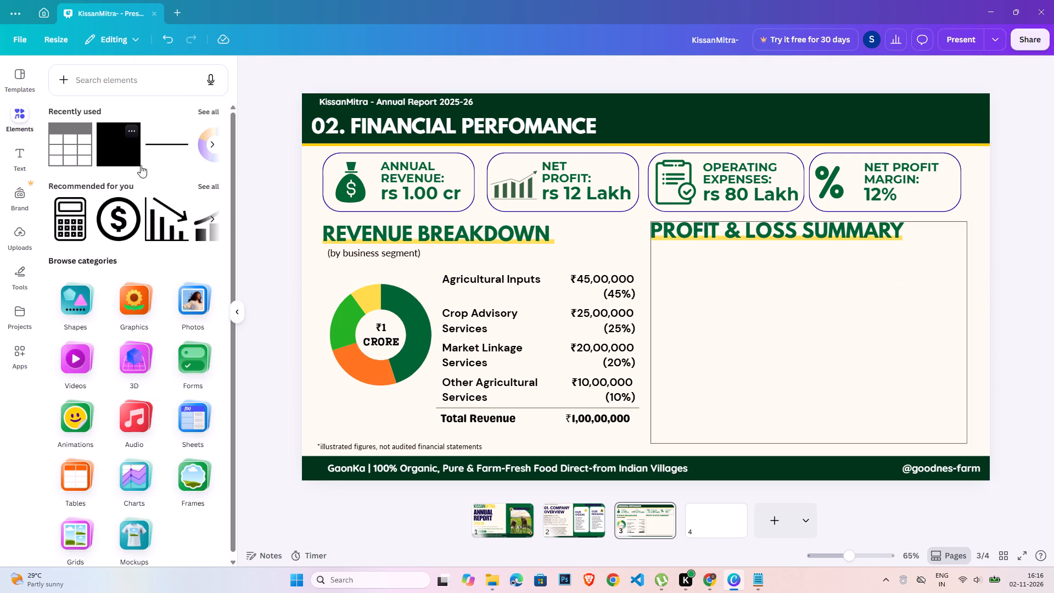
double_click(1018, 287)
left_click_drag(687, 286, 761, 312)
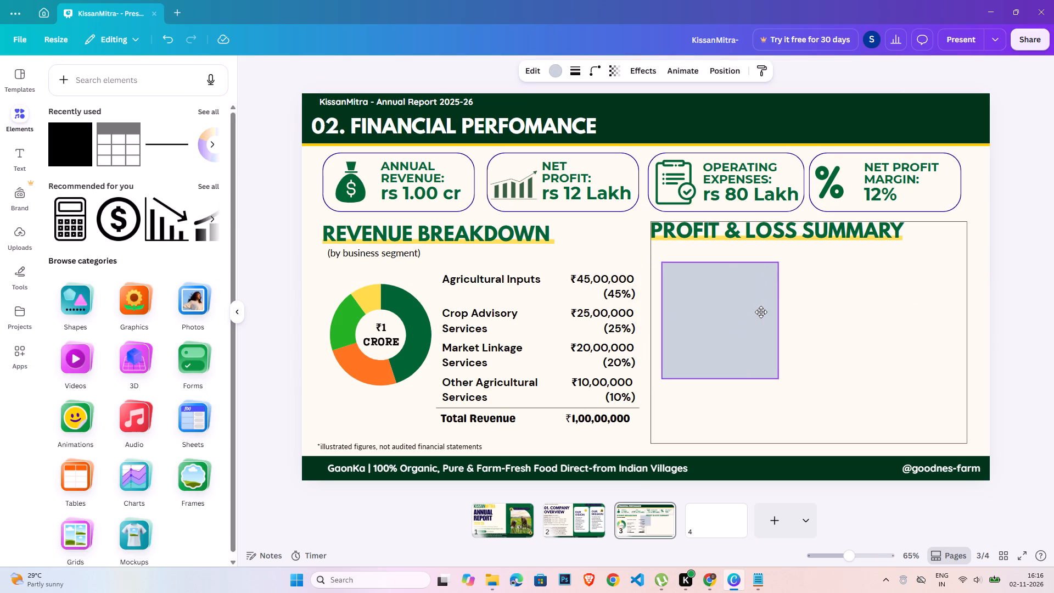
left_click_drag(761, 312, 752, 316)
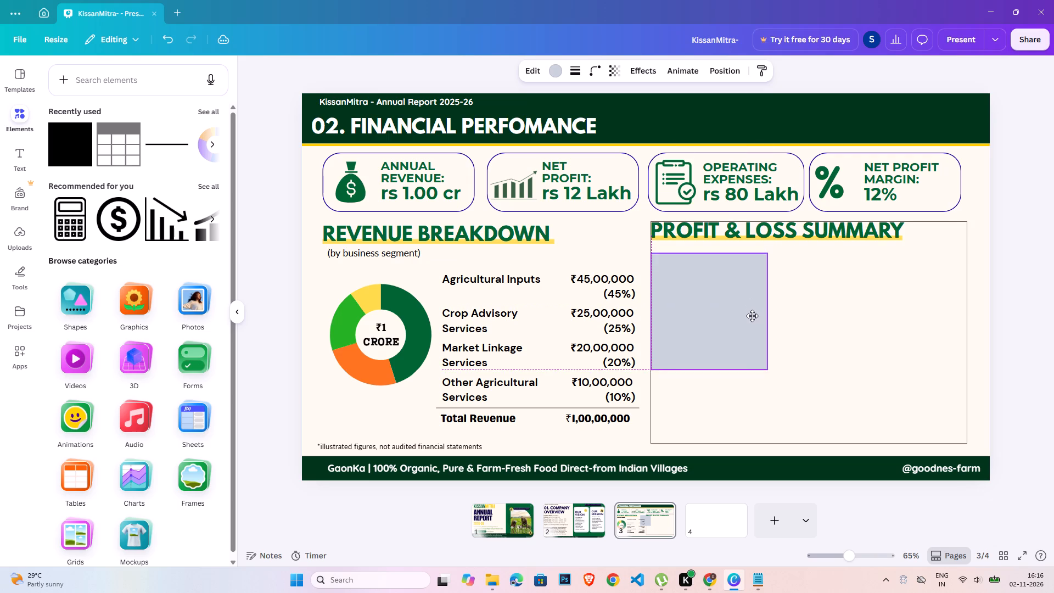
left_click_drag(752, 316, 751, 317)
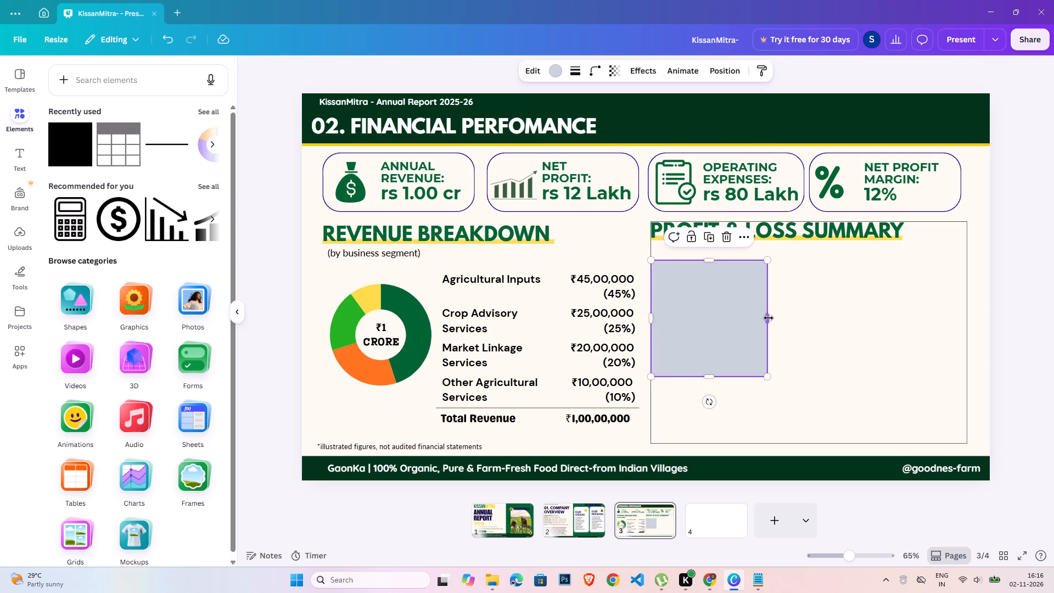
left_click_drag(769, 318, 967, 310)
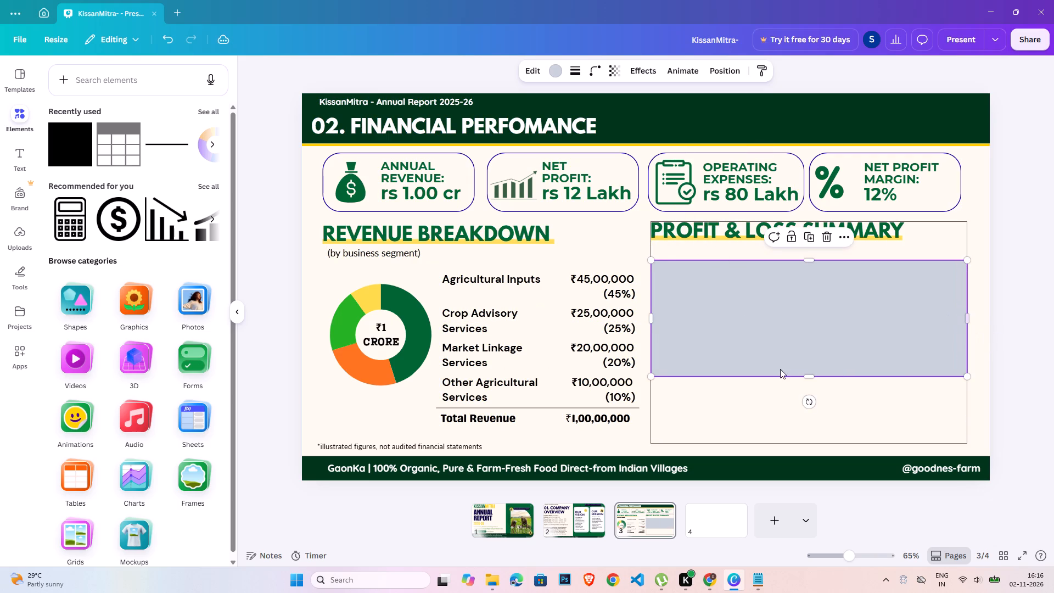
left_click_drag(794, 374, 800, 427)
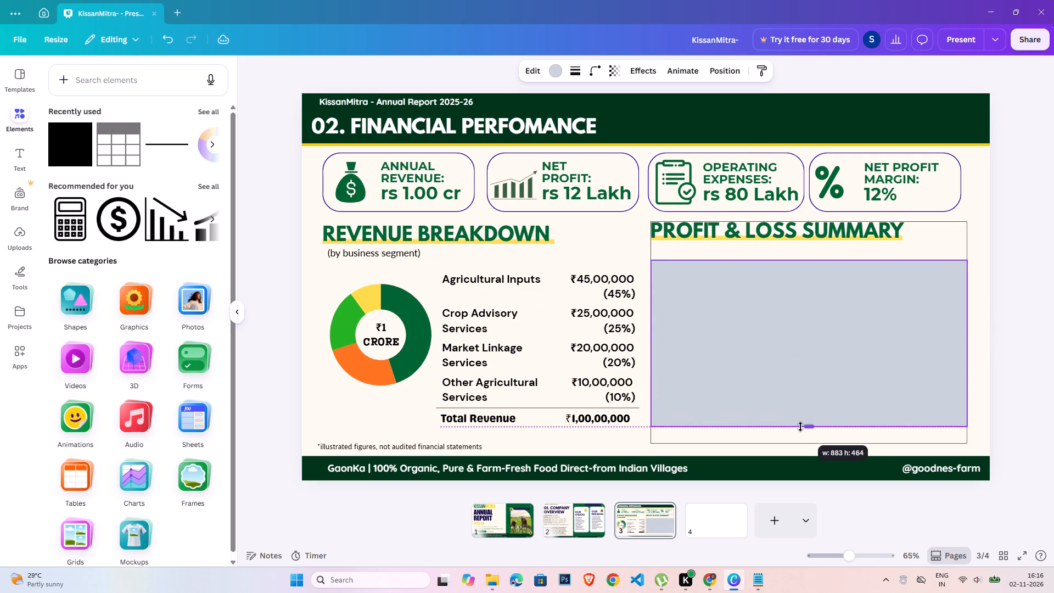
left_click_drag(800, 427, 802, 438)
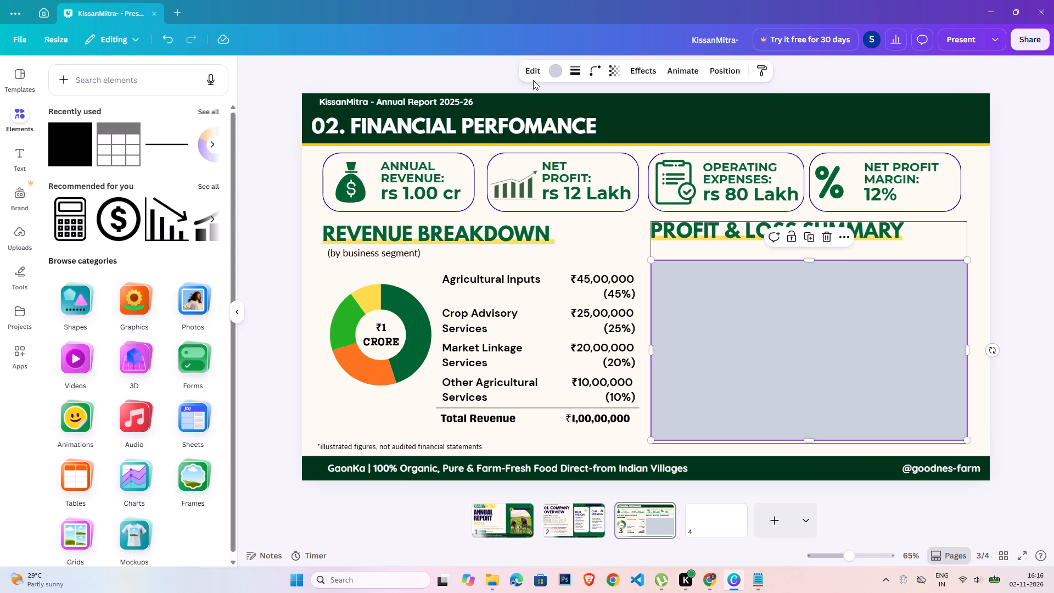
Give the rectangle a solid outline with stroke weight 2 and no fill colour.
left_click(574, 71)
left_click(641, 150)
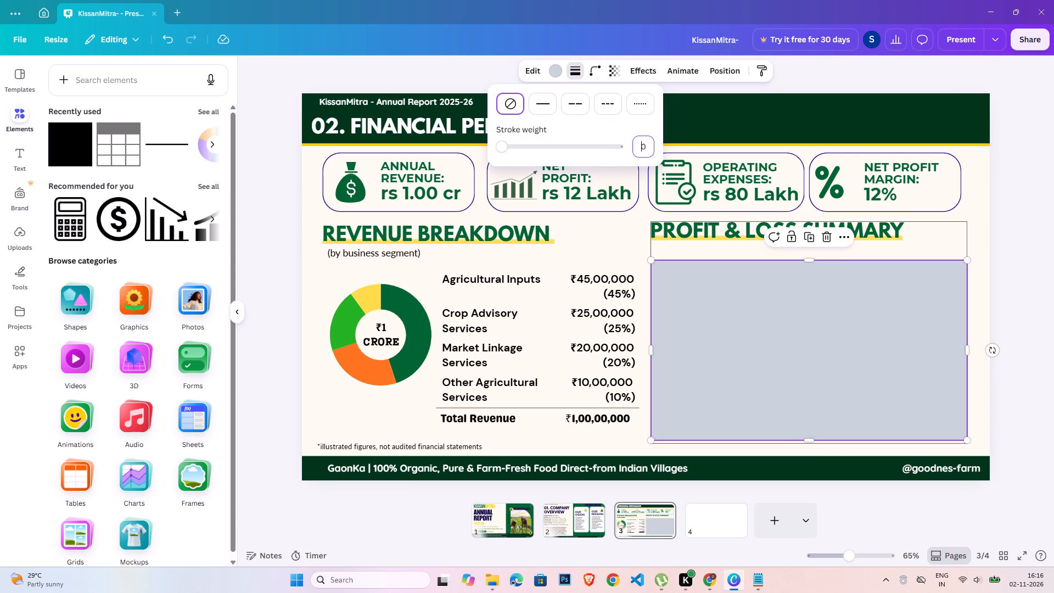
key("2")
key("Return")
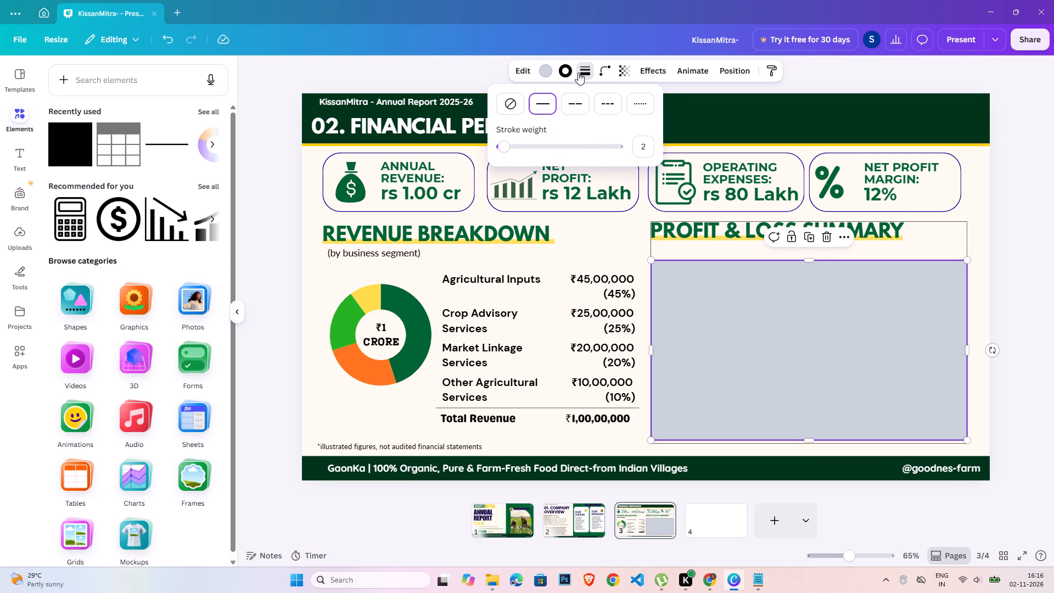
left_click(547, 76)
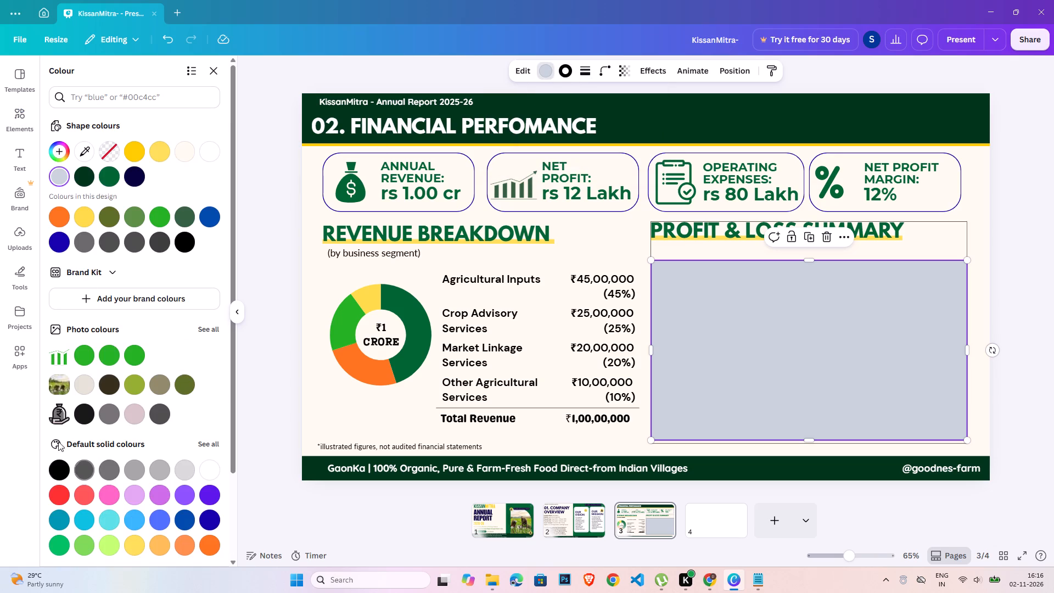
left_click(116, 146)
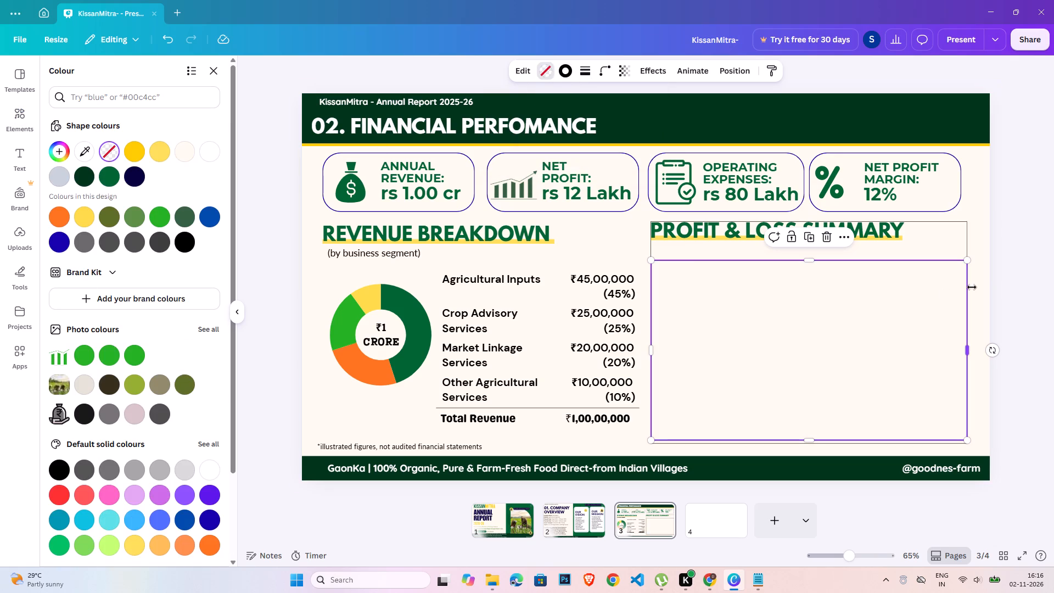
double_click(1006, 279)
Unlock and delete the old thin frame around the Profit & Loss Summary section.
left_click(877, 302)
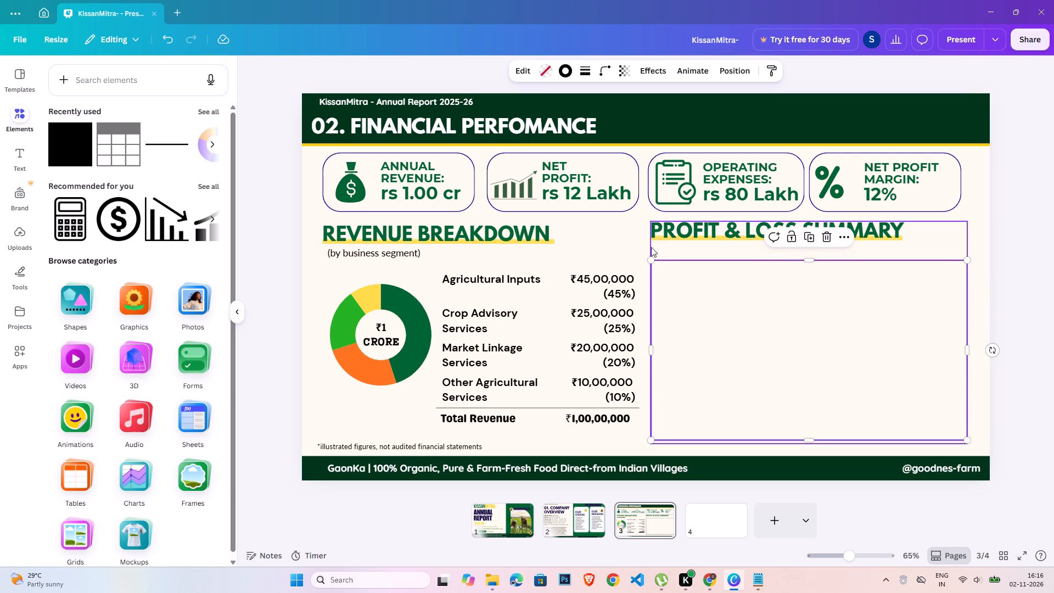
left_click(651, 247)
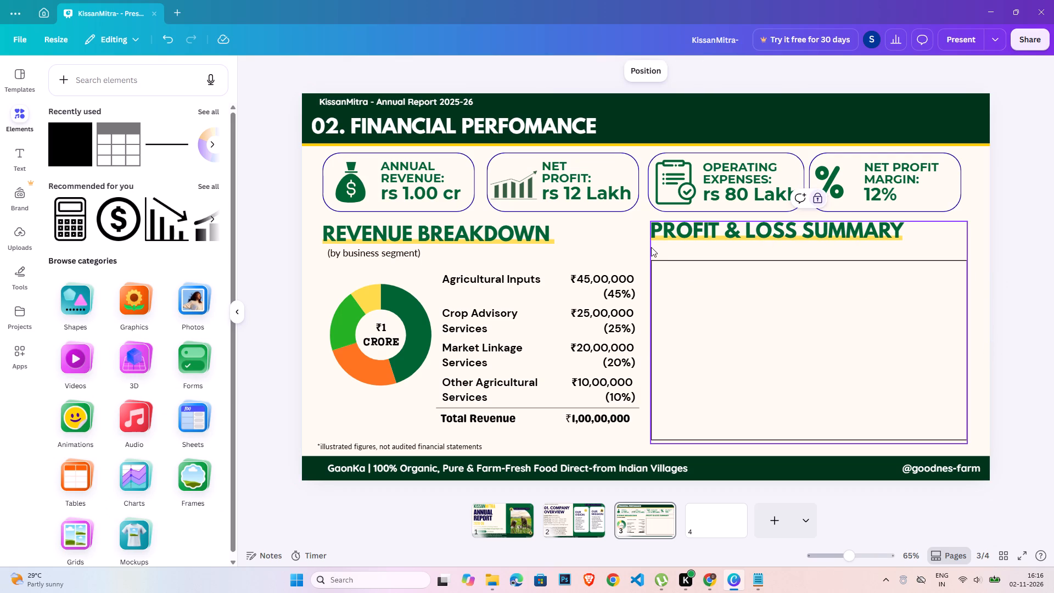
key("Delete")
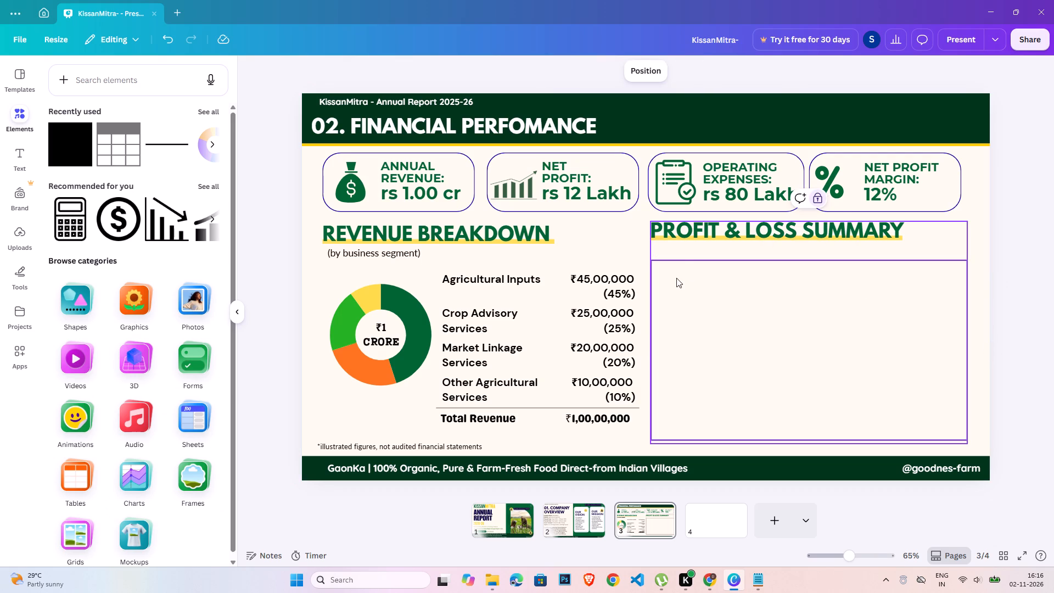
left_click(819, 197)
key("Delete")
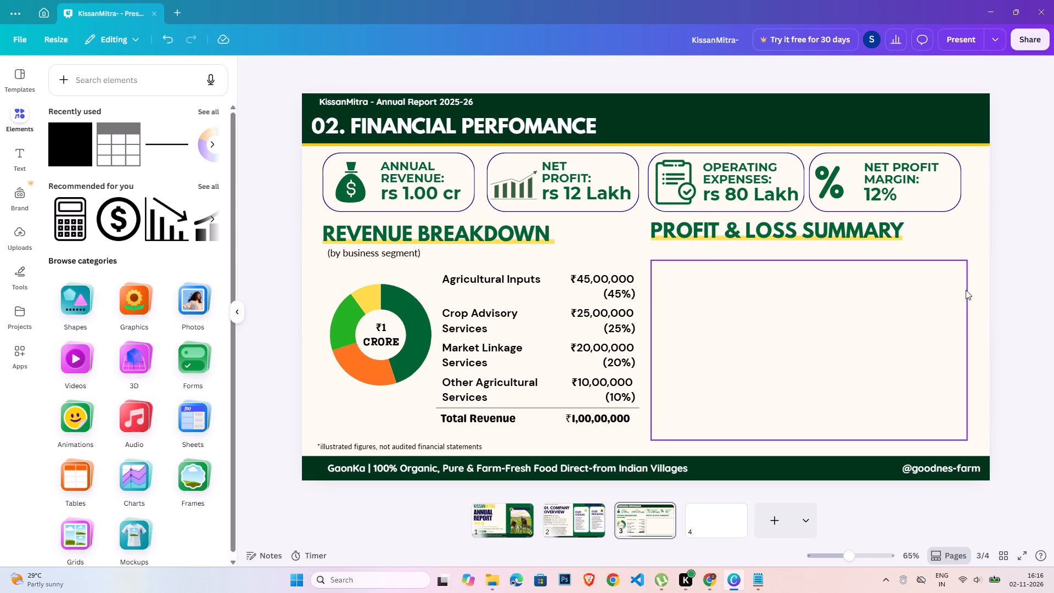
Duplicate the outlined rectangle and align the copy over the original.
left_click(866, 284)
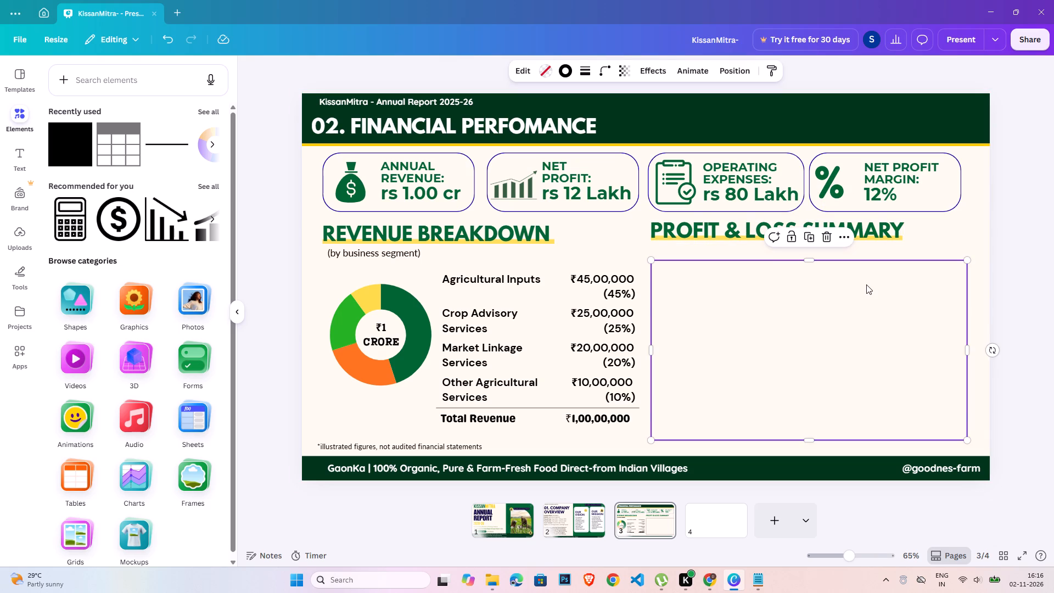
key("ctrl+c")
key("ctrl+v")
left_click_drag(859, 307, 857, 306)
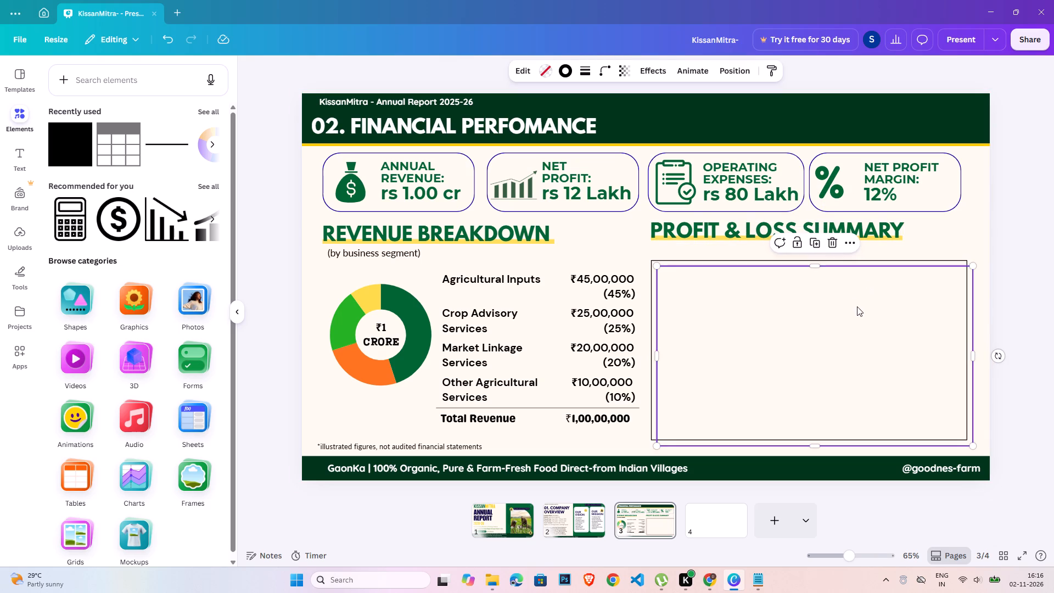
left_click_drag(857, 306, 855, 302)
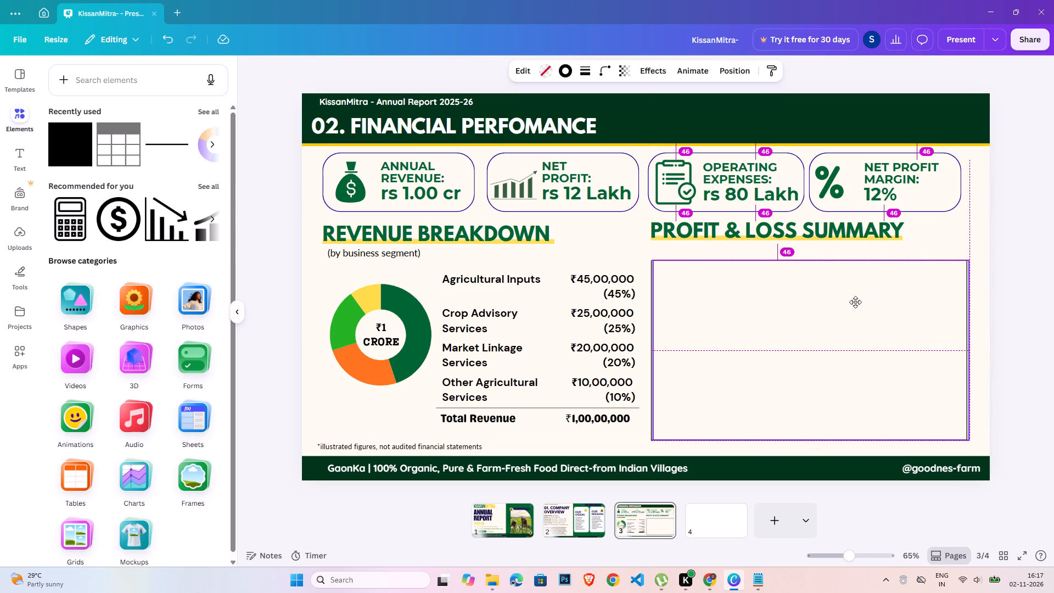
left_click_drag(855, 302, 853, 303)
key("0")
key("Right")
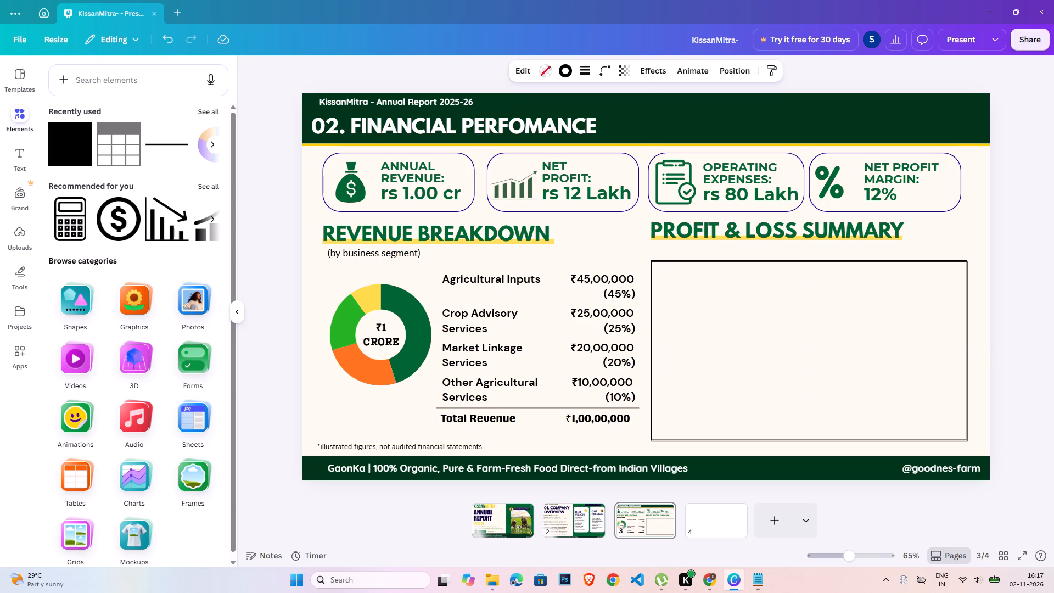
key("Up")
Set the duplicate rectangle's stroke weight to 0.
left_click(851, 284)
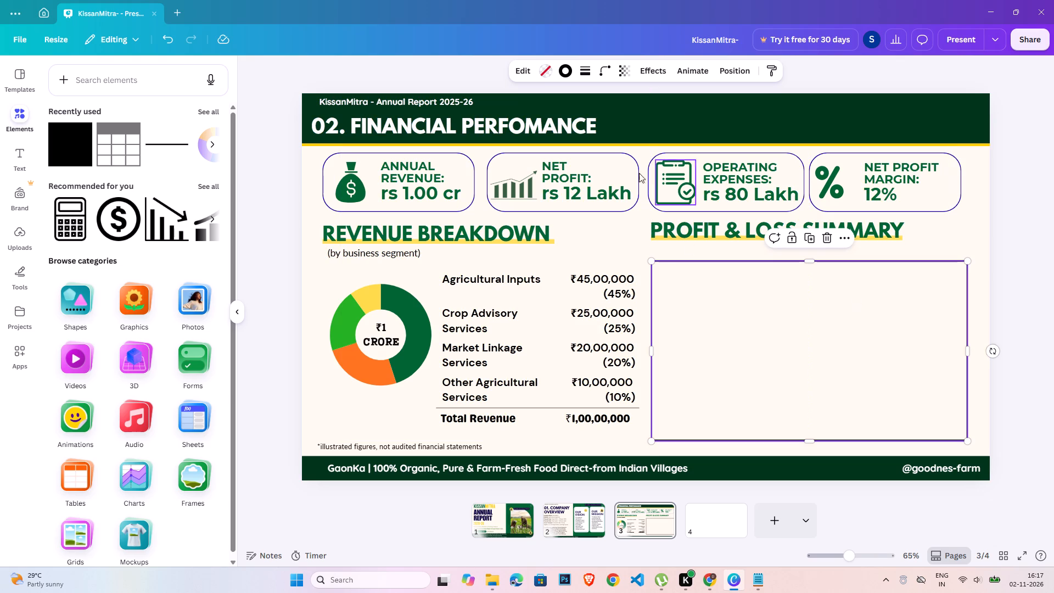
left_click(591, 71)
left_click(644, 142)
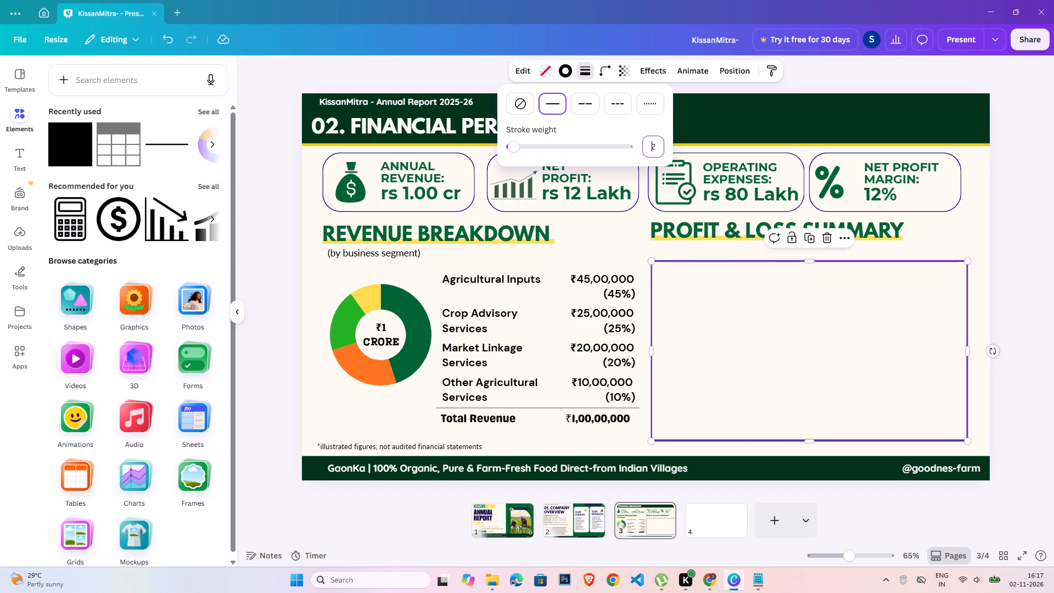
key("0")
key("Return")
Shrink the duplicate rectangle's height into a shallow header strip along the frame's top edge, keeping its 883 width.
left_click(877, 355)
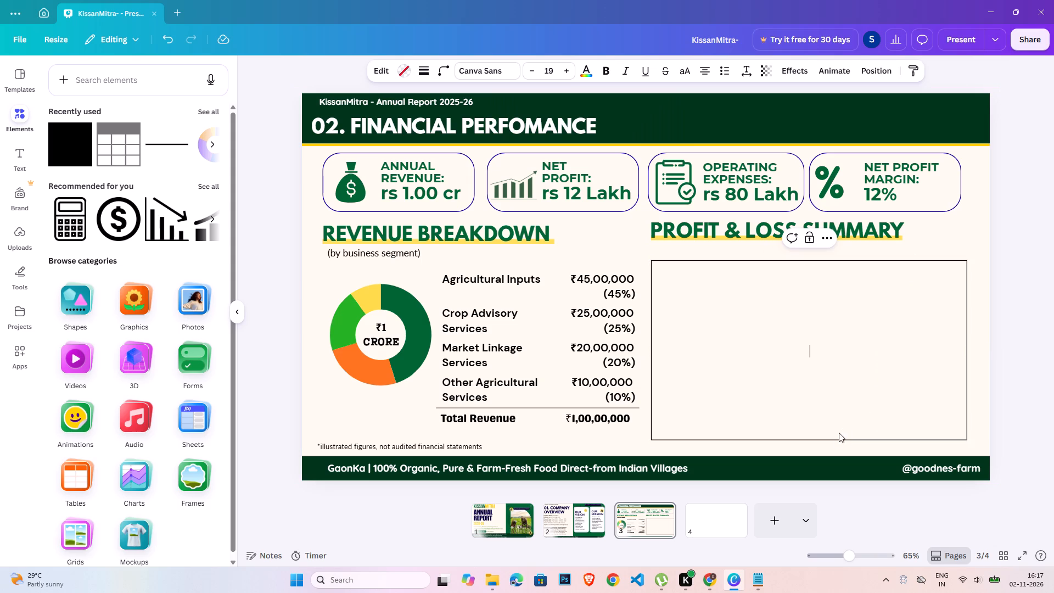
left_click_drag(834, 437, 822, 294)
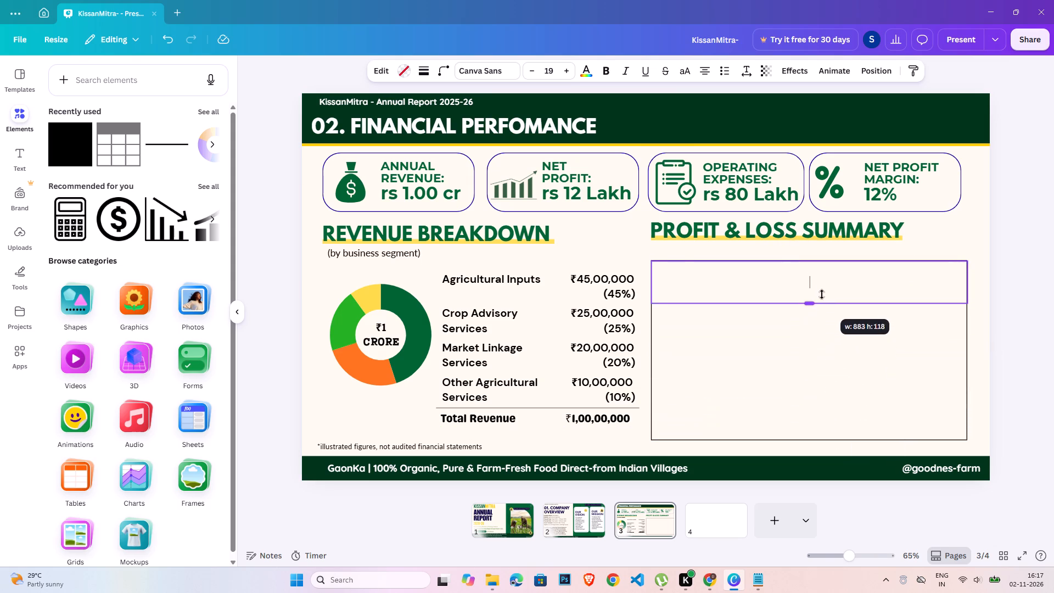
left_click_drag(822, 294, 820, 286)
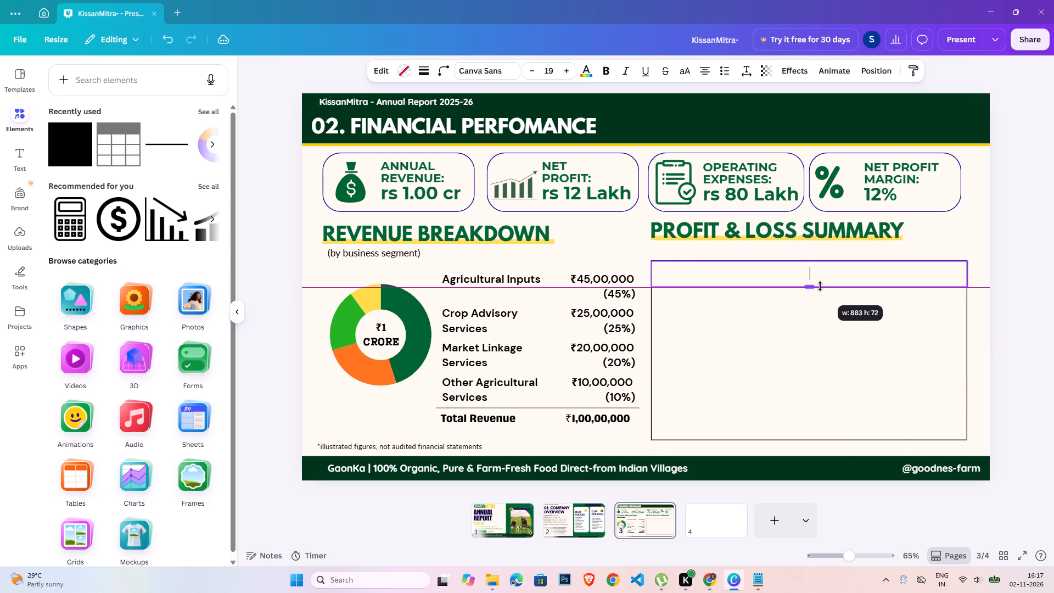
left_click_drag(820, 286, 820, 287)
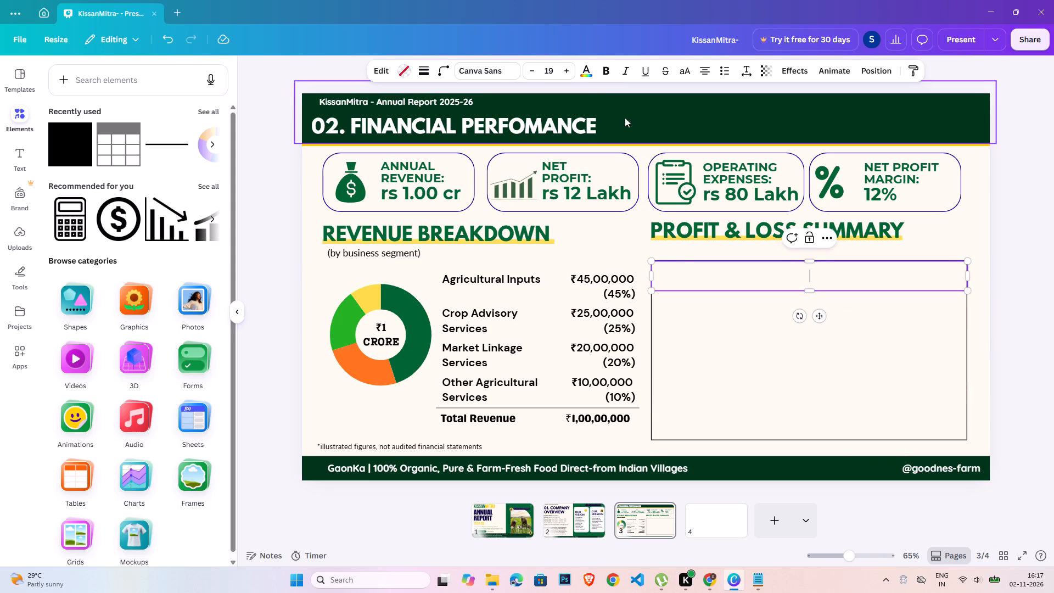
Set the header strip's text colour and fill to Greygreen #336041.
left_click(583, 71)
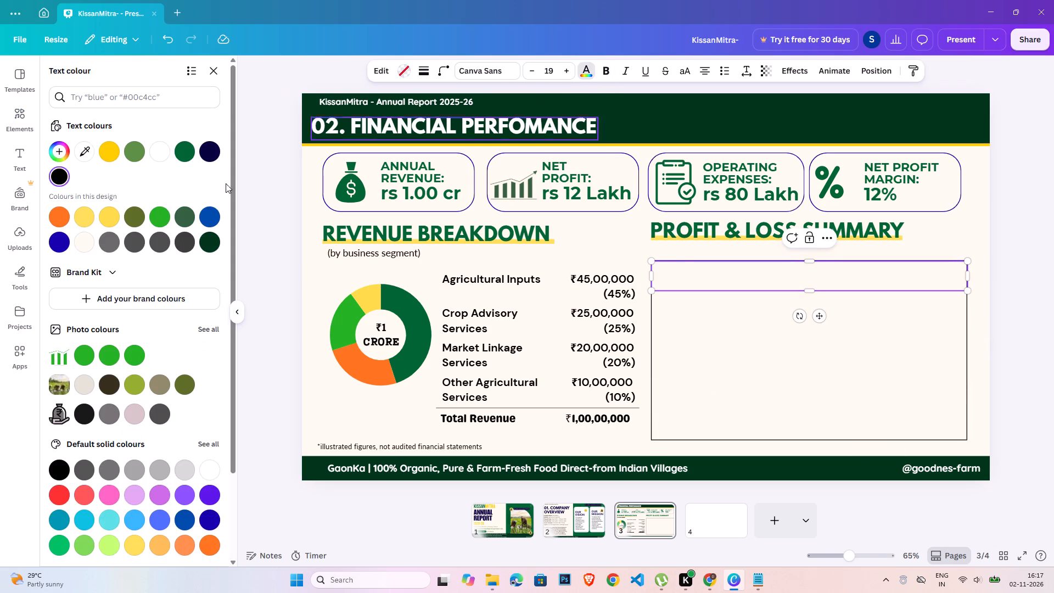
left_click(182, 219)
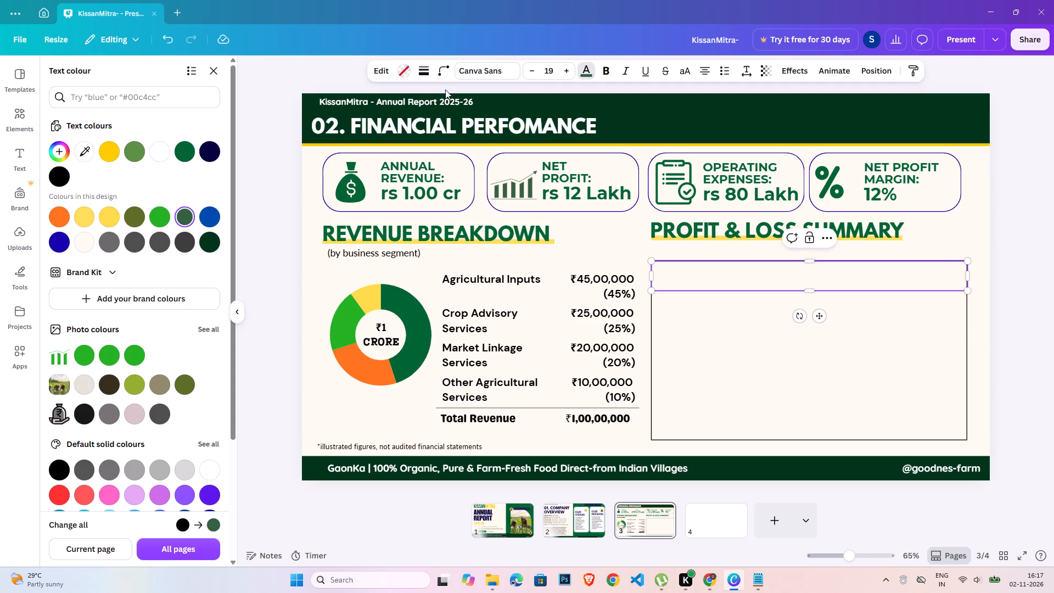
left_click(407, 76)
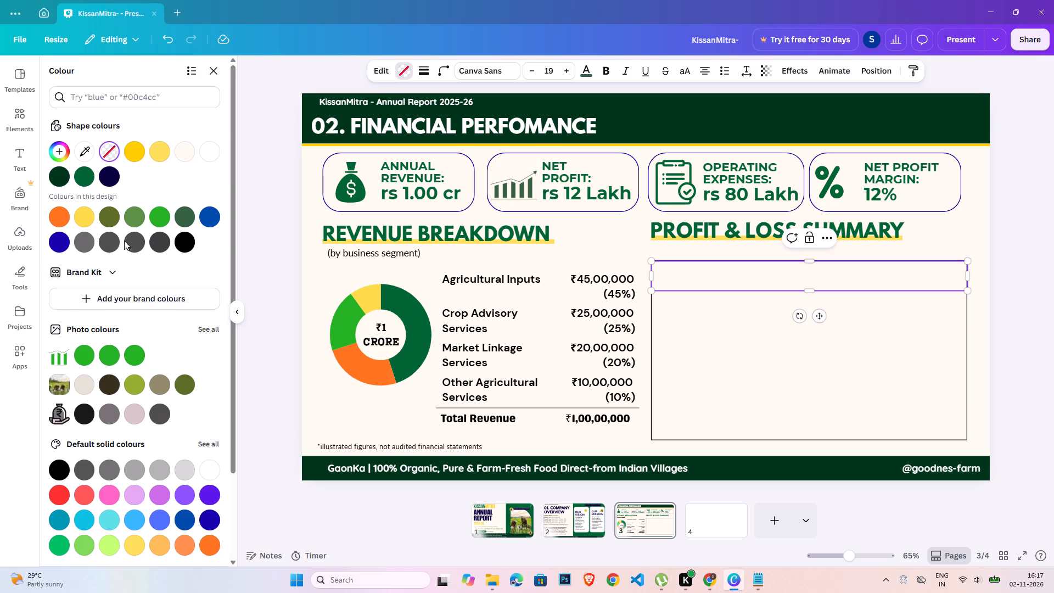
left_click(190, 219)
double_click(1048, 290)
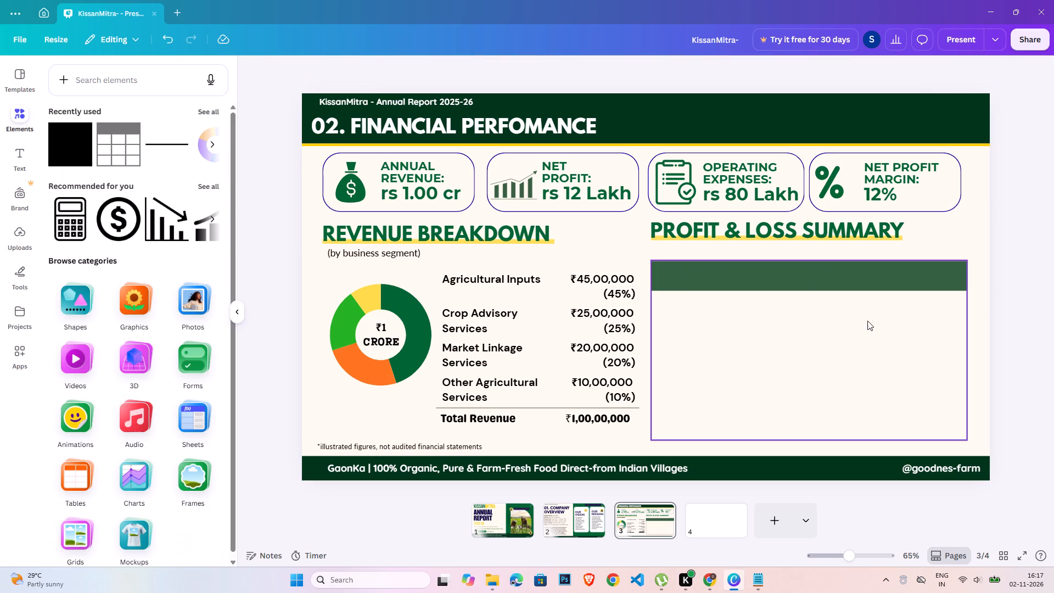
Duplicate the green header strip and place the copy directly beneath it, flush with the frame's sides.
left_click(863, 285)
key("ctrl+c")
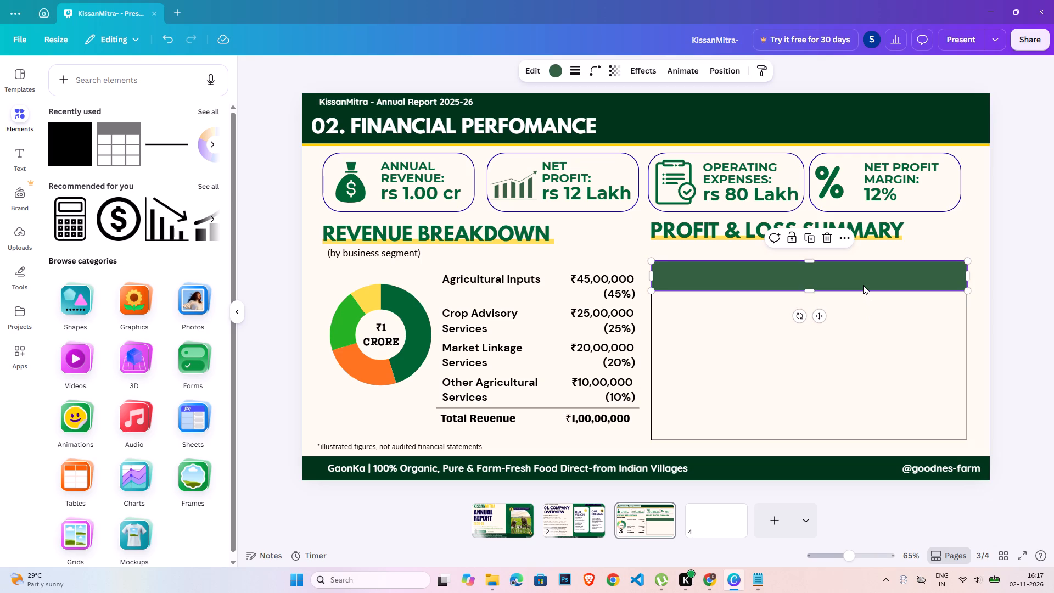
key("ctrl+v")
left_click_drag(868, 281, 862, 305)
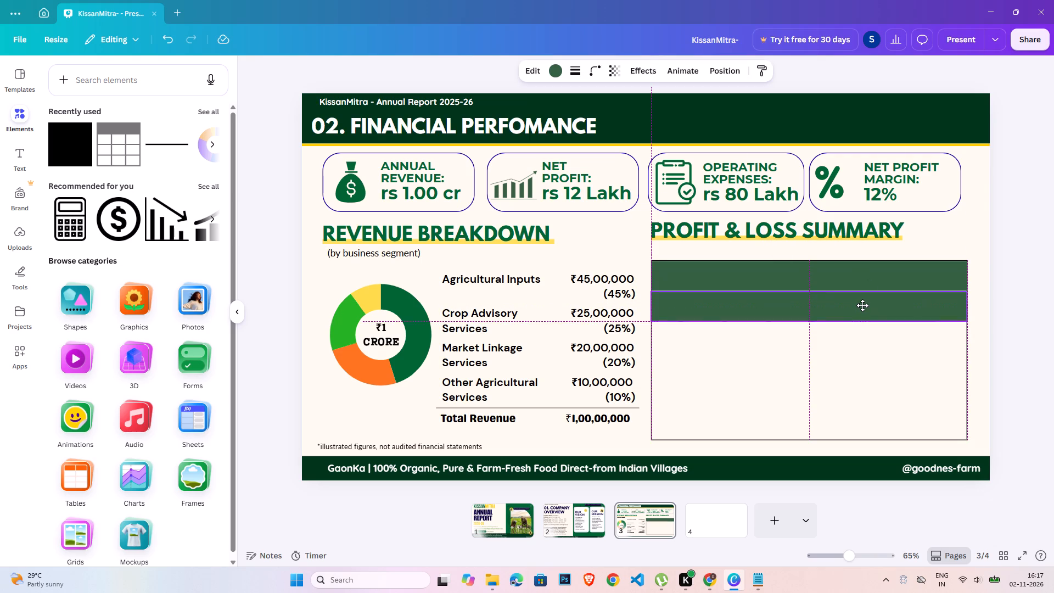
left_click_drag(862, 305, 862, 305)
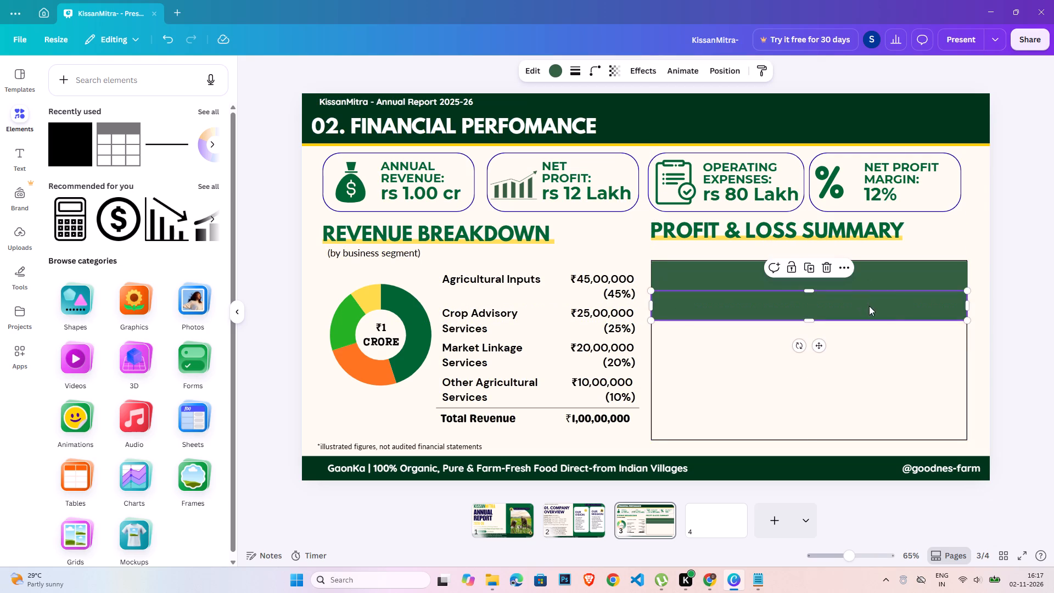
left_click(1014, 345)
left_click(881, 321)
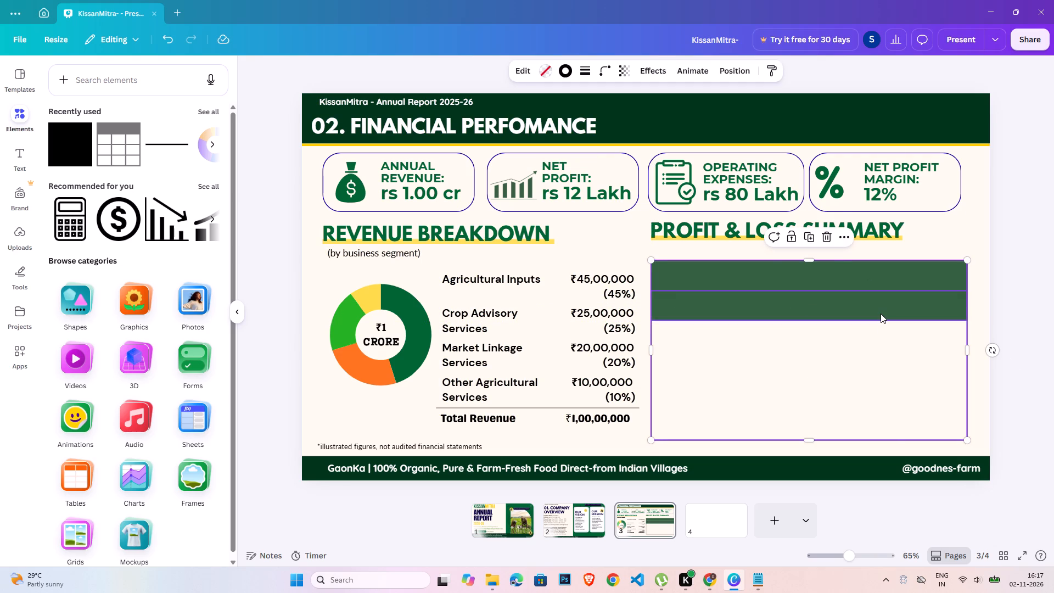
left_click(881, 314)
key("Right")
key("Up")
Set the duplicate strip's stroke weight to 2 with a solid line.
left_click(881, 314)
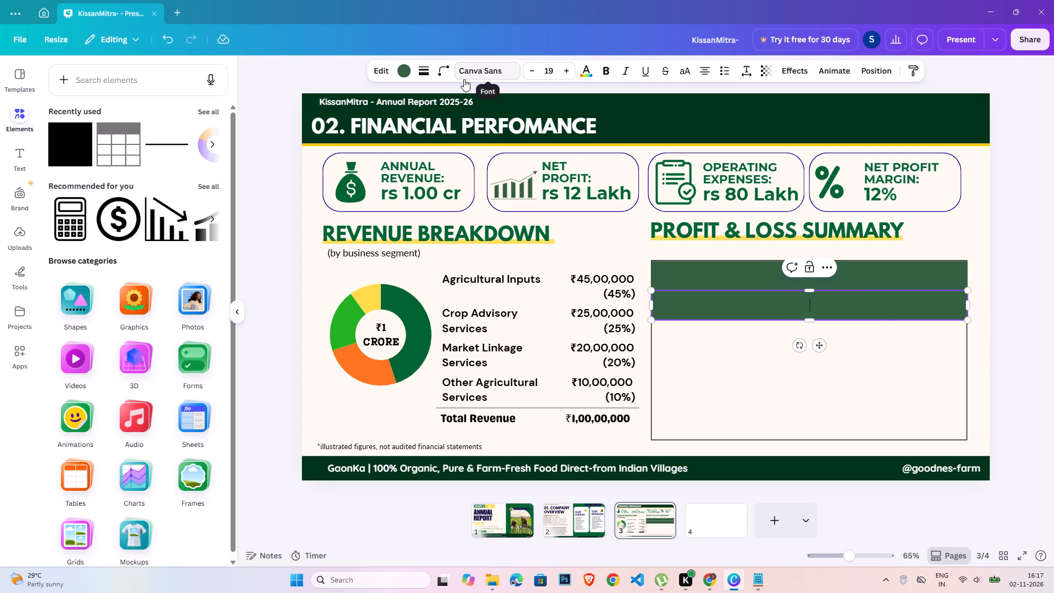
left_click(425, 70)
left_click(482, 151)
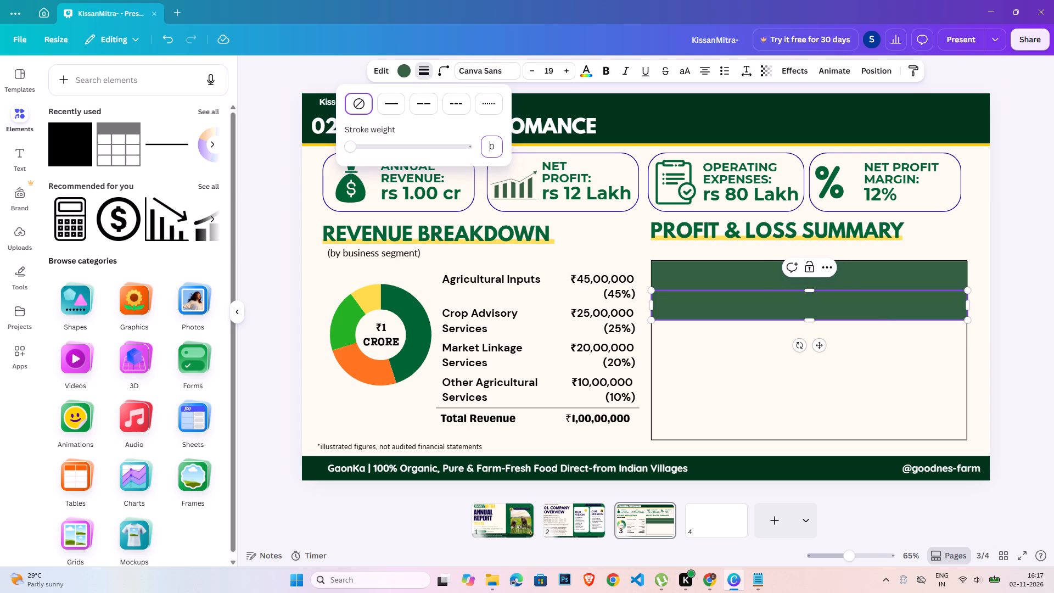
key("2")
key("Return")
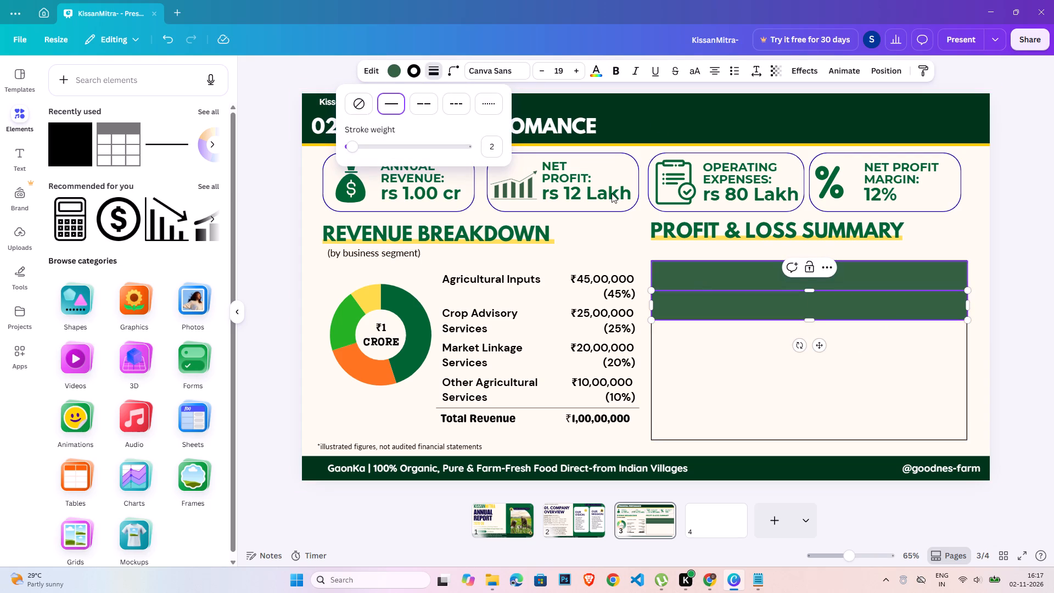
Remove the duplicate strip's fill so it becomes an outlined table row.
left_click(389, 74)
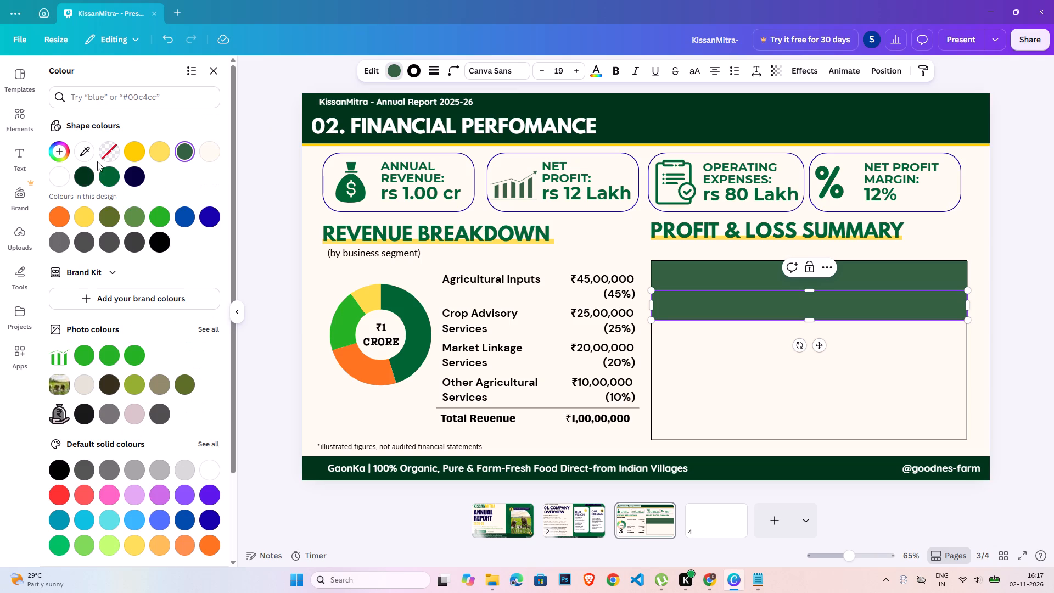
left_click(85, 155)
left_click(77, 154)
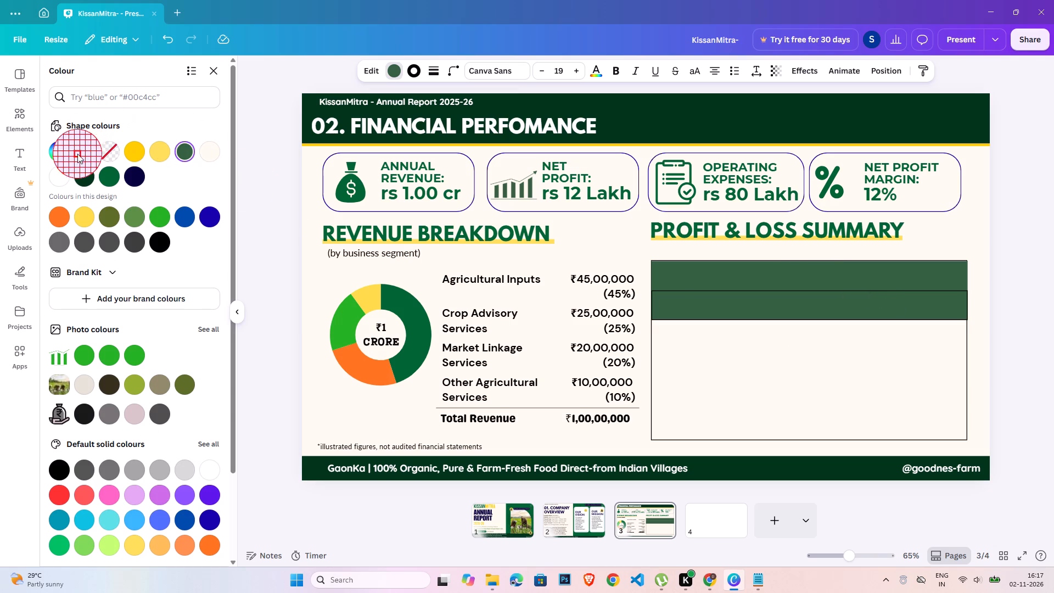
left_click(113, 156)
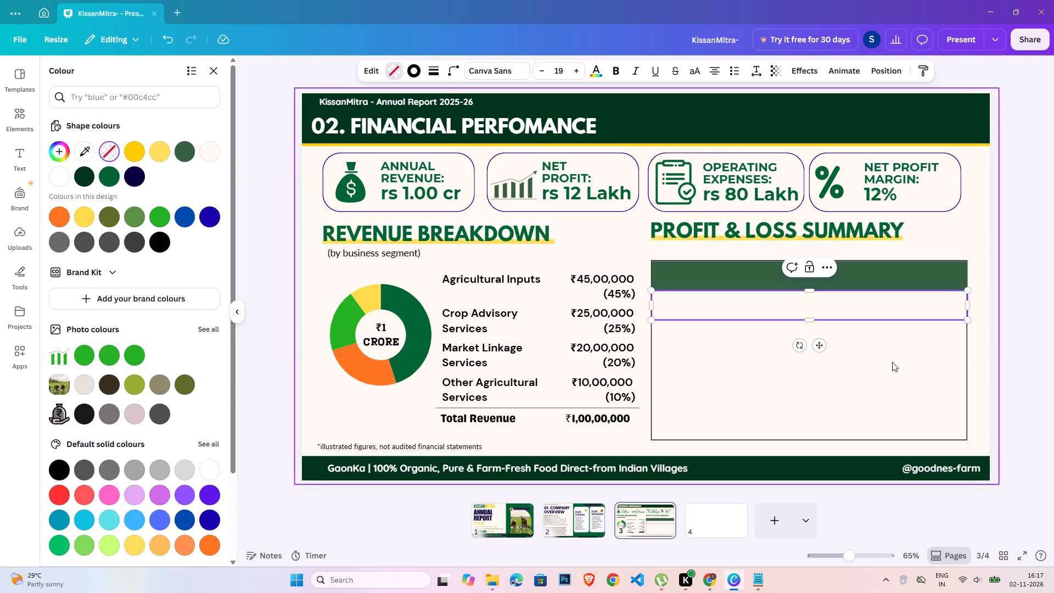
left_click(1050, 334)
left_click(1050, 334)
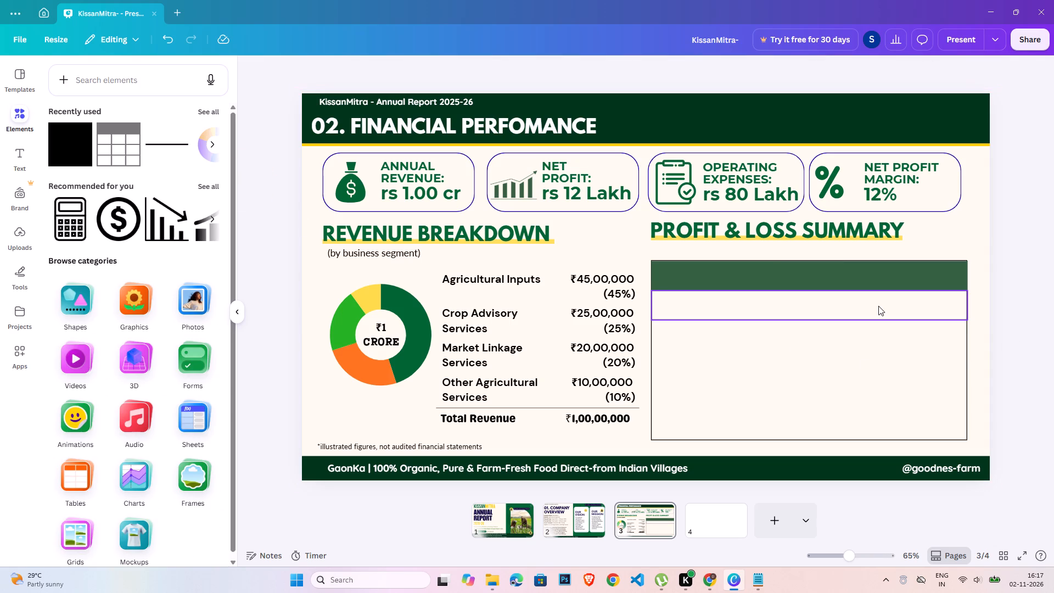
Duplicate the outlined row and place the copy beneath it, aligned with the frame's sides.
left_click(878, 309)
key("ctrl+c")
key("ctrl+v")
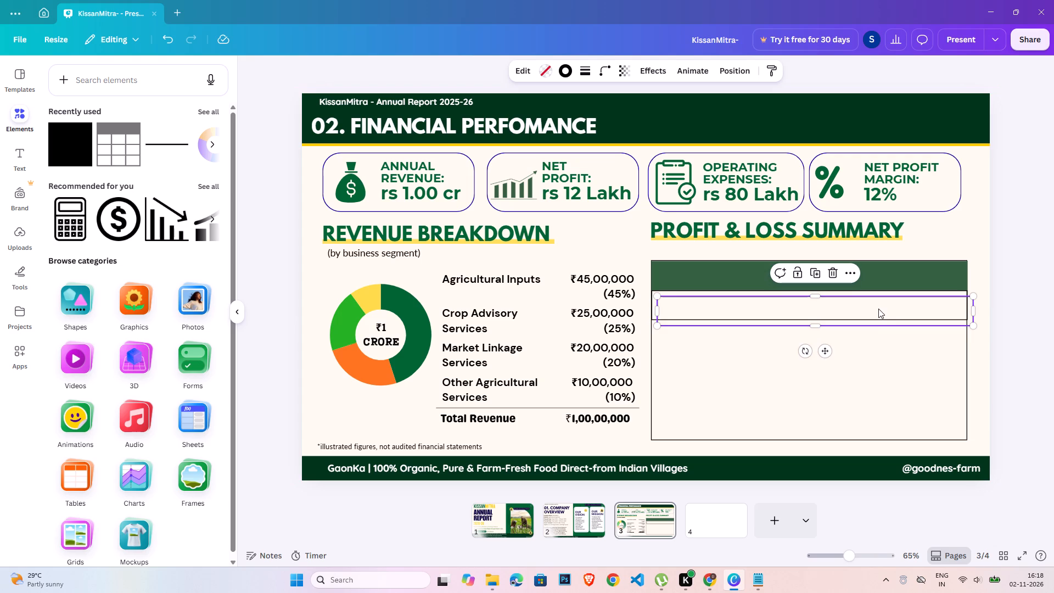
left_click_drag(878, 309, 872, 331)
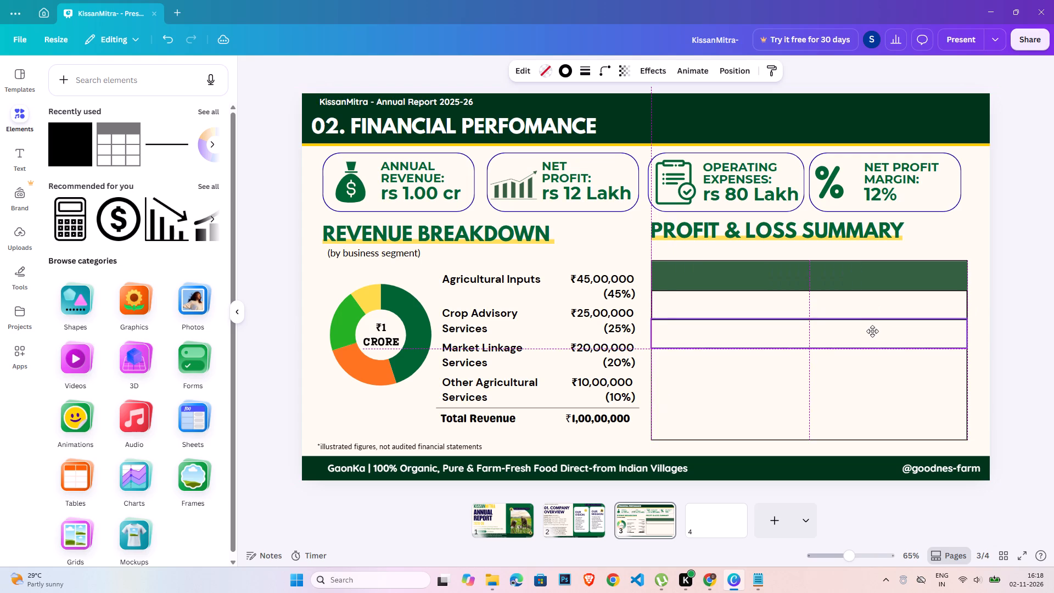
left_click_drag(872, 331, 873, 331)
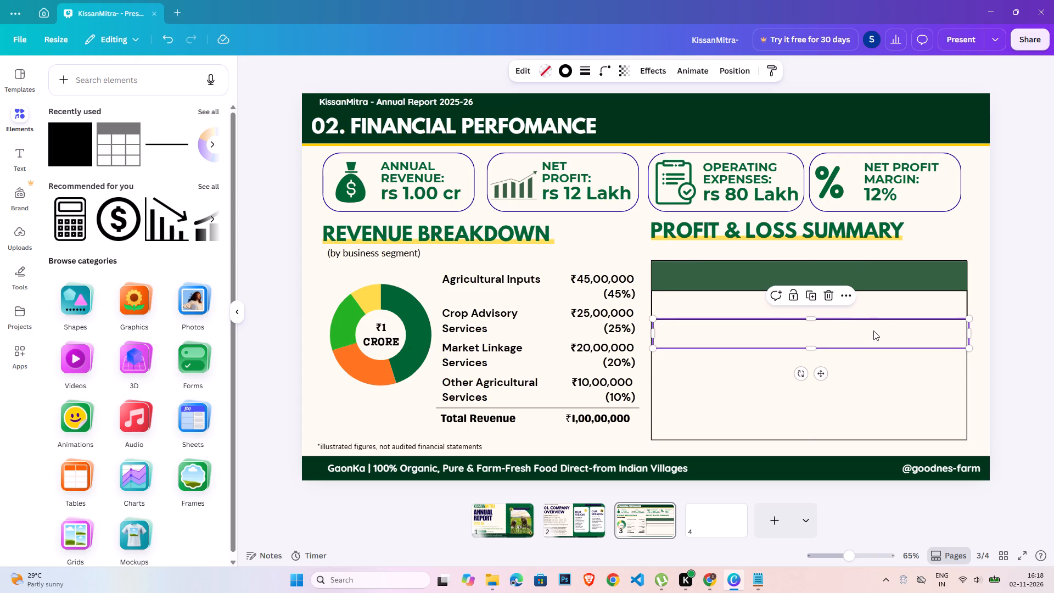
type("000")
left_click(1053, 362)
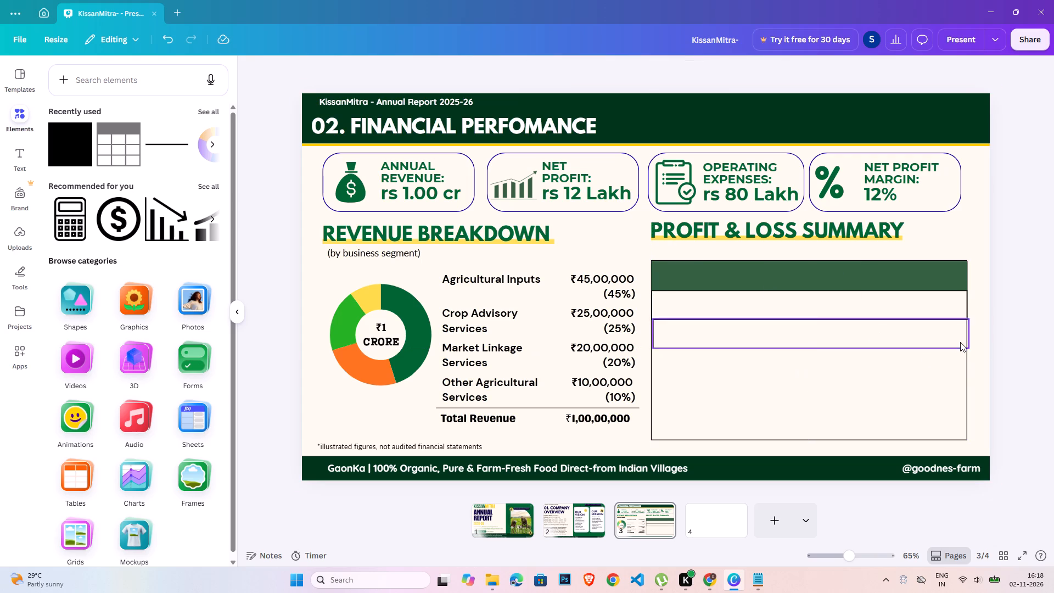
left_click(954, 340)
key("0")
key("0")
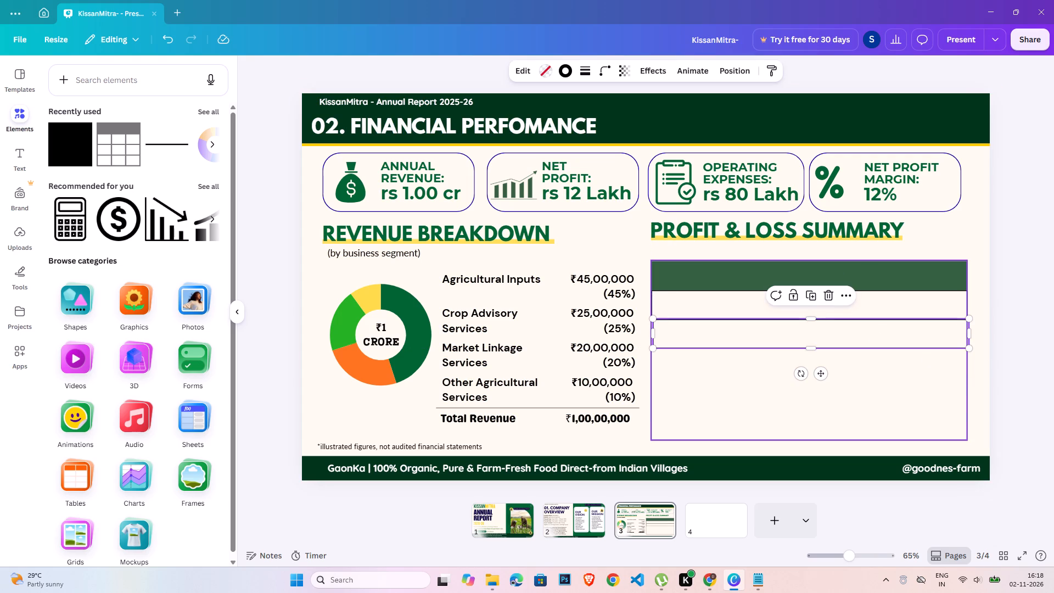
key("Left")
key("Left")
key("Left")
key("Left")
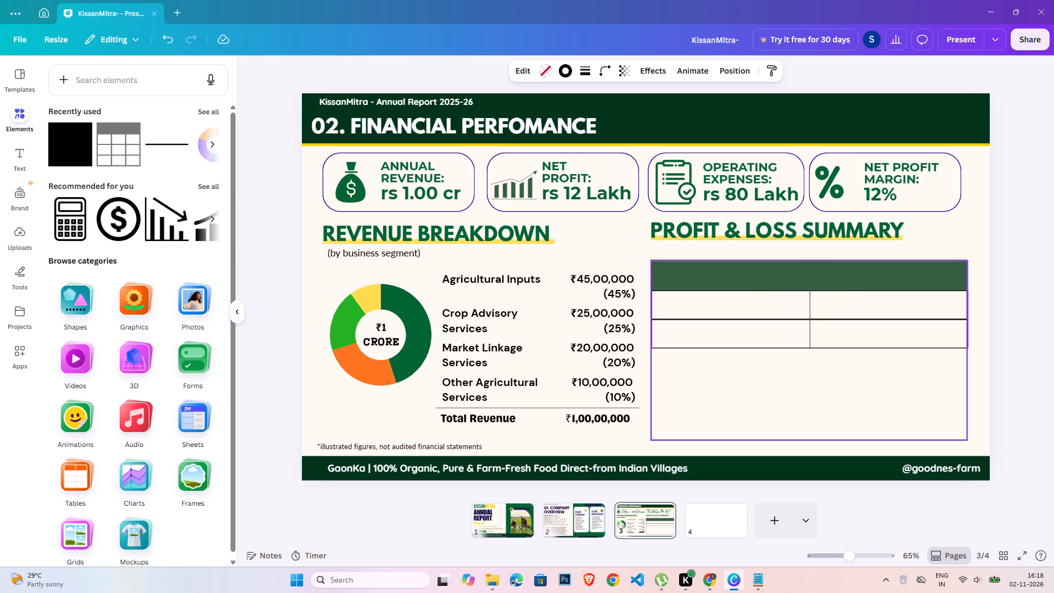
left_click(1008, 348)
Nudge the second outlined row down until its top edge meets the first row's bottom edge.
left_click(937, 335)
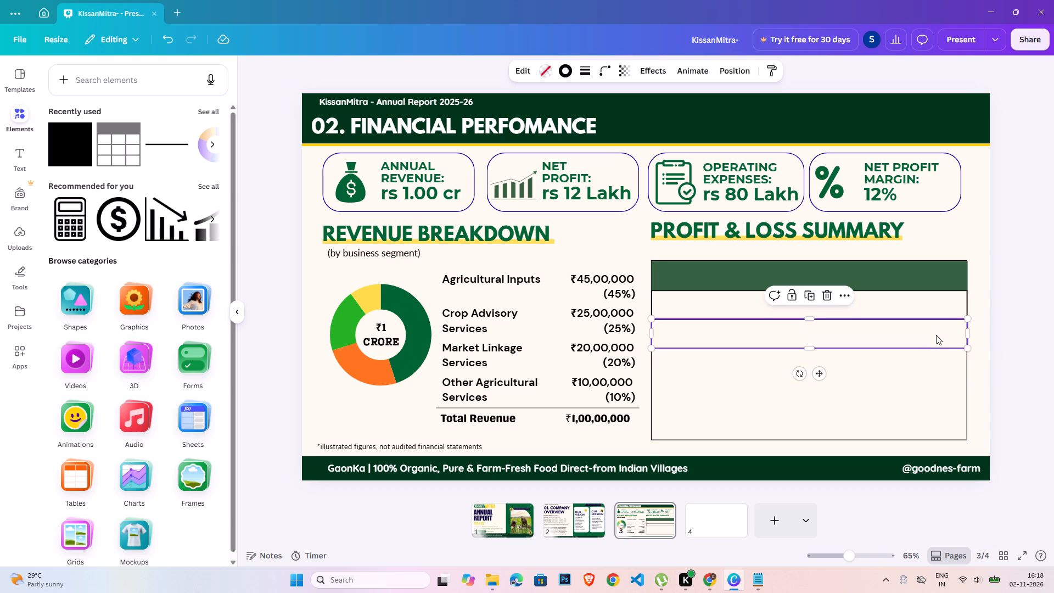
key("Down")
key("Down")
key("Down")
key("Down")
key("Down")
key("Up")
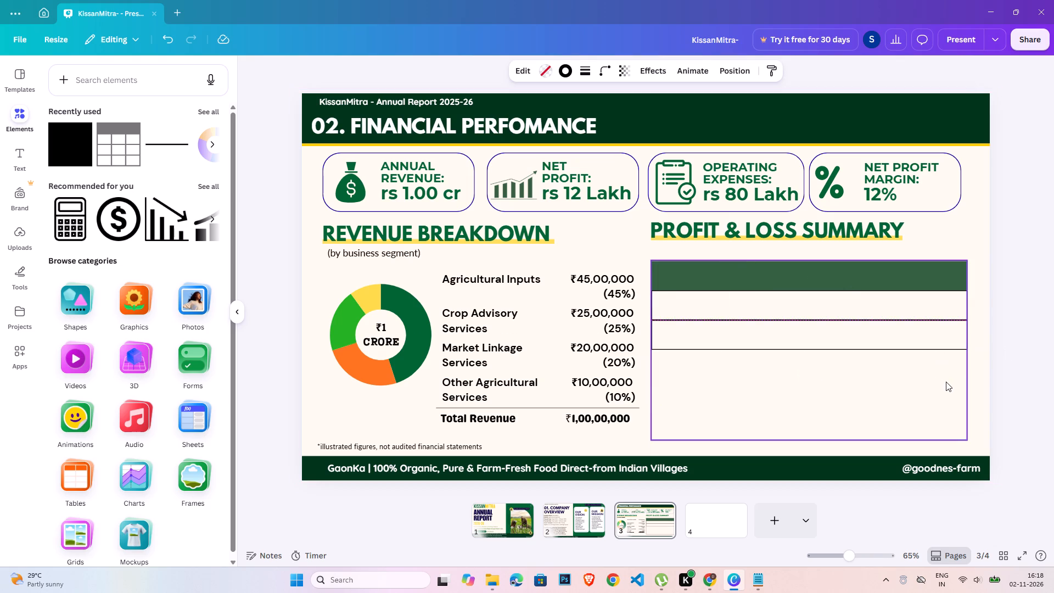
key("Up")
left_click(1032, 373)
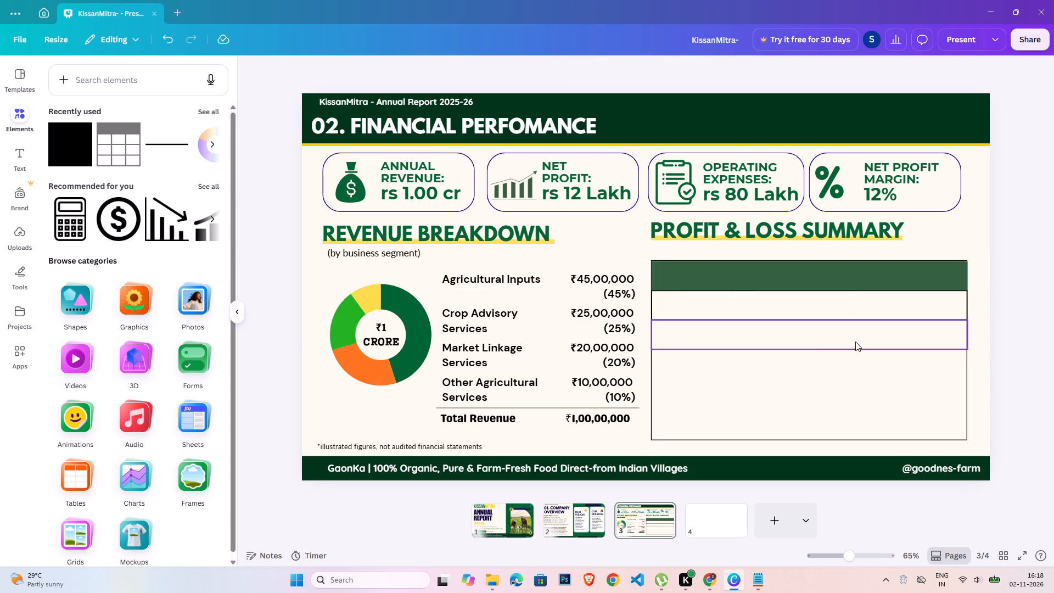
Duplicate the second outlined row and align the copy directly beneath it as the third row.
left_click(854, 339)
key("ctrl+c")
key("ctrl+v")
left_click_drag(854, 339, 849, 365)
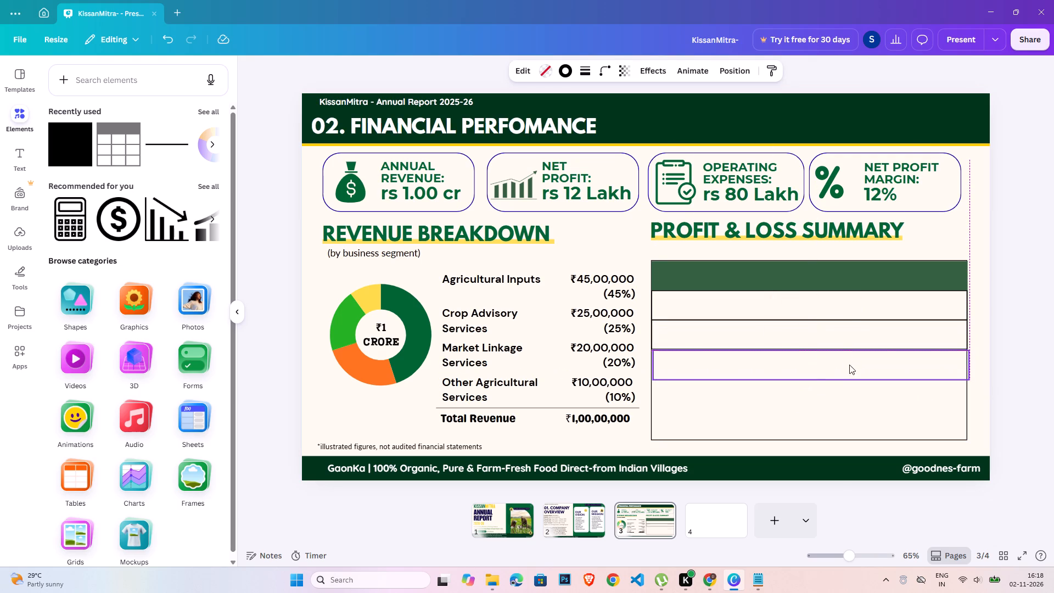
key("Left")
key("Left")
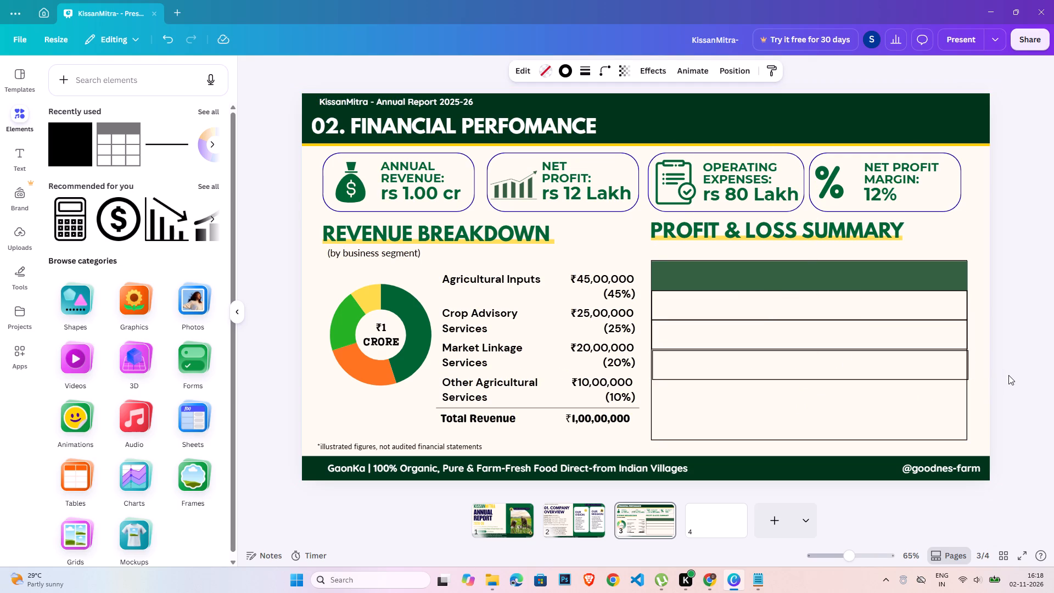
key("Left")
key("Left")
key("Left")
key("Right")
key("Up")
key("Up")
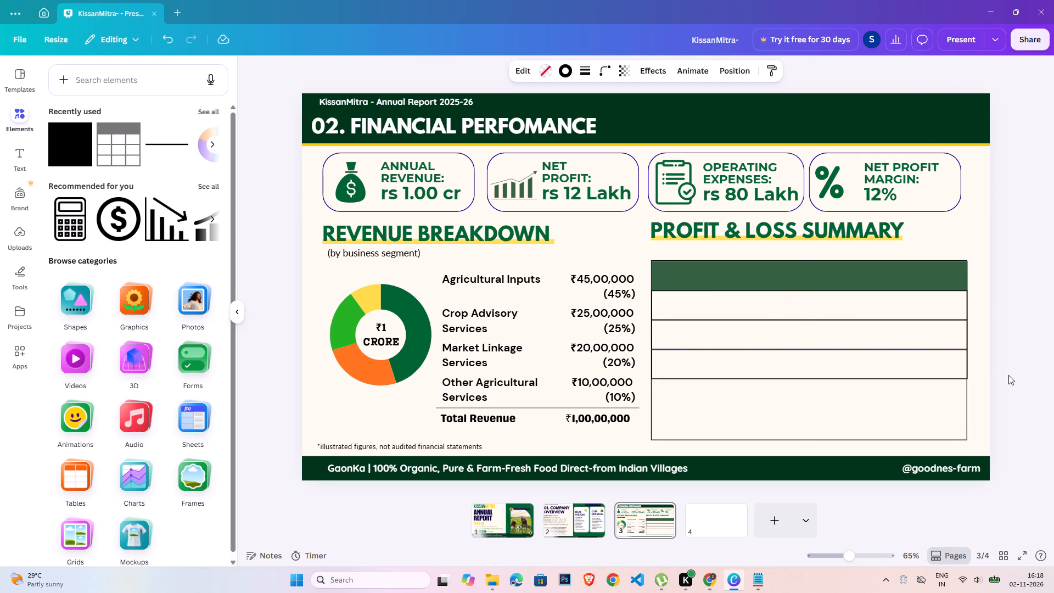
key("Up")
left_click(1008, 375)
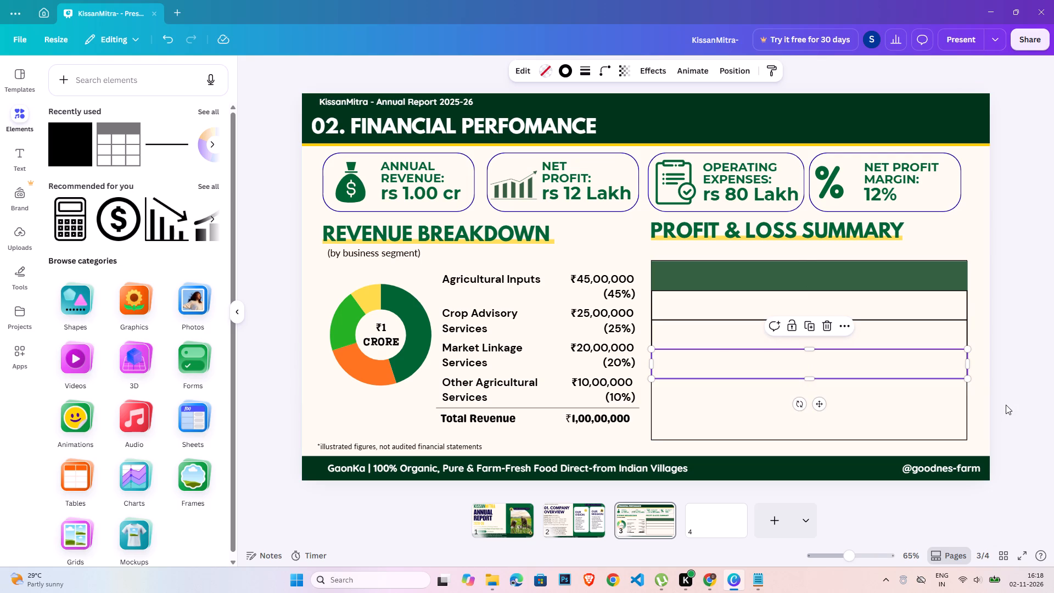
Duplicate the three outlined rows together and align the copies directly beneath the third row.
left_click(689, 284)
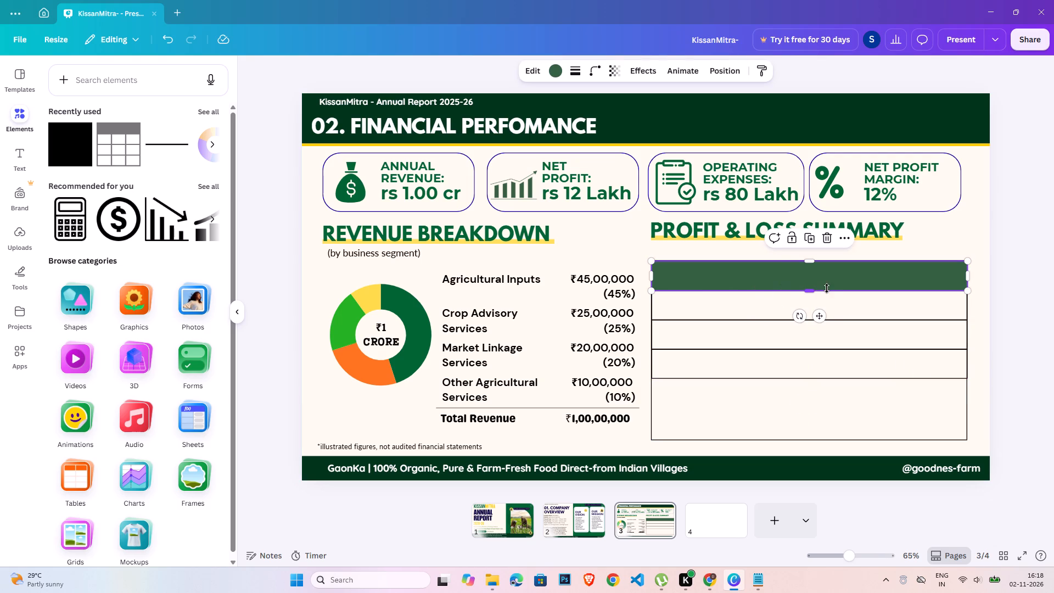
left_click(700, 308)
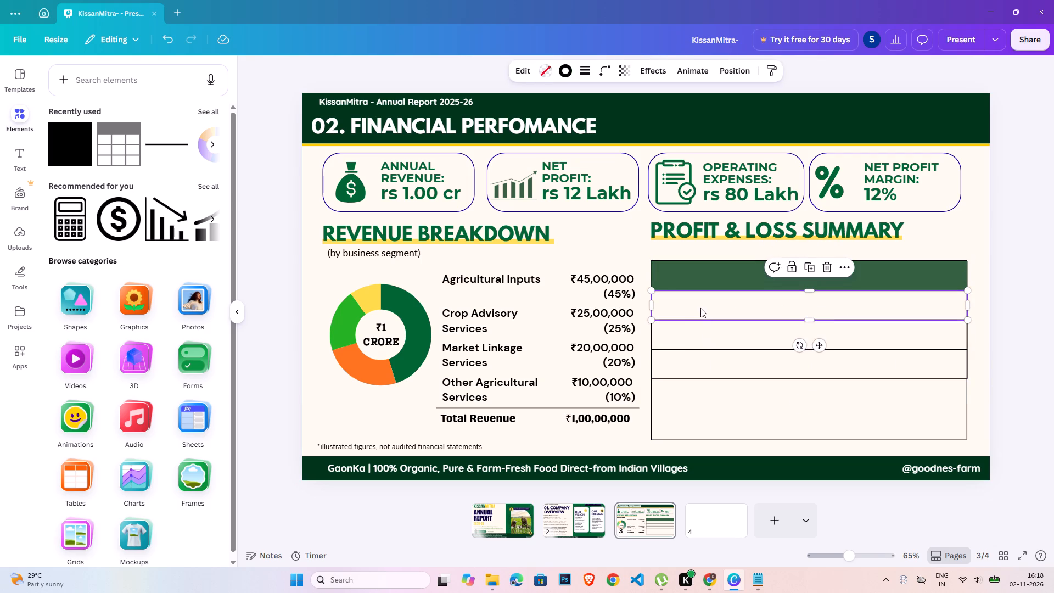
left_click(699, 340, "shift")
left_click(702, 363, "shift")
key("ctrl+c")
key("ctrl+v")
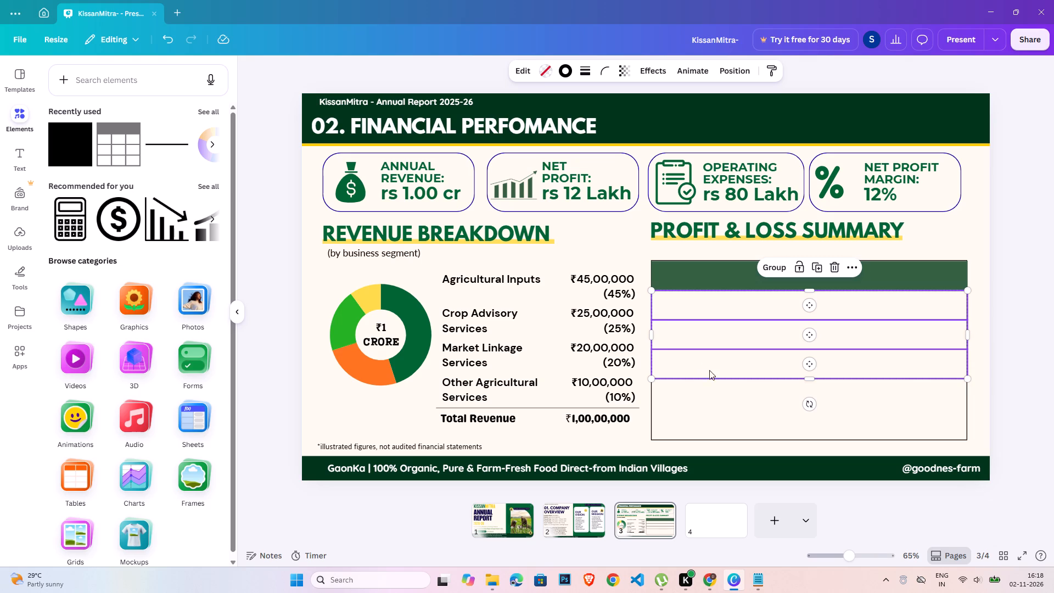
left_click_drag(733, 371, 730, 443)
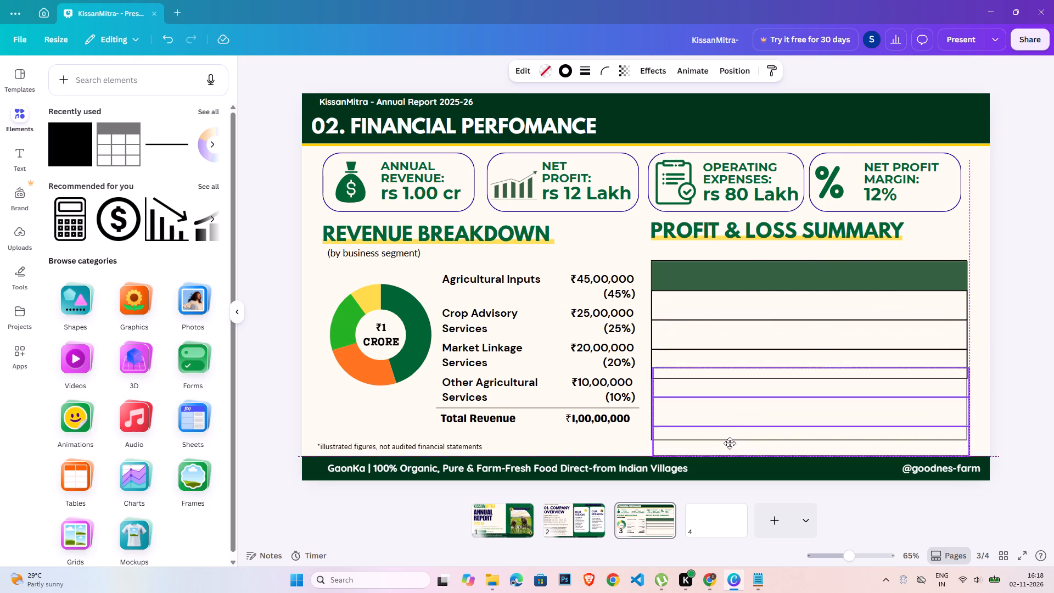
left_click_drag(730, 443, 727, 453)
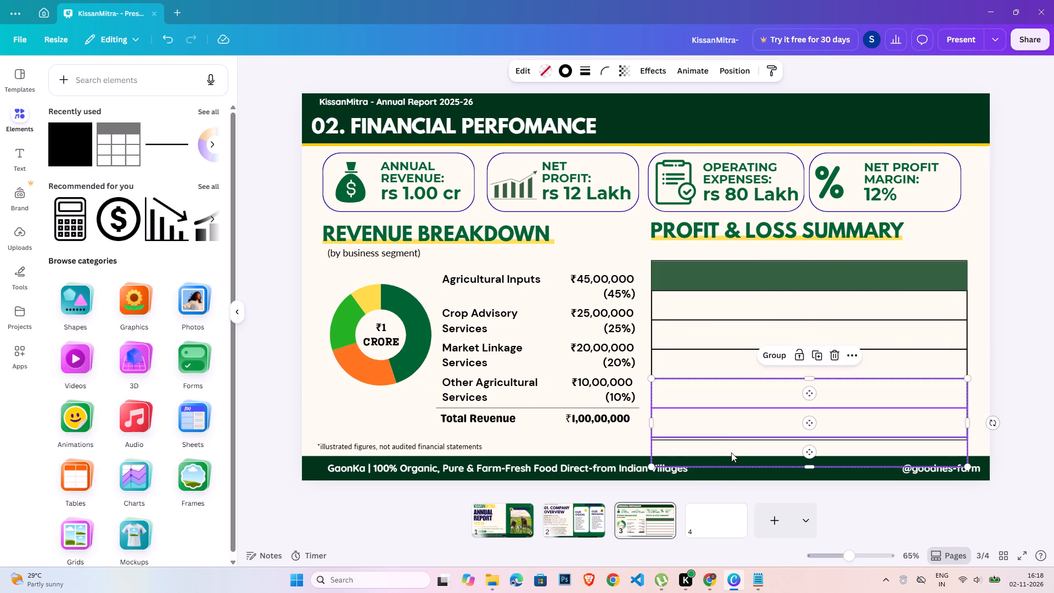
key("Down")
key("Down")
key("Down")
key("Up")
key("Up")
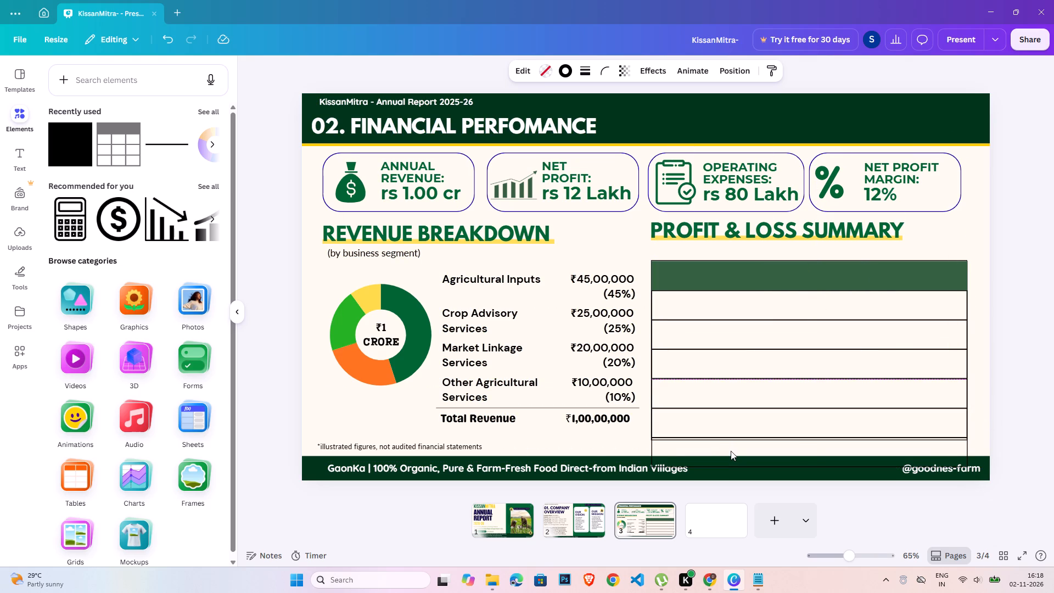
key("Up")
key("Down")
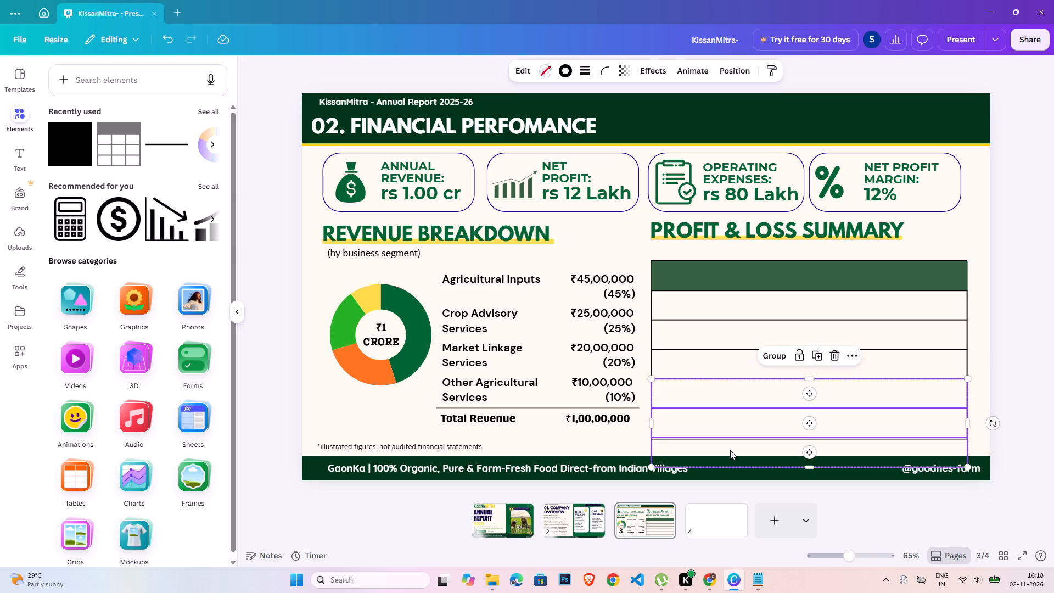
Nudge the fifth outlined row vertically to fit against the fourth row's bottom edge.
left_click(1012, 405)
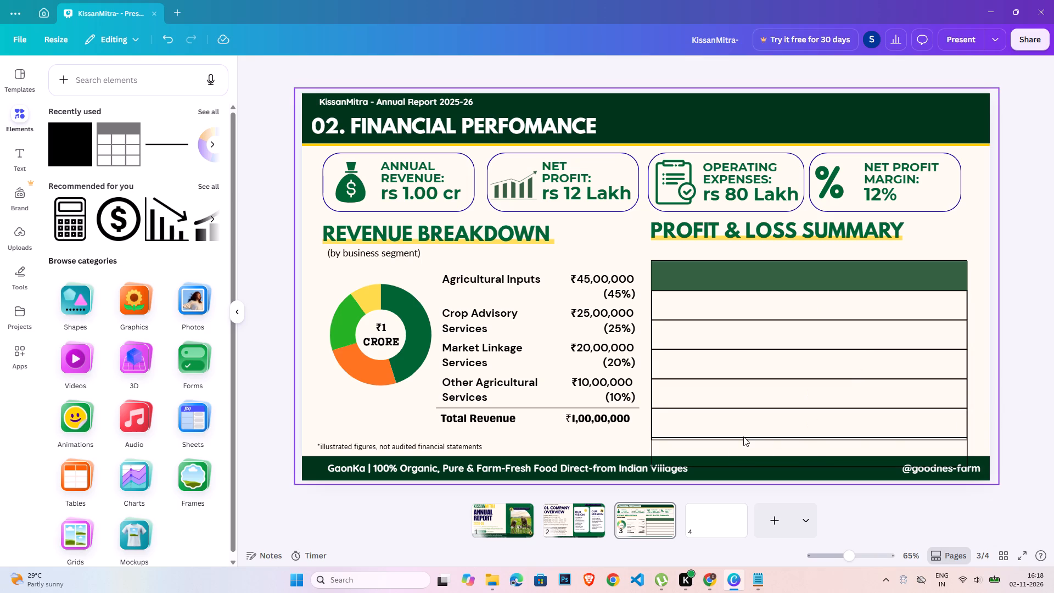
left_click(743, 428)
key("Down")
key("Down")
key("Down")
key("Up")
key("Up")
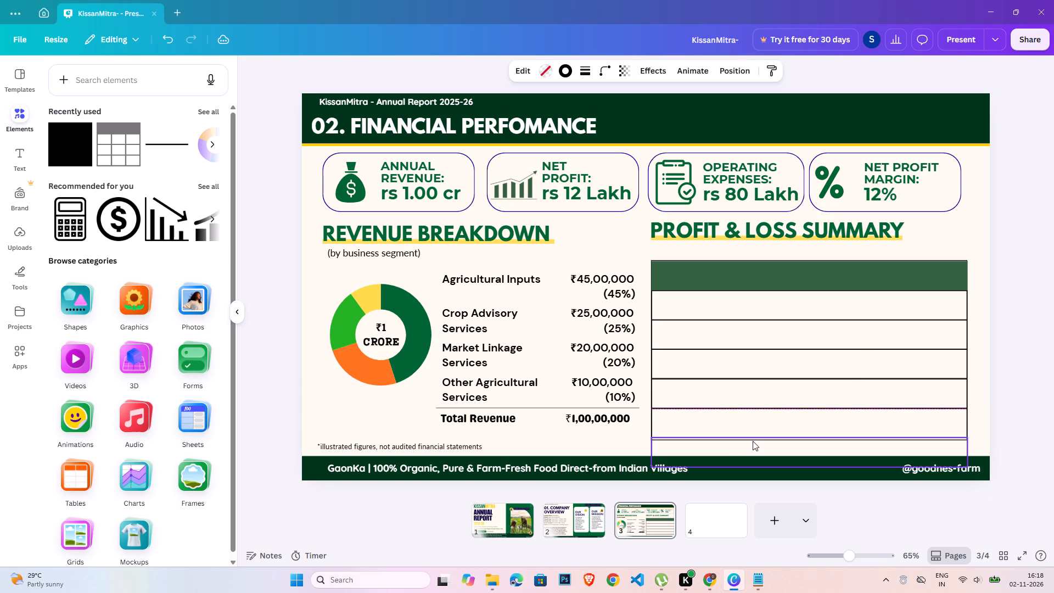
Delete the sixth outlined row, which overlaps the footer bar, after nudging it against the fifth row.
left_click(753, 451)
key("Up")
key("Up")
key("Up")
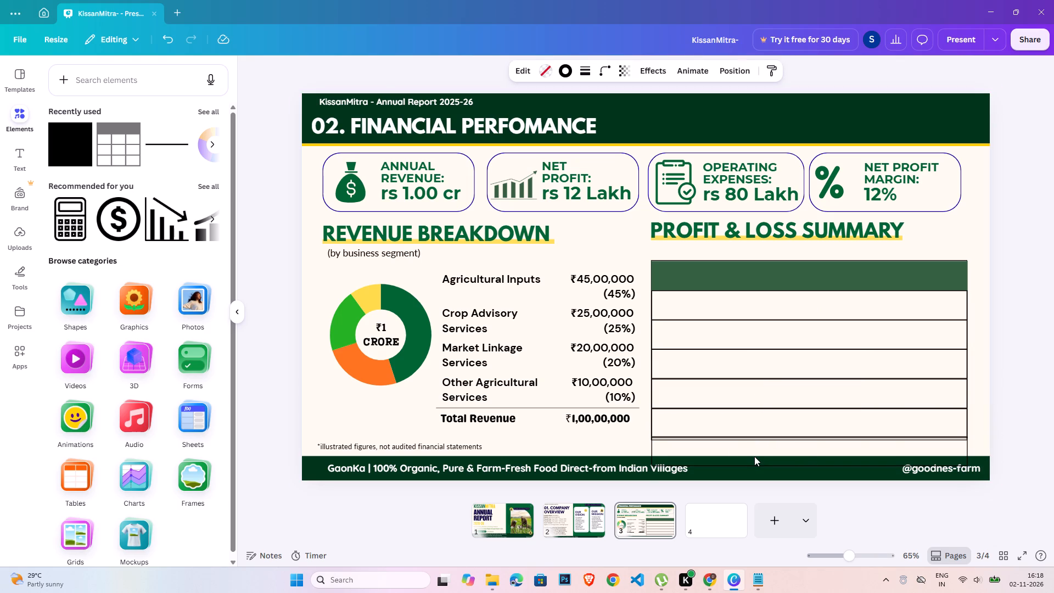
key("Down")
key("Down")
key("Down")
key("Down")
key("Down")
key("Down")
key("Down")
key("Down")
key("Down")
key("Down")
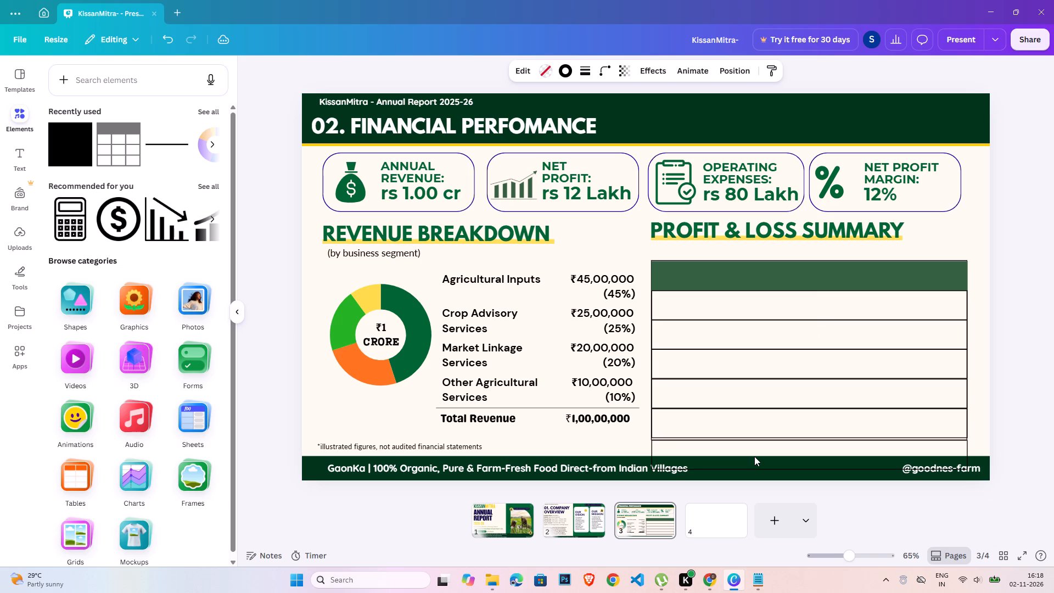
key("Delete")
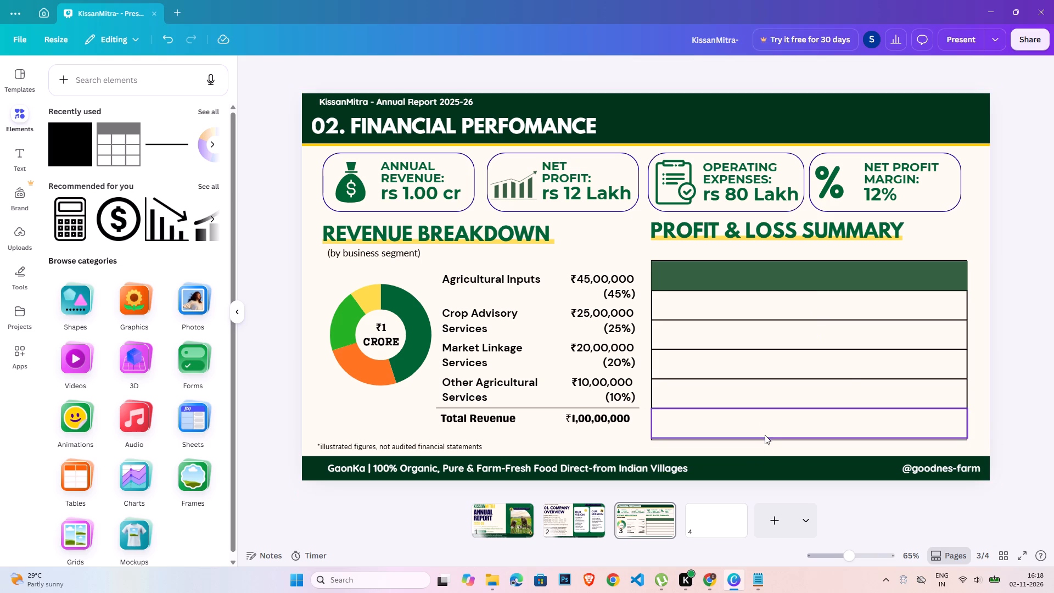
Move the fifth row up clear of the outer frame's bottom edge and delete the outer table frame.
left_click(765, 435)
type("00")
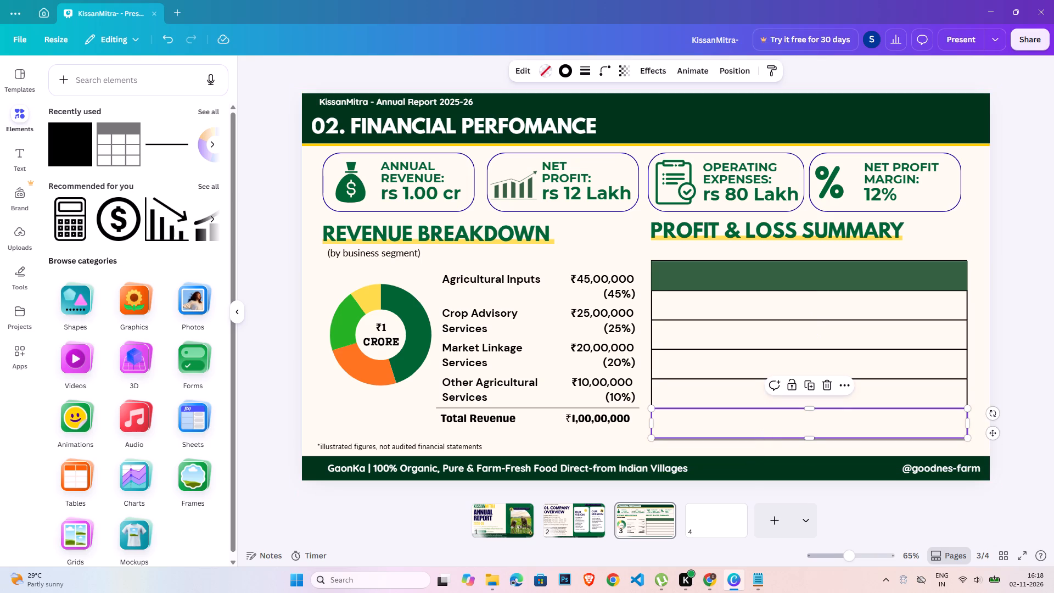
key("Right")
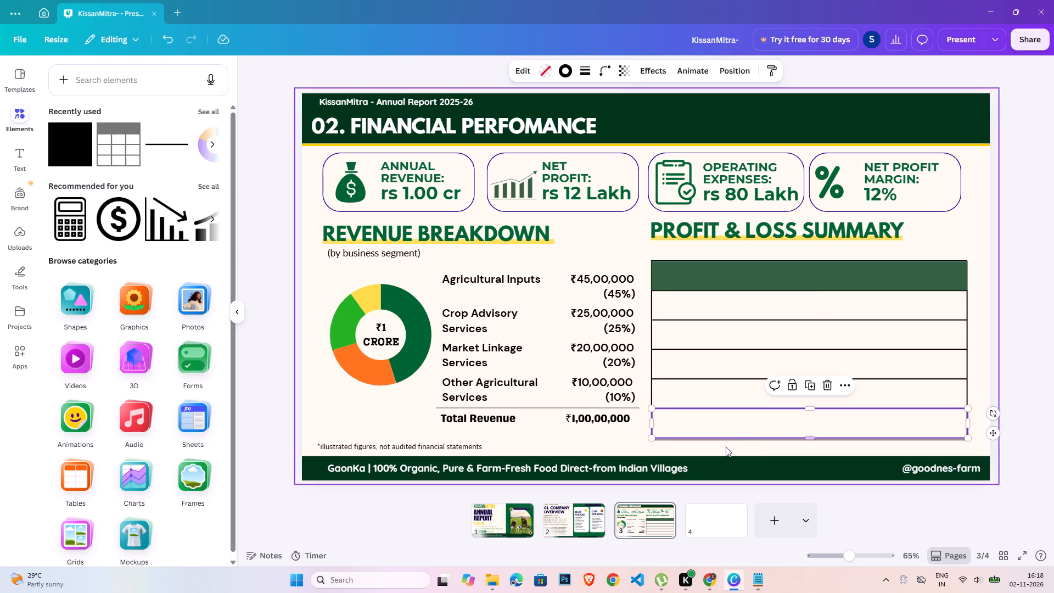
left_click(726, 447)
left_click(725, 428)
left_click_drag(725, 425, 725, 420)
left_click(720, 439)
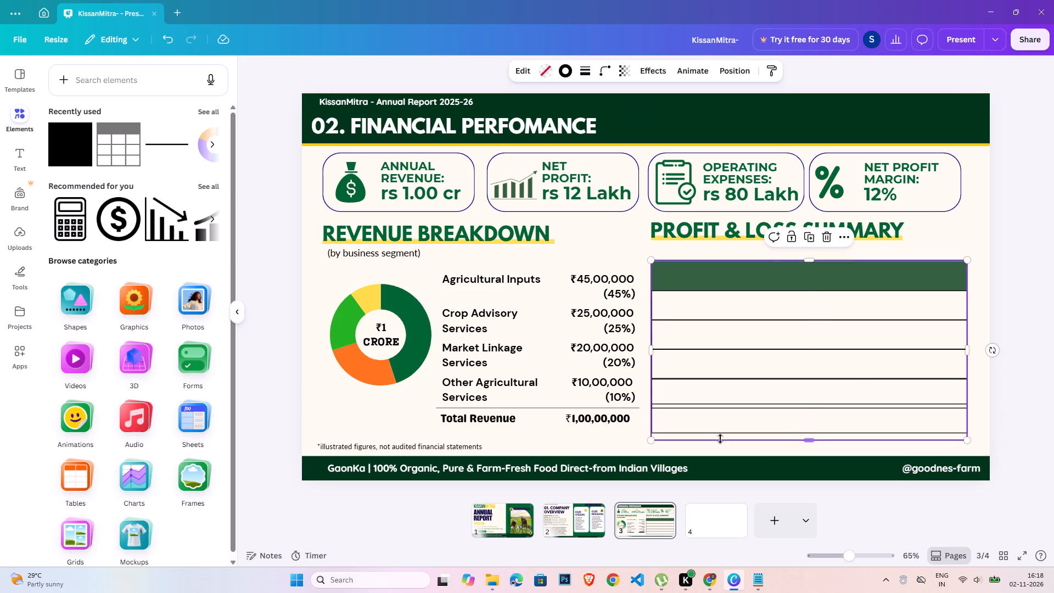
key("Delete")
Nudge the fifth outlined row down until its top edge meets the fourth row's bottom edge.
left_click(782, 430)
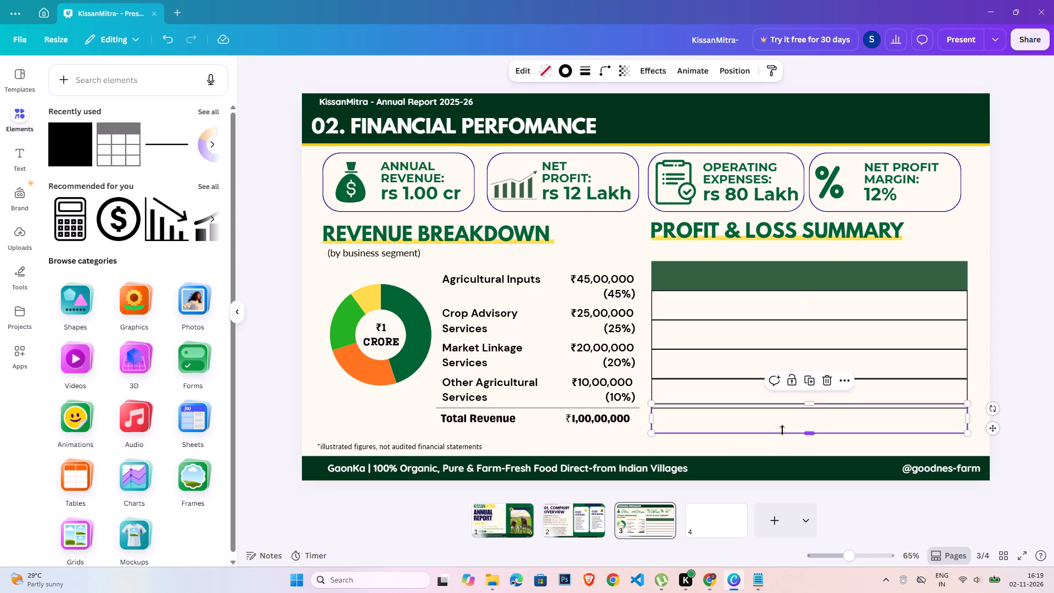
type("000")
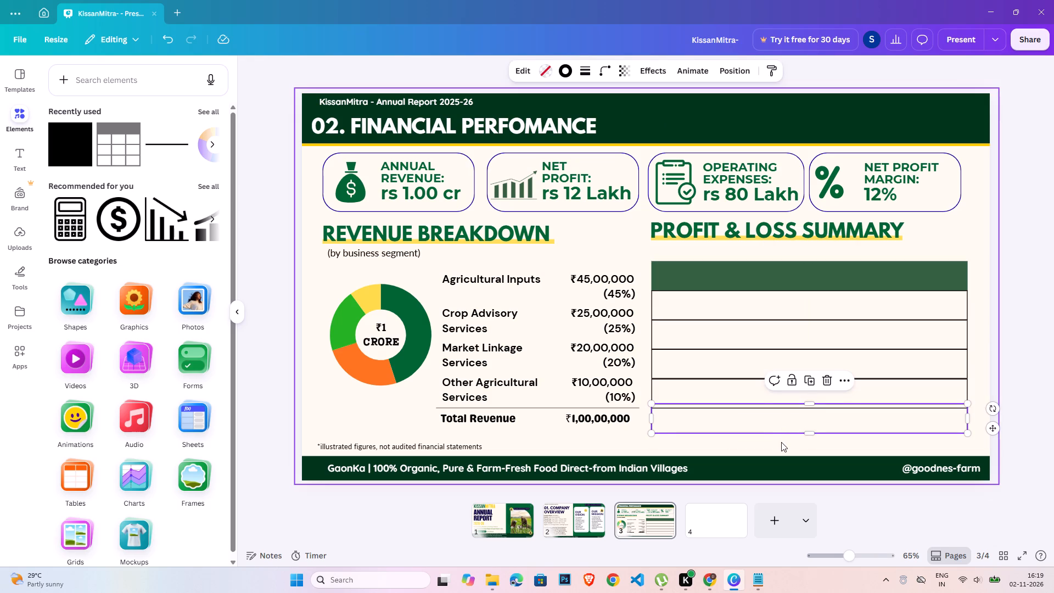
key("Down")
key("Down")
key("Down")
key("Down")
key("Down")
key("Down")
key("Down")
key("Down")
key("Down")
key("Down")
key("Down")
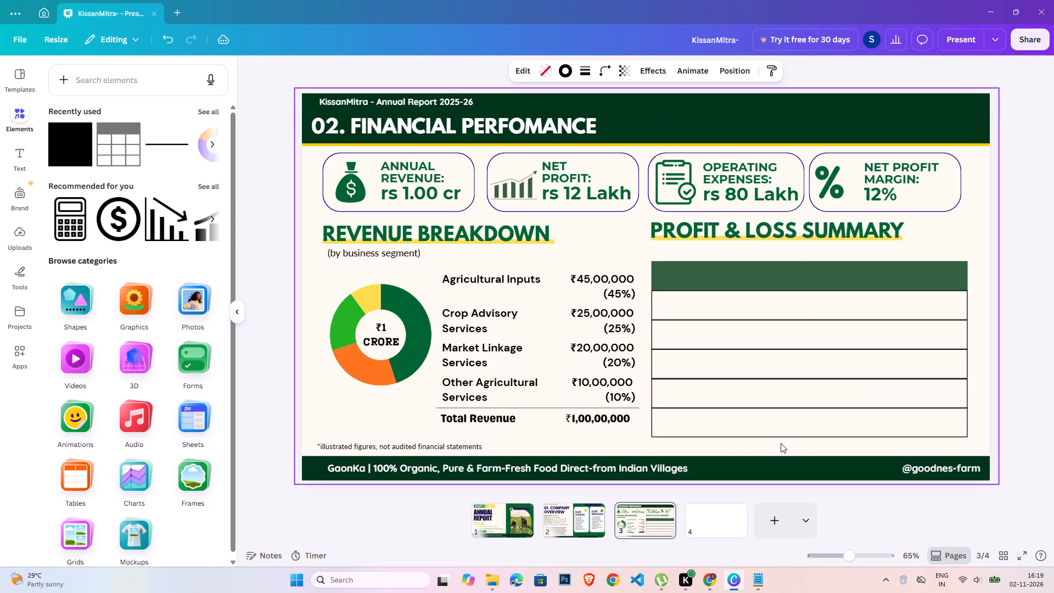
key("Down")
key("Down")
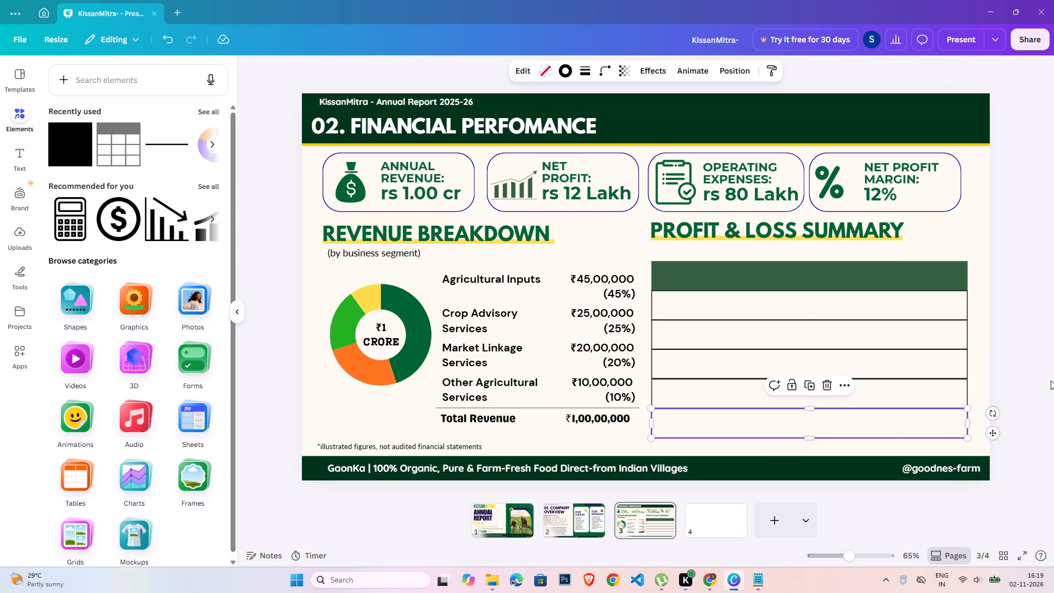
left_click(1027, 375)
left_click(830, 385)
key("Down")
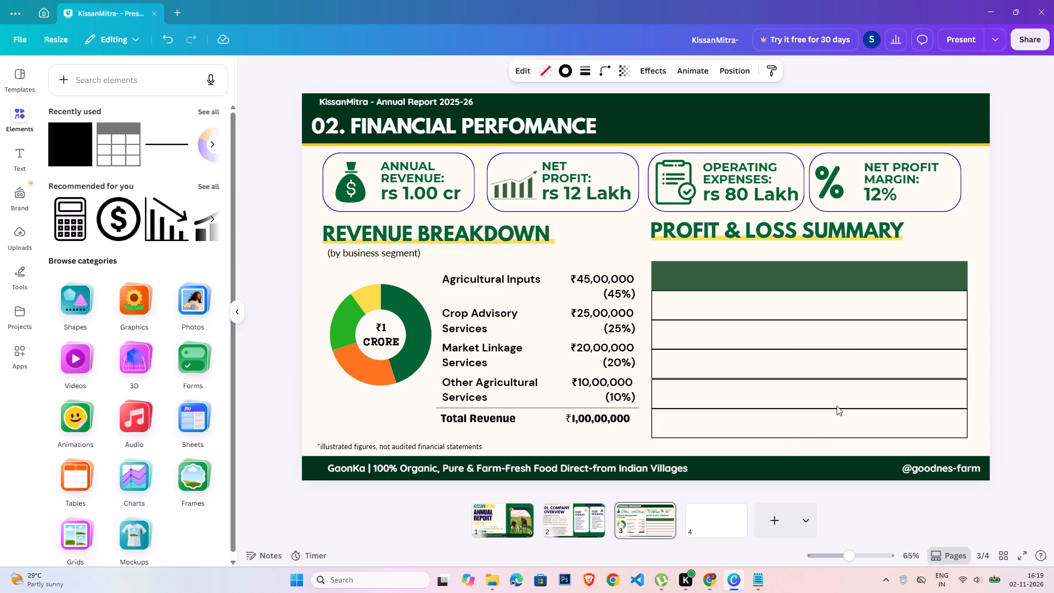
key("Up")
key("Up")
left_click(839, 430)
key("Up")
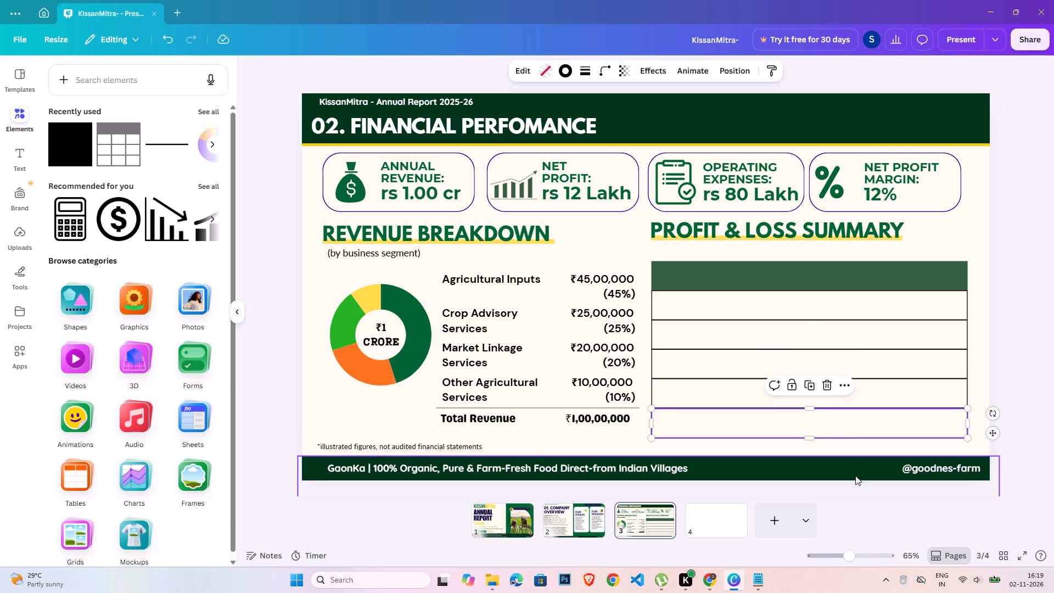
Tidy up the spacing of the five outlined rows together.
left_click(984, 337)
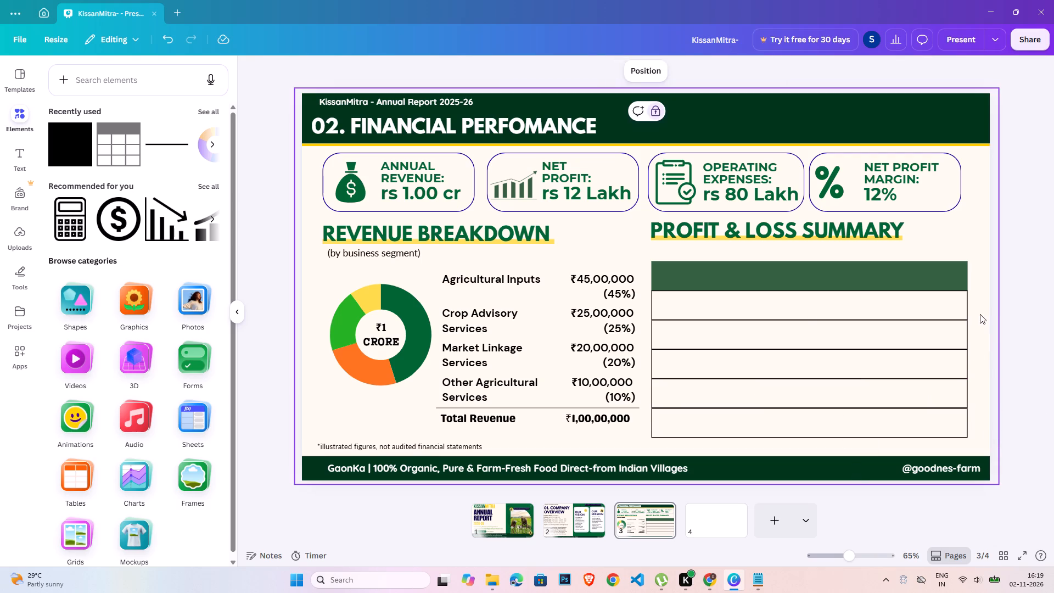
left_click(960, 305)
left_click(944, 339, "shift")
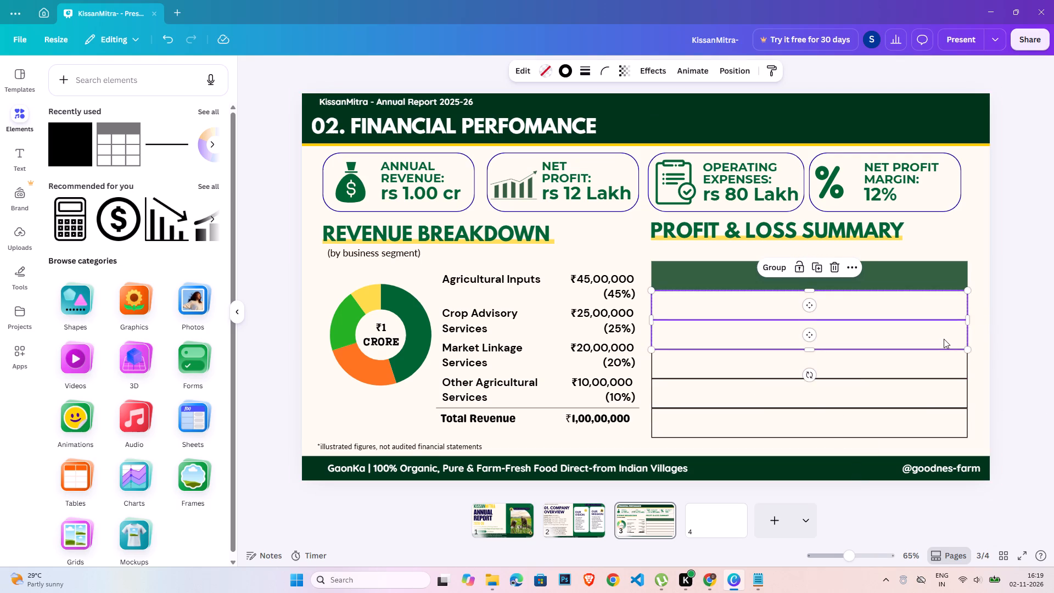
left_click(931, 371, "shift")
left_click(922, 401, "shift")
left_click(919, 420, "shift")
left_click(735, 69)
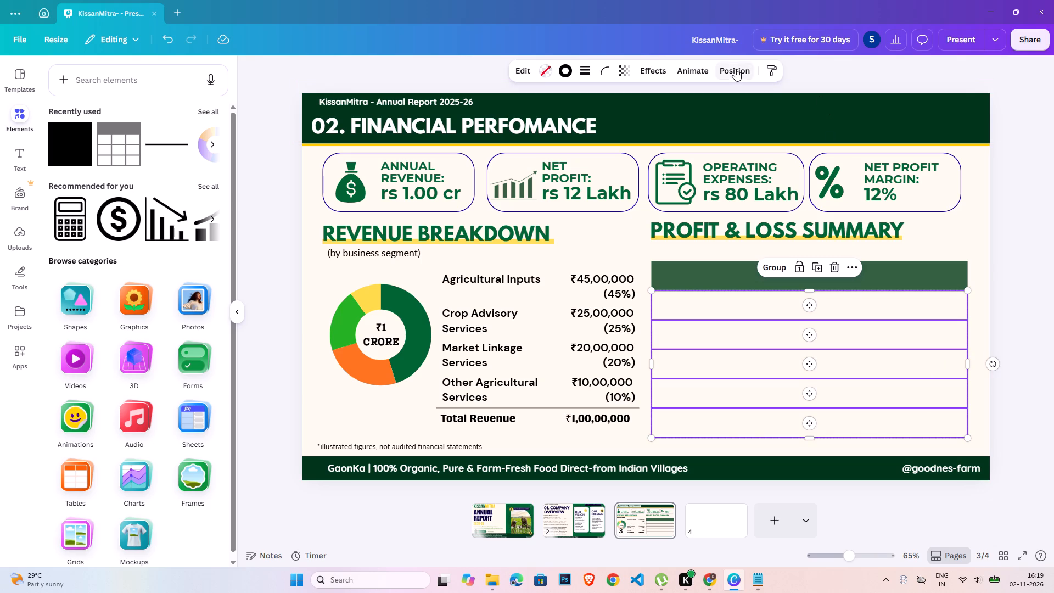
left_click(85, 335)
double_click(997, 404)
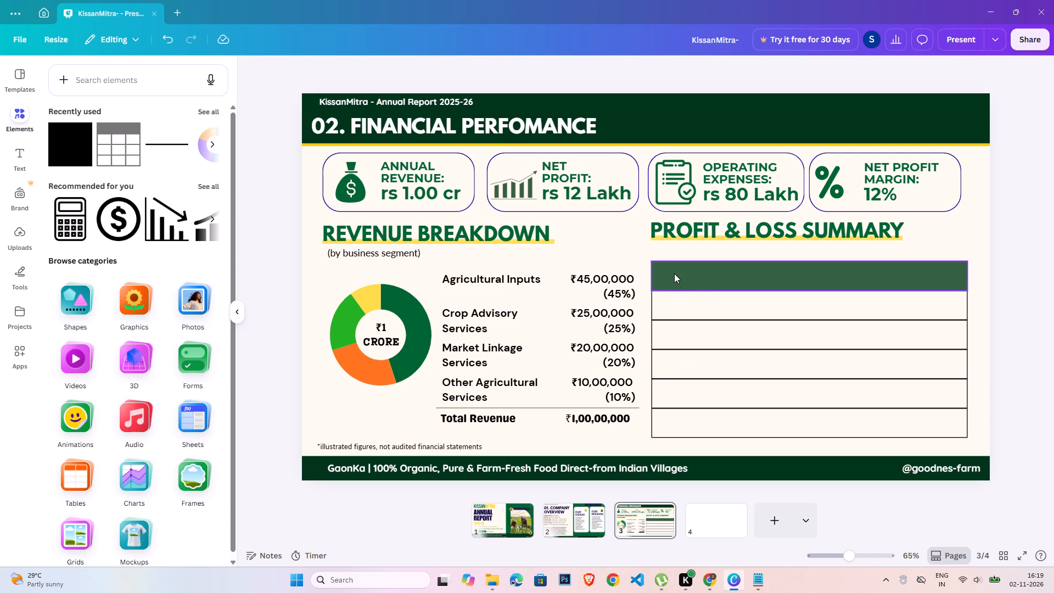
Shorten the first outlined row from its bottom edge to a height of about 60 px.
left_click(681, 306)
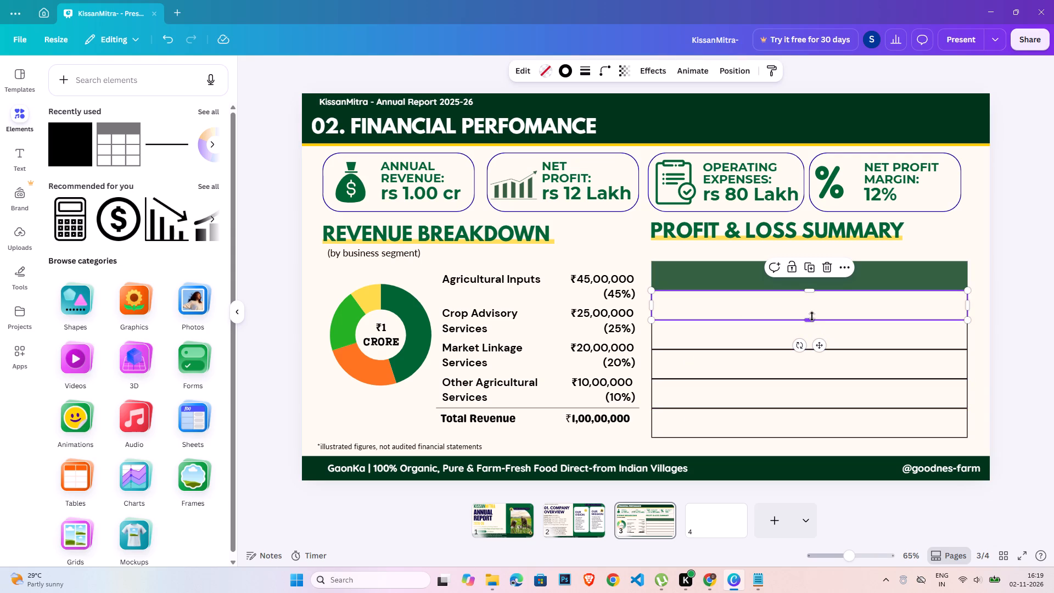
left_click_drag(812, 321, 812, 312)
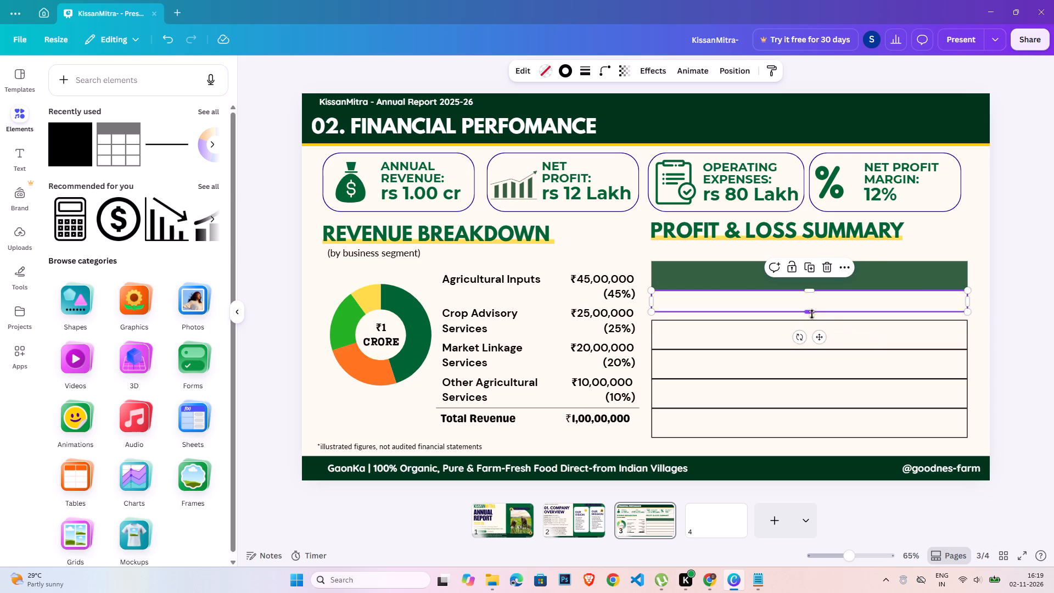
Delete the four taller outlined rows beneath the shortened first row.
left_click(844, 327)
key("Delete")
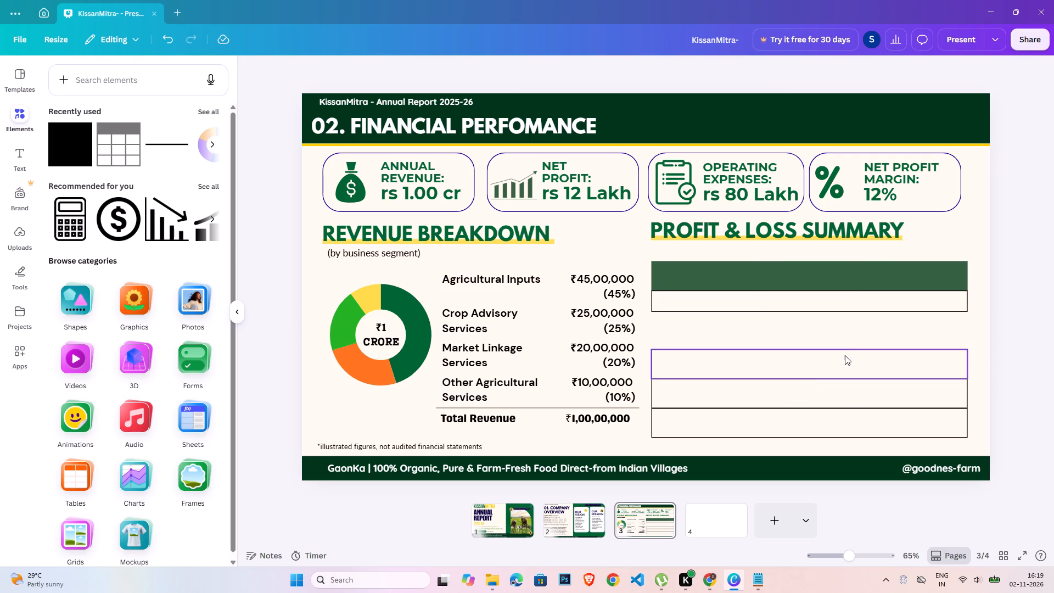
left_click(845, 355)
key("Delete")
left_click(848, 383)
key("Delete")
left_click(846, 403)
left_click(848, 421)
key("Delete")
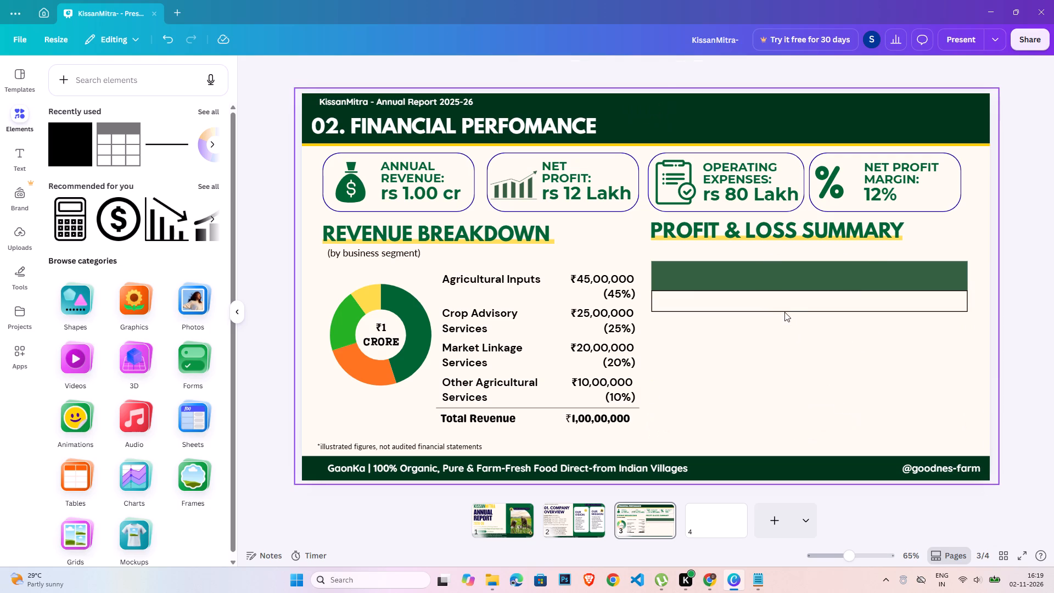
Duplicate the shortened row and align the copy directly beneath it as the second row.
left_click(784, 312)
left_click(786, 303)
key("ctrl+c")
key("ctrl+v")
left_click_drag(855, 301, 851, 312)
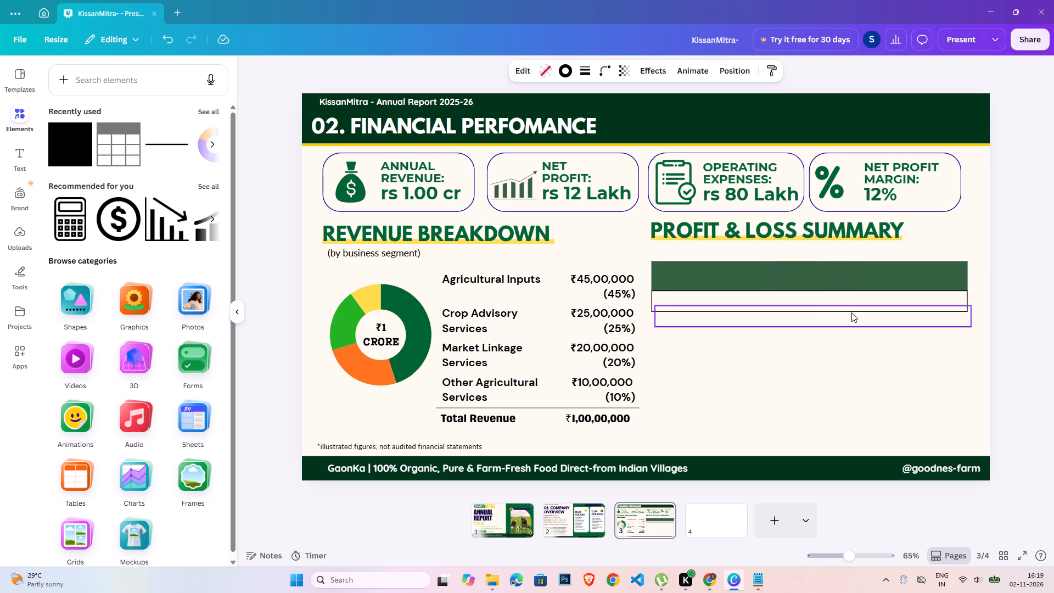
left_click_drag(851, 312, 849, 316)
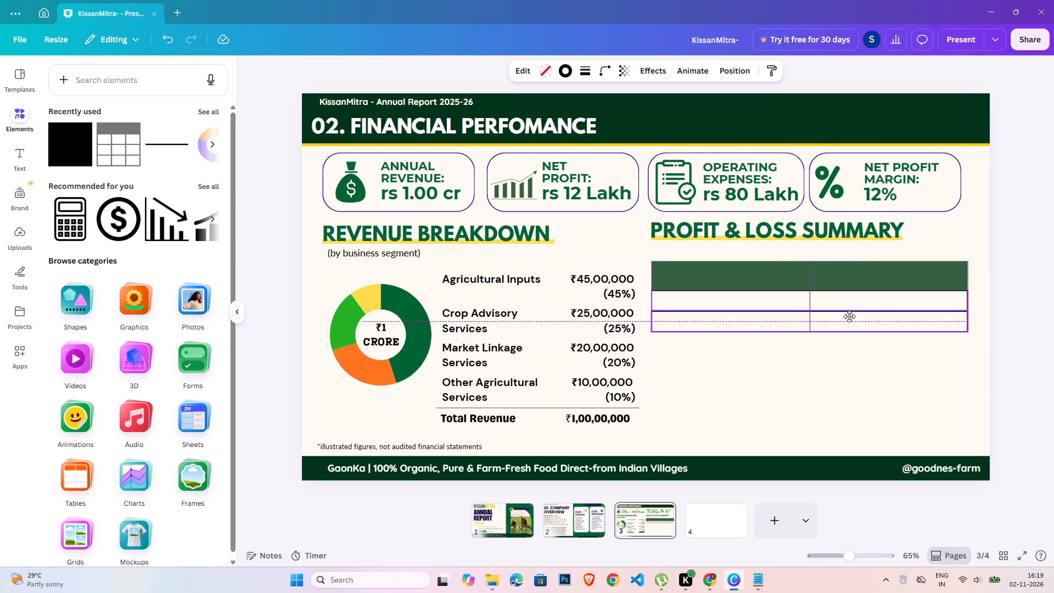
left_click_drag(849, 316, 849, 317)
left_click(862, 360)
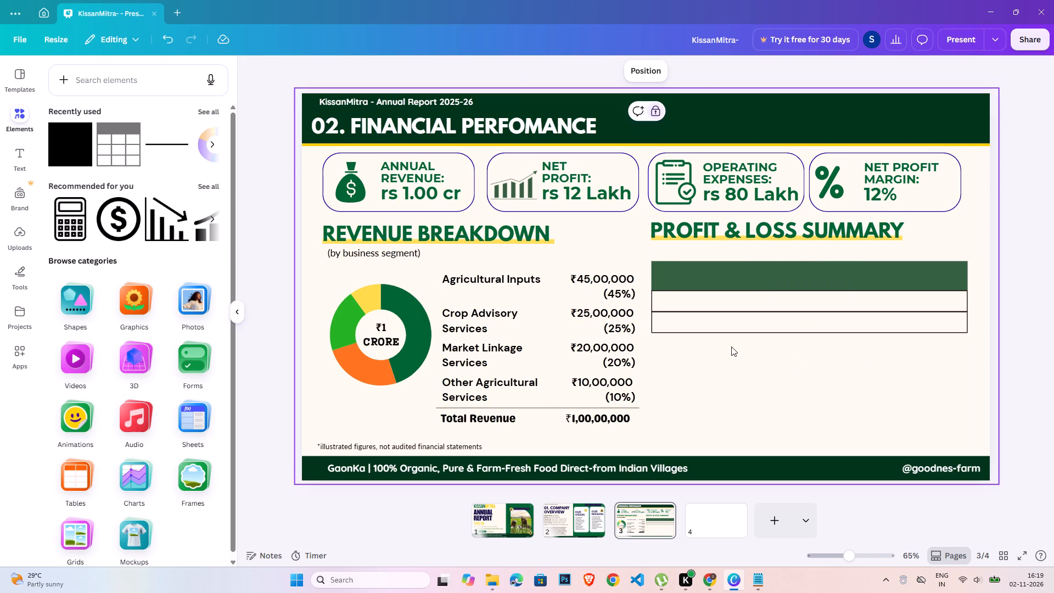
Duplicate the two shortened rows together and align the copies directly beneath the second row.
left_click_drag(731, 346, 736, 306)
key("ctrl+c")
key("ctrl+v")
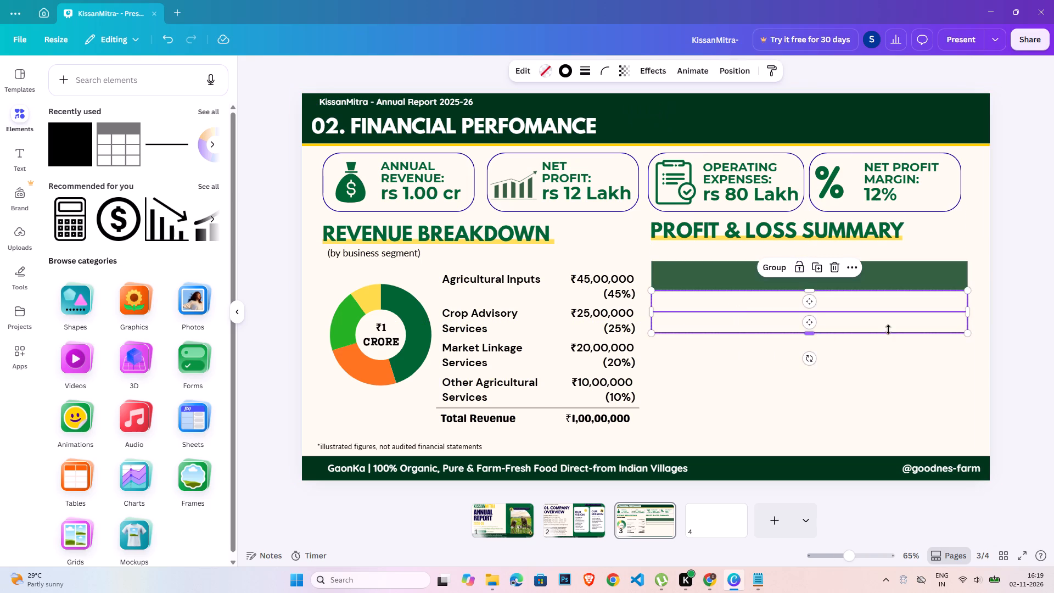
left_click_drag(888, 327, 881, 363)
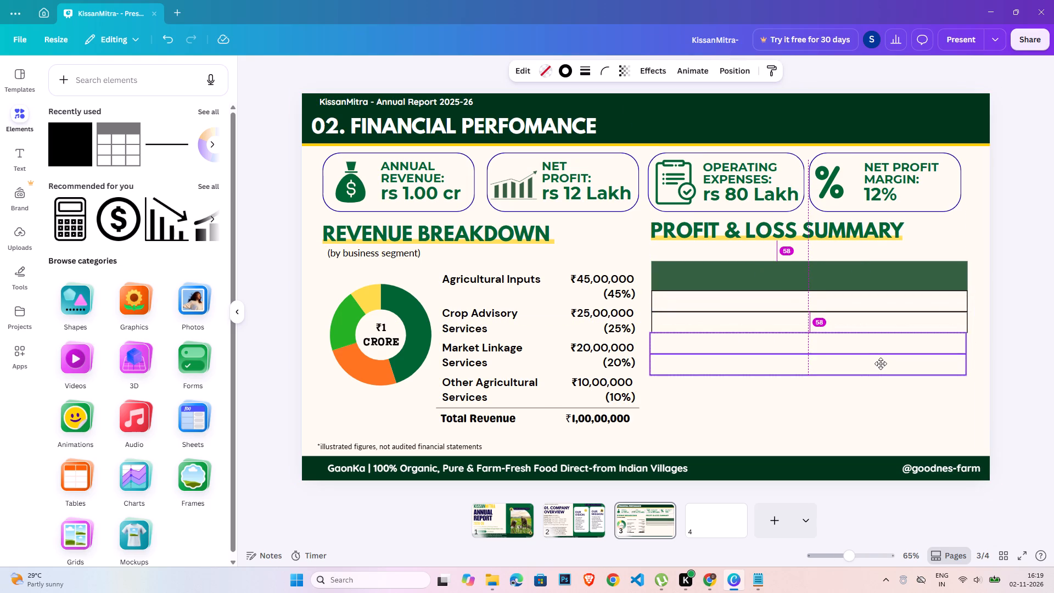
left_click_drag(881, 363, 883, 364)
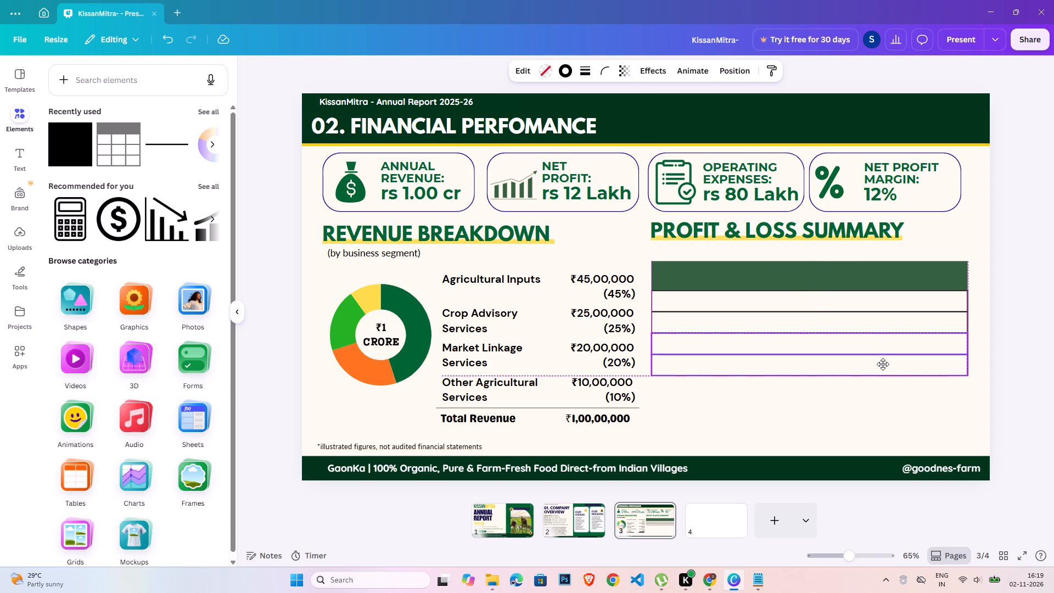
left_click_drag(883, 364, 882, 364)
left_click(812, 412)
Duplicate the four outlined rows together and align the copies directly beneath the fourth row.
left_click_drag(894, 390, 803, 307)
key("ctrl+c")
key("ctrl+v")
left_click_drag(892, 368, 879, 424)
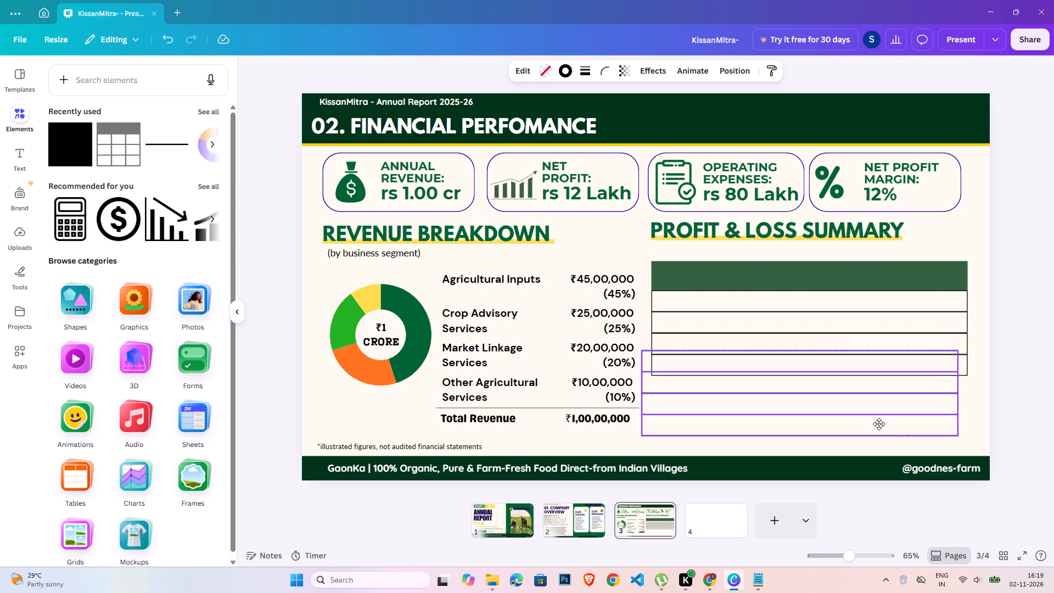
left_click_drag(879, 424, 883, 449)
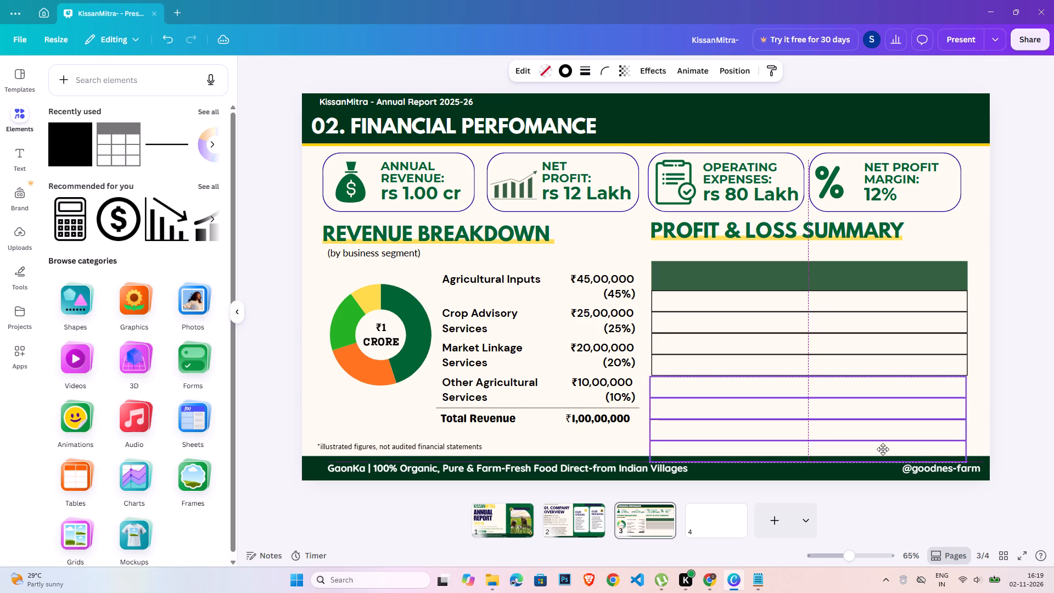
left_click_drag(883, 449, 887, 447)
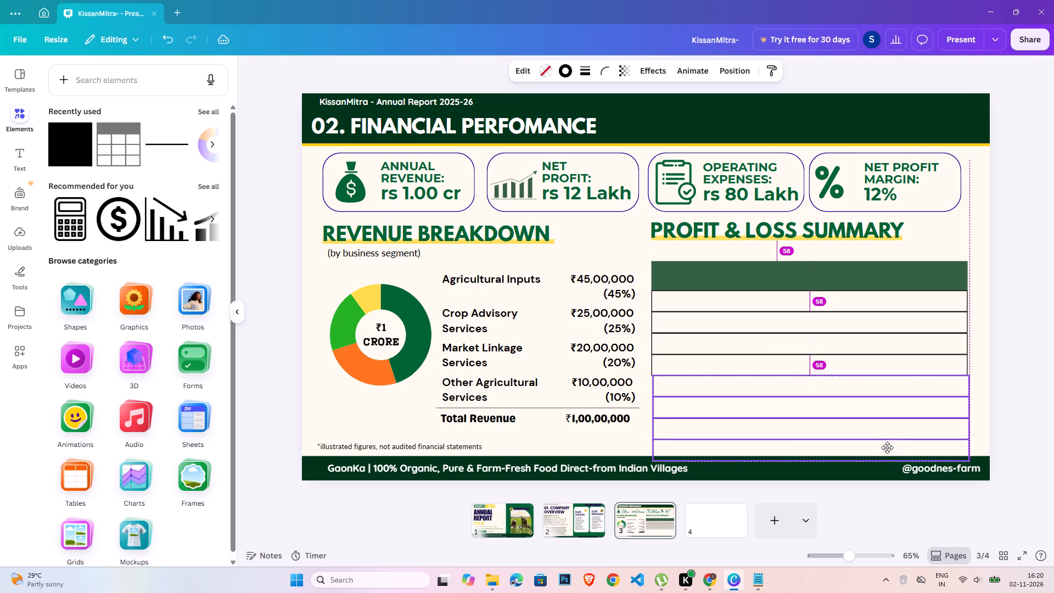
left_click_drag(887, 447, 887, 448)
left_click(1011, 424)
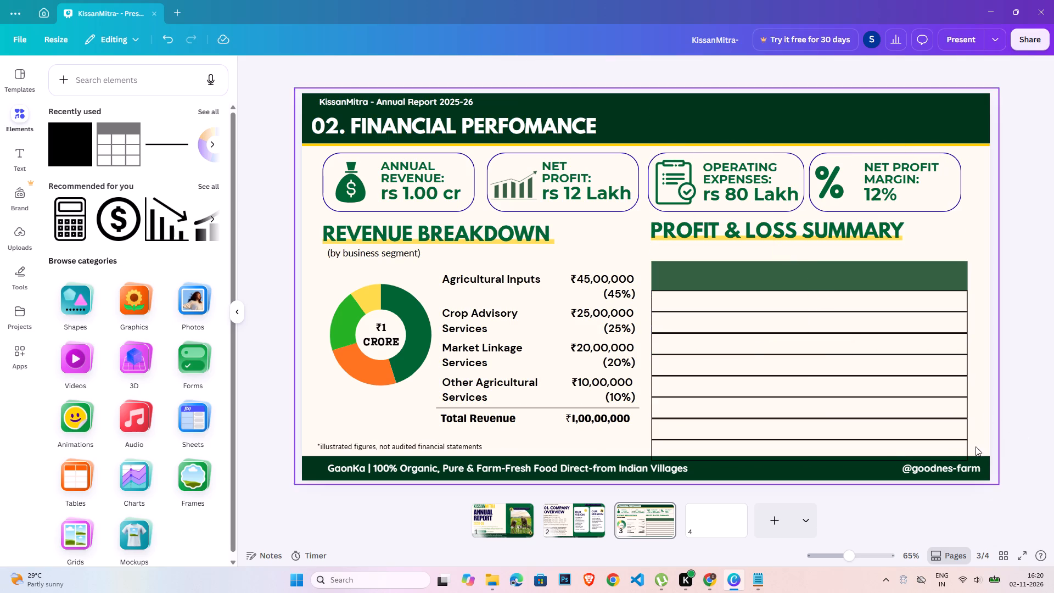
Delete the eighth outlined row that overlaps the footer bar.
left_click(955, 453)
key("Delete")
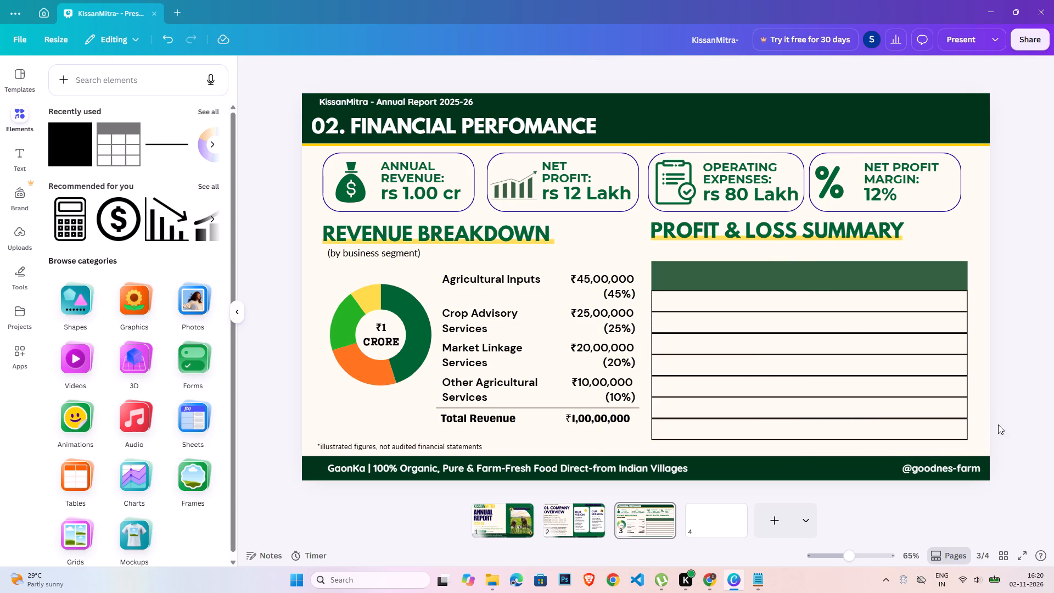
Tidy up the spacing of the seven outlined rows below the green header strip and group them.
left_click(984, 431)
left_click(926, 409)
left_click(853, 443)
left_click_drag(873, 447, 872, 447)
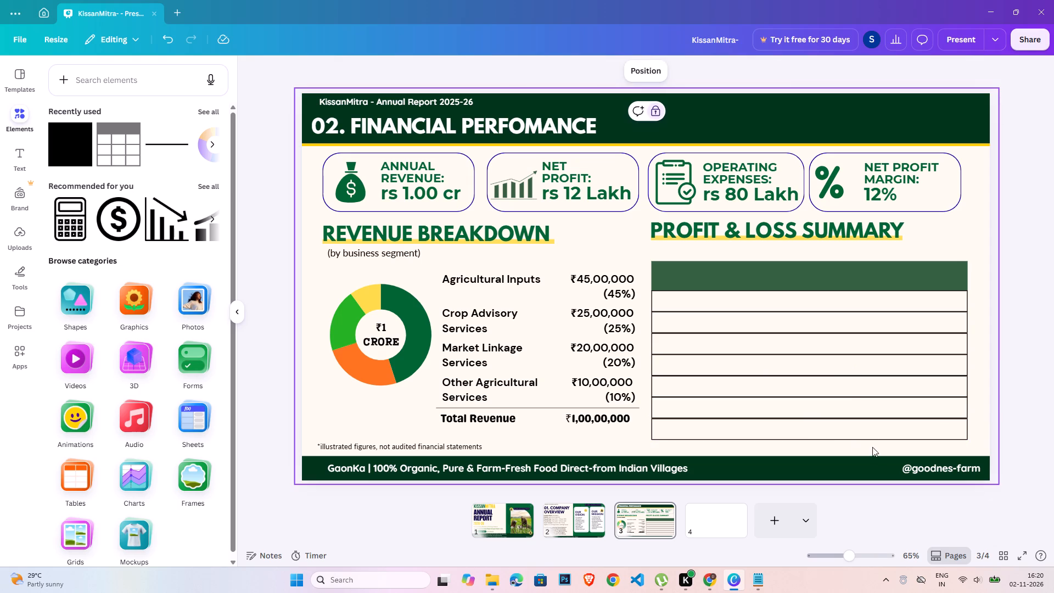
left_click_drag(872, 447, 784, 304)
left_click(726, 77)
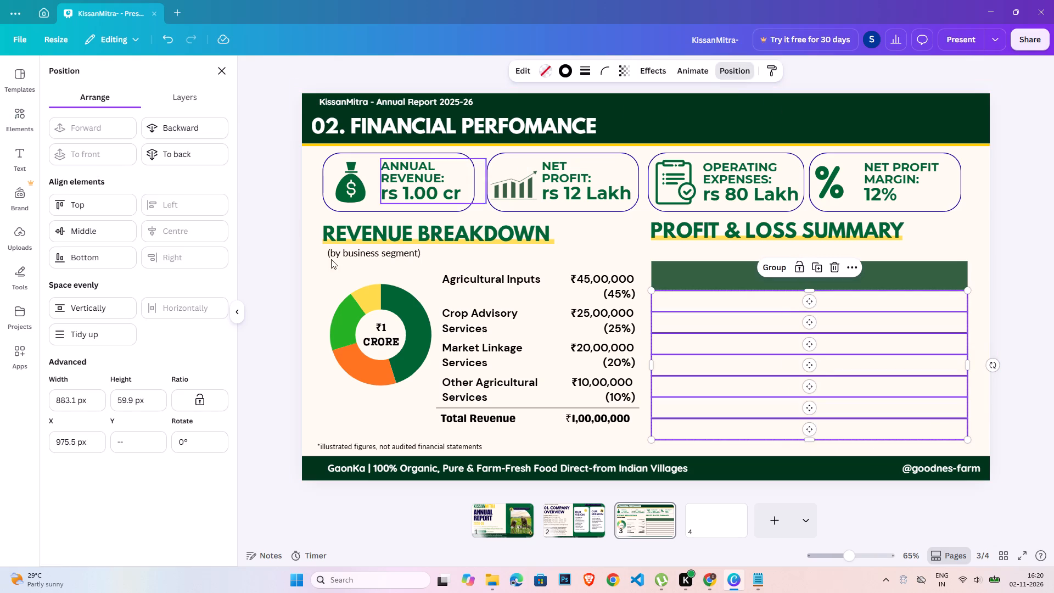
left_click(86, 332)
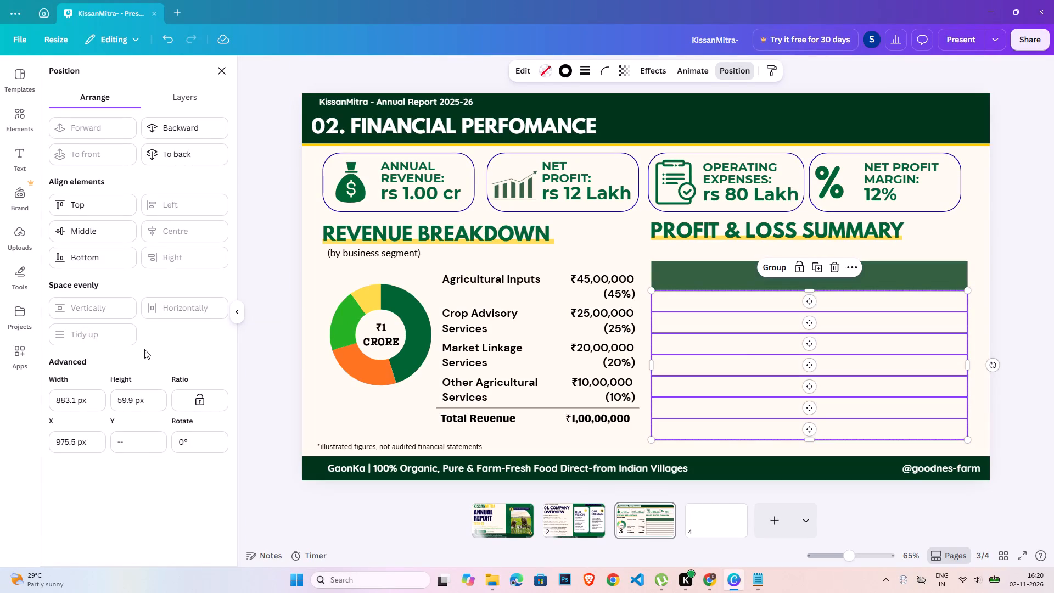
left_click(769, 262)
double_click(1016, 310)
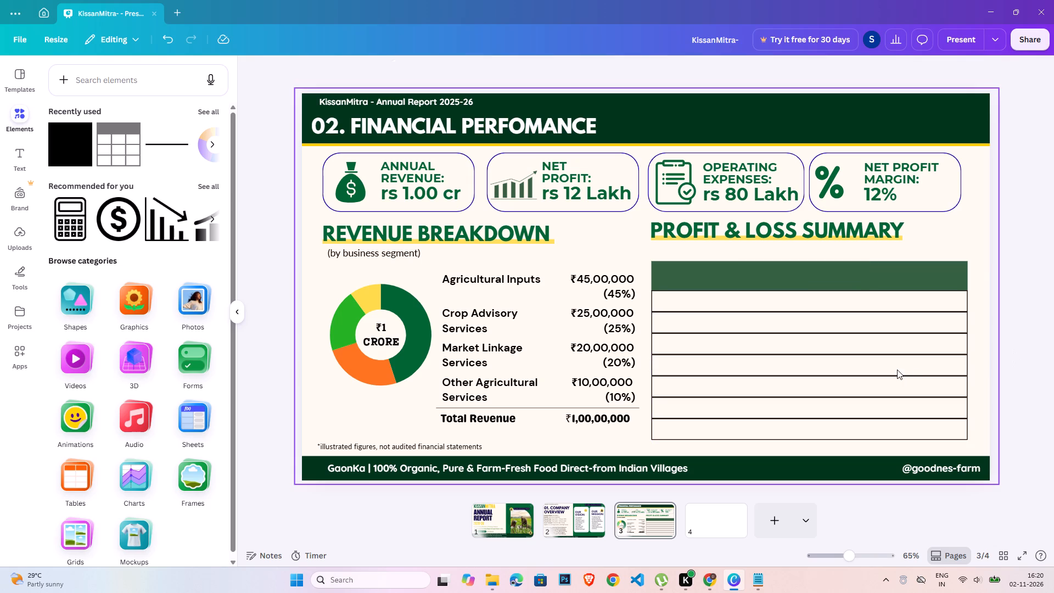
Group the green header strip with the seven-row group into one table object.
left_click(815, 280)
left_click(854, 340, "shift")
left_click(776, 237)
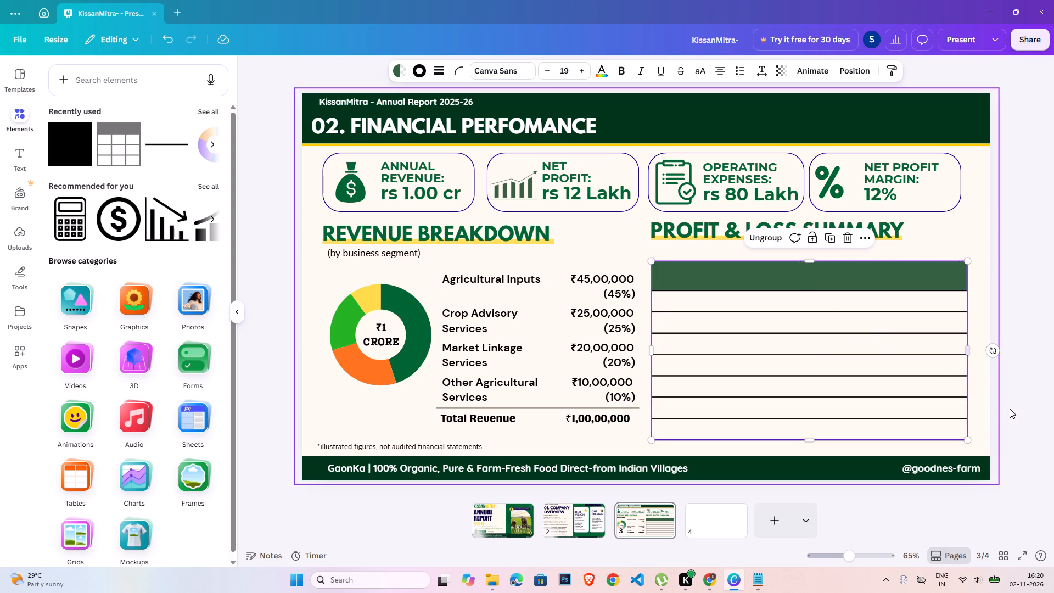
left_click(1016, 408)
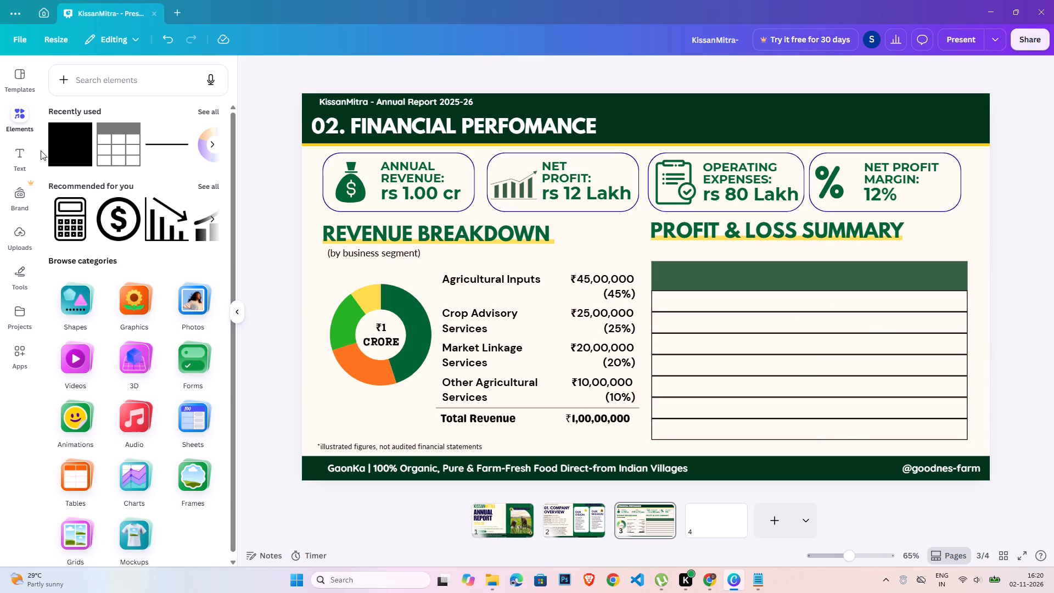
Add a plain solid line to the page and rotate it to a vertical 90°.
left_click(26, 159)
left_click(15, 118)
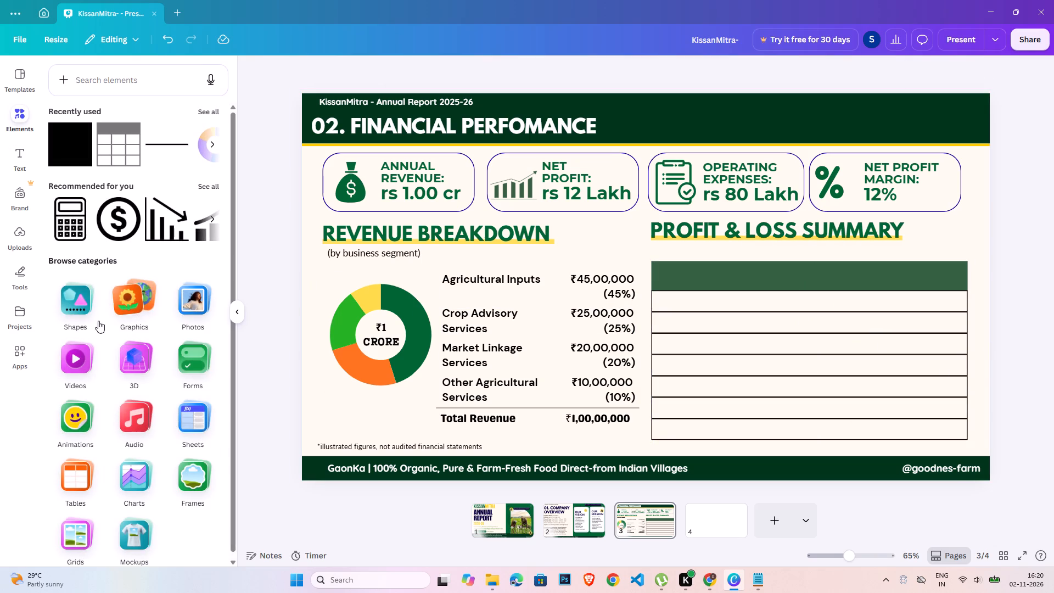
left_click(66, 306)
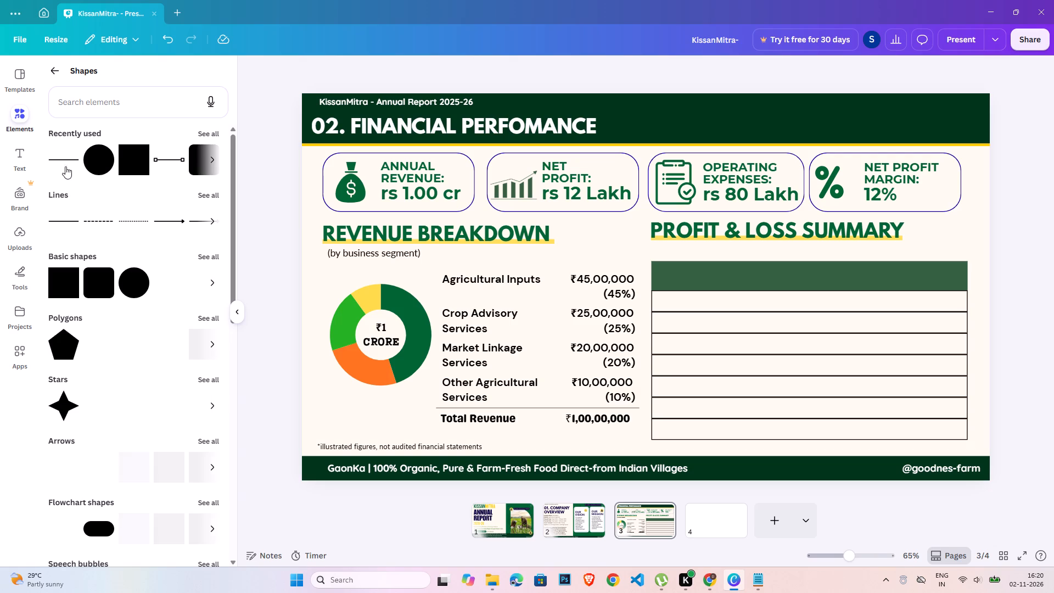
left_click(66, 225)
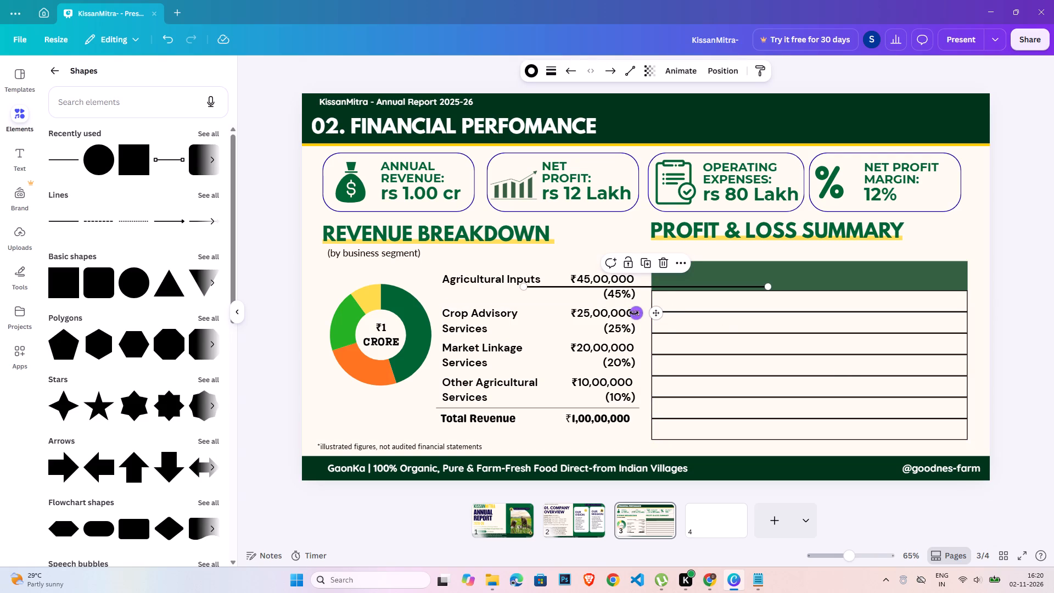
left_click_drag(634, 313, 633, 287)
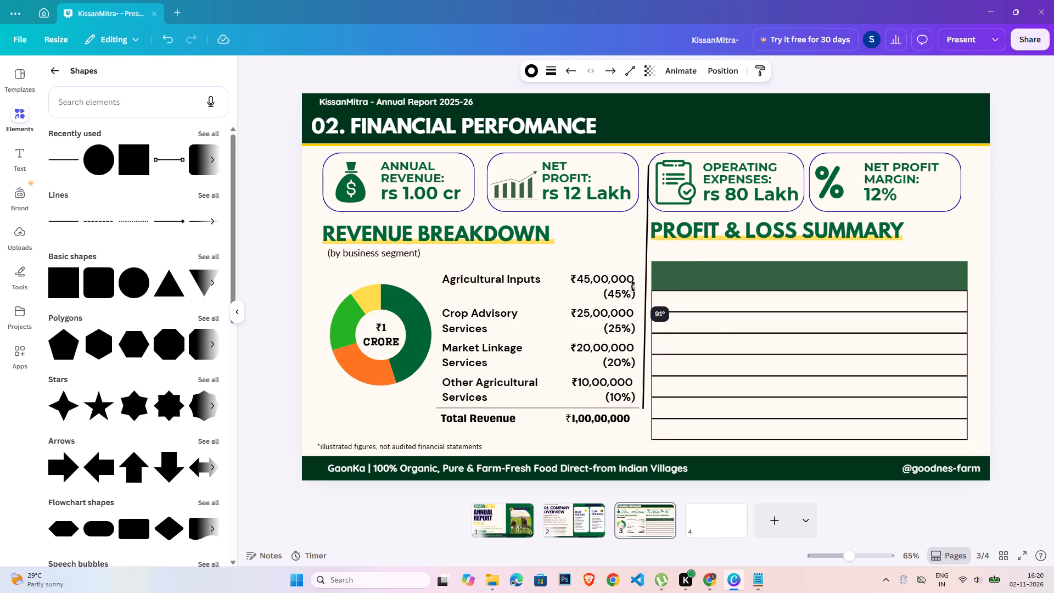
left_click_drag(633, 287, 633, 287)
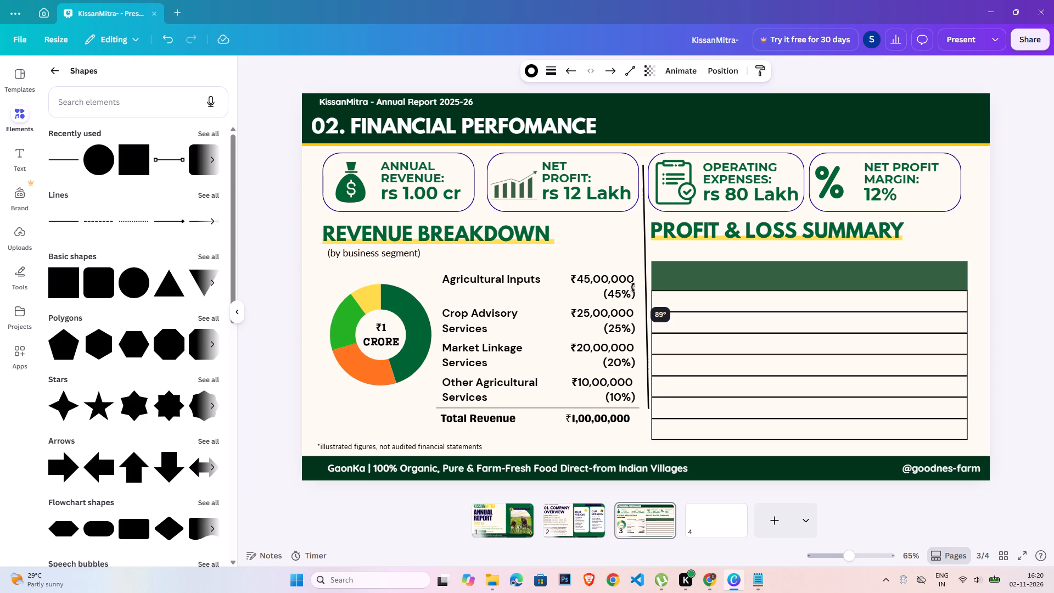
left_click_drag(633, 287, 633, 287)
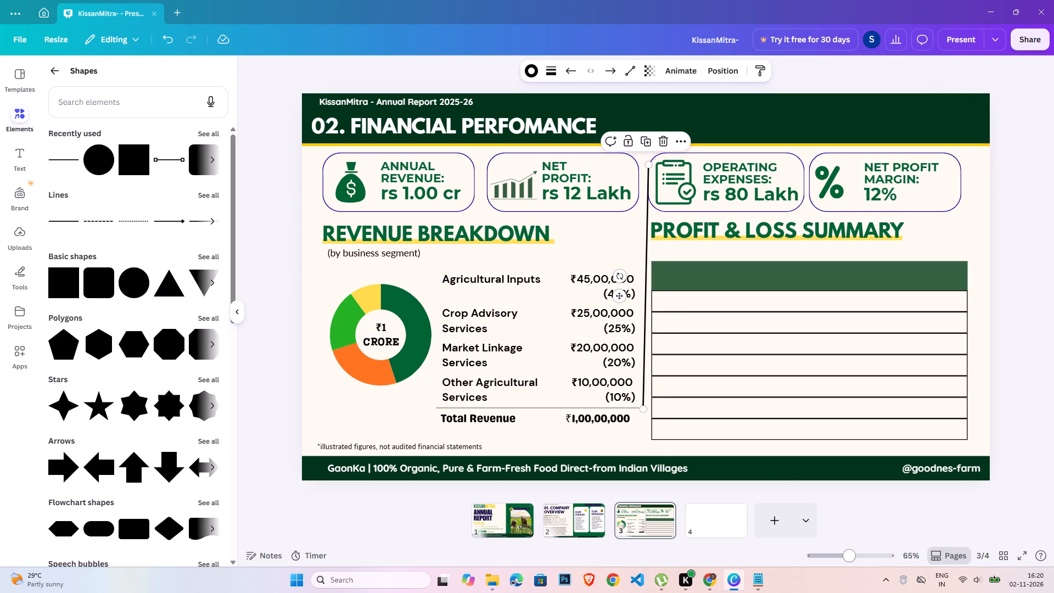
left_click(853, 558)
left_click(874, 563)
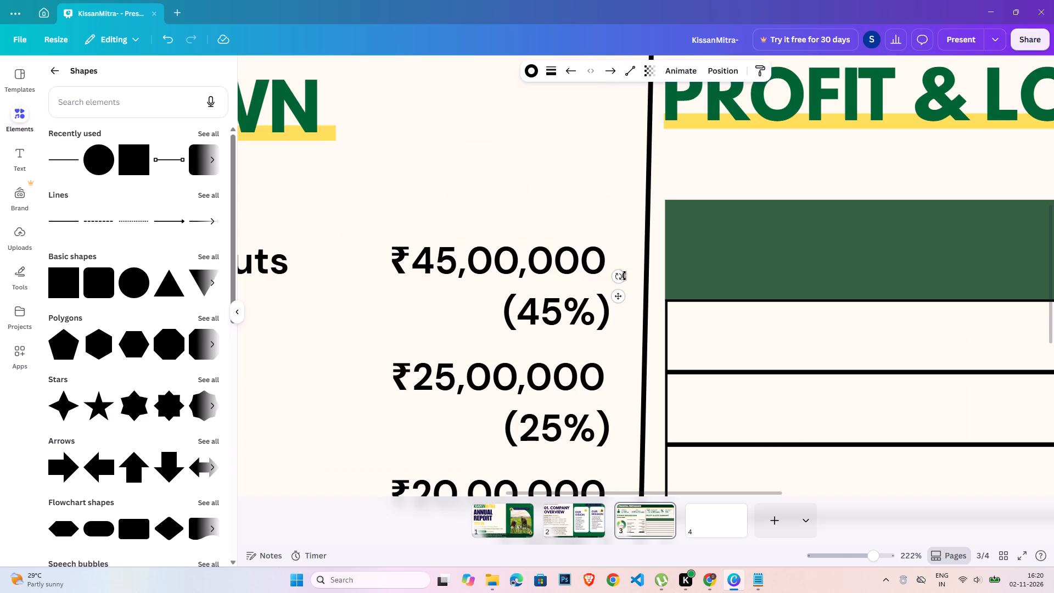
left_click(842, 556)
left_click_drag(620, 281, 620, 281)
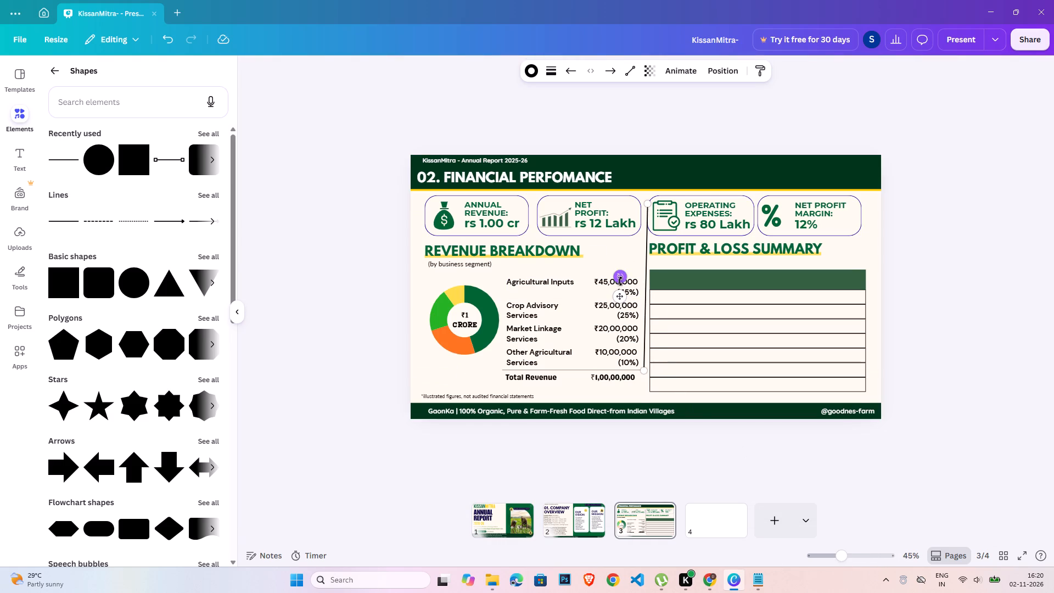
left_click_drag(620, 281, 620, 279)
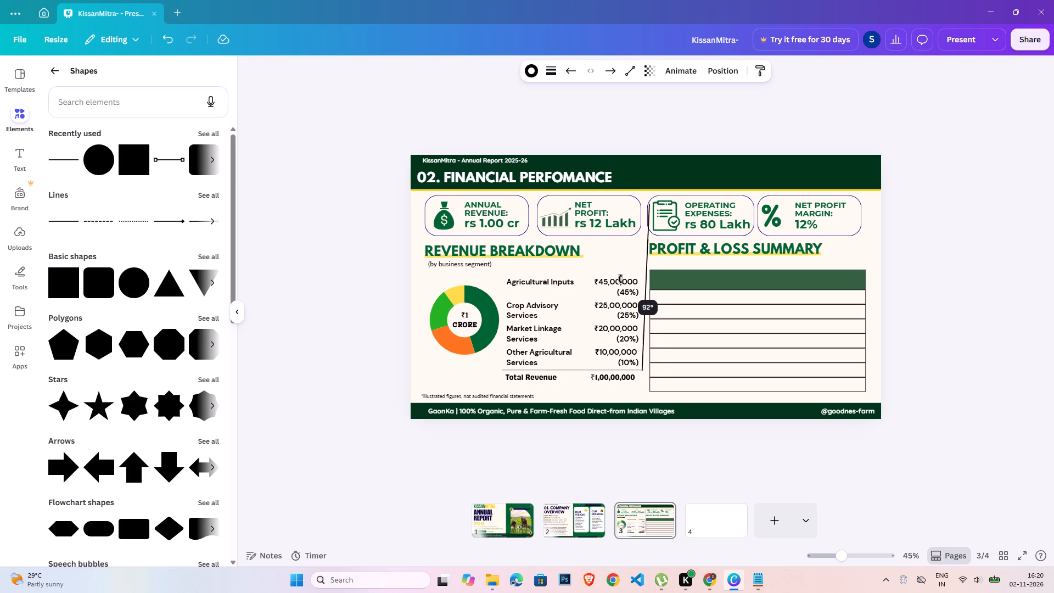
left_click_drag(620, 279, 622, 276)
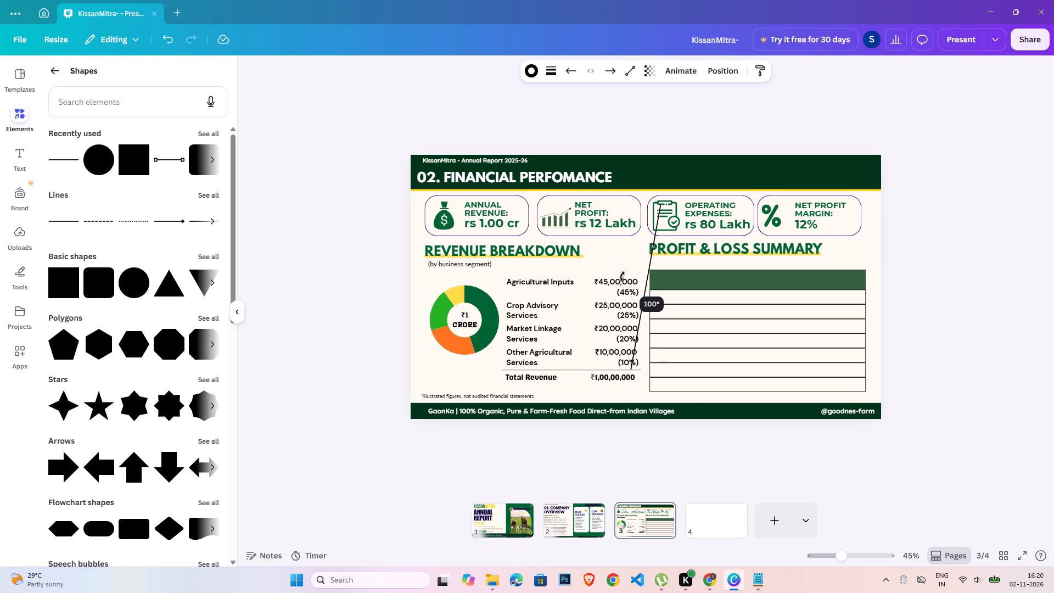
left_click_drag(622, 276, 623, 279)
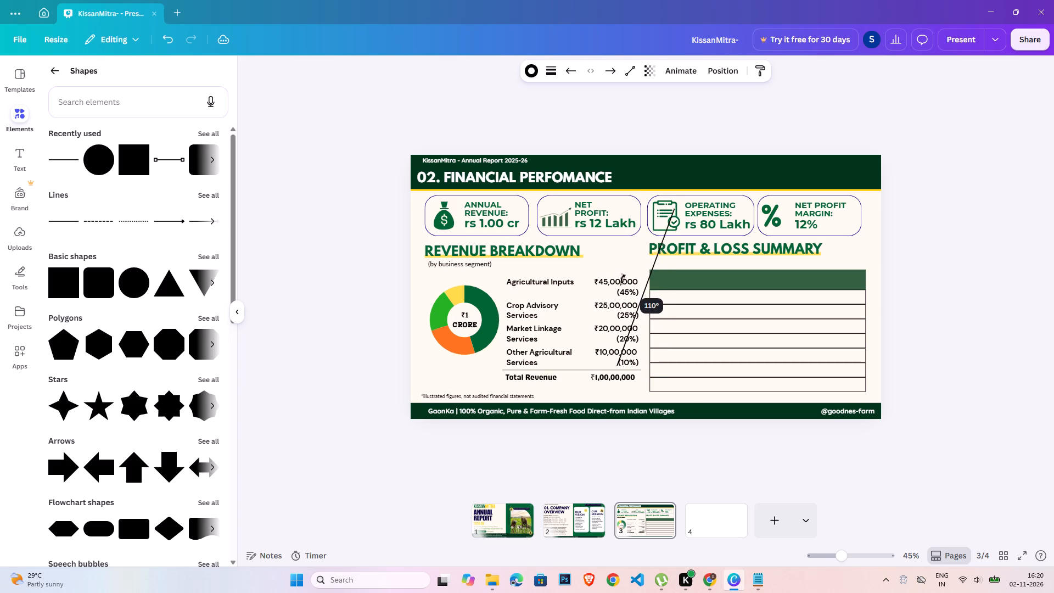
left_click_drag(623, 279, 623, 287)
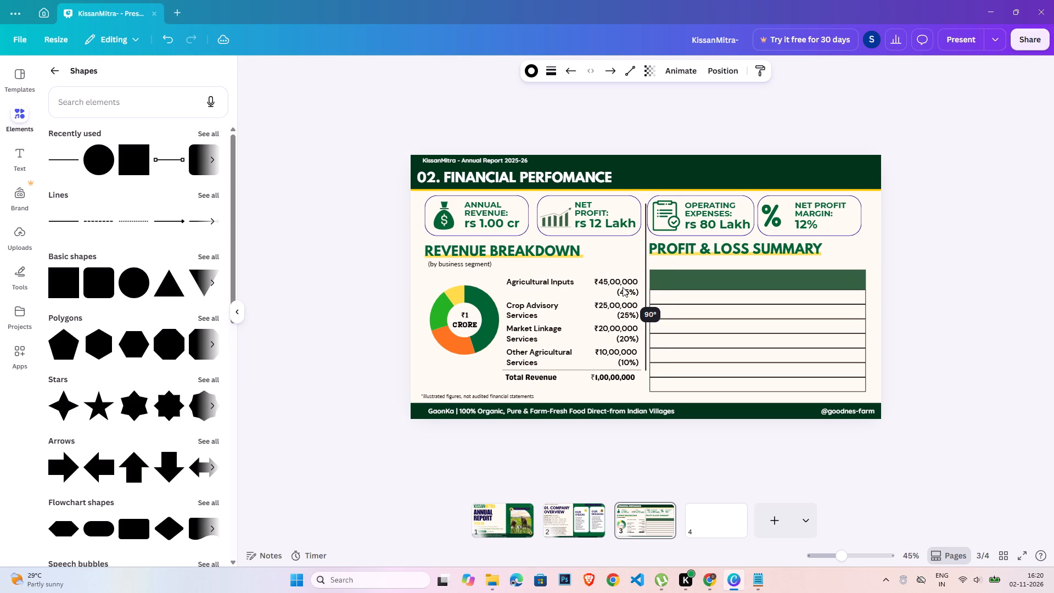
Place the vertical line as a column divider in the table's right part, shortened to span from header top to last row.
left_click_drag(619, 296, 697, 335)
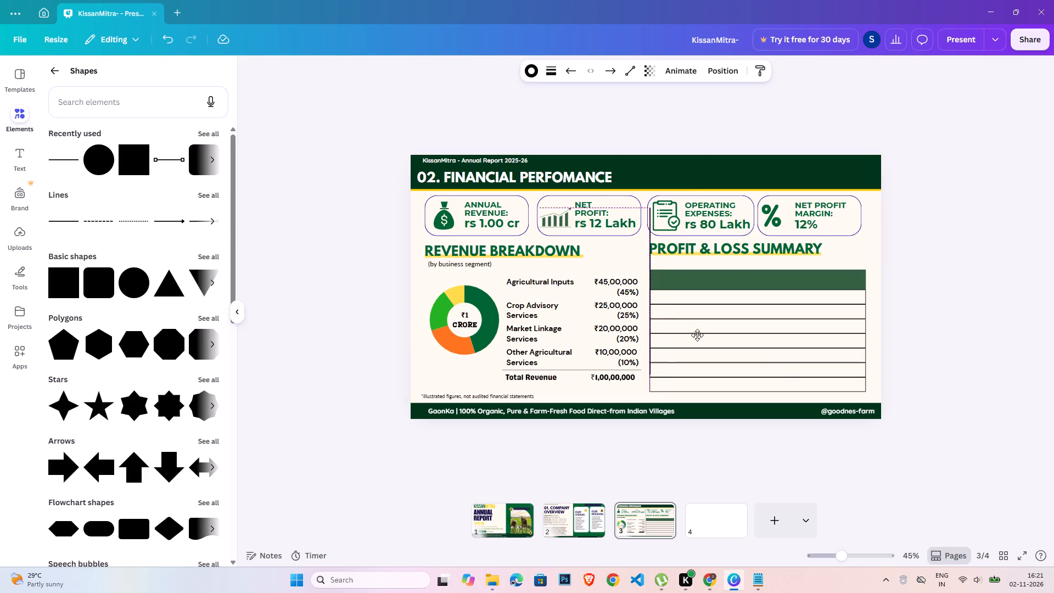
left_click_drag(697, 335, 777, 363)
left_click_drag(805, 438, 804, 417)
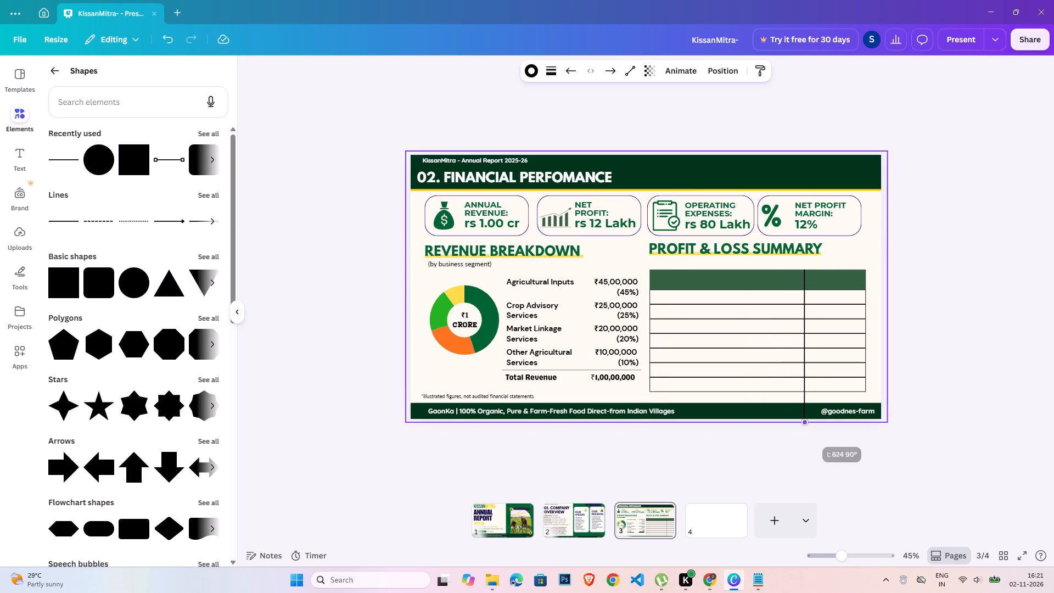
left_click_drag(804, 417, 805, 397)
left_click(996, 415)
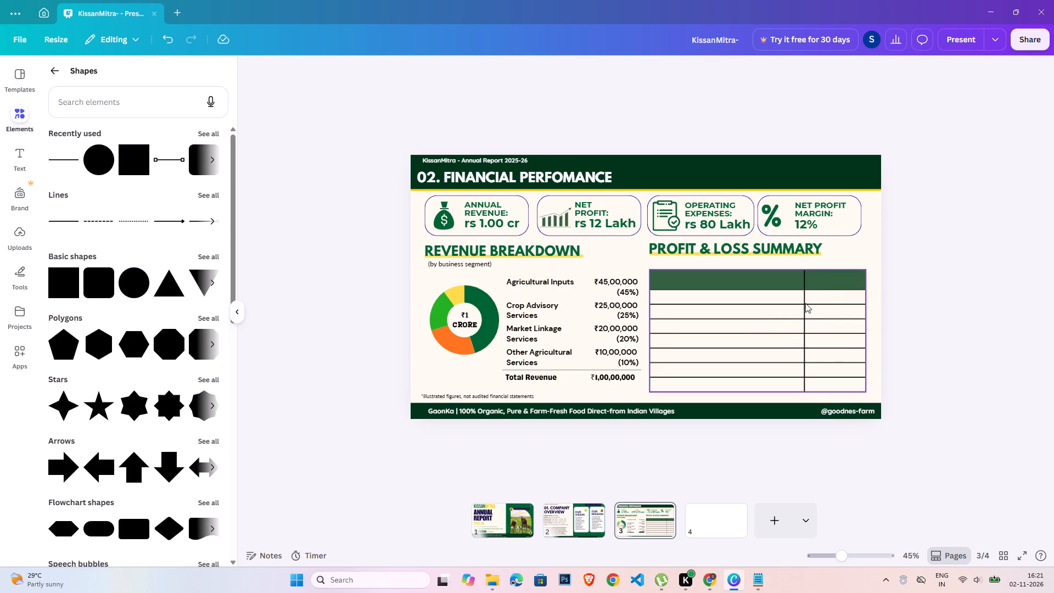
Group the vertical divider line with the Profit & Loss table.
left_click(860, 329)
left_click(803, 289, "shift")
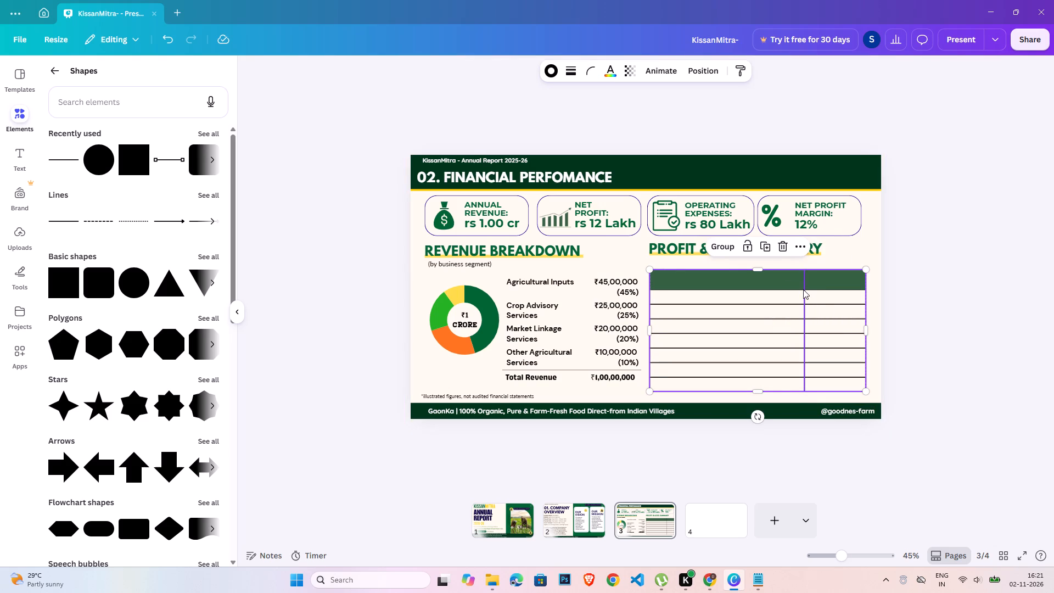
left_click(730, 244)
left_click(983, 356)
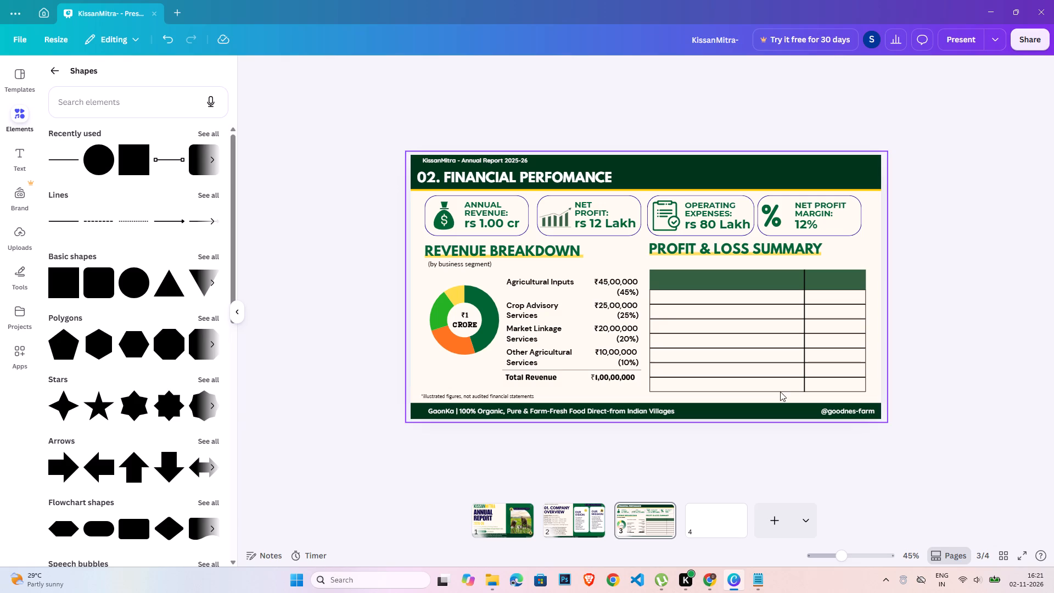
Copy the Agricultural Inputs entry from the revenue breakdown onto the table's green header strip and ungroup the copy.
left_click(588, 286)
key("ctrl+c")
key("ctrl+v")
left_click_drag(587, 289, 712, 296)
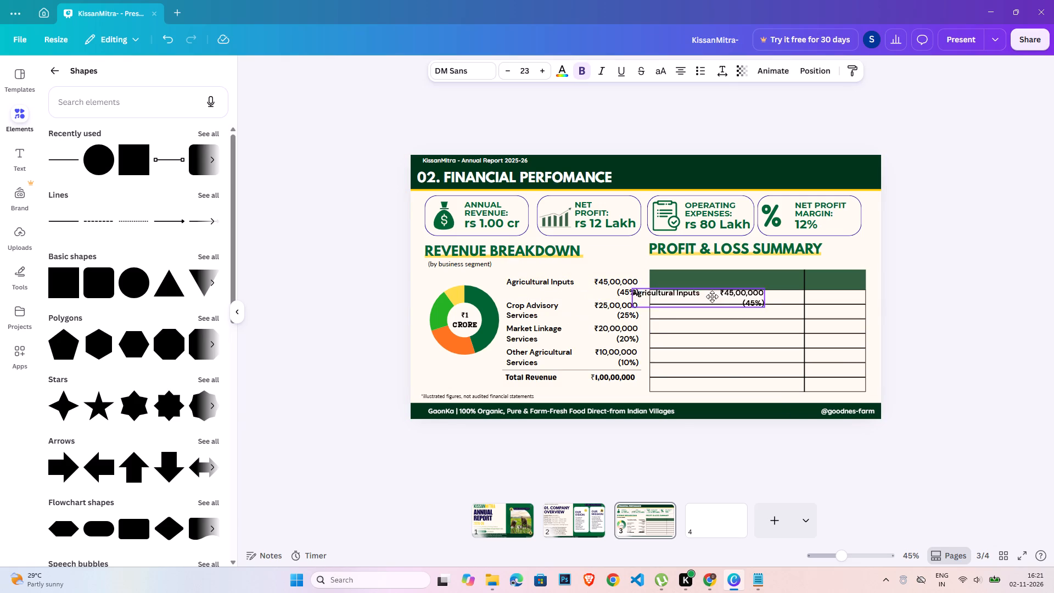
left_click_drag(712, 296, 743, 281)
triple_click(743, 281)
left_click(721, 276)
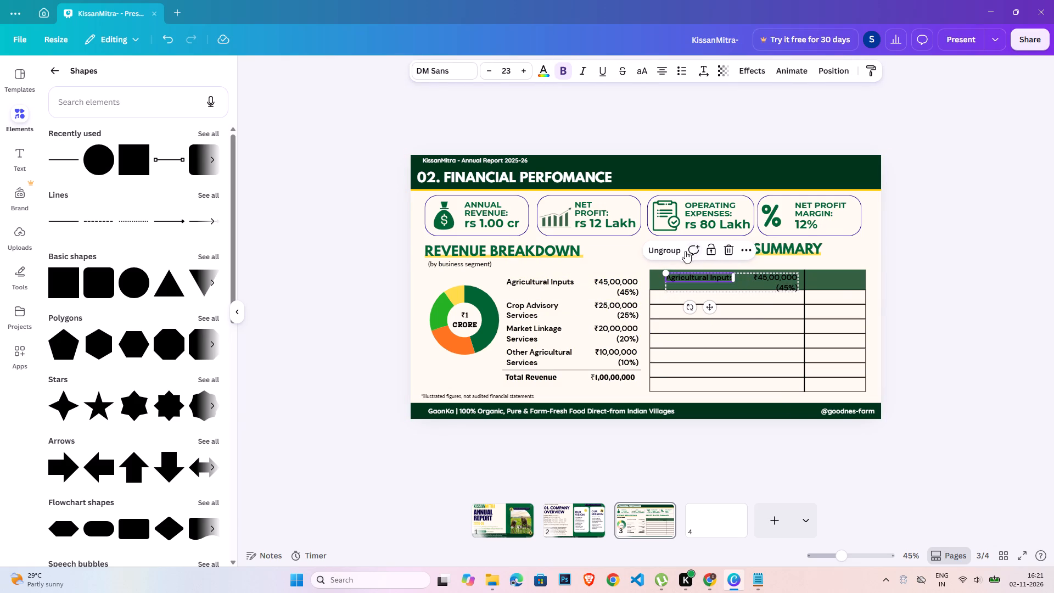
left_click(939, 289)
left_click(705, 283)
left_click(688, 245)
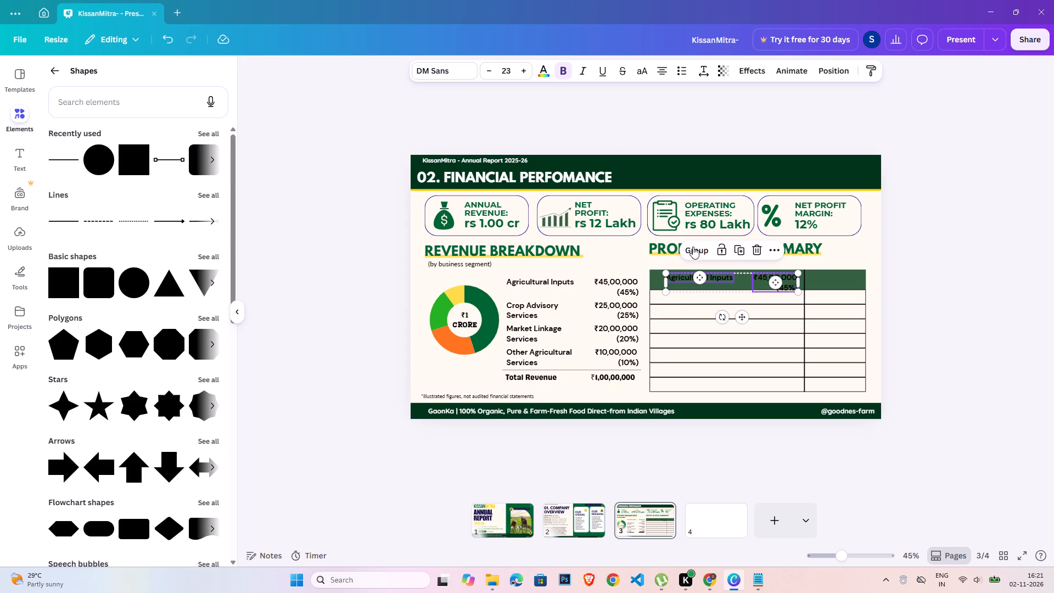
left_click(902, 279)
Replace the copied "Agricultural Inputs" text in the header strip with "Particulars".
triple_click(718, 276)
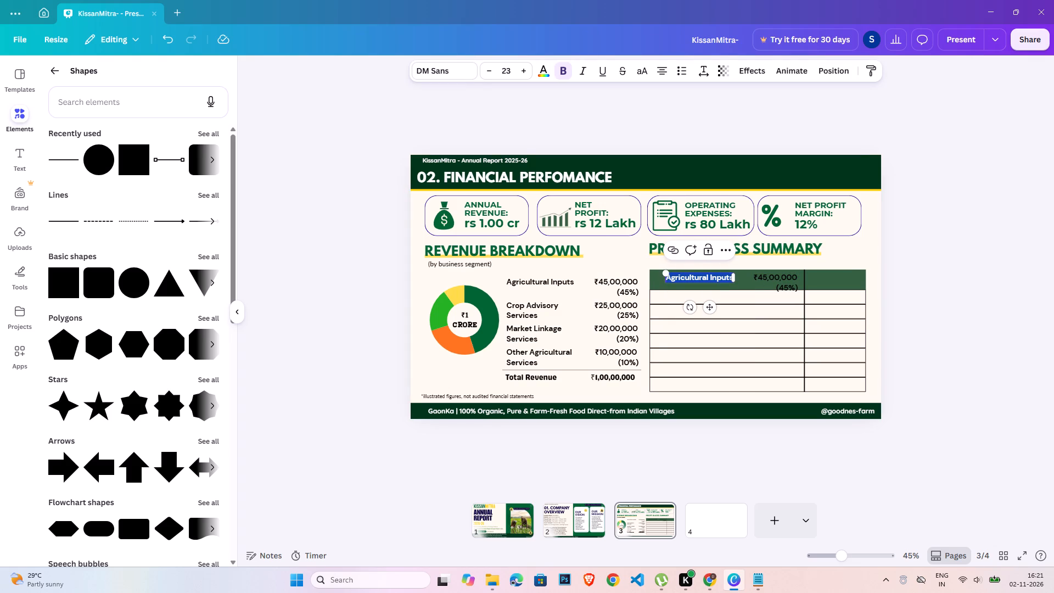
type("Par")
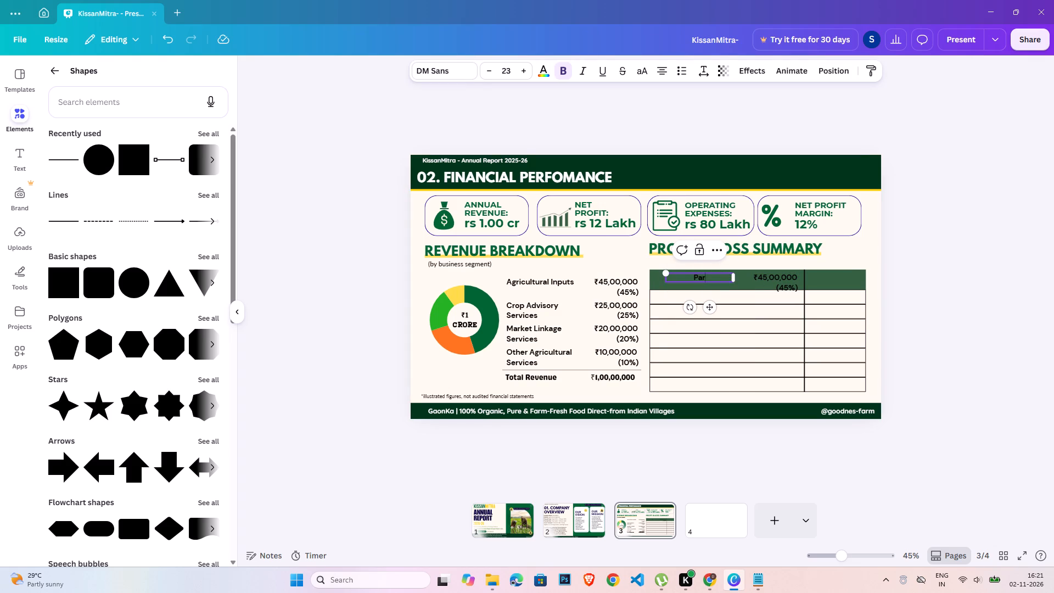
type("tica")
key("BackSpace")
type("ulars")
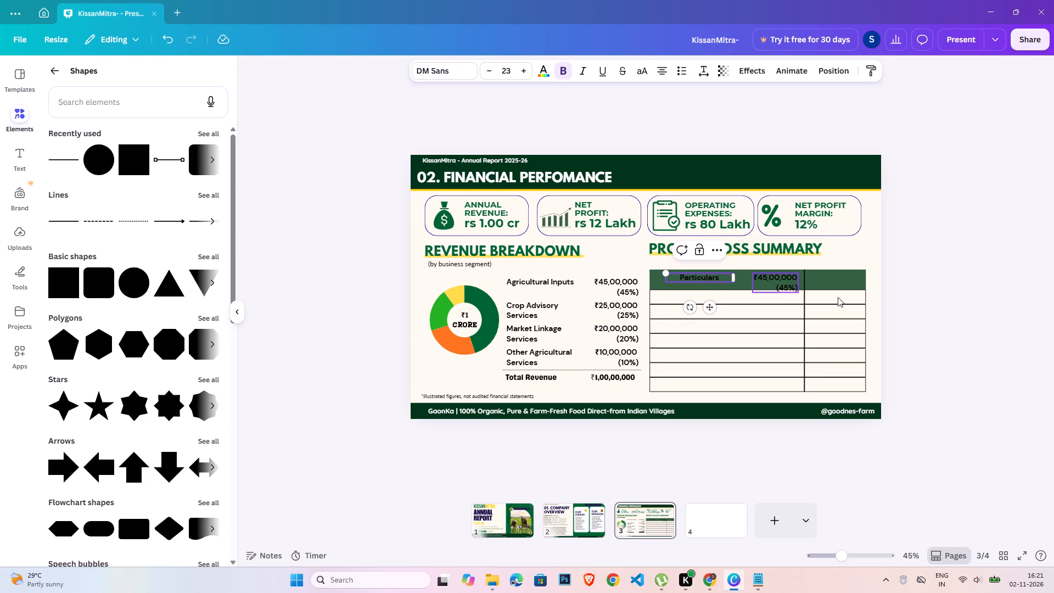
Delete the copied ₹45,00,000 (45%) amount from the header strip.
left_click(937, 303)
left_click_drag(774, 285, 834, 283)
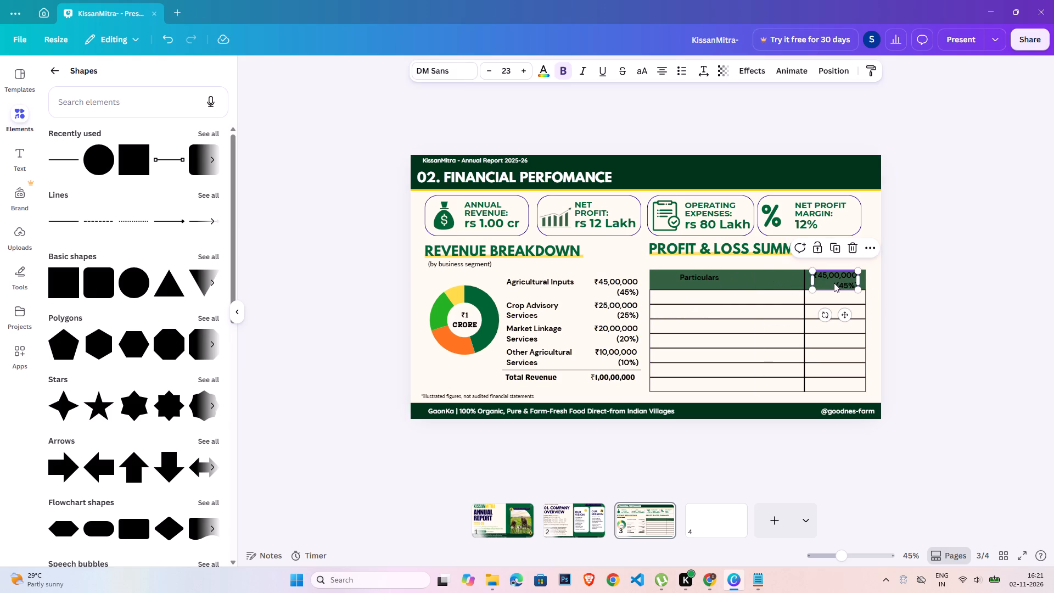
key("Delete")
Narrow the "Particulars" text box to fit its text near the left end of the header strip.
left_click(705, 281)
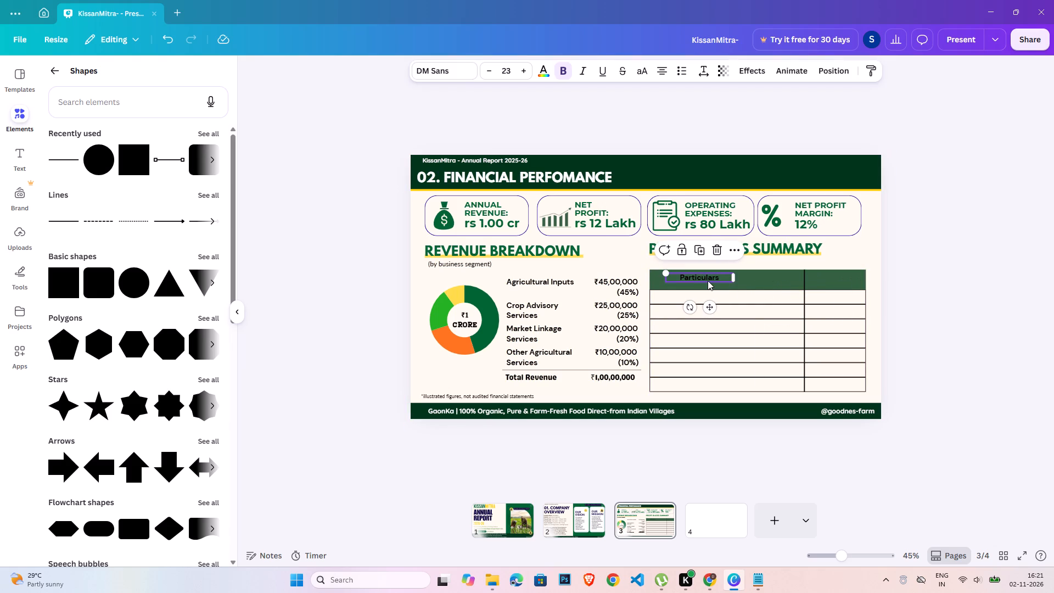
left_click_drag(735, 275, 704, 274)
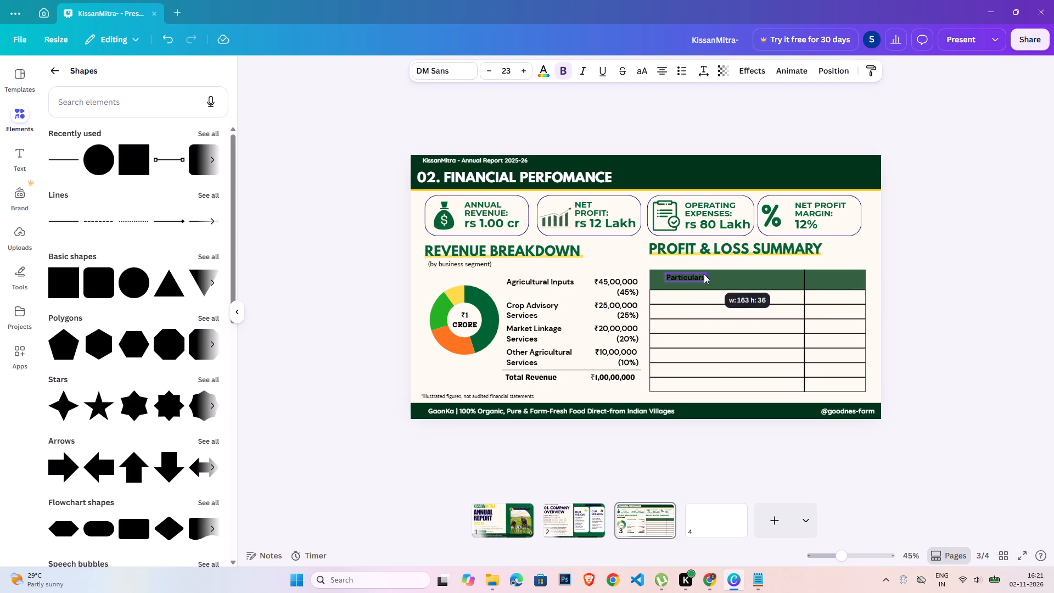
left_click_drag(704, 274, 709, 278)
left_click(902, 309)
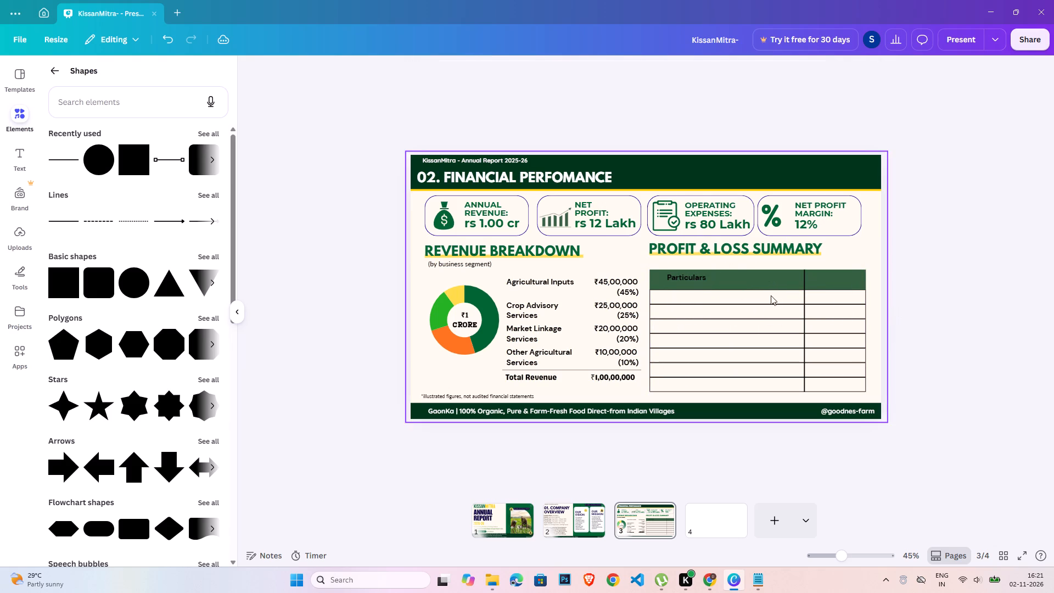
Move the "Particulars" label to the left edge of the green header strip and enlarge it to a font size of about 46.
left_click_drag(693, 279, 677, 276)
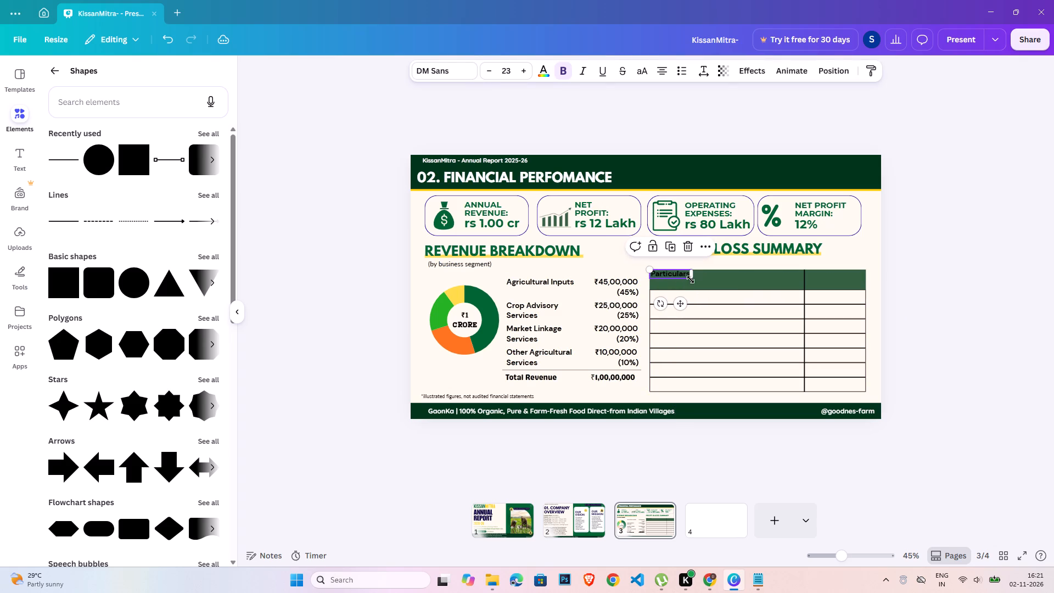
left_click_drag(691, 279, 732, 286)
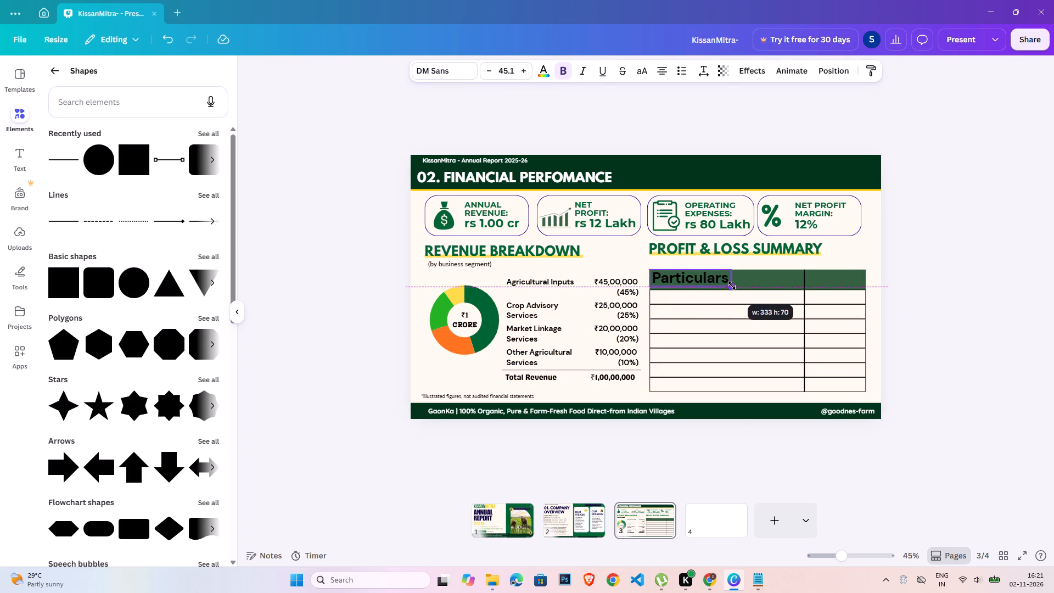
left_click_drag(732, 286, 741, 288)
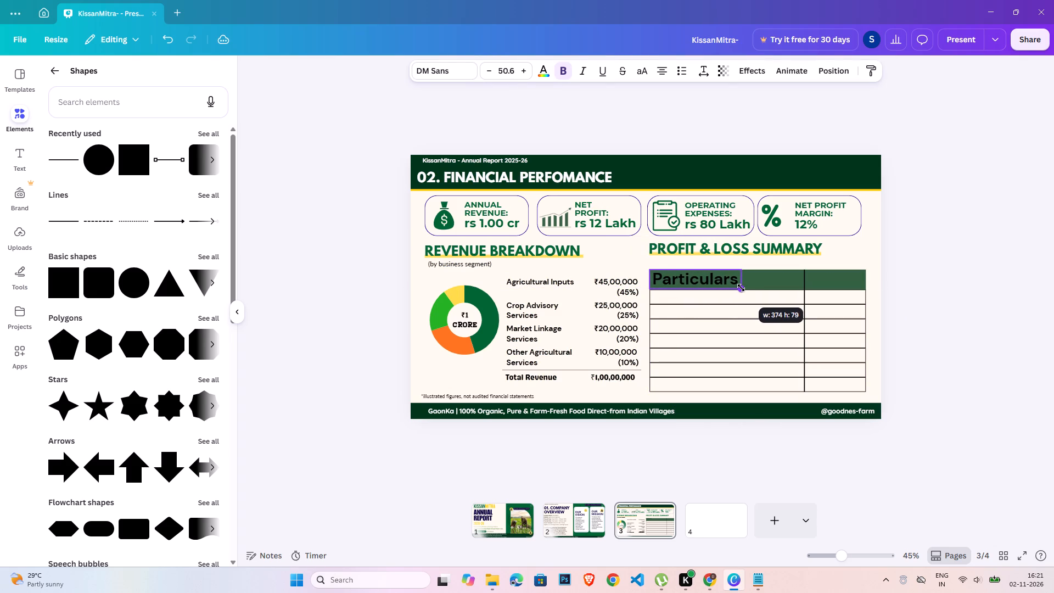
left_click_drag(741, 288, 721, 284)
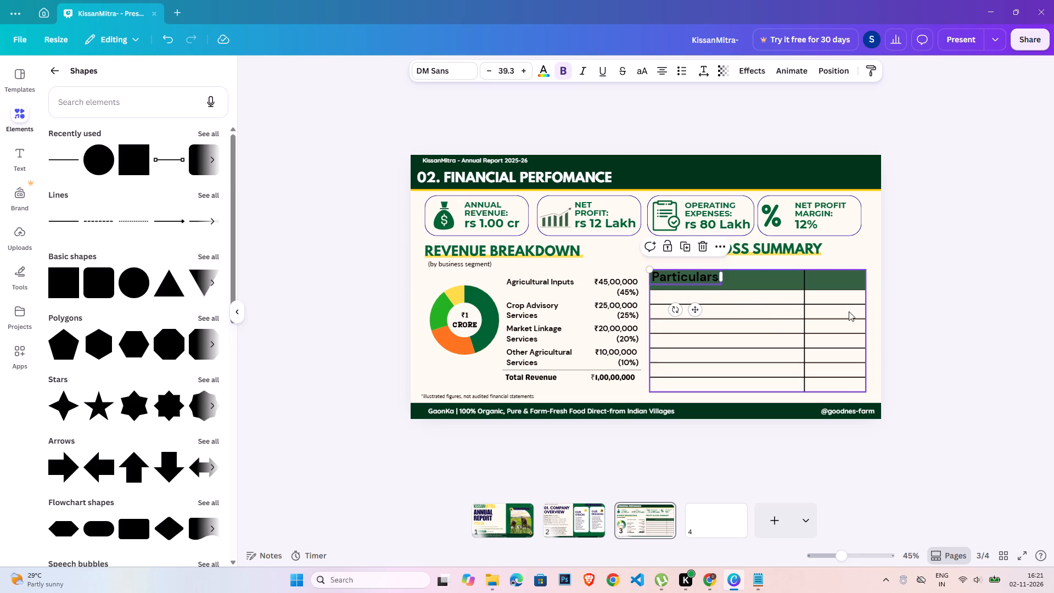
left_click(922, 316)
left_click(696, 281)
left_click(724, 282)
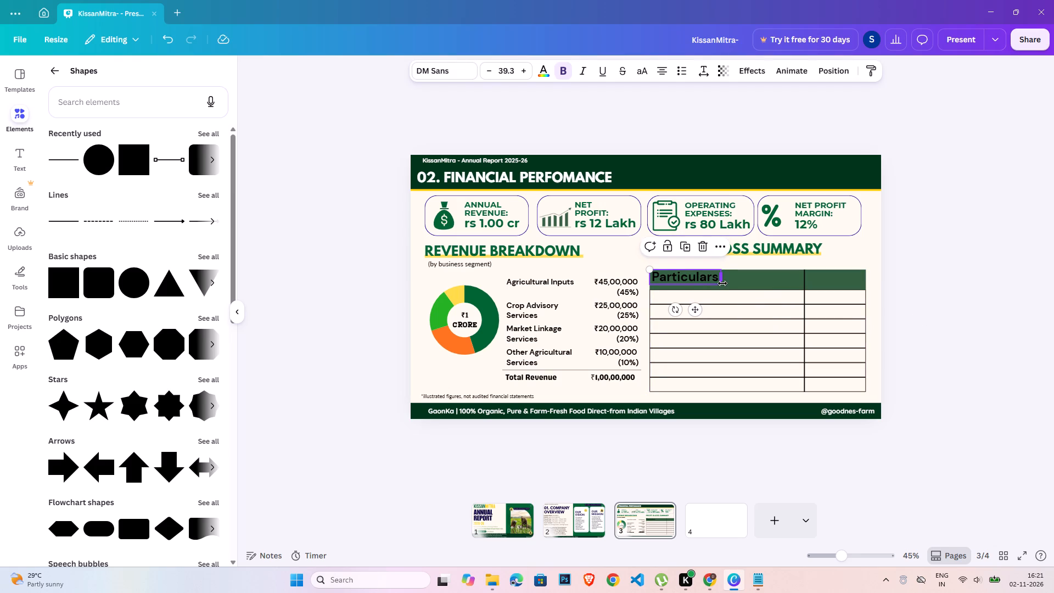
left_click_drag(721, 284, 733, 292)
Recolour the "Particulars" header text white.
left_click(716, 284)
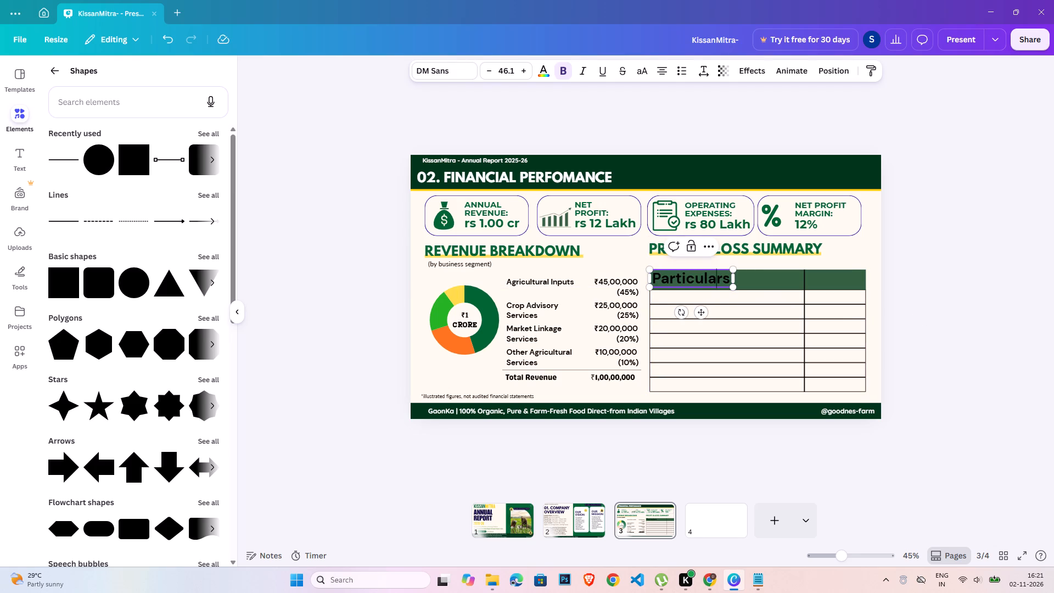
key("ctrl+a")
left_click(541, 77)
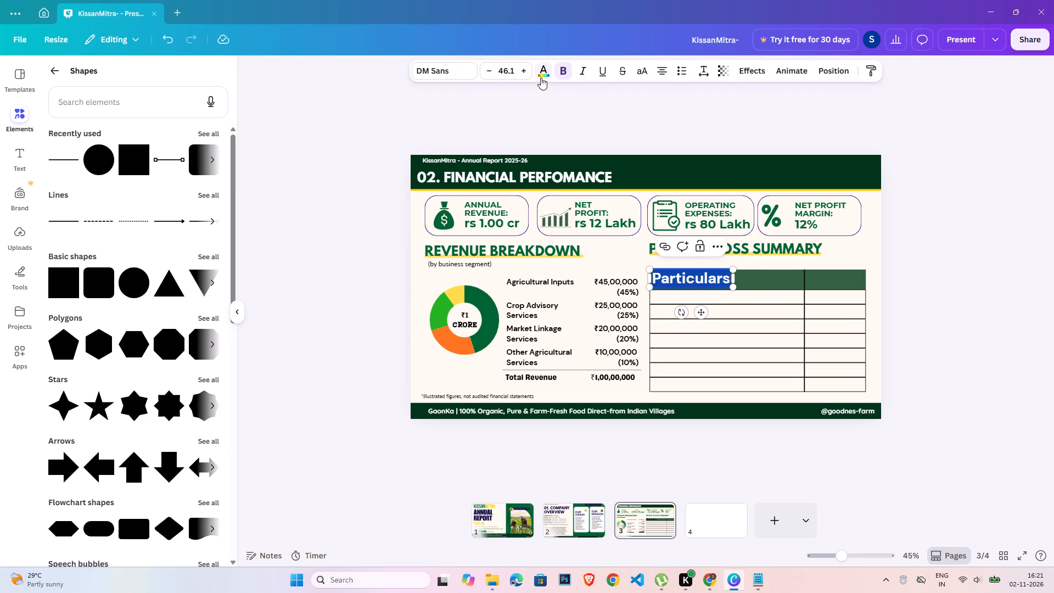
left_click(204, 467)
double_click(938, 350)
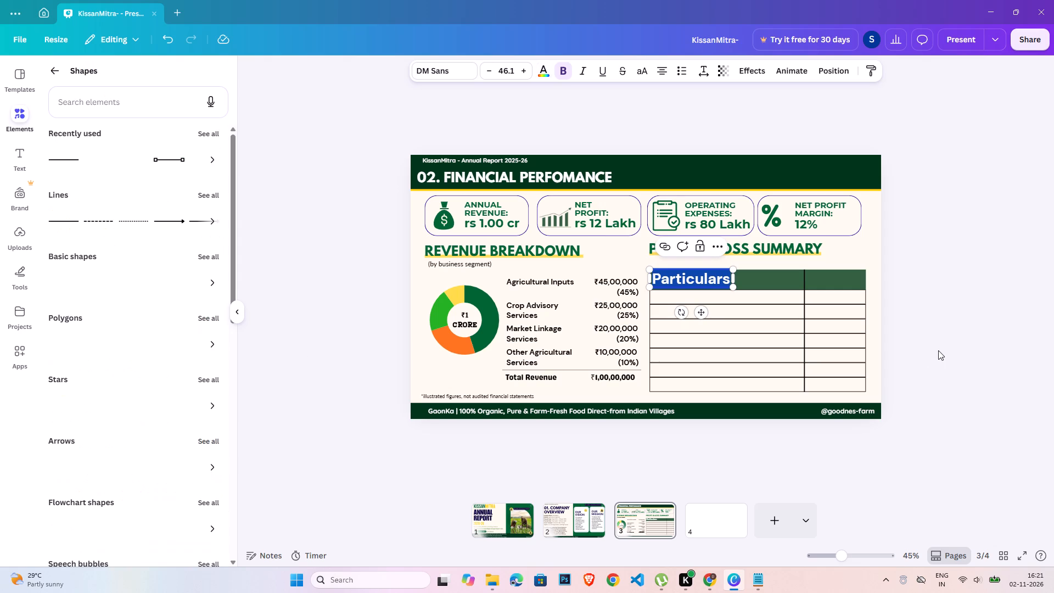
Copy the "Particulars" label to the right end of the header strip and replace the copy's text with "Amount ( )".
left_click(707, 283)
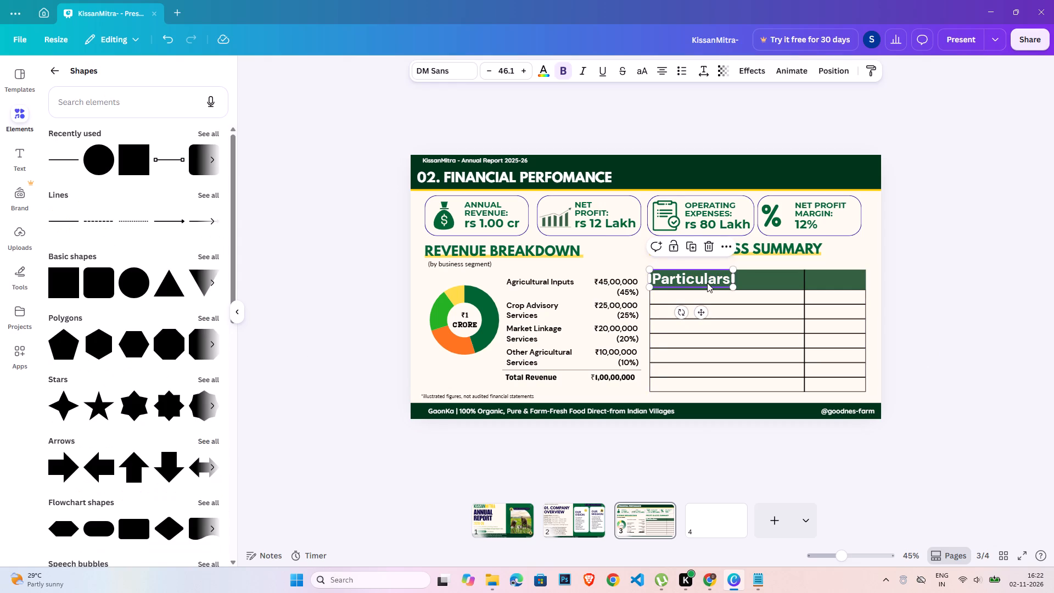
key("ctrl+c")
key("ctrl+v")
left_click_drag(708, 283, 860, 281)
double_click(860, 281)
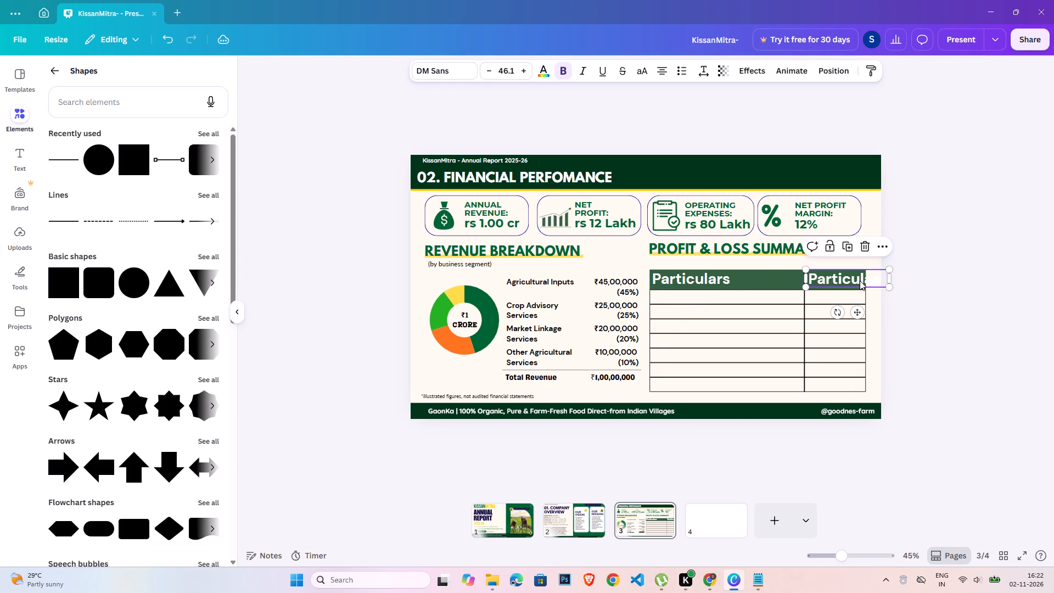
type("Amount")
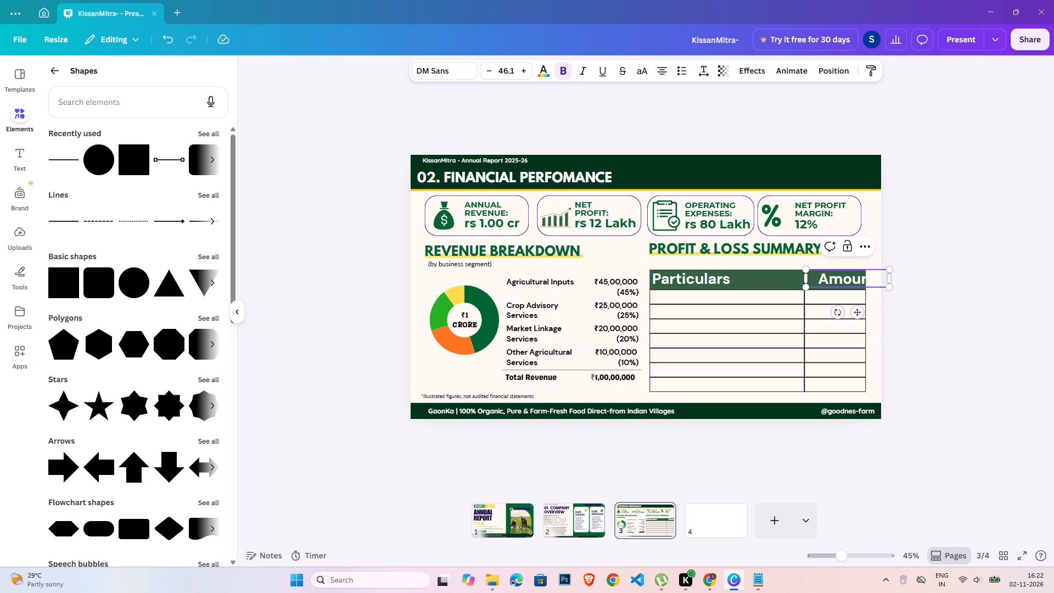
key("space")
type("(")
key("space")
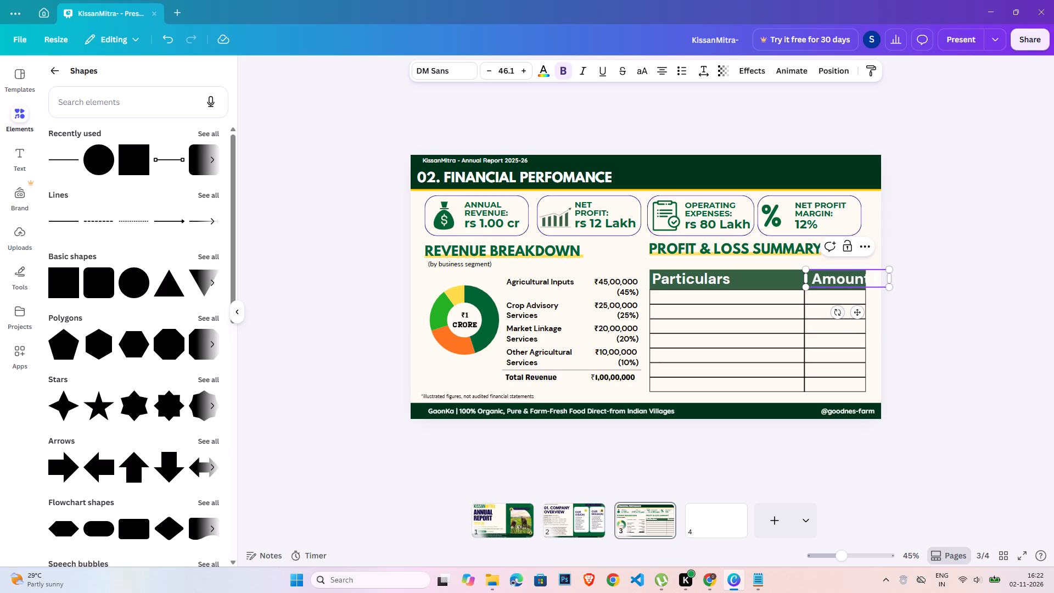
key("shift+parenright")
left_click(1004, 306)
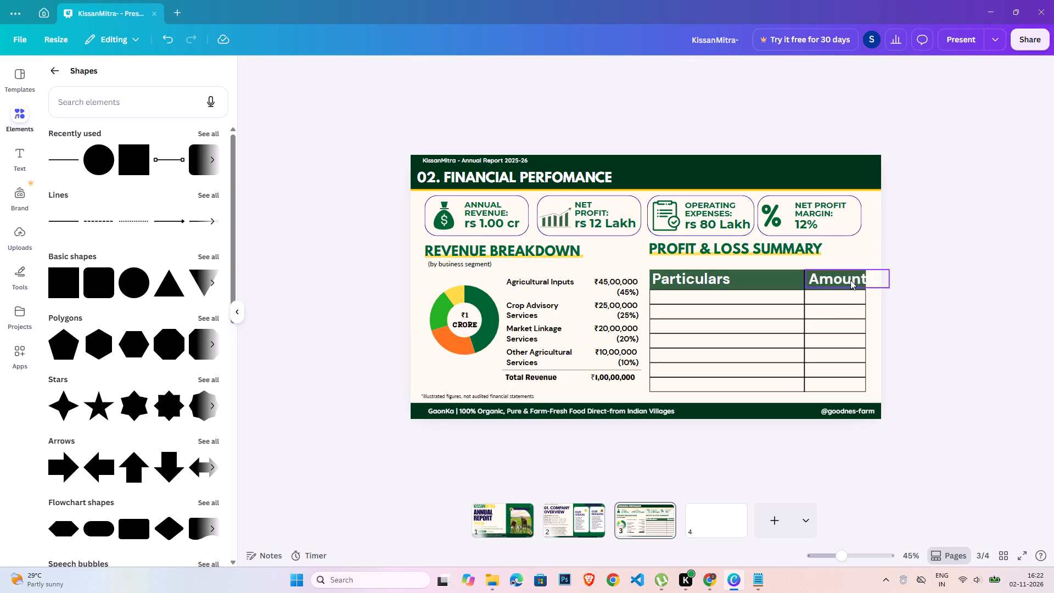
left_click_drag(837, 277, 810, 279)
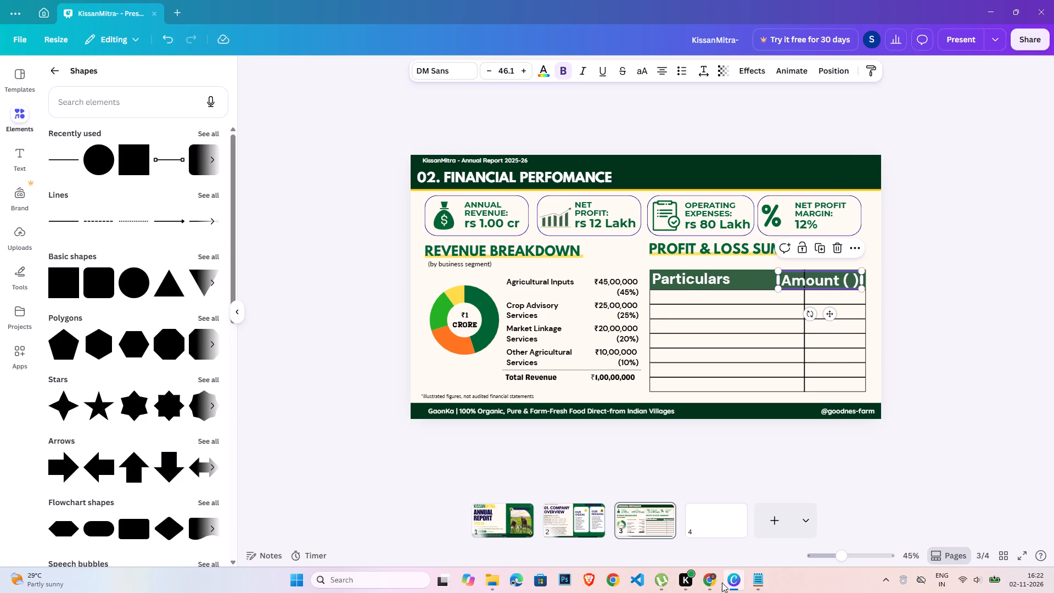
Copy the ₹ sign from the rupee symbol search results in Chrome and insert it so the header reads "Amount (₹)".
left_click(703, 585)
left_click(250, 224)
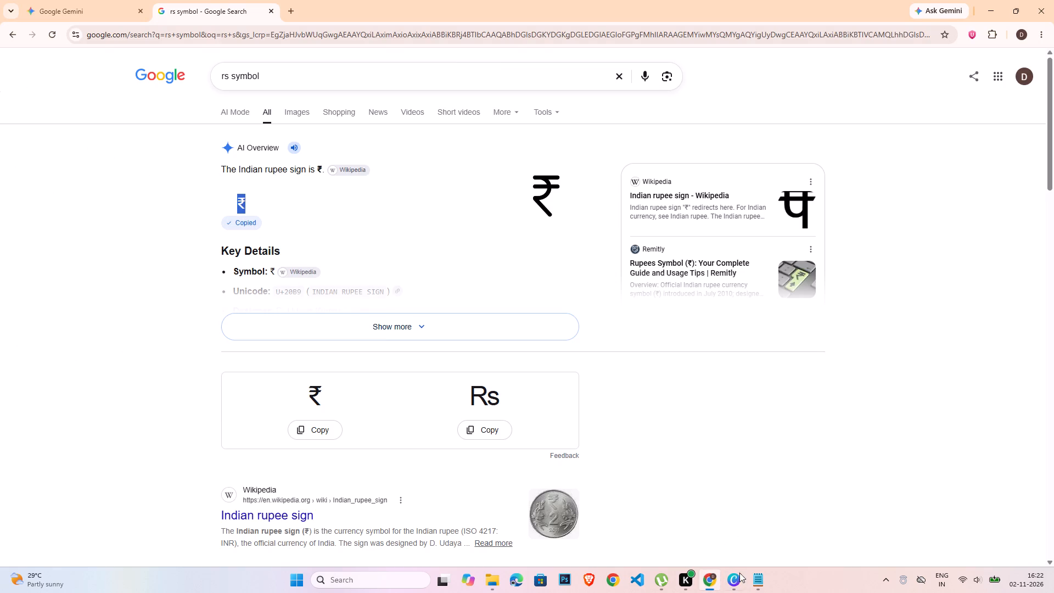
left_click(747, 579)
left_click(743, 580)
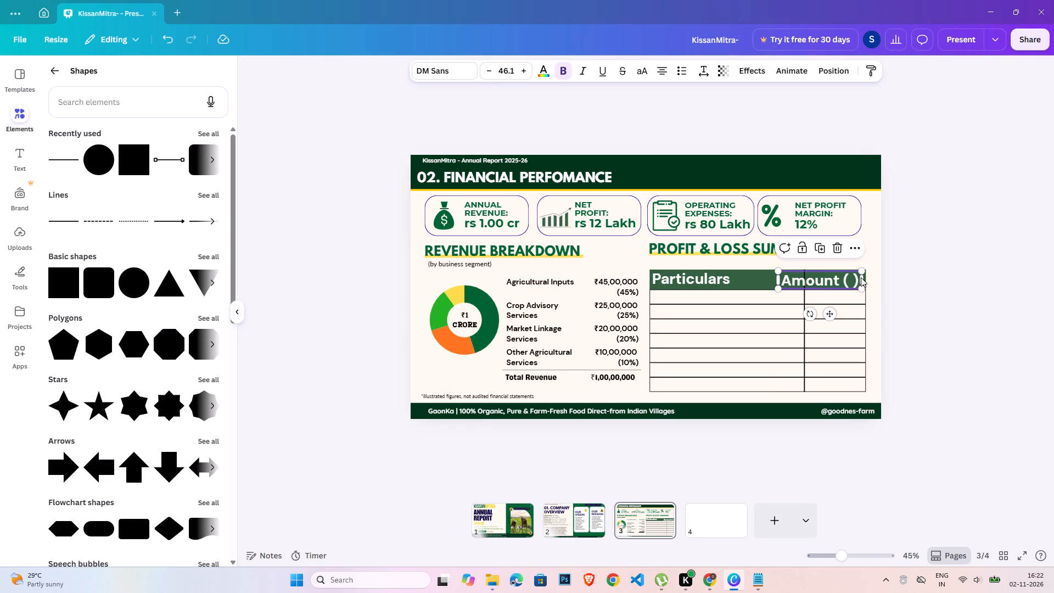
left_click(854, 278)
key("ctrl+v")
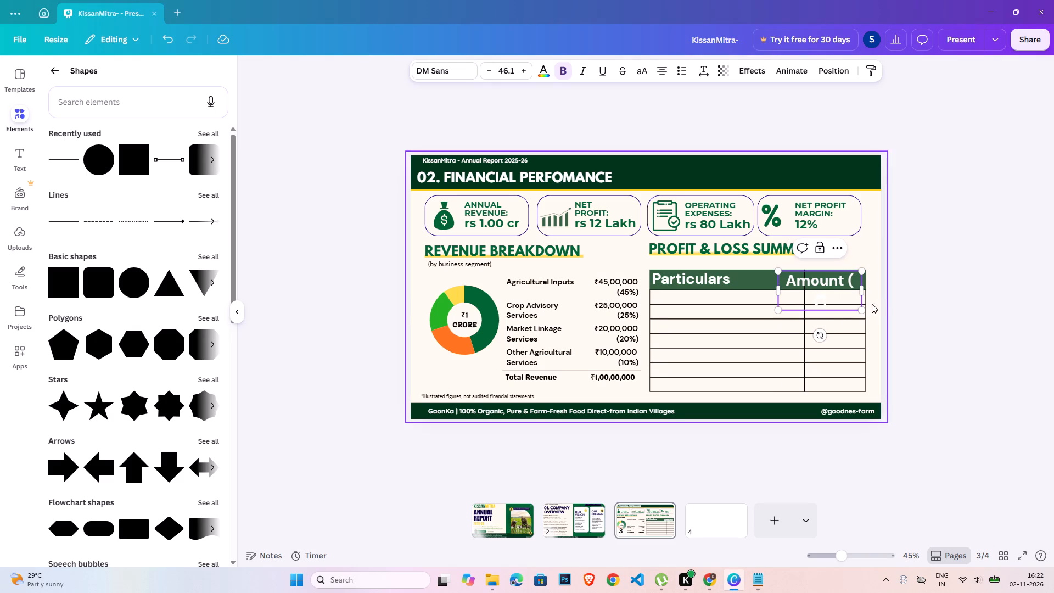
left_click_drag(866, 292, 871, 291)
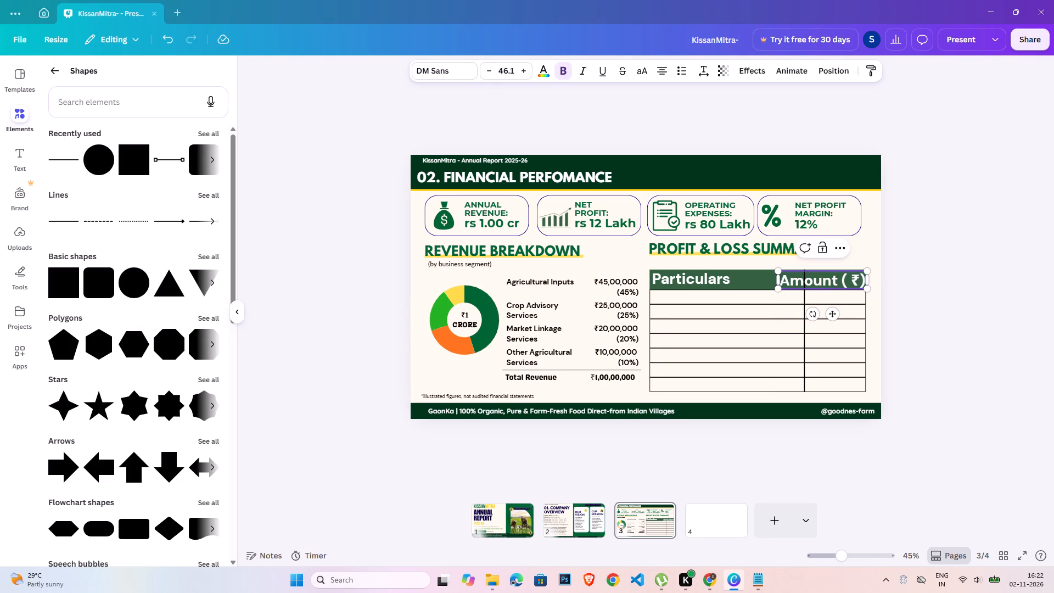
left_click(850, 273)
key("BackSpace")
left_click(959, 331)
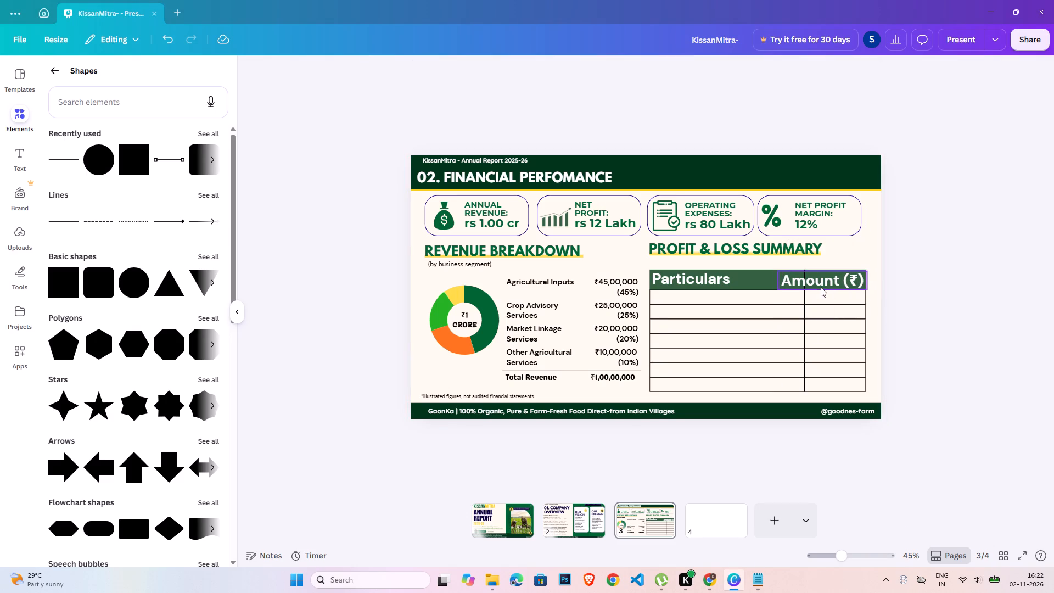
Set the font size of both header labels, "Particulars" and "Amount (₹)", to 40.
left_click(804, 277)
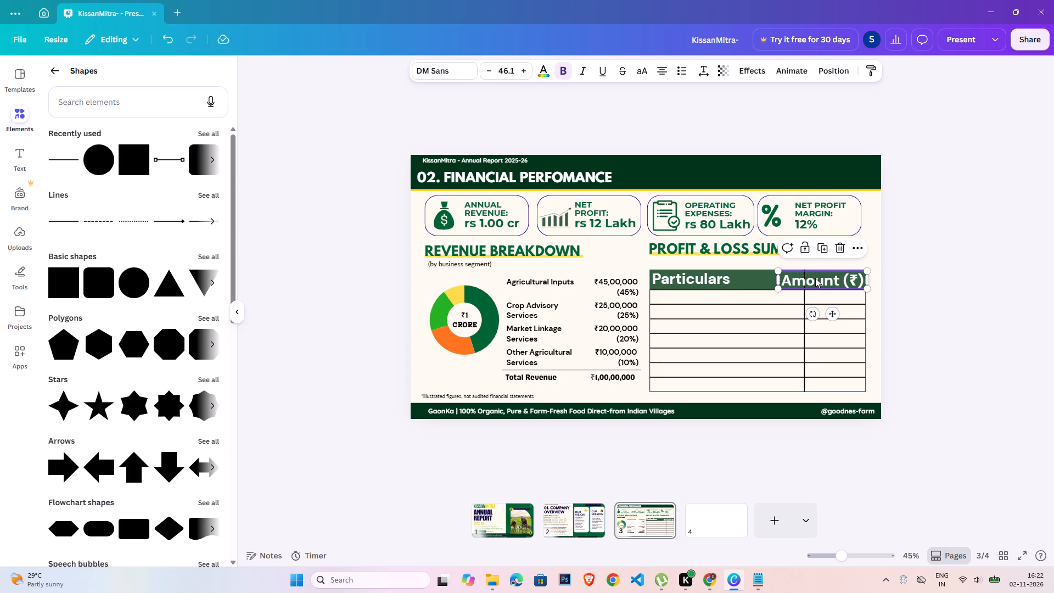
left_click(815, 278)
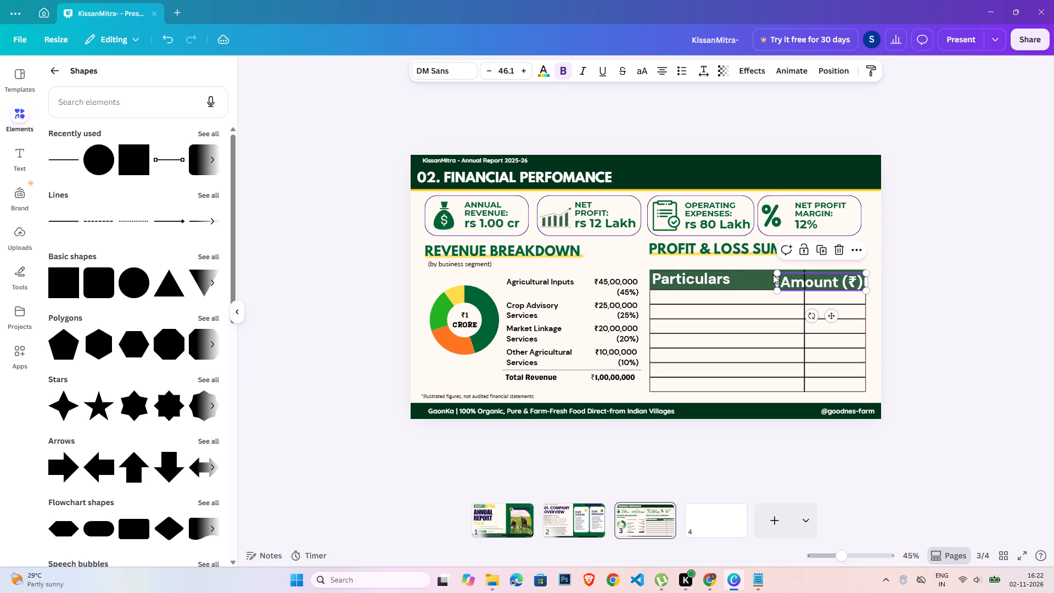
left_click(704, 278)
left_click(500, 70)
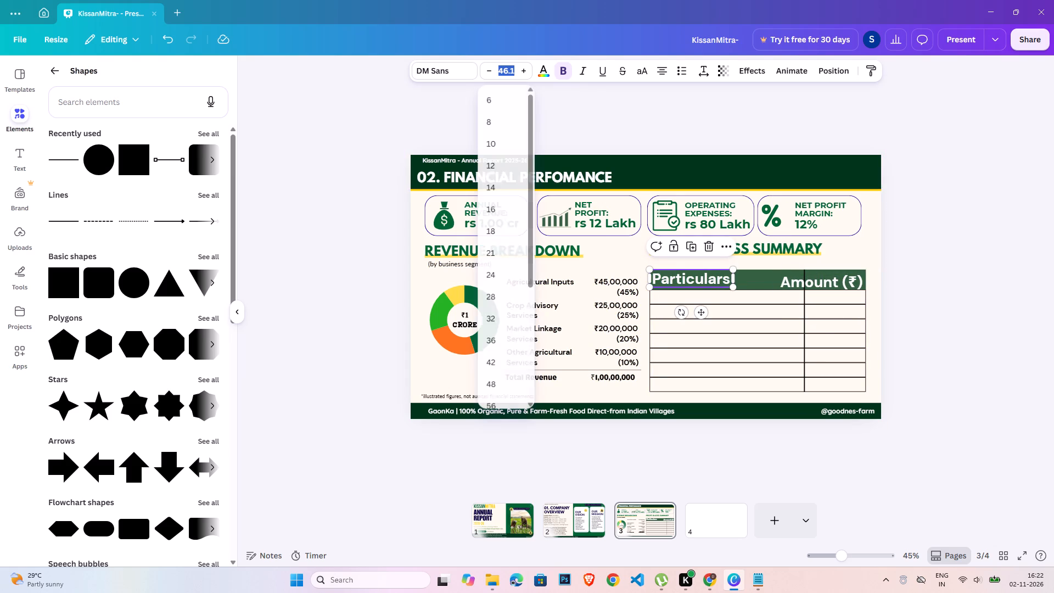
key("4")
key("0")
key("Return")
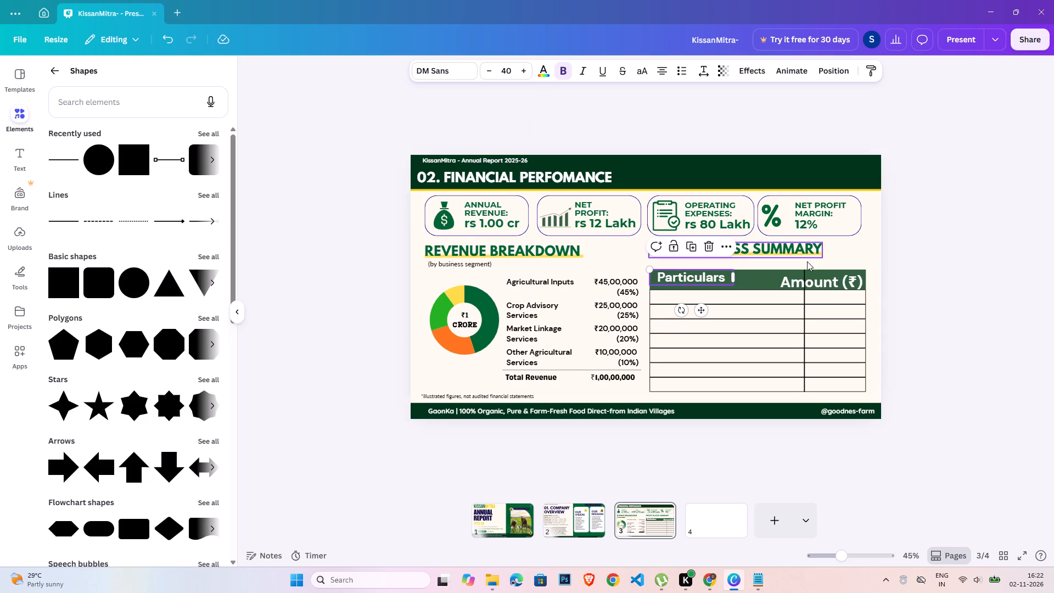
left_click(835, 286)
left_click(506, 70)
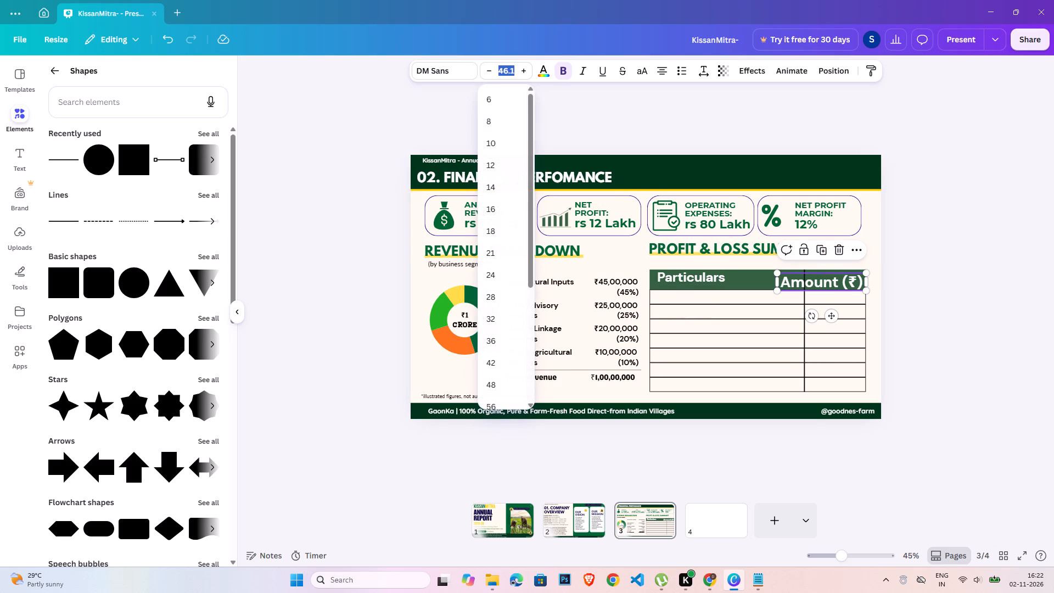
key("4")
key("0")
key("Return")
left_click(921, 268)
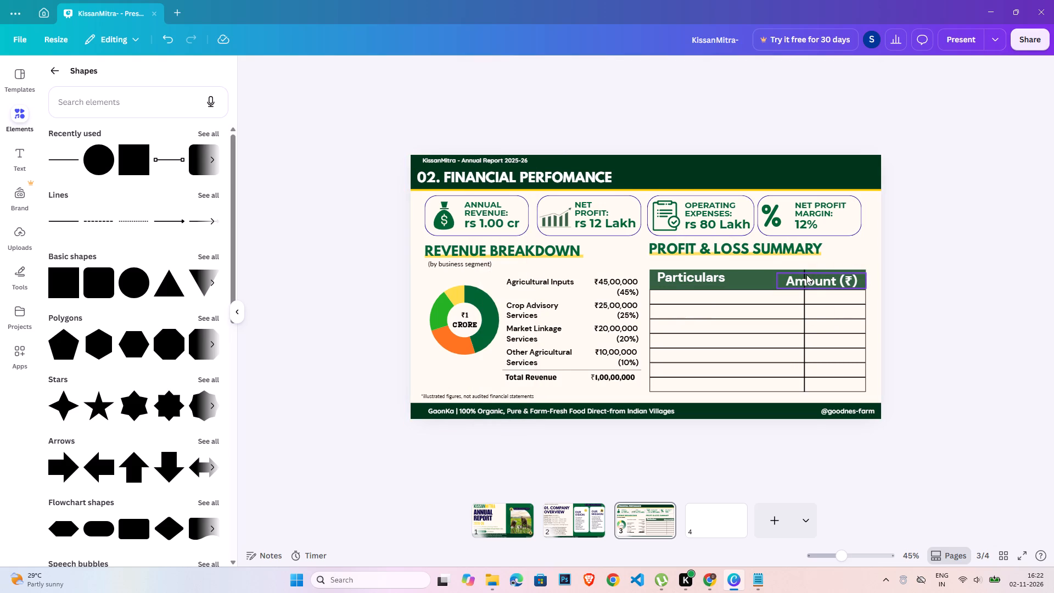
Narrow the "Amount (₹)" text box and move it to the right, clear of the table's column divider.
left_click(813, 281)
left_click(813, 281)
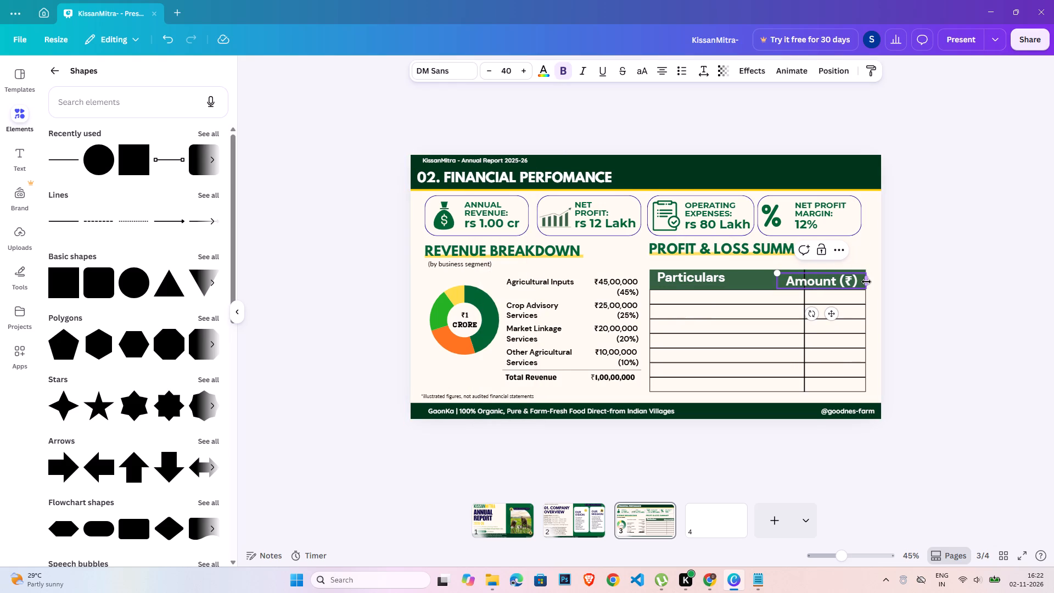
left_click_drag(866, 282, 850, 281)
left_click(968, 303)
left_click_drag(799, 283, 845, 281)
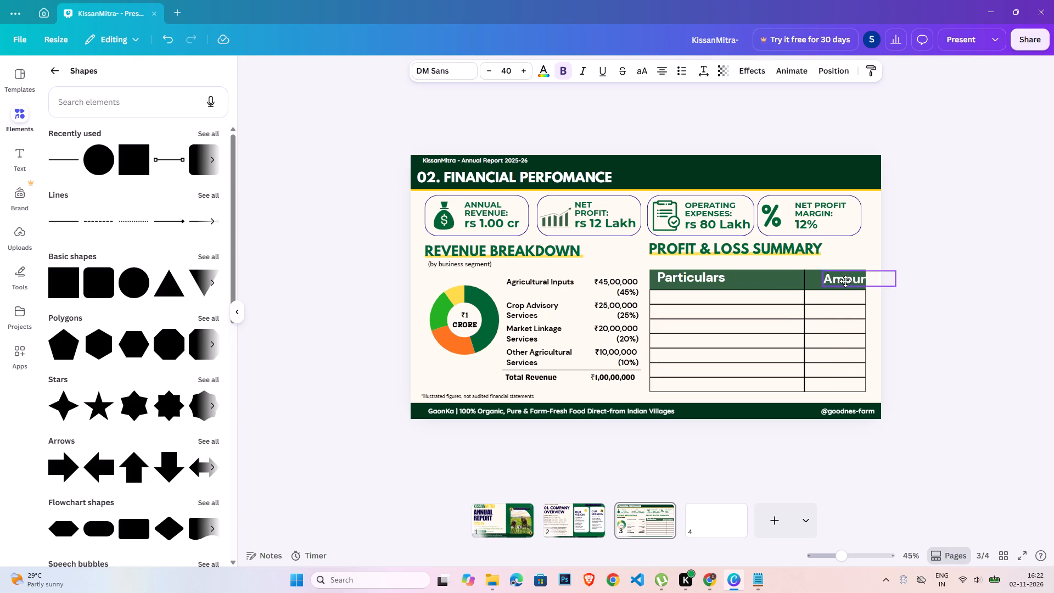
left_click_drag(845, 281, 855, 284)
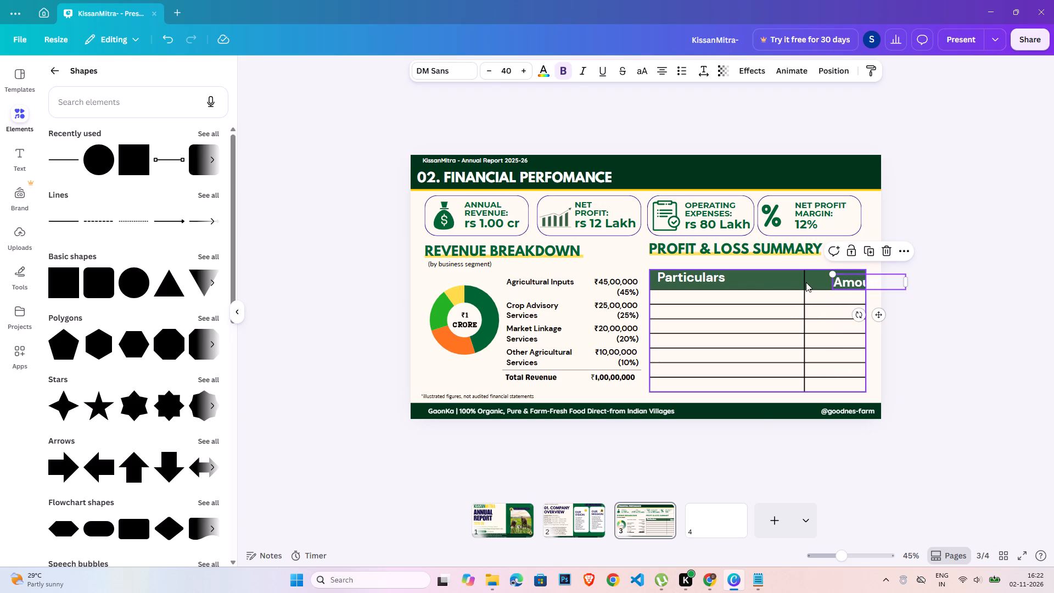
Shift the table's vertical column divider slightly left to widen the amount column.
left_click(806, 282)
left_click(713, 245)
left_click(962, 360)
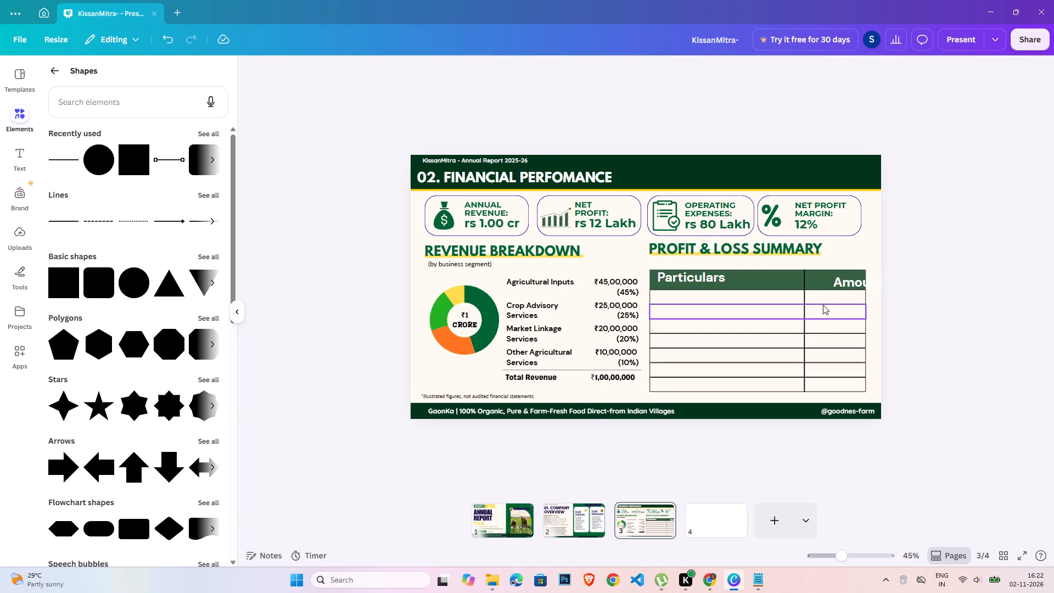
left_click(806, 291)
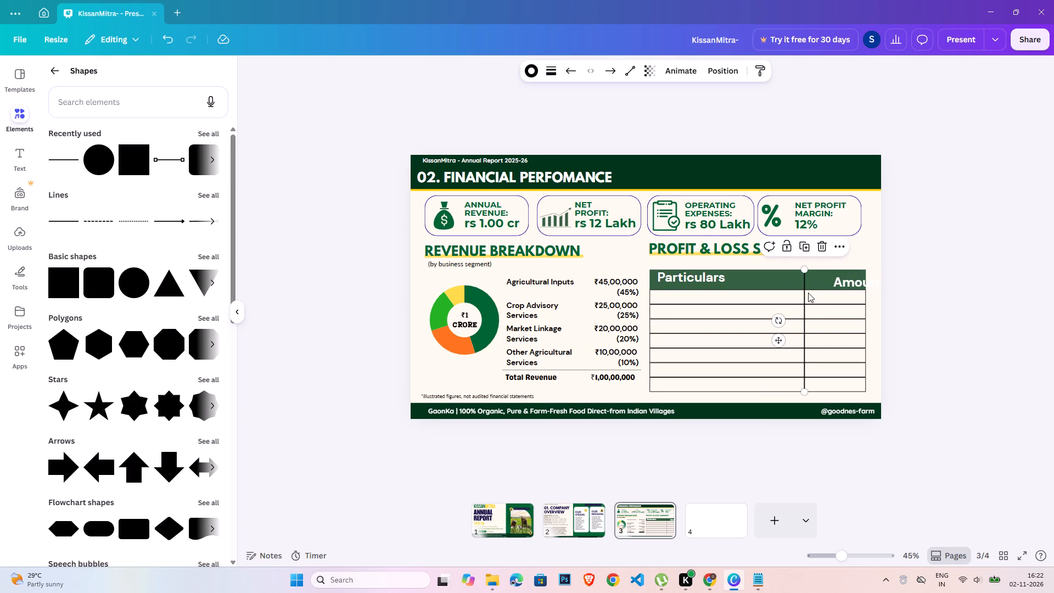
key("Left")
key("Left")
key("Left")
key("Left")
key("Left")
key("Left")
key("Left")
key("Left")
key("Left")
key("Left")
key("Left")
key("Left")
key("Left")
key("Left")
key("Left")
key("Left")
key("Left")
key("Left")
key("Left")
key("Left")
key("Left")
key("Left")
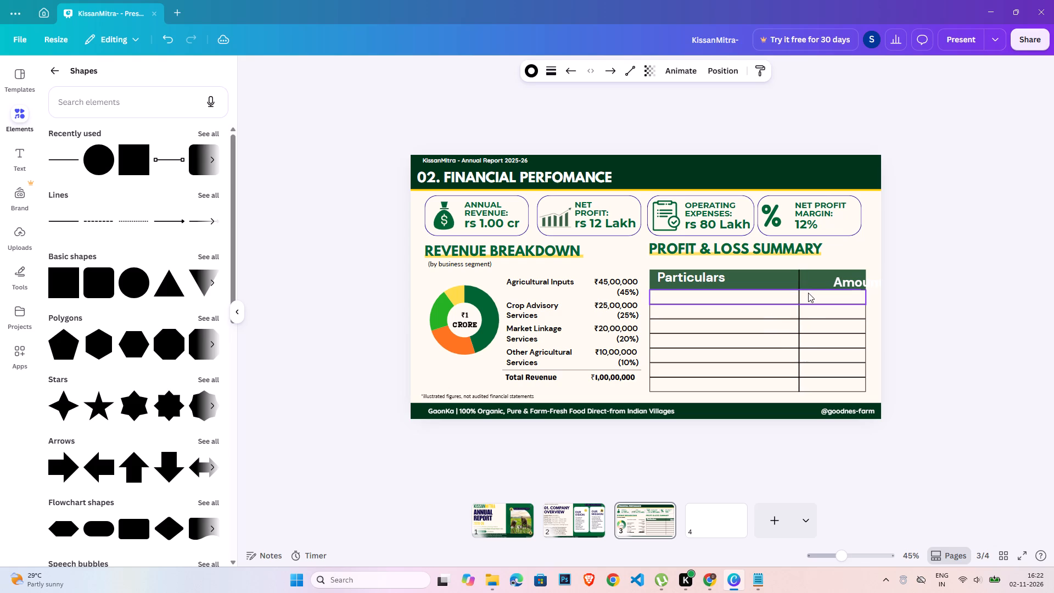
key("Left")
key("Left")
key("Left")
key("Left")
left_click(934, 335)
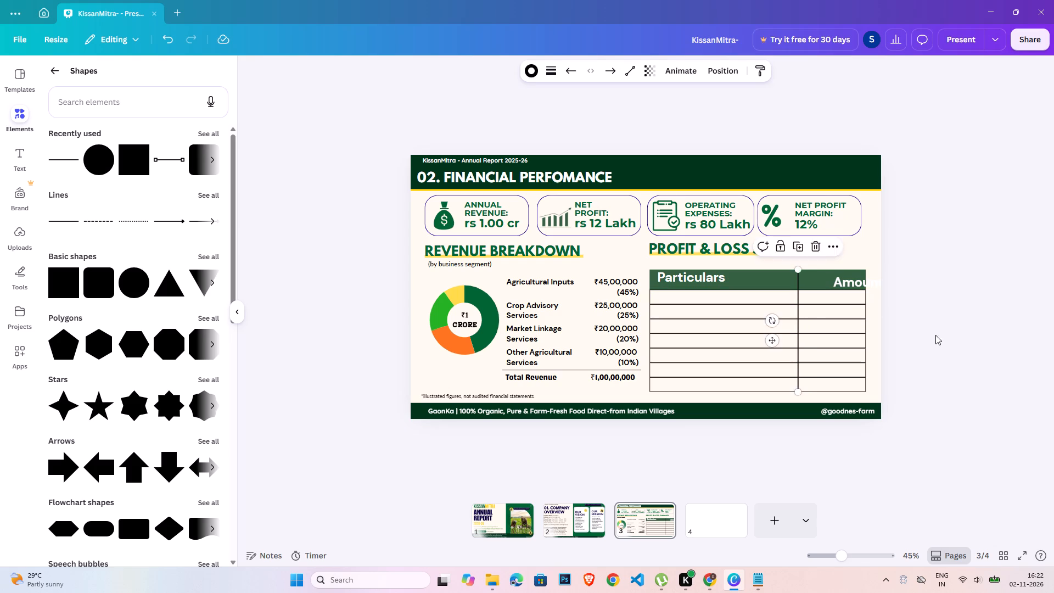
Move the "Amount (₹)" label back into the amount column's header cell and set its font size to 32.
left_click_drag(855, 284, 823, 281)
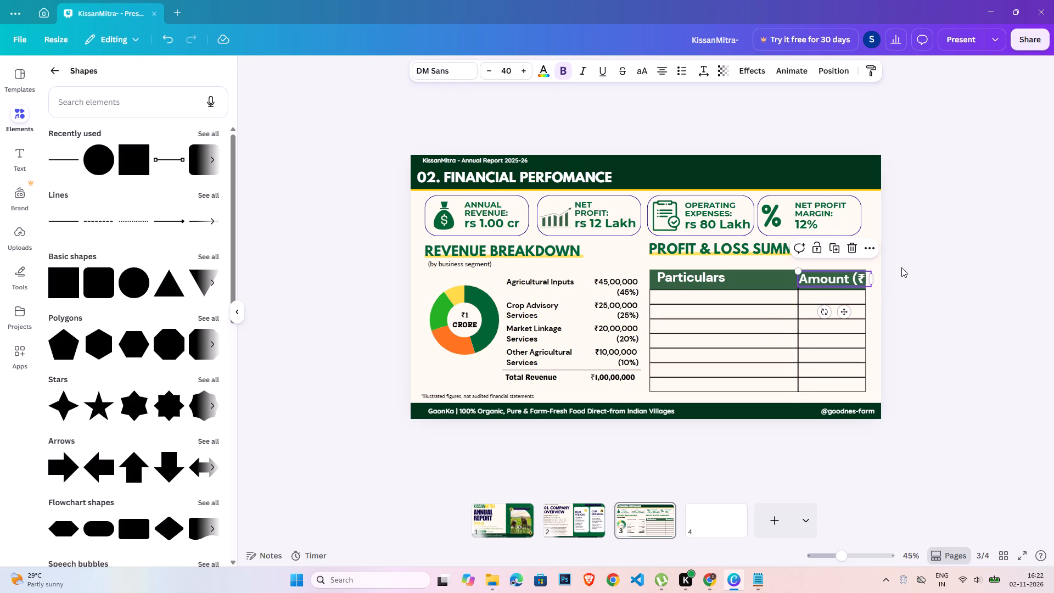
left_click(502, 73)
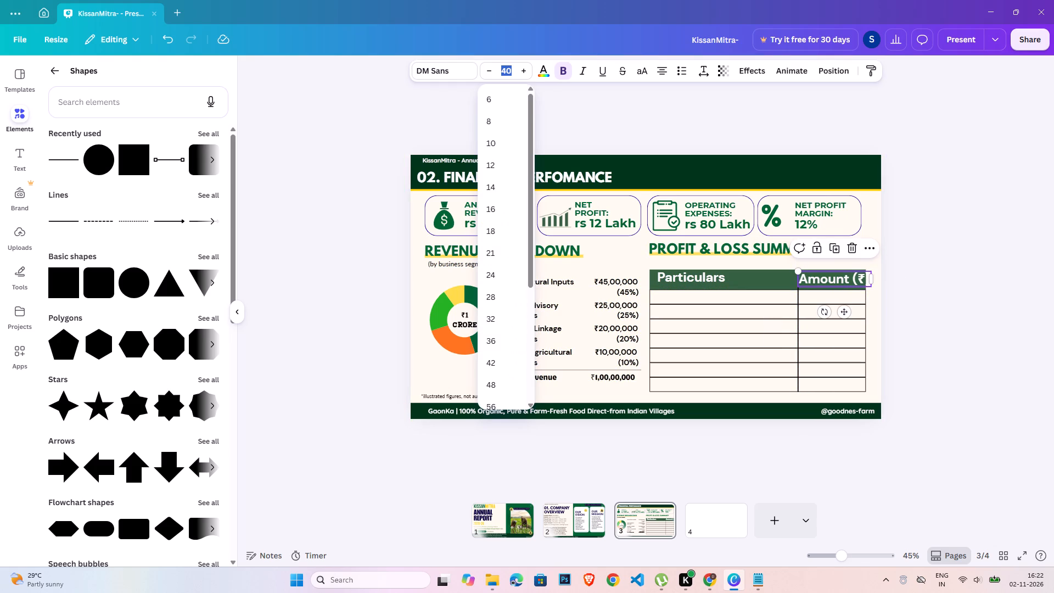
key("3")
key("8")
key("Return")
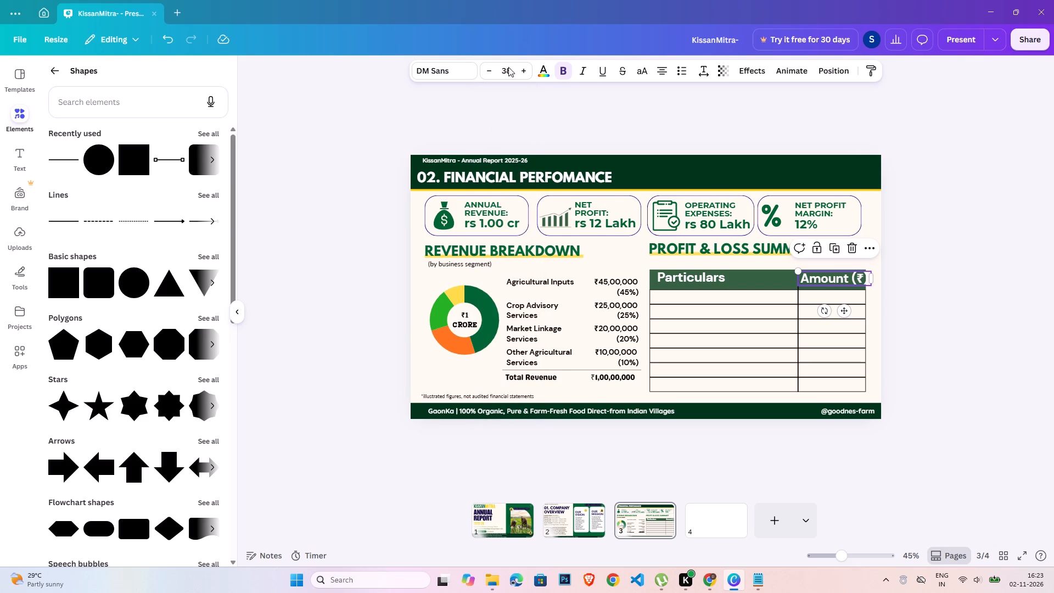
left_click(507, 72)
type("32")
key("Return")
double_click(939, 280)
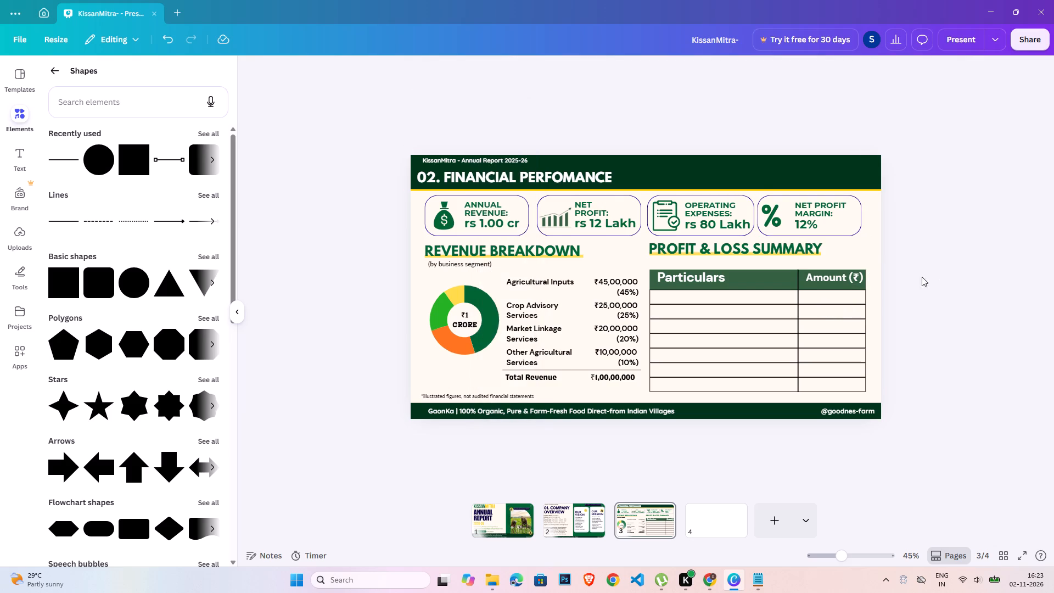
Narrow the "Amount (₹)" text box to fit its text and centre it in the amount column's header cell.
left_click(829, 276)
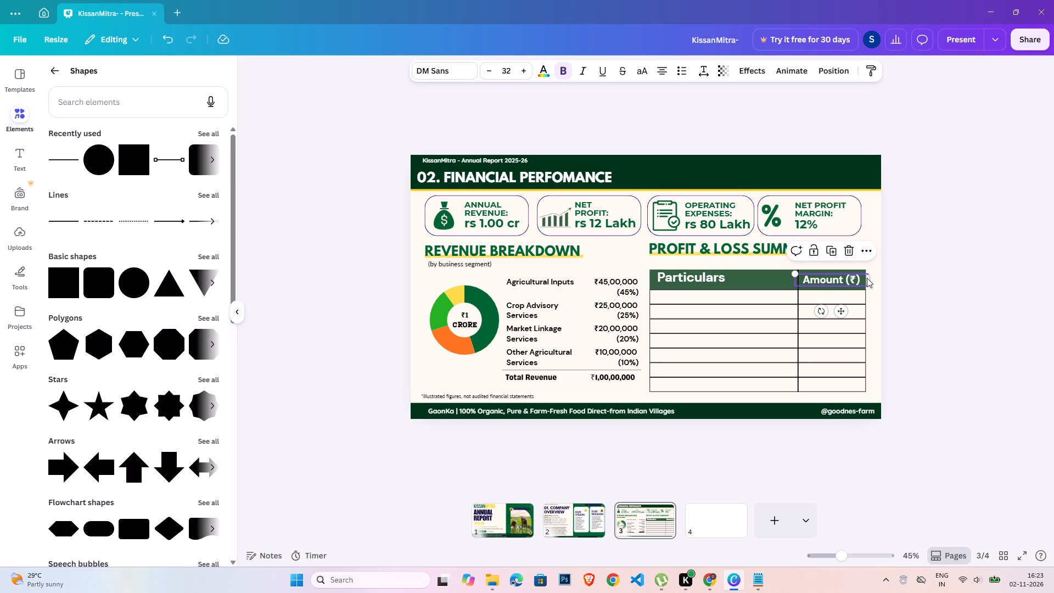
left_click_drag(869, 278, 857, 278)
left_click(906, 285)
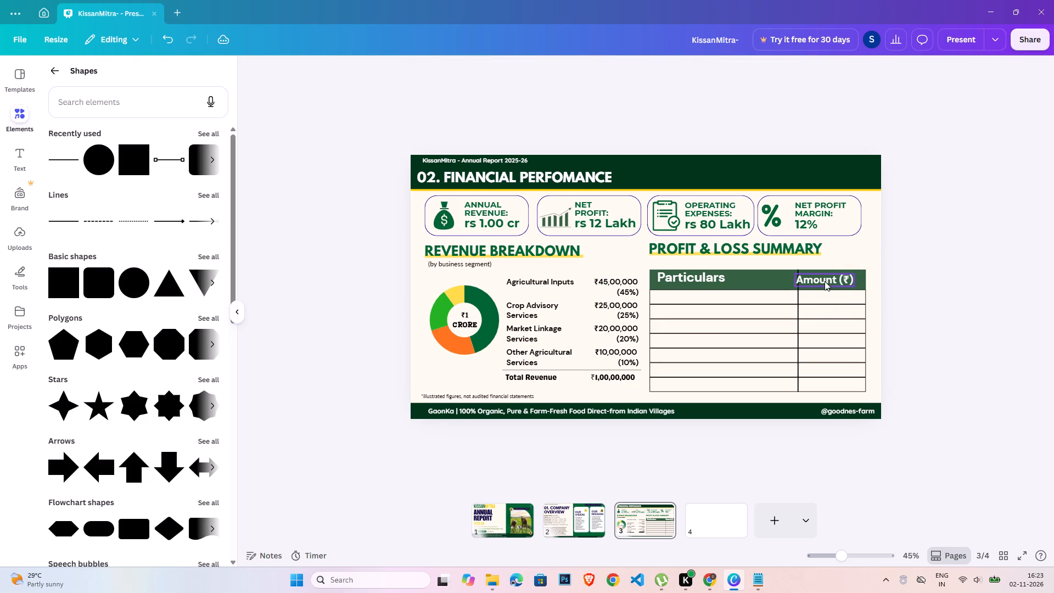
left_click_drag(825, 281, 833, 280)
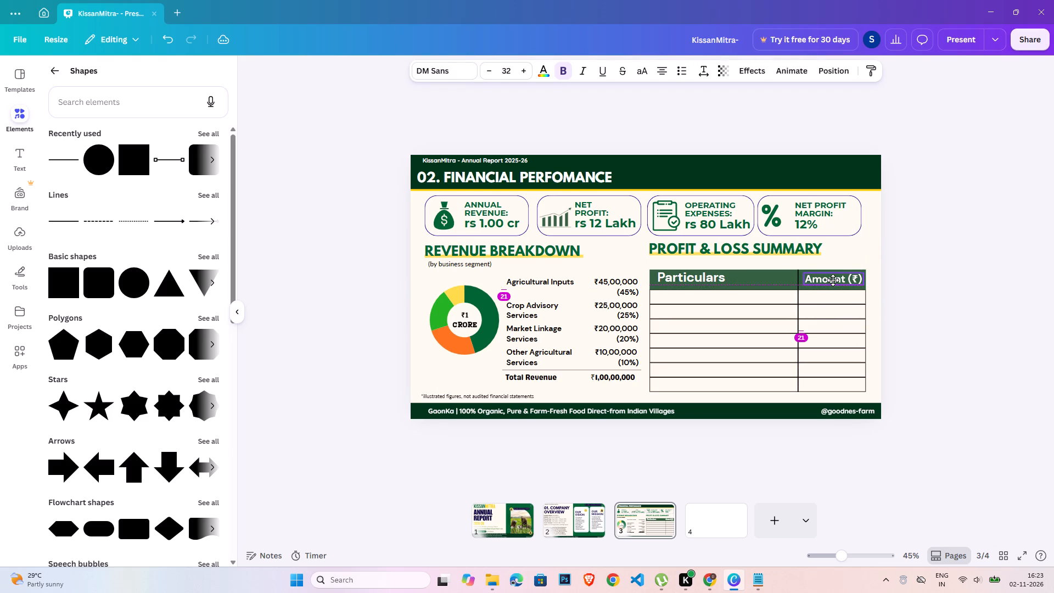
left_click_drag(833, 280, 833, 281)
left_click(985, 331)
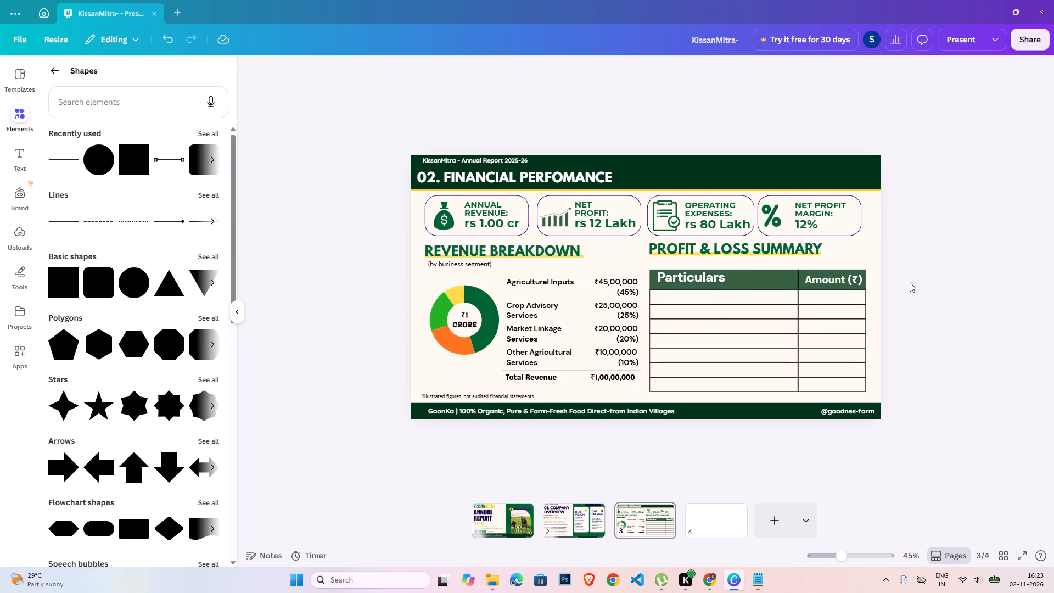
left_click(847, 280)
Set the "Particulars" label to font size 32, narrow its text box to the text, and centre it vertically in the header row.
triple_click(699, 277)
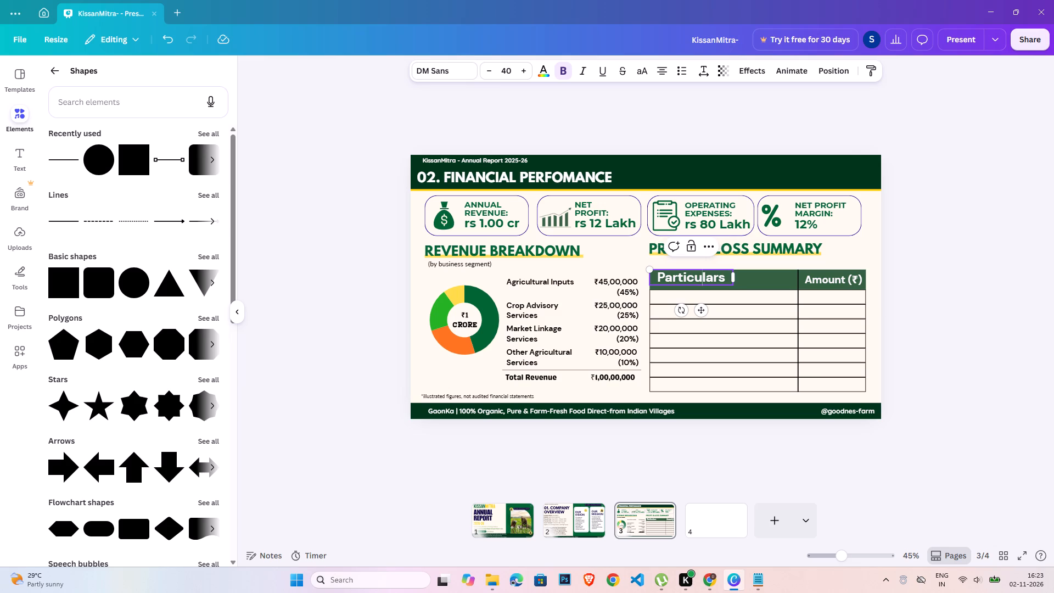
left_click(499, 69)
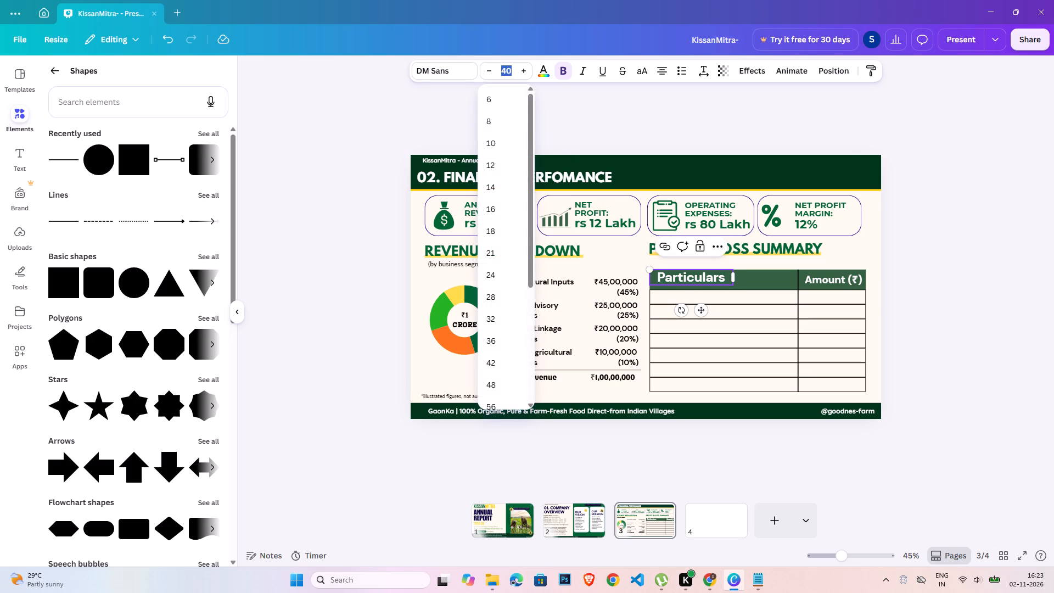
type("32")
key("Return")
left_click(892, 310)
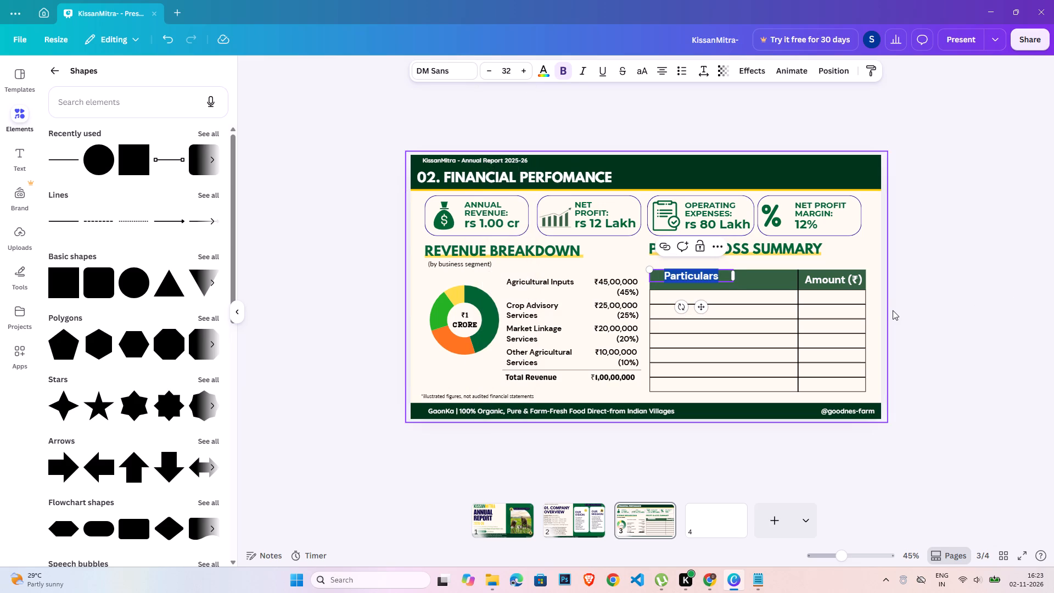
triple_click(670, 275)
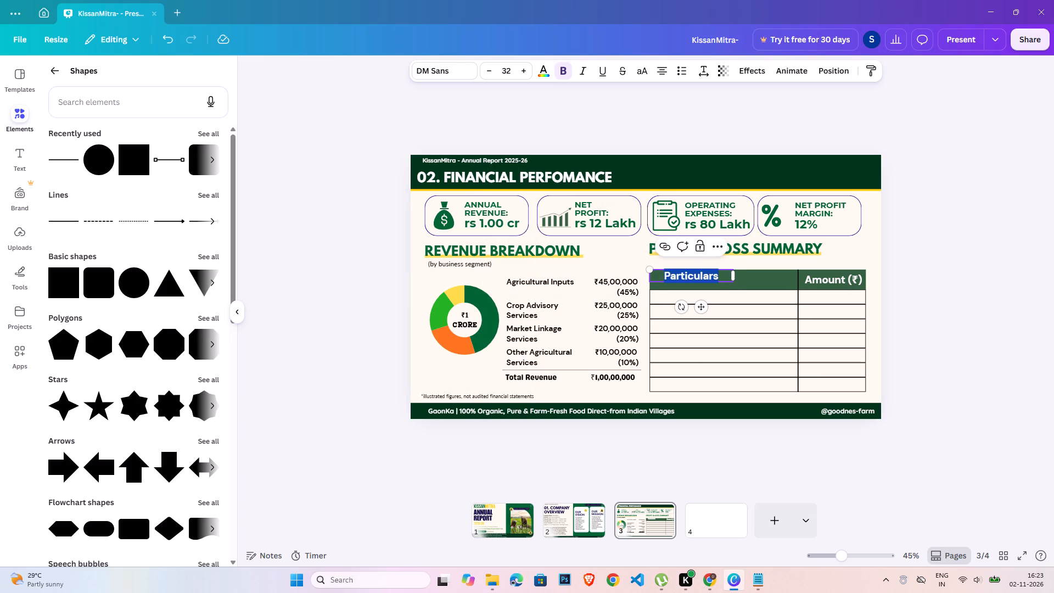
left_click_drag(733, 276, 708, 275)
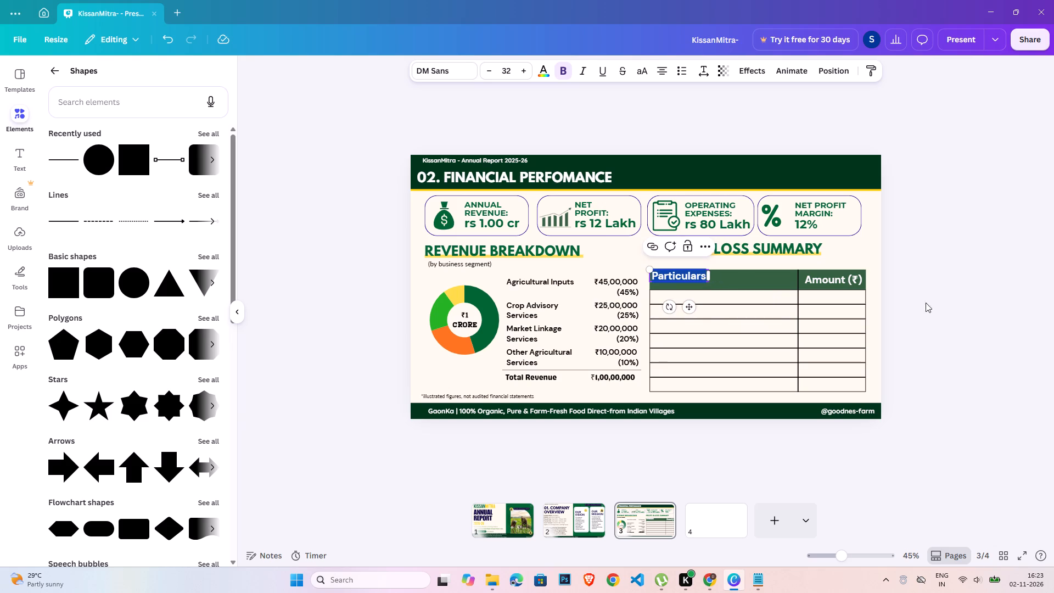
double_click(950, 304)
left_click(692, 278)
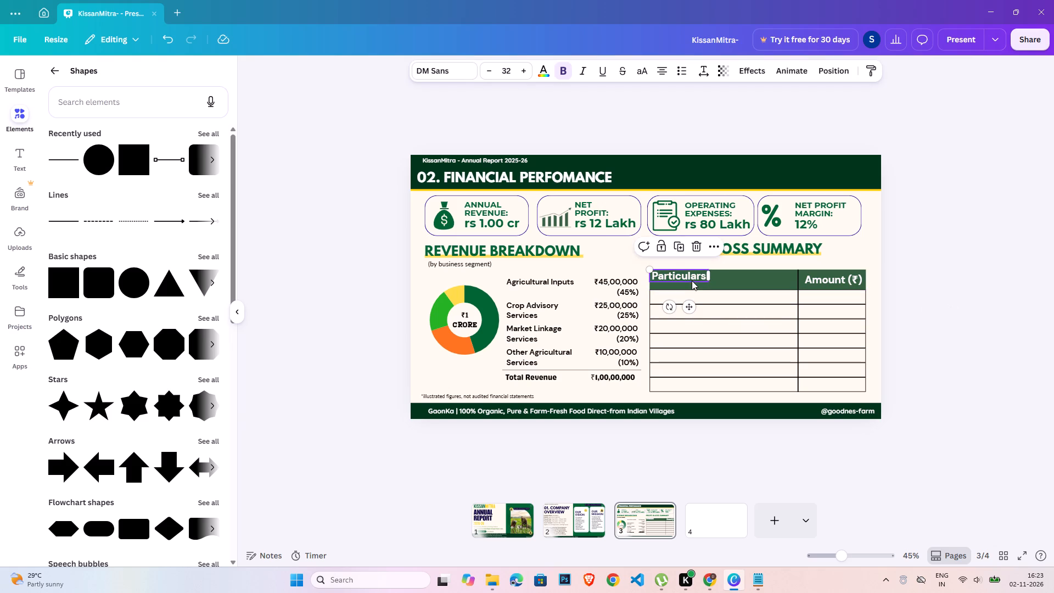
Recolour the table's header bar to the same dark green as the page's title band.
left_click(738, 281)
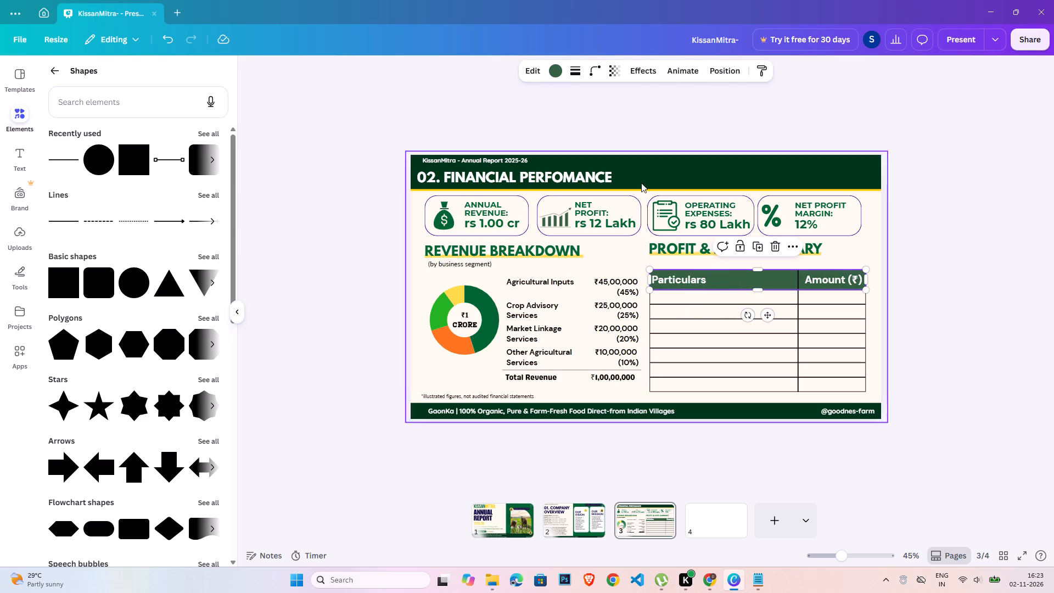
left_click(557, 68)
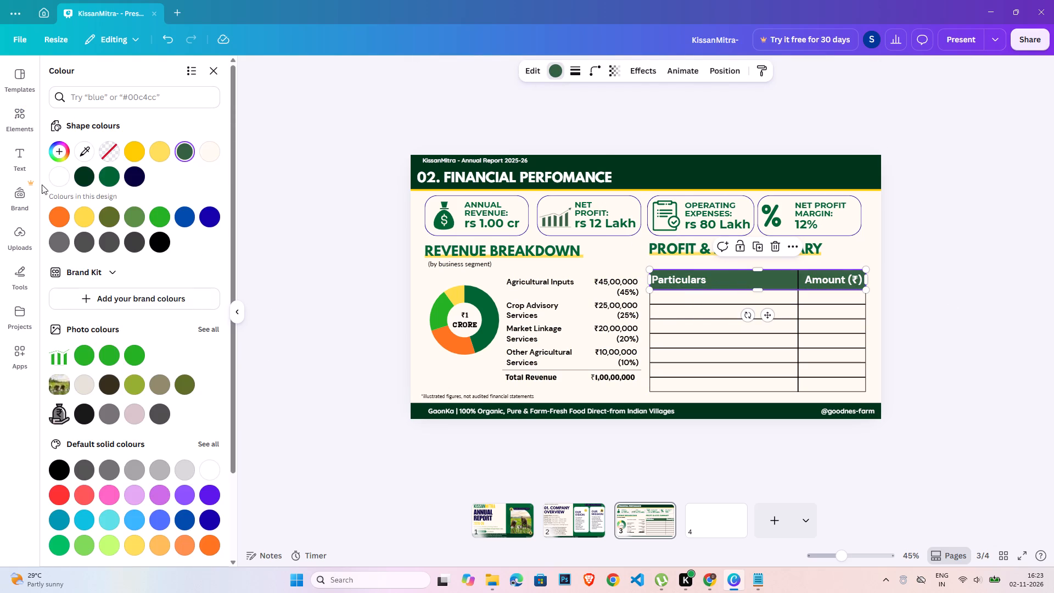
left_click(78, 172)
double_click(930, 303)
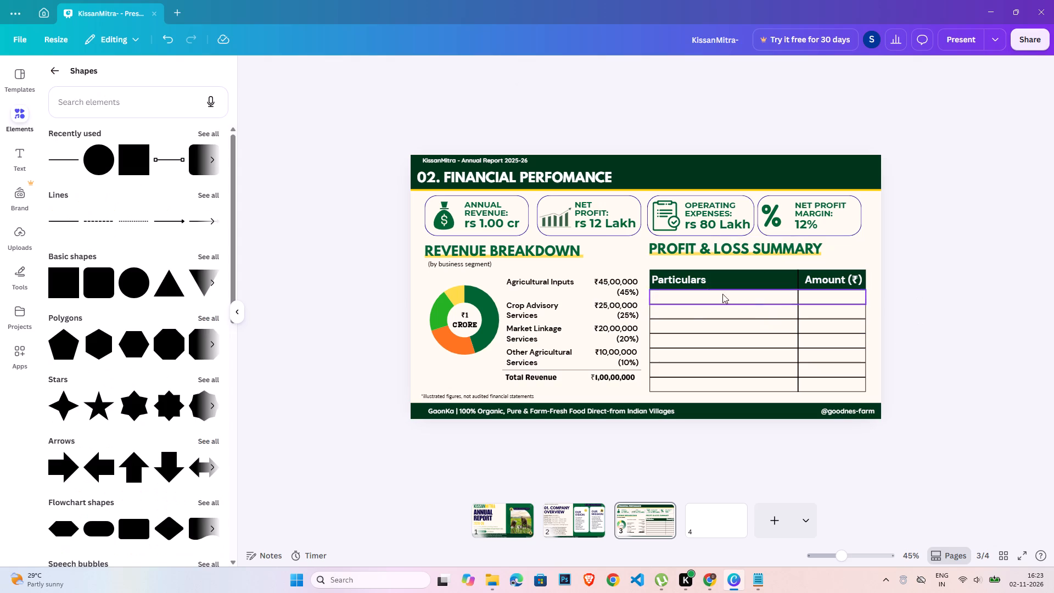
left_click(701, 281)
left_click(935, 291)
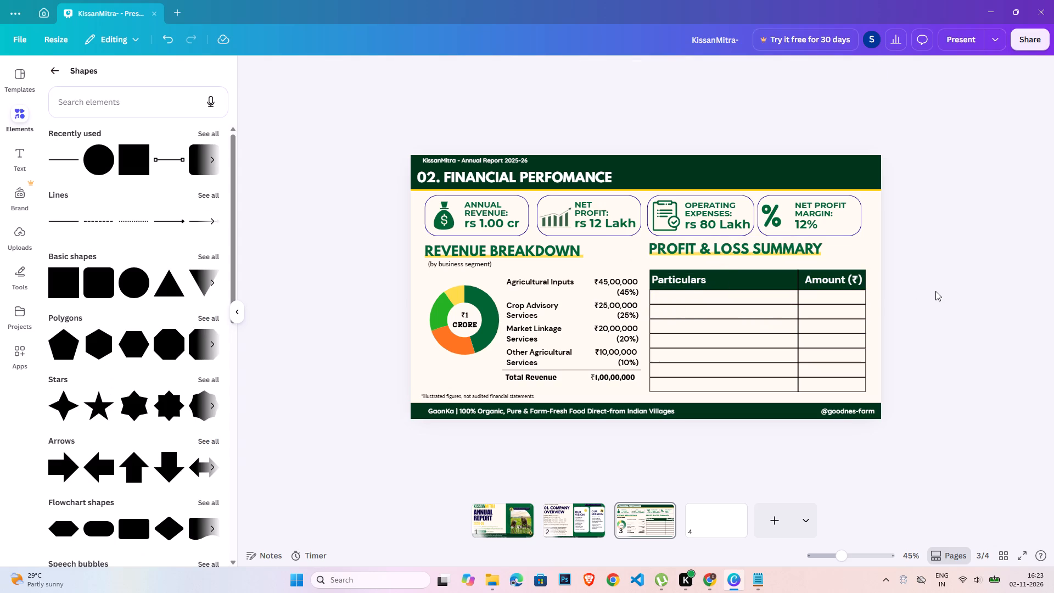
Duplicate the "Particulars" label into the first row below the header and make the copy's text black.
left_click(693, 284)
key("ctrl+c")
key("ctrl+v")
left_click_drag(693, 316, 693, 321)
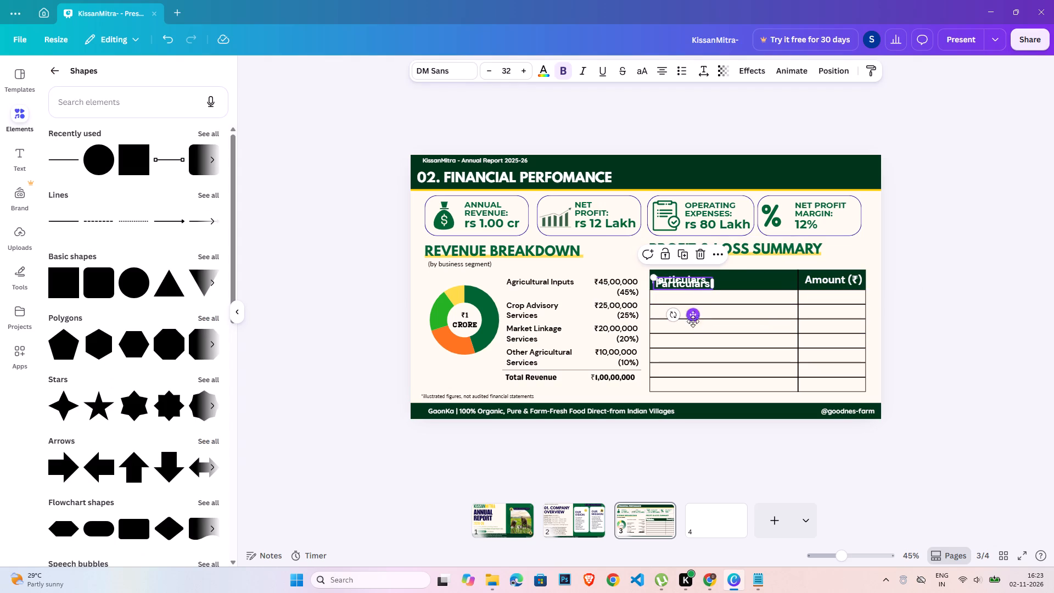
left_click_drag(693, 321, 692, 329)
triple_click(679, 294)
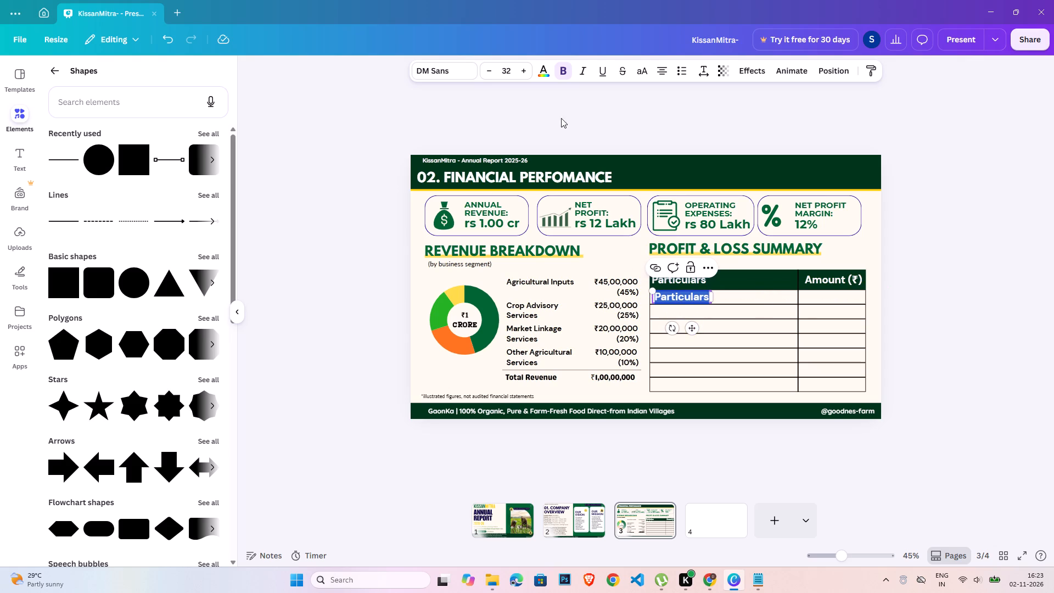
left_click(545, 75)
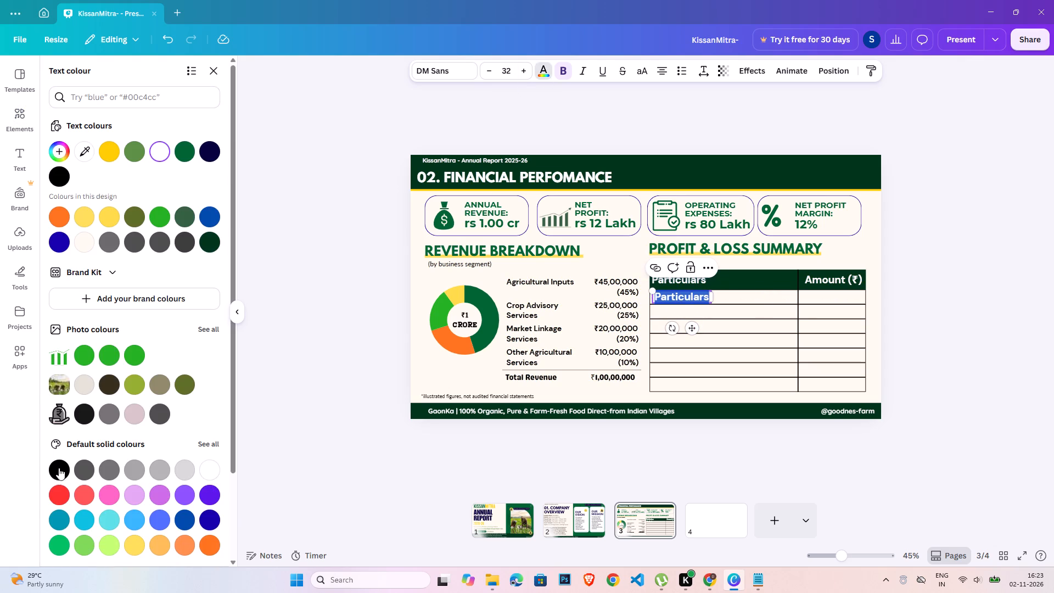
left_click(59, 468)
double_click(1008, 366)
left_click(698, 298)
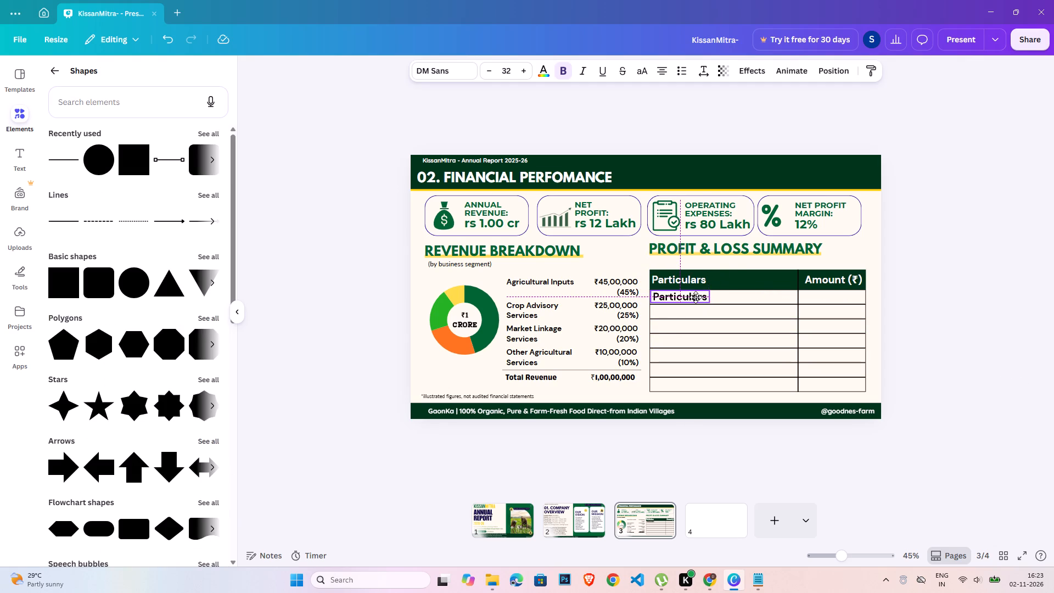
left_click(1053, 374)
Replace the copied label's text with "Revenue from operations" and widen its text box so it fits on one line.
double_click(686, 294)
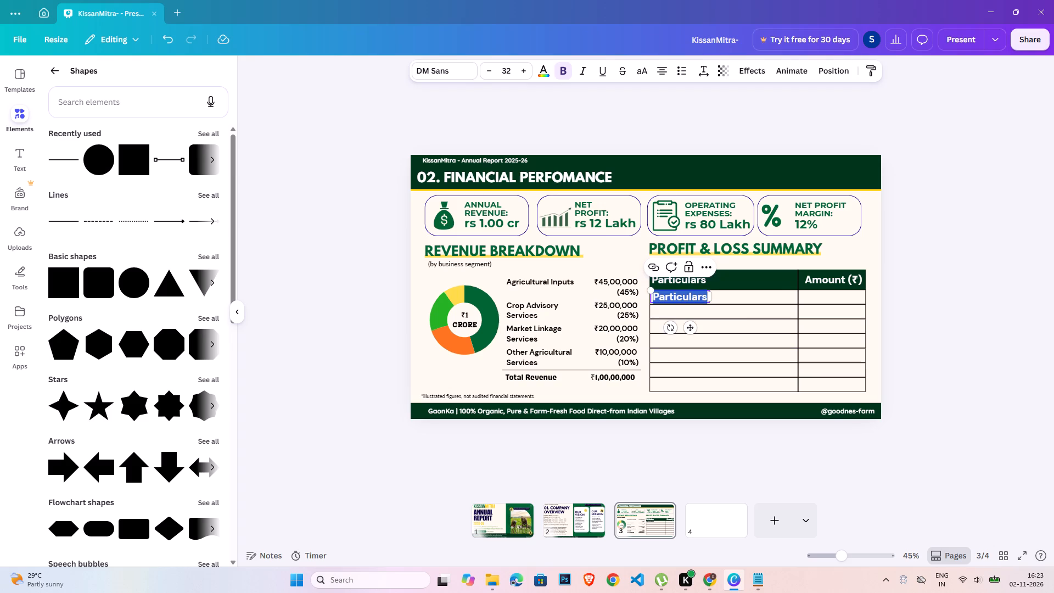
type("Revenue fro,")
key("space")
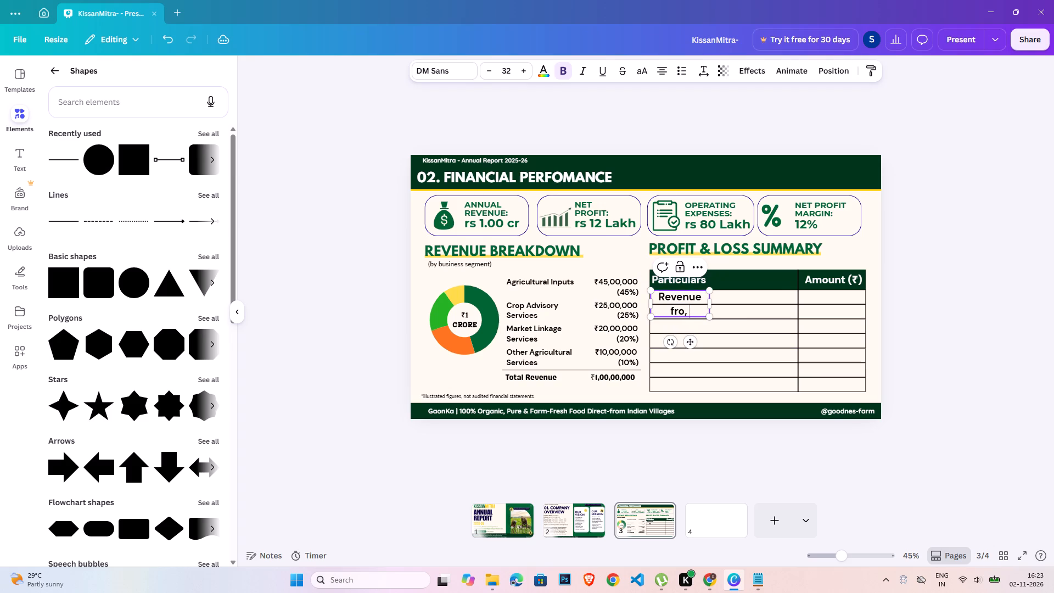
key("BackSpace")
key("BackSpace")
type("m operations")
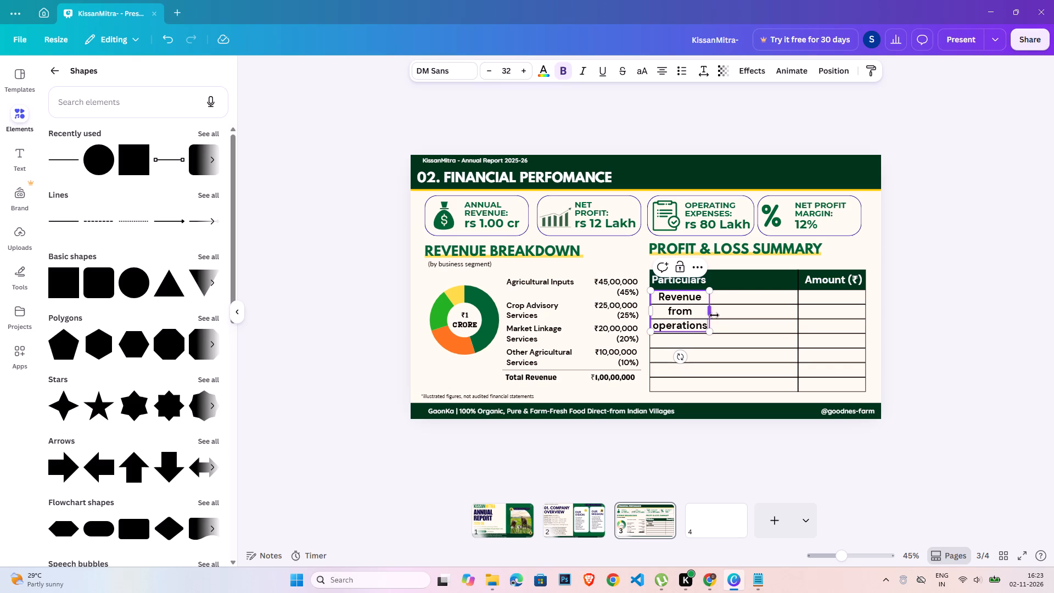
left_click_drag(714, 315, 786, 311)
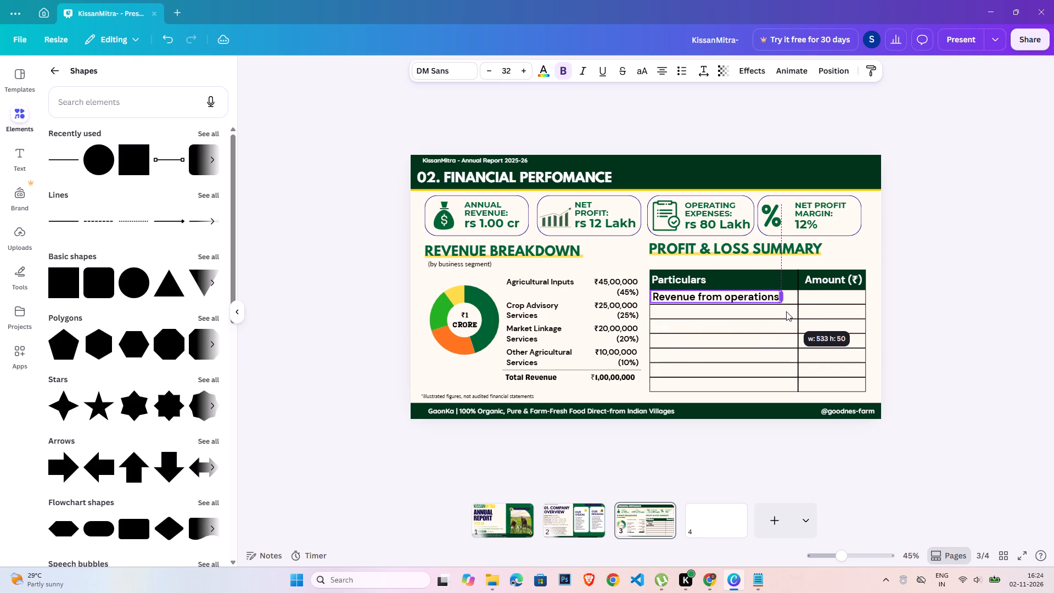
left_click_drag(786, 311, 782, 310)
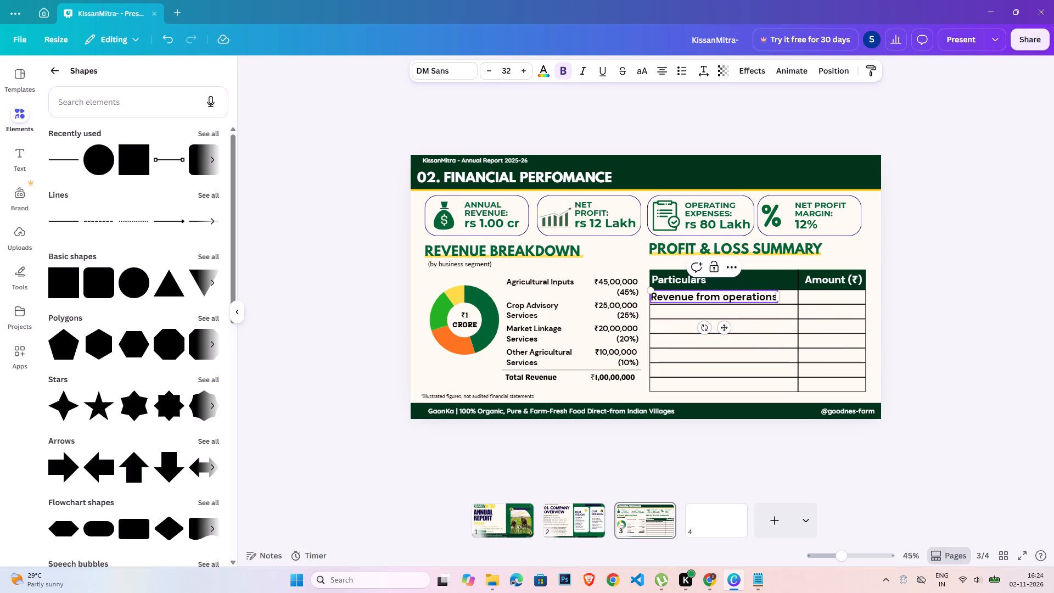
Reduce the "Revenue from operations" label's font size to 27.
double_click(724, 298)
left_click(724, 298)
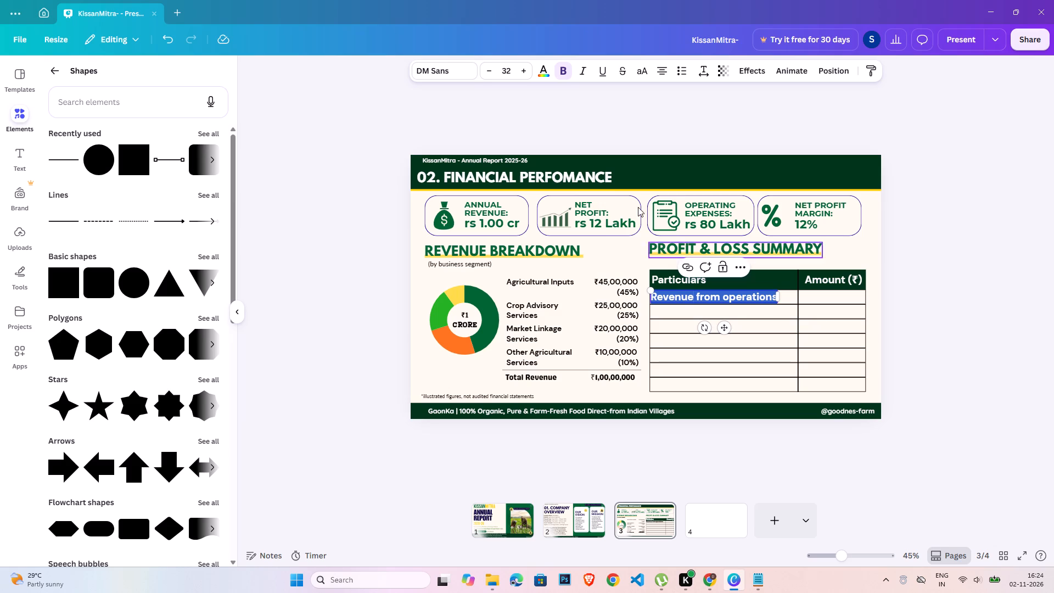
left_click(481, 75)
triple_click(483, 74)
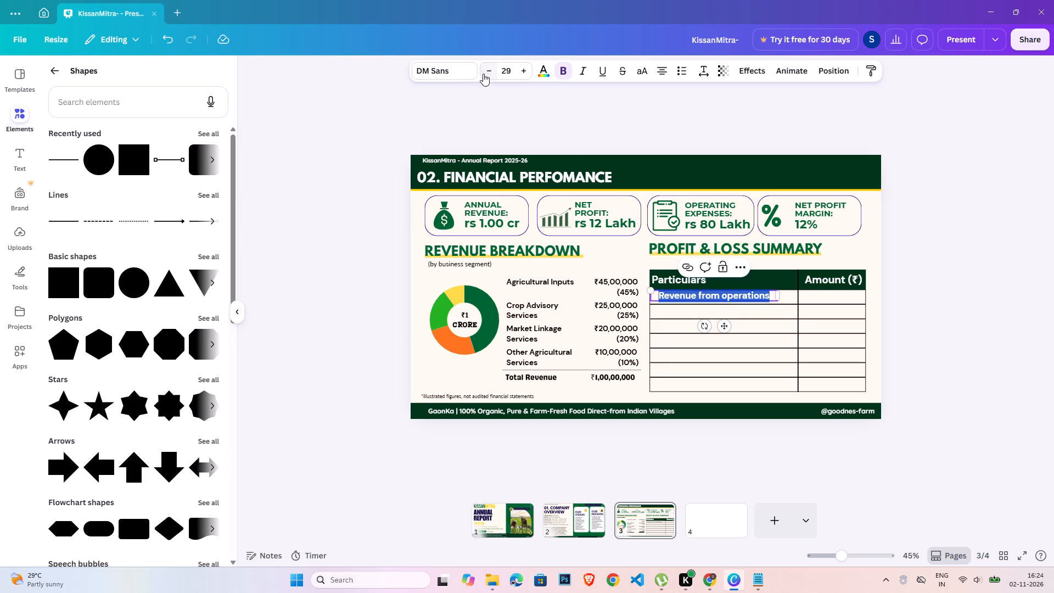
left_click(483, 74)
left_click(1006, 328)
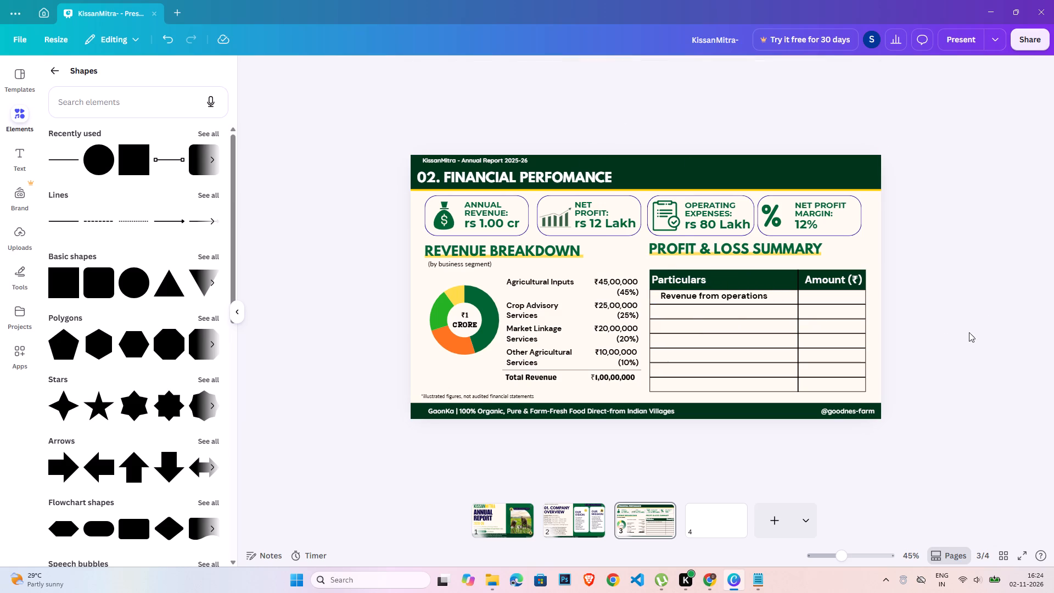
Narrow the "Revenue from operations" text box to its text so the label starts at the table's left edge.
left_click(735, 295)
double_click(735, 295)
key("ctrl+a")
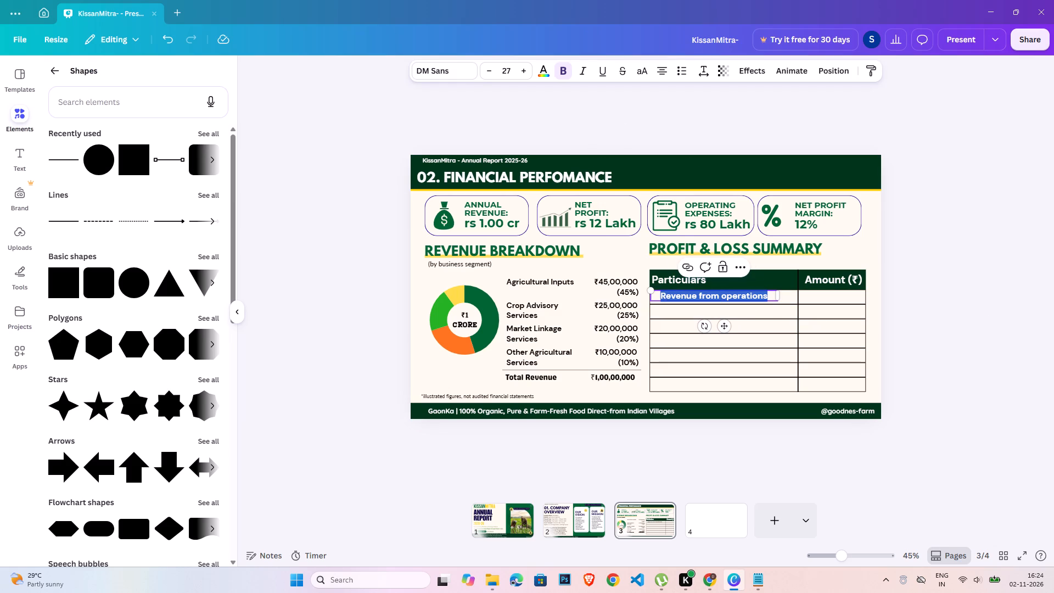
left_click_drag(781, 295, 769, 295)
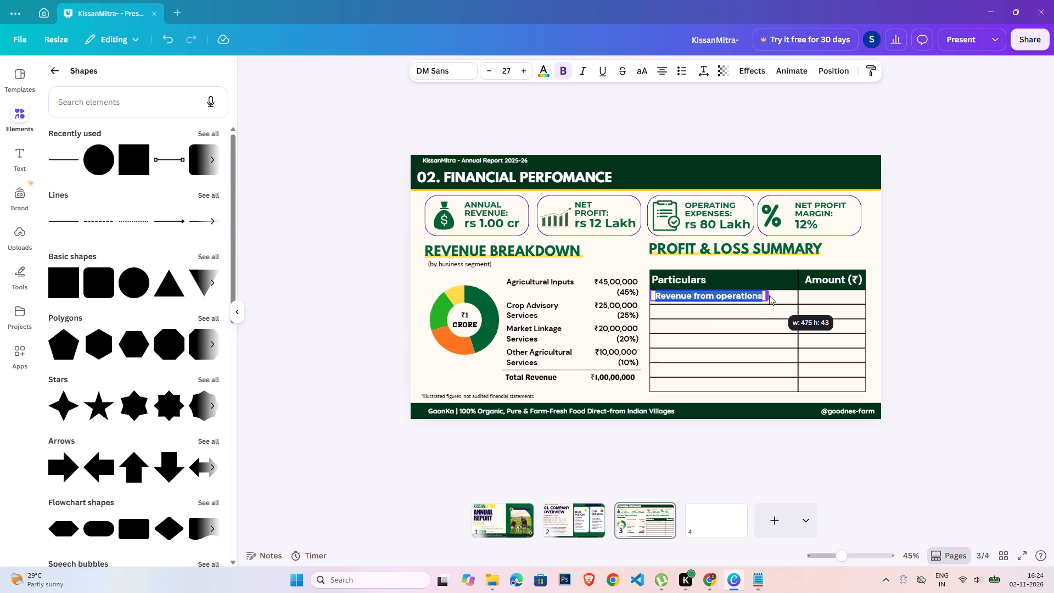
left_click_drag(769, 295, 764, 295)
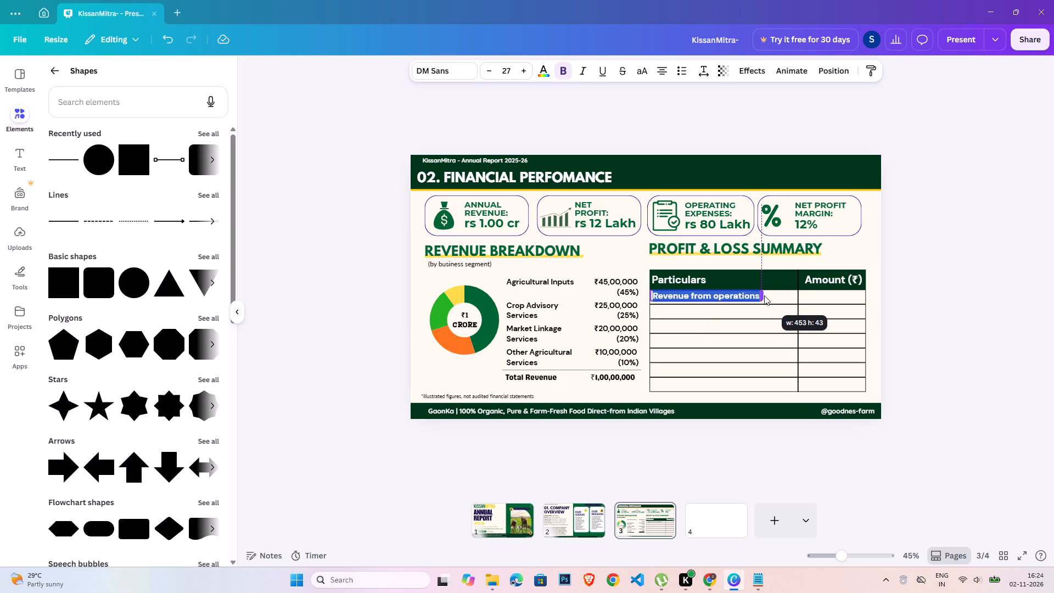
left_click_drag(764, 295, 762, 295)
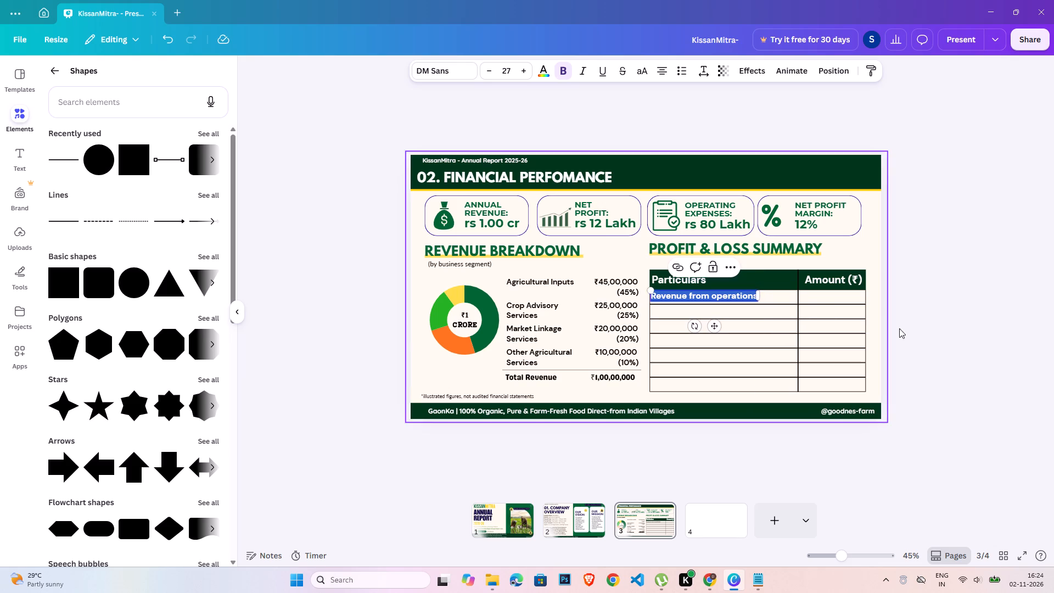
Nudge the "Revenue from operations" label slightly down within its table row.
left_click(942, 333)
left_click(722, 294)
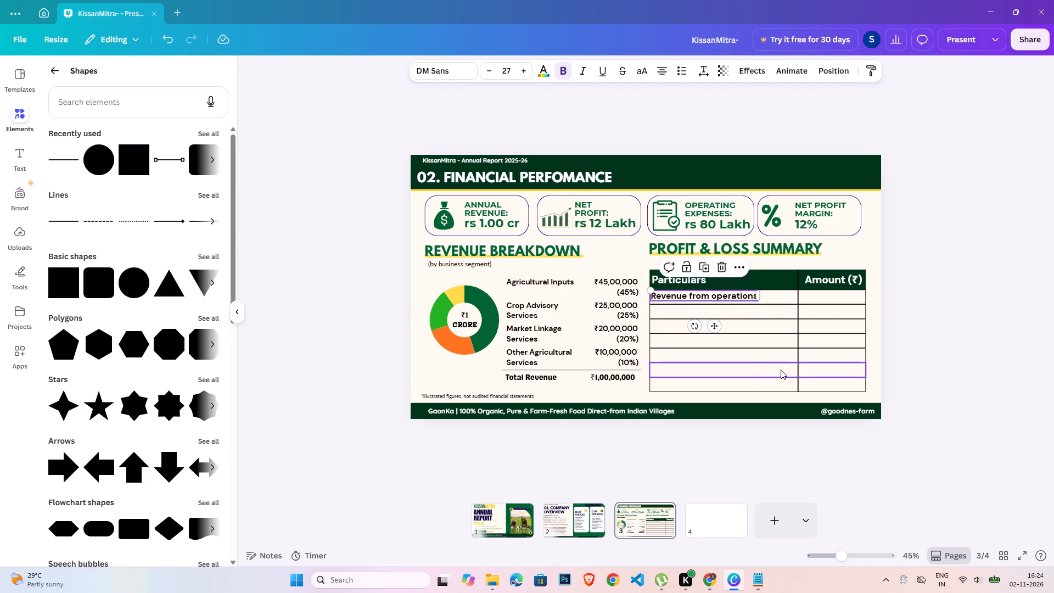
key("Down")
left_click(707, 296)
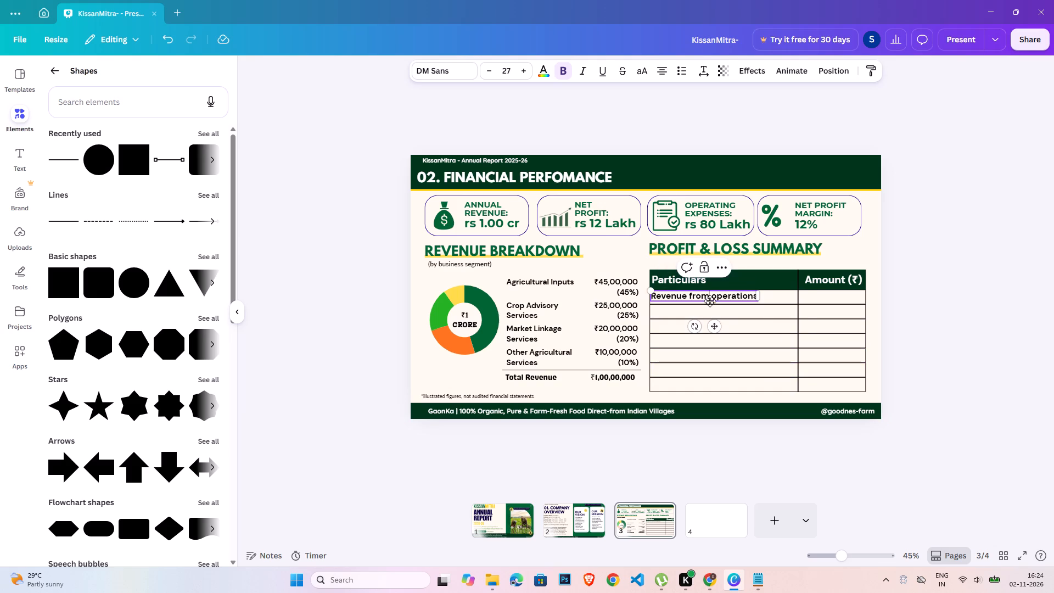
key("Down")
left_click(917, 299)
left_click(737, 294)
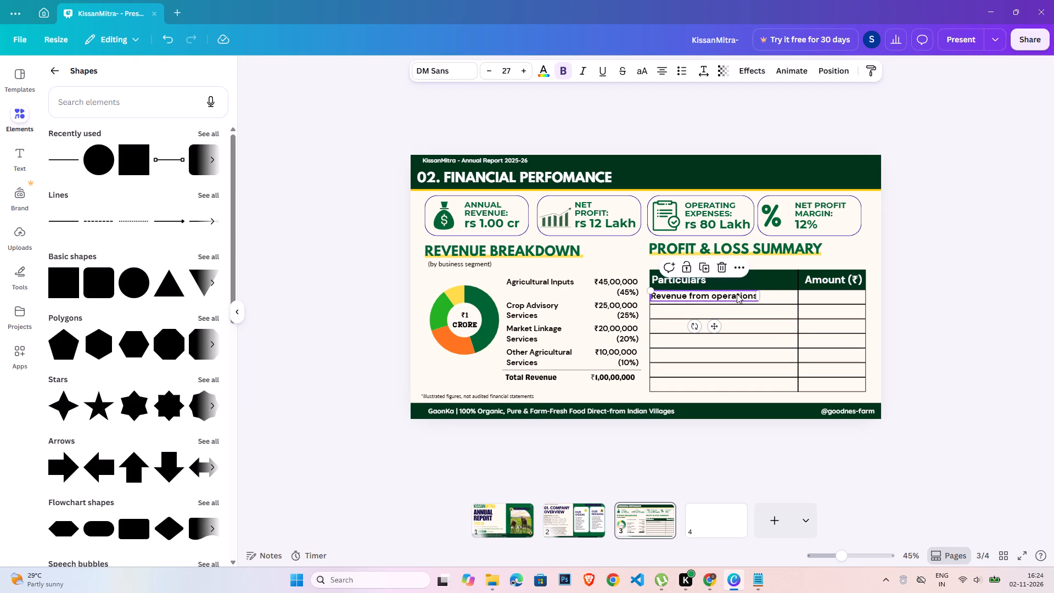
key("Down")
key("Down")
Remove the bold formatting from the "Revenue from operations" label and nudge it slightly to the left.
triple_click(696, 295)
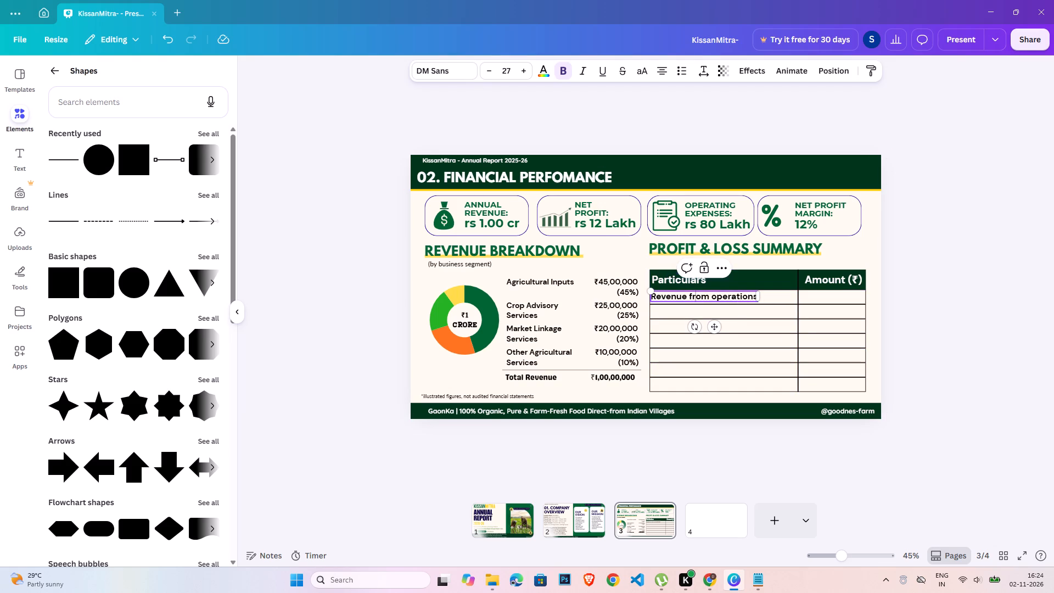
left_click(695, 297)
left_click(560, 65)
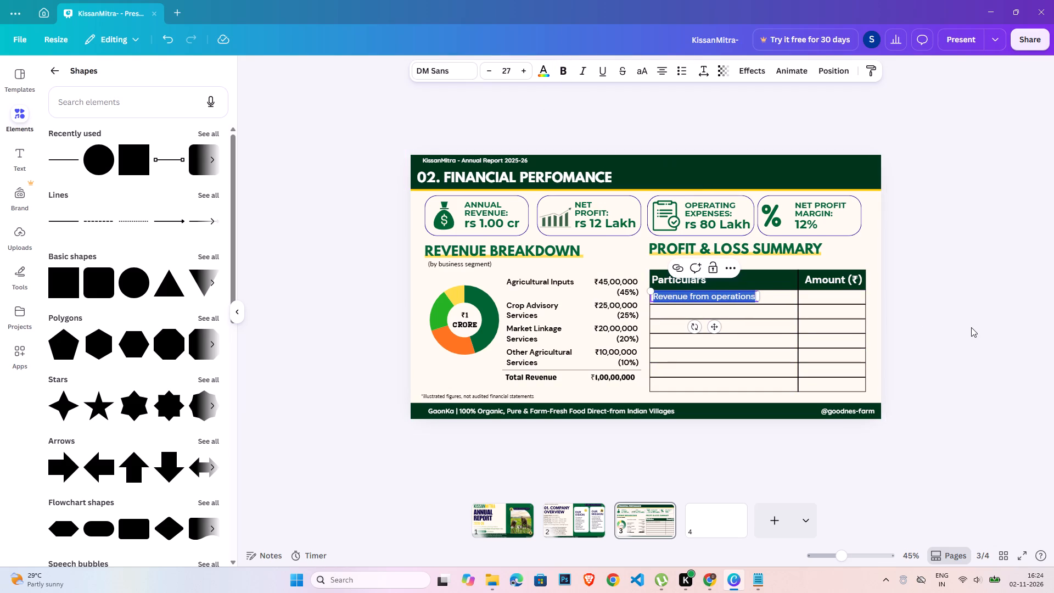
double_click(971, 327)
left_click(717, 296)
key("Left")
key("Left")
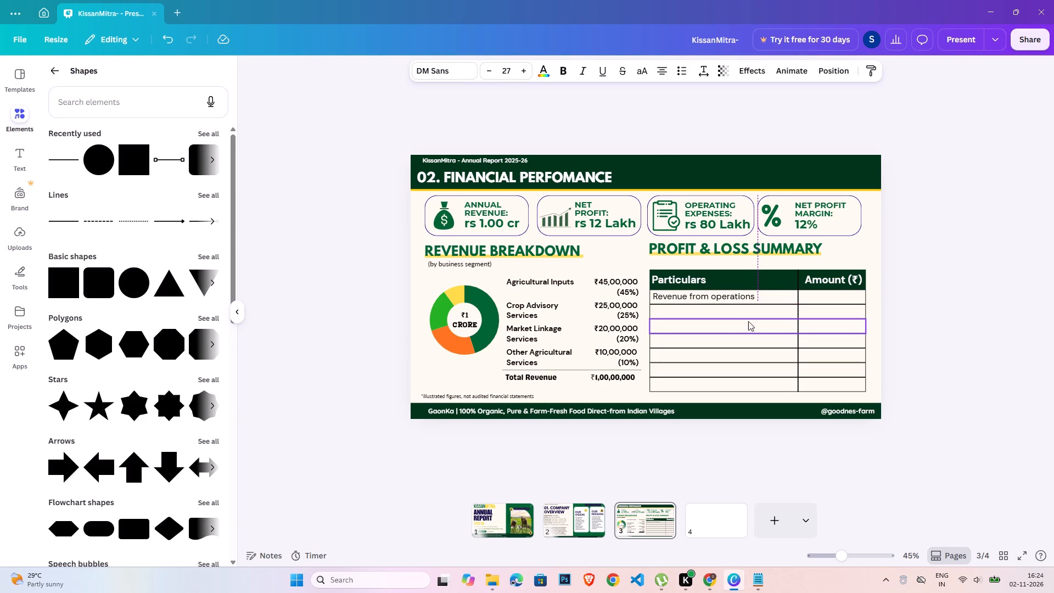
left_click(929, 333)
Duplicate the "Revenue from operations" label and place the copy in the same row under "Amount (₹)".
left_click(710, 300)
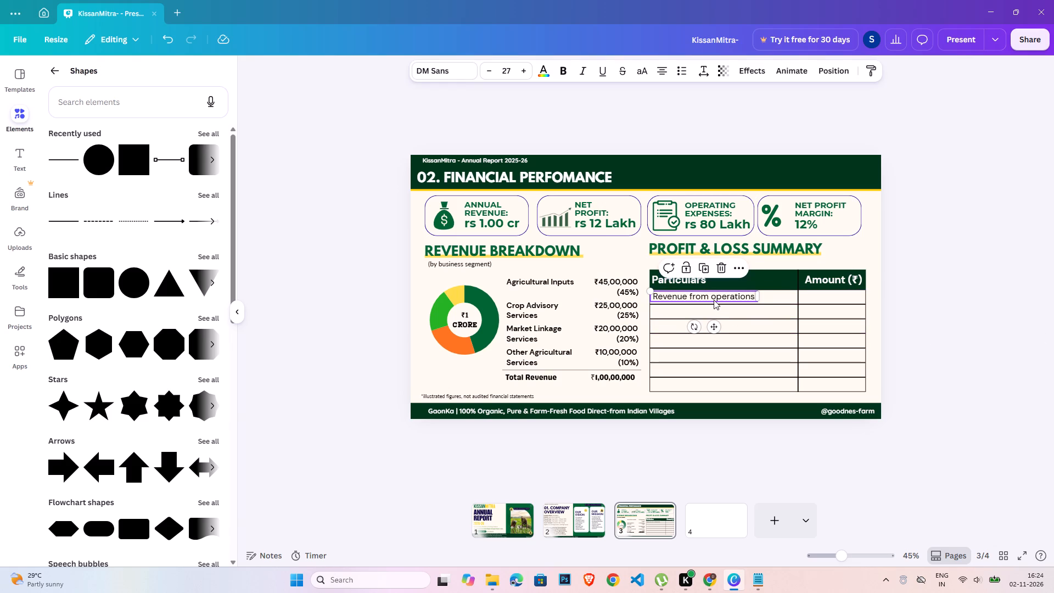
key("ctrl+c")
key("ctrl+v")
left_click_drag(714, 300, 859, 299)
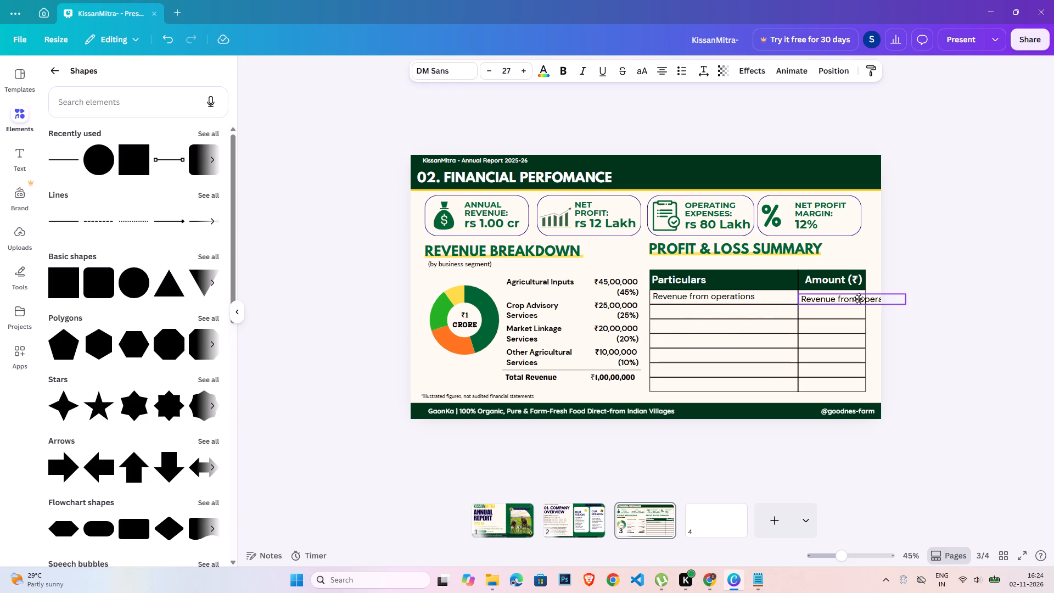
left_click_drag(859, 299, 861, 298)
Replace the copied label's text with "1,00,00,000" and narrow its text box to fit inside the Amount column.
double_click(861, 298)
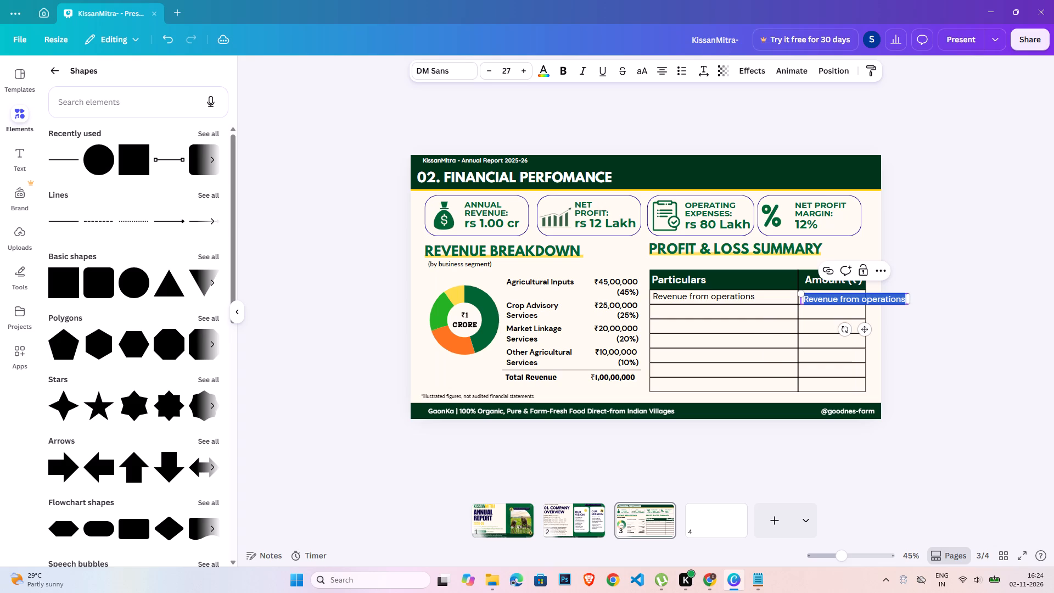
key("1")
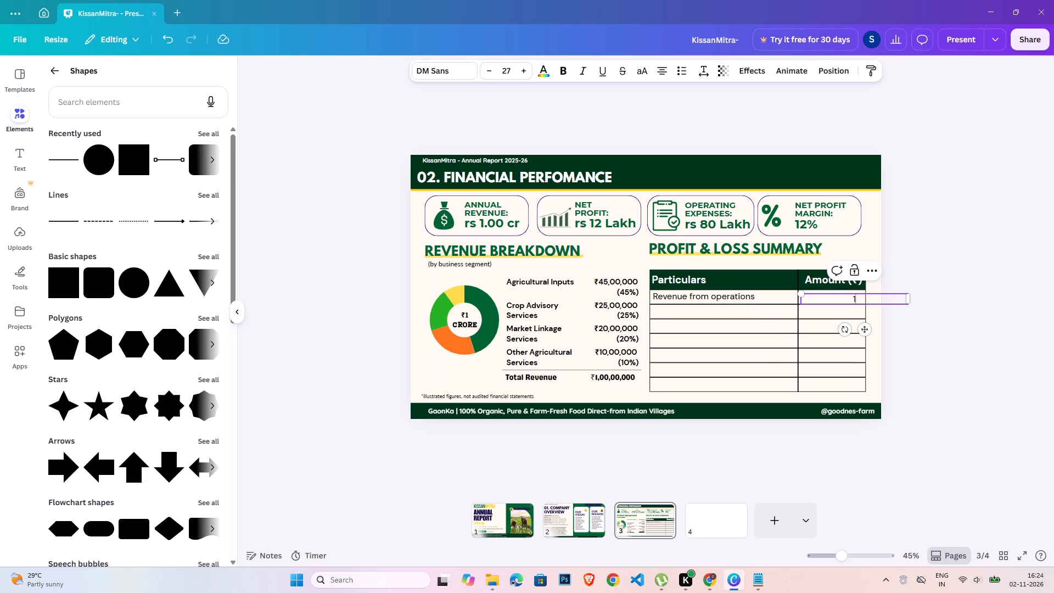
type(",00")
type(",00,000")
left_click_drag(909, 301, 856, 296)
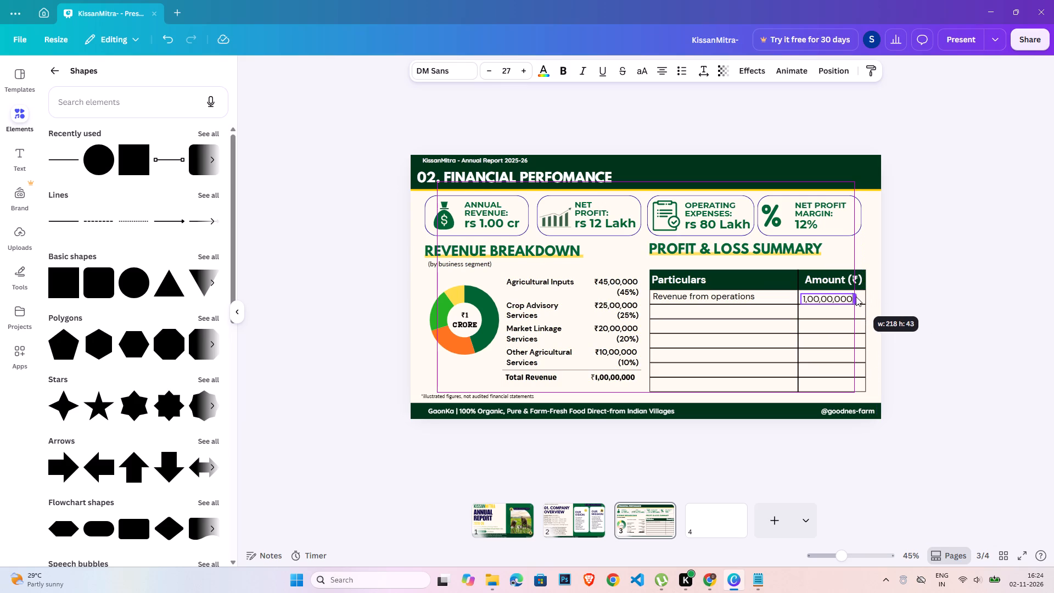
left_click_drag(856, 296, 862, 298)
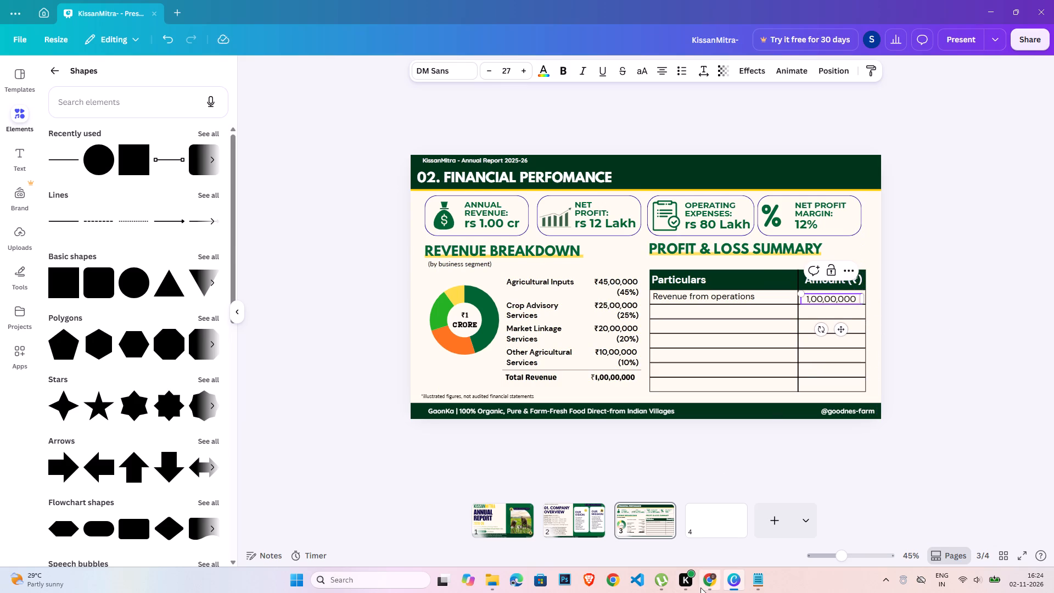
Switch to Google Chrome to copy the ₹ symbol, and insert it before 1,00,00,000 in the Amount column.
left_click(700, 588)
left_click(241, 223)
left_click(739, 577)
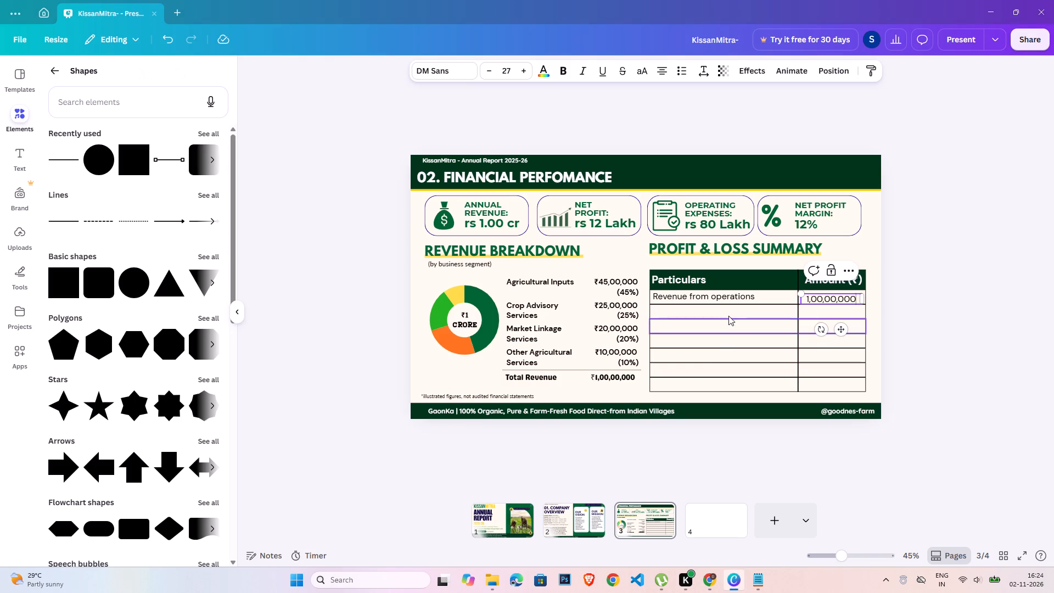
left_click(806, 300)
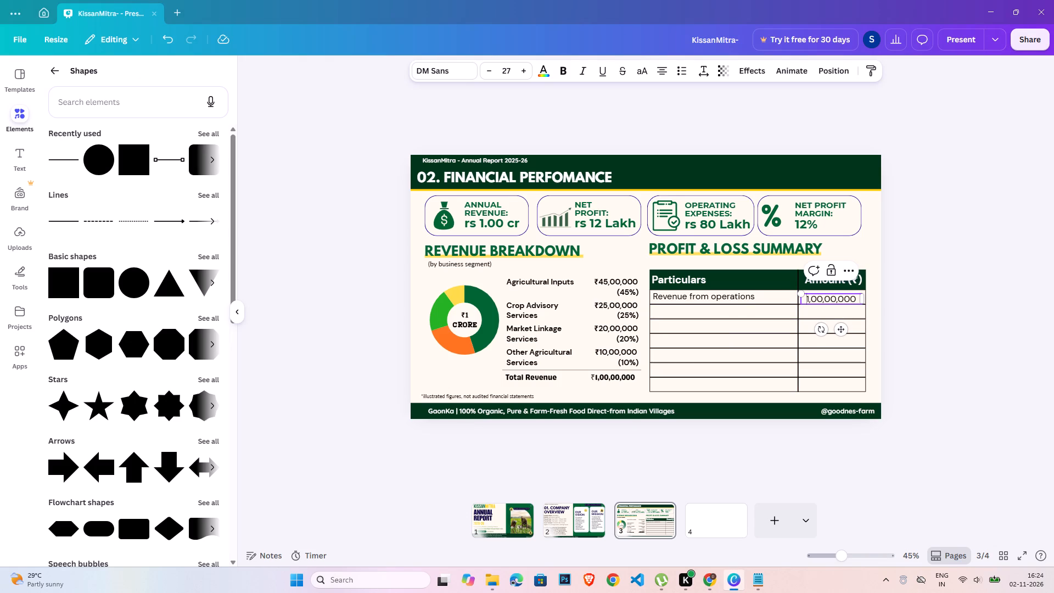
key("ctrl+v")
left_click(946, 300)
Nudge the ₹1,00,00,000 amount up and to the right so it sits centred in its cell, level with "Revenue from operations".
left_click(836, 298)
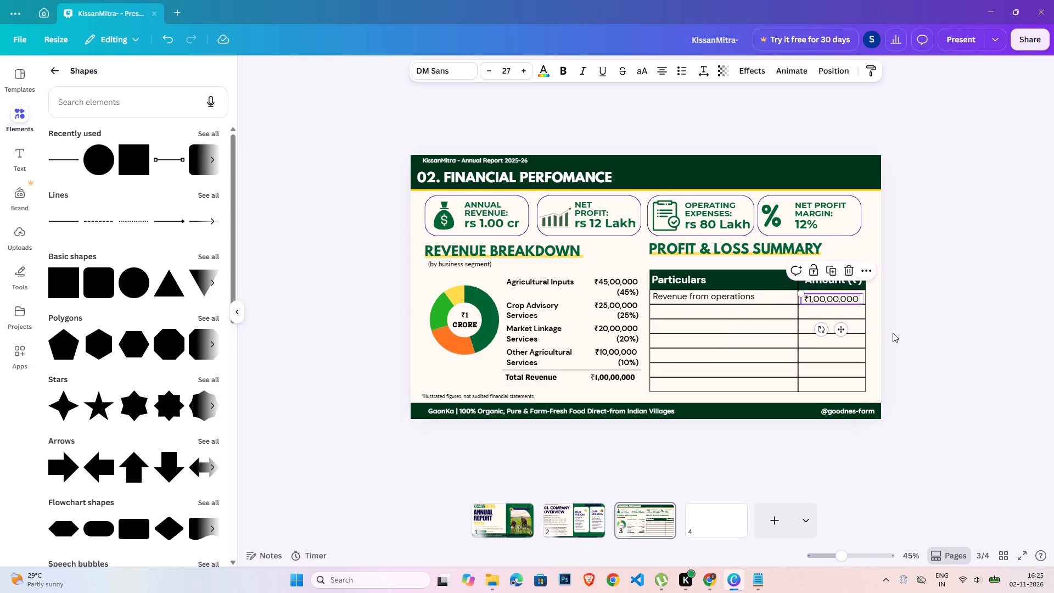
key("Up")
key("Up")
key("Up")
key("Up")
key("Up")
key("Up")
key("Right")
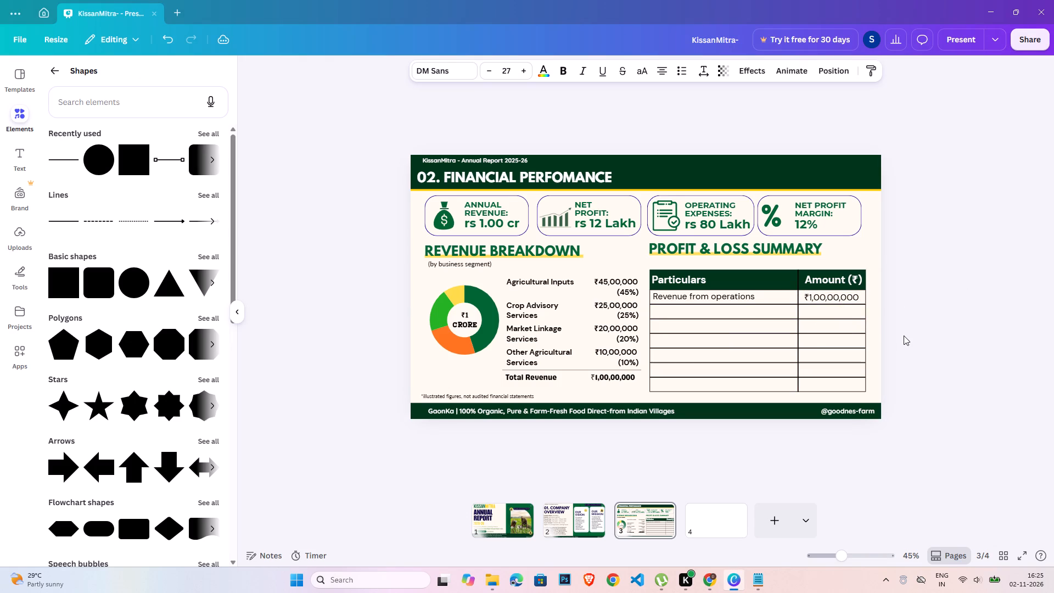
key("Right")
key("Right")
key("Right")
key("Up")
key("Up")
key("Right")
key("Right")
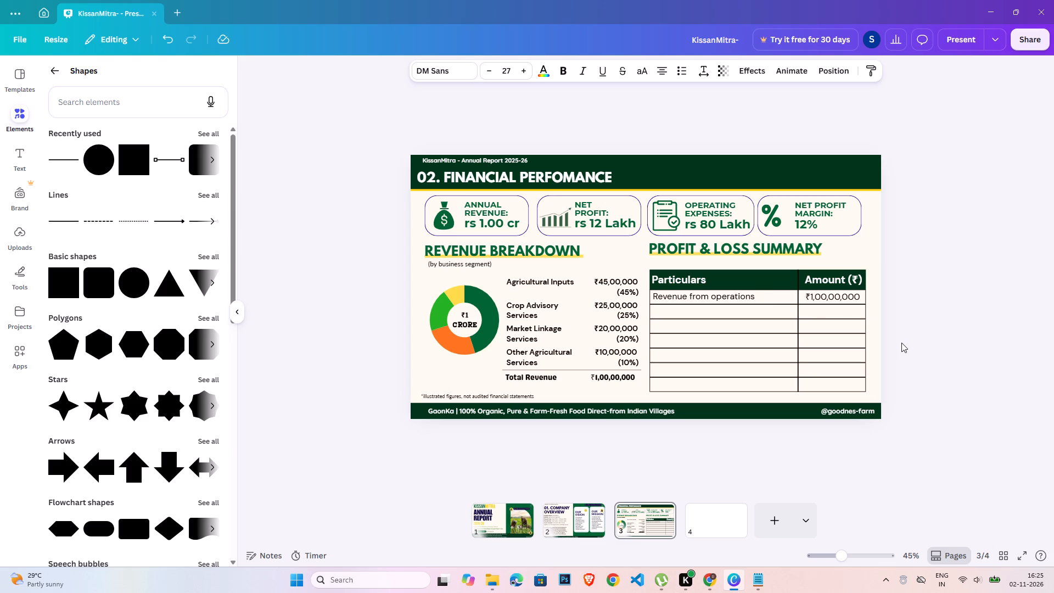
key("Right")
left_click(906, 344)
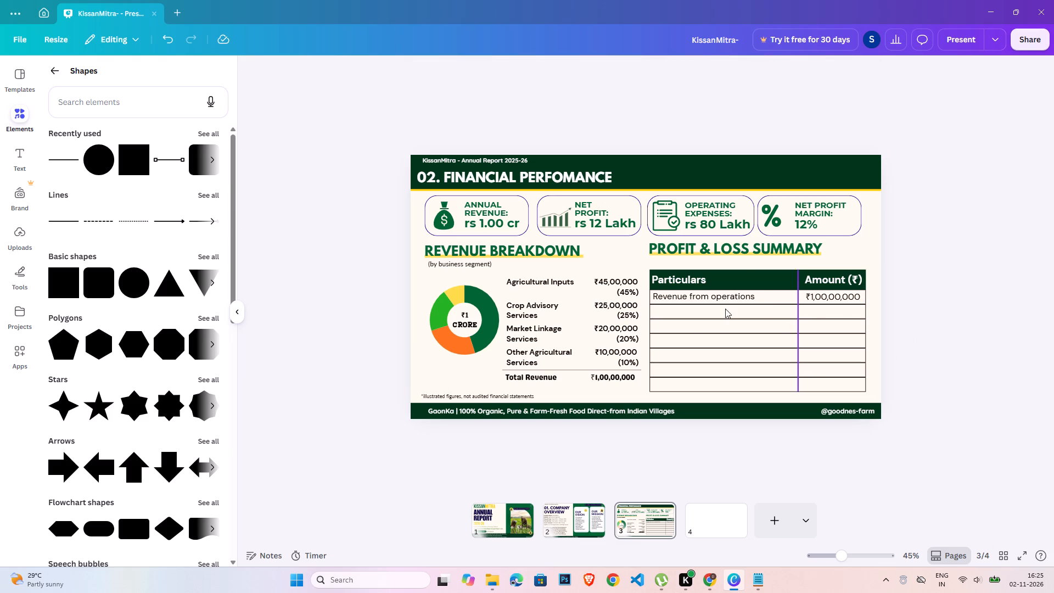
left_click(718, 299)
left_click(850, 296)
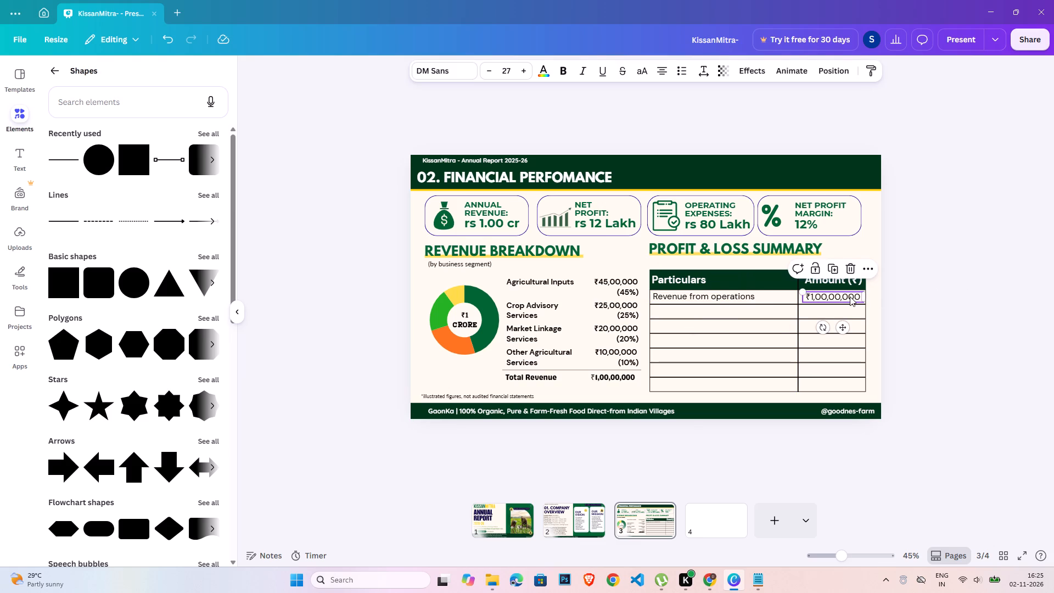
left_click(966, 298)
Duplicate the "Revenue from operations" label and align the copy in the second row of the Particulars column.
left_click(687, 294)
key("ctrl+c")
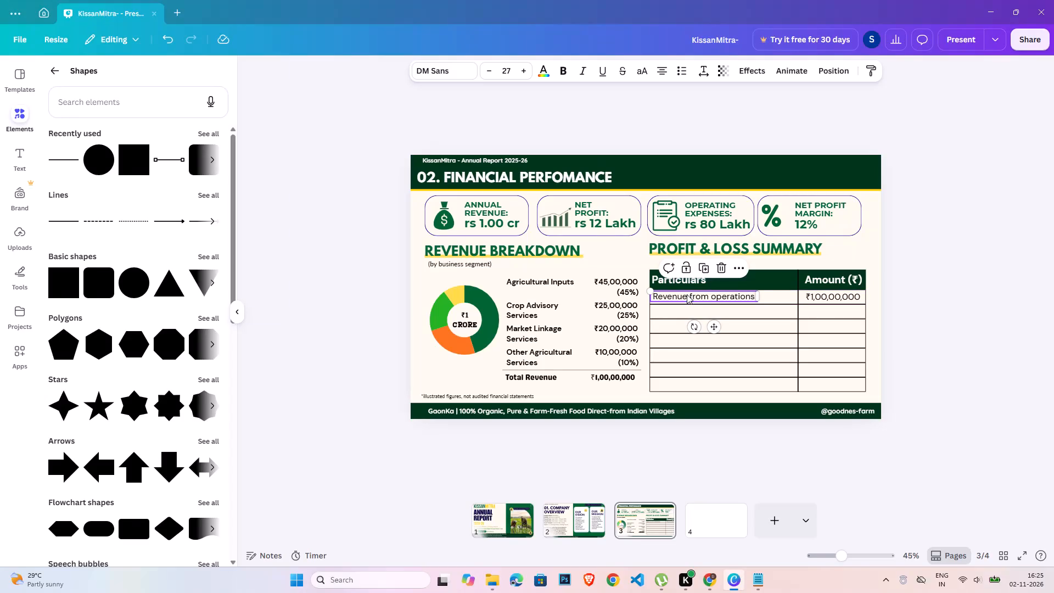
key("ctrl+v")
left_click_drag(721, 326, 720, 337)
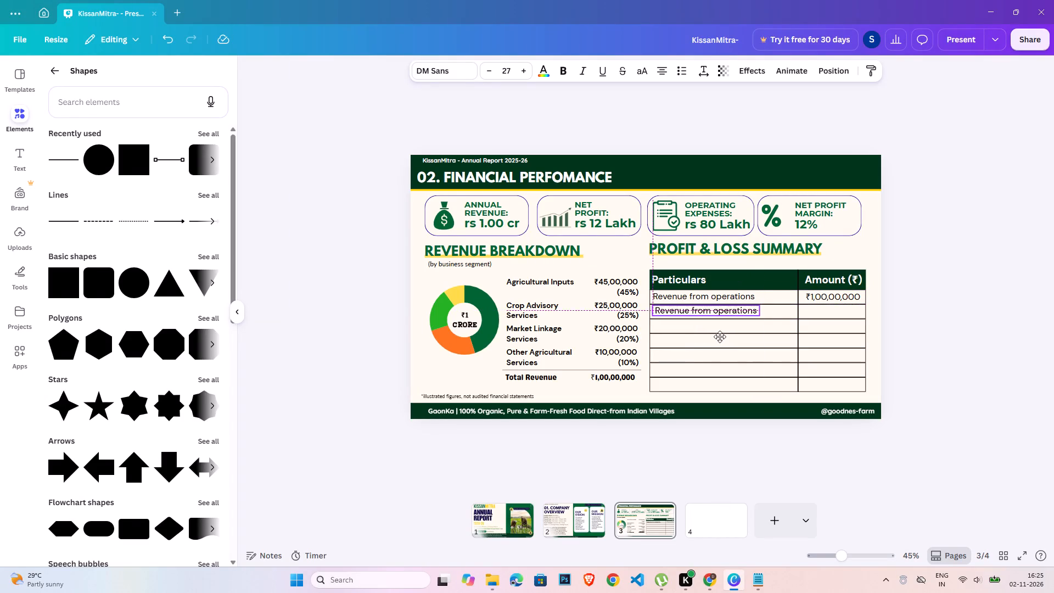
left_click_drag(720, 337, 717, 338)
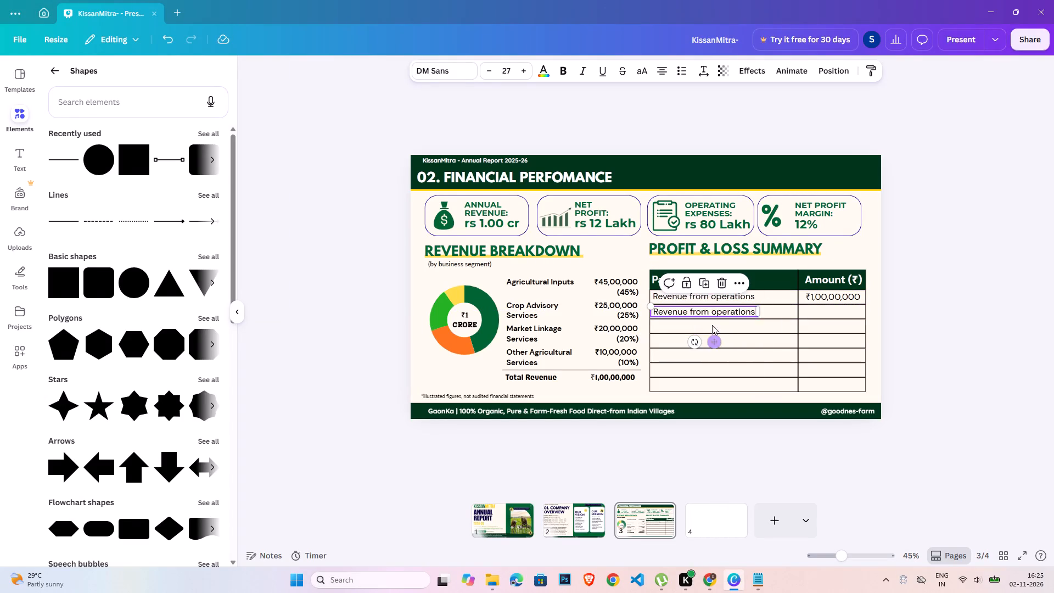
Replace the second row's label with "Cost of services and goods" and widen its text box so it fits on one line.
double_click(705, 309)
type("Cost of")
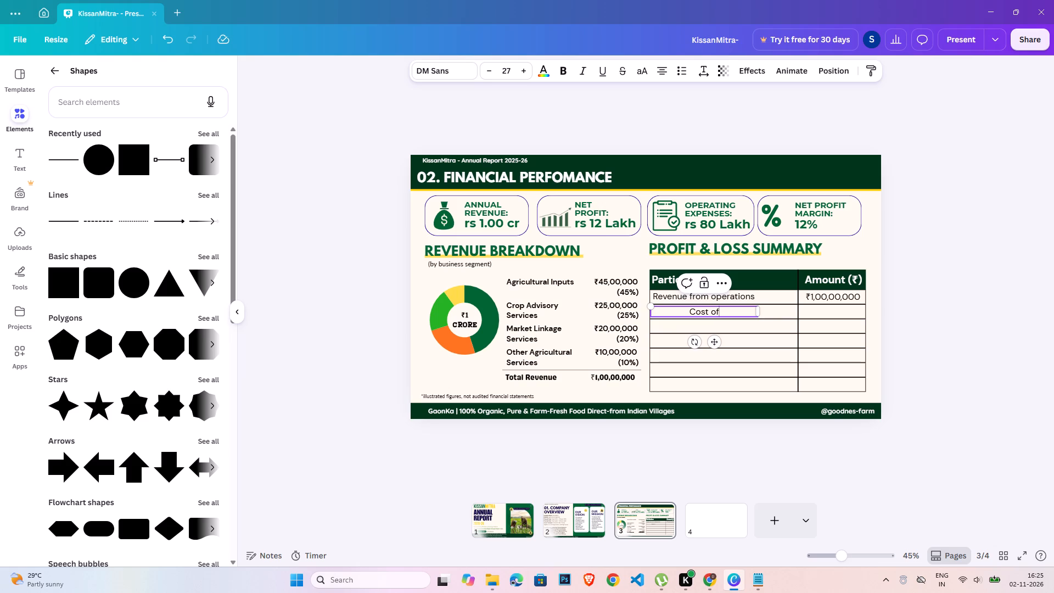
key("space")
type("services")
key("space")
type("and goods")
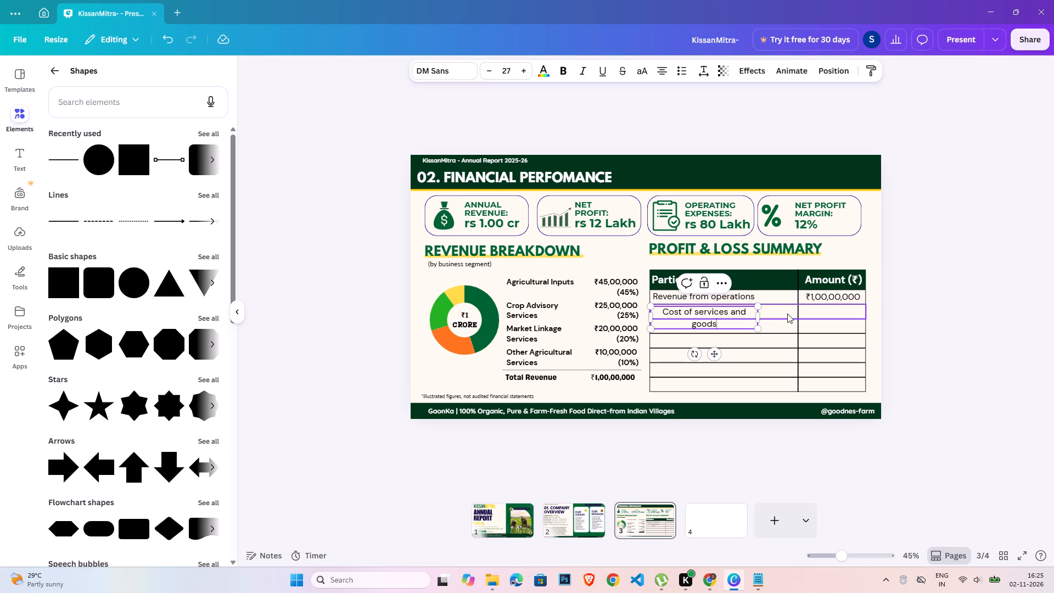
left_click_drag(758, 315, 769, 315)
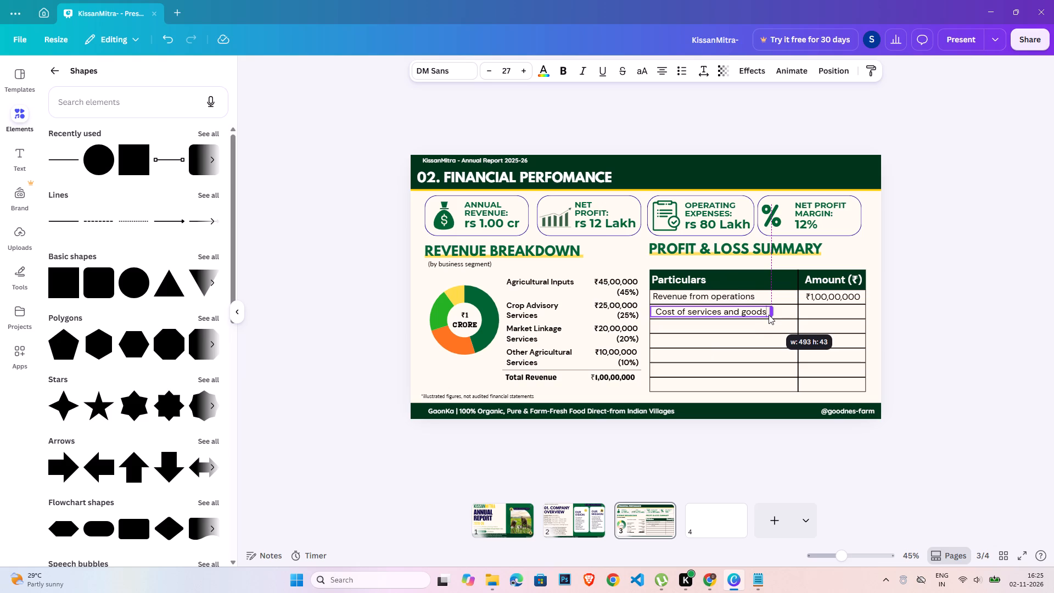
left_click_drag(769, 315, 766, 314)
left_click(766, 314)
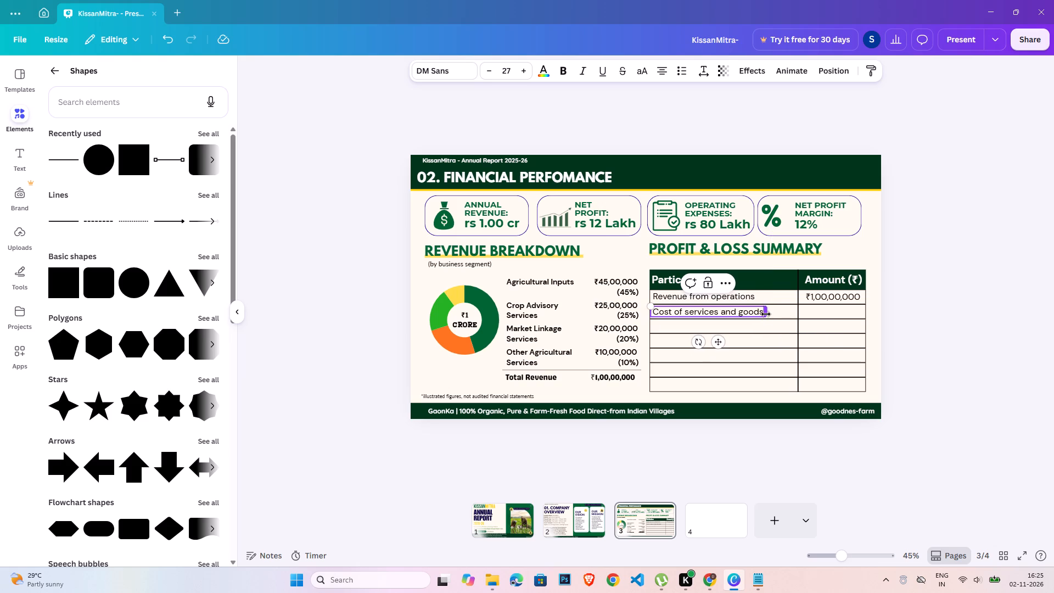
left_click_drag(870, 328, 875, 329)
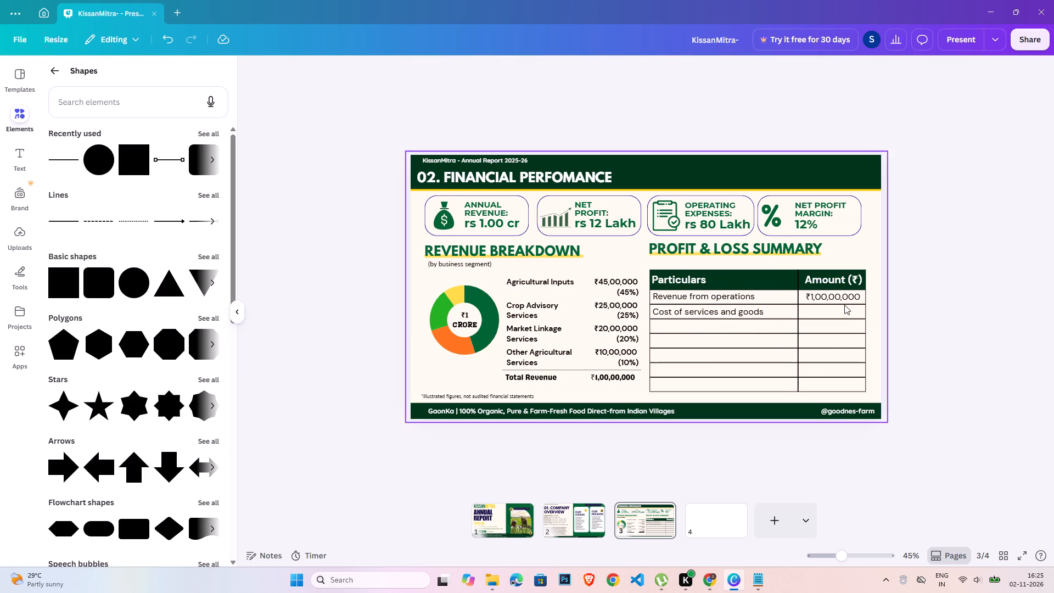
Duplicate the ₹1,00,00,000 amount and align the copy in the "Cost of services and goods" row.
left_click(835, 298)
key("ctrl+c")
key("ctrl+v")
left_click_drag(843, 329, 843, 333)
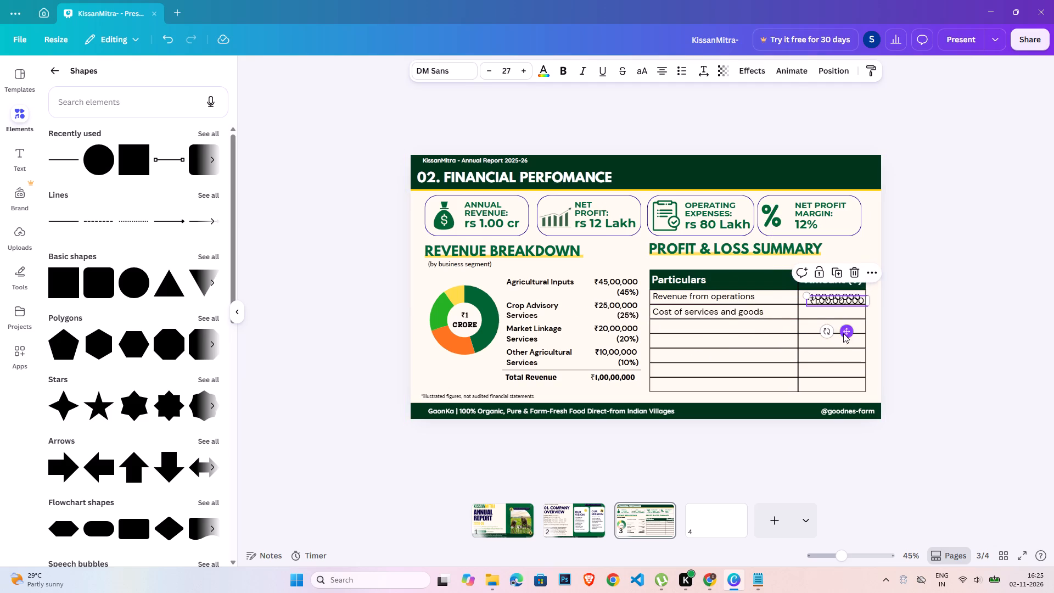
left_click_drag(843, 333, 840, 339)
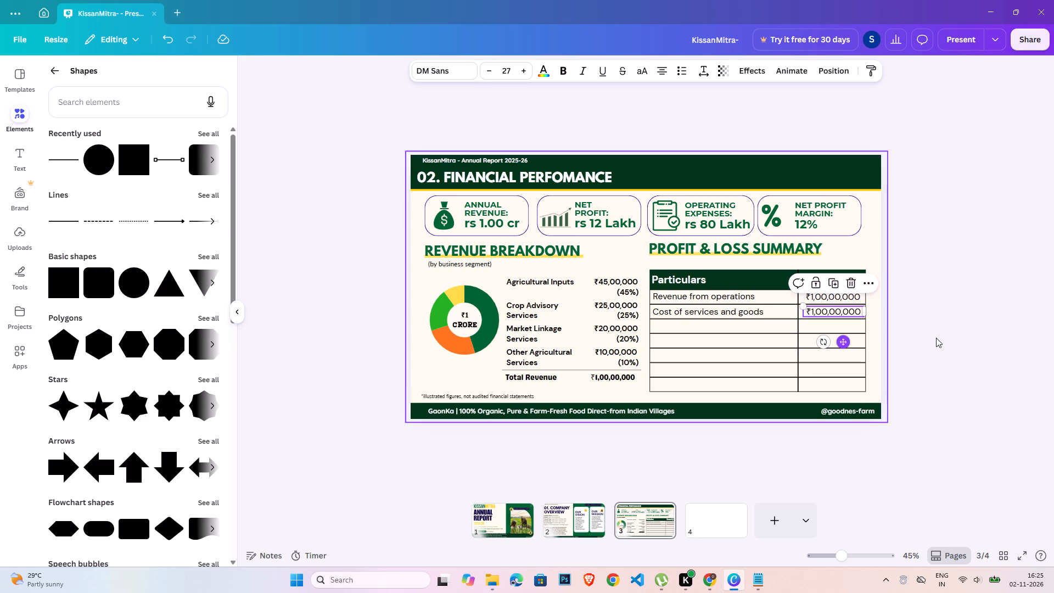
left_click(897, 356)
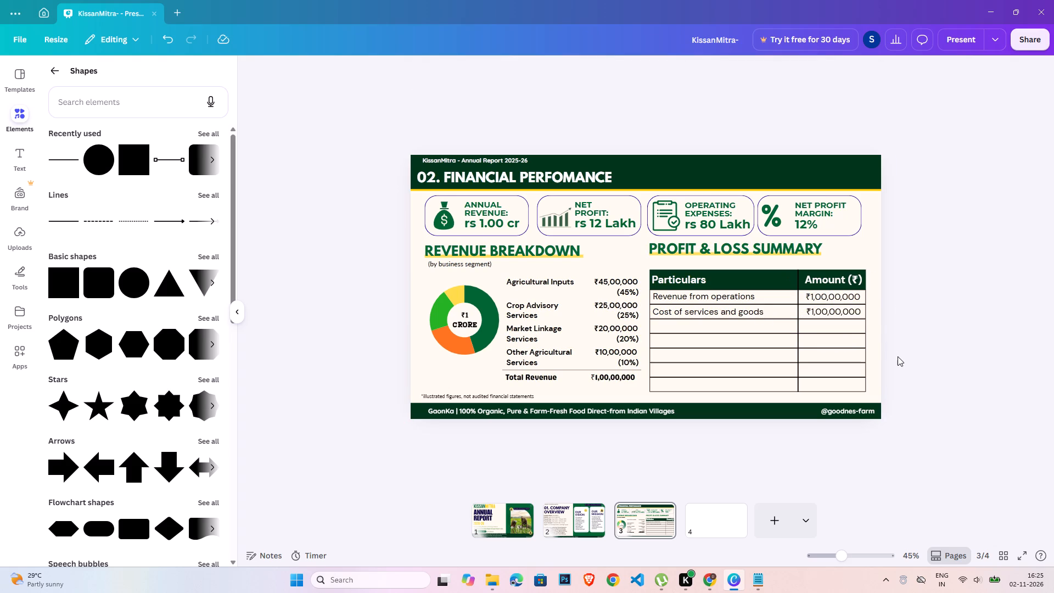
Change the "Cost of services and goods" amount to ₹55,00,000.
left_click(816, 313)
left_click(822, 315)
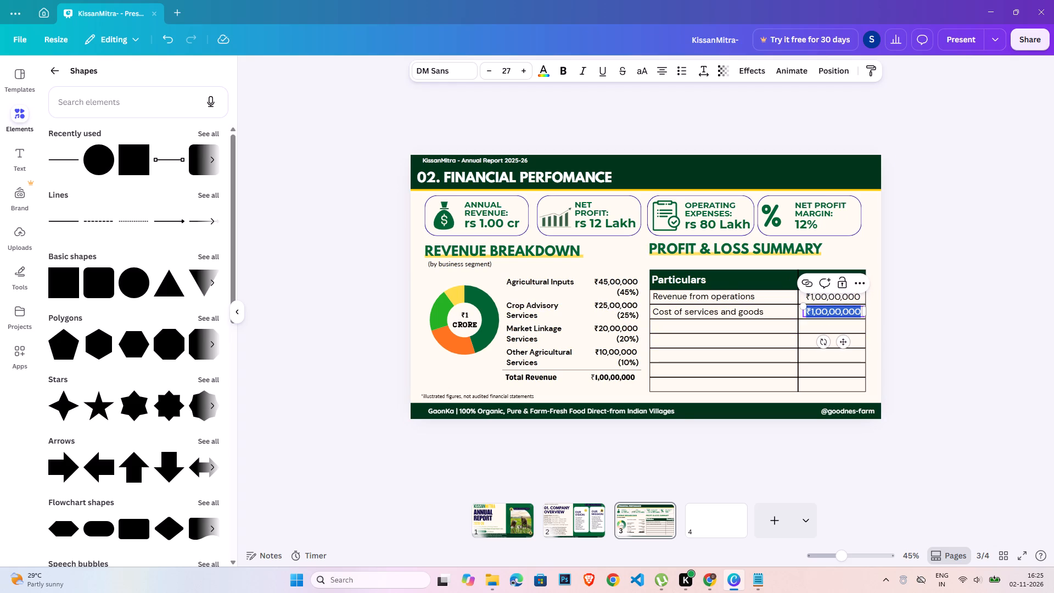
left_click(821, 314)
left_click_drag(826, 312, 812, 310)
key("5")
key("5")
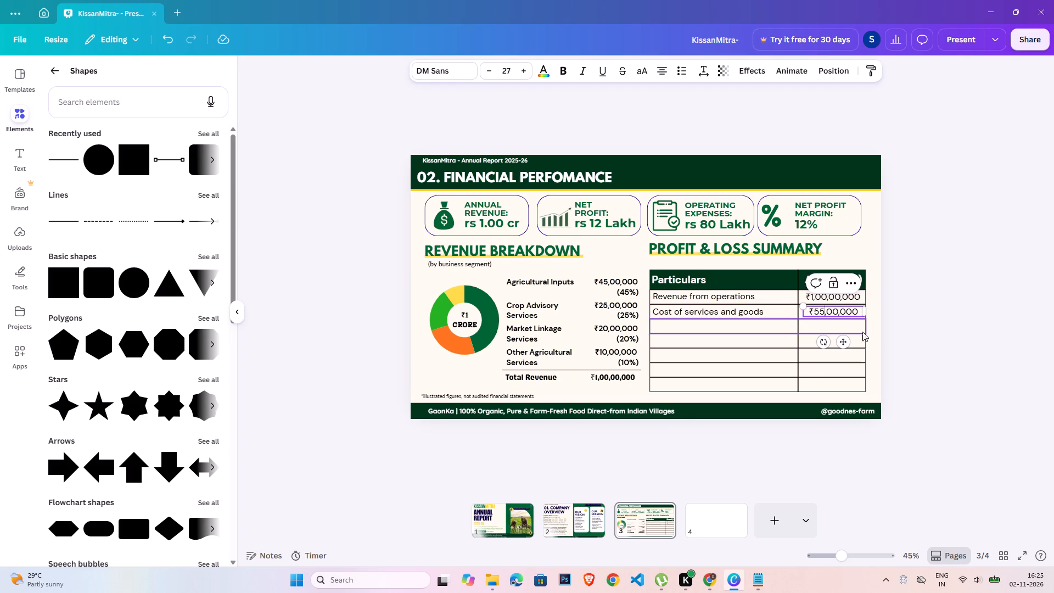
Right-align the ₹1,00,00,000 and ₹55,00,000 amounts in the Amount column.
left_click(910, 346)
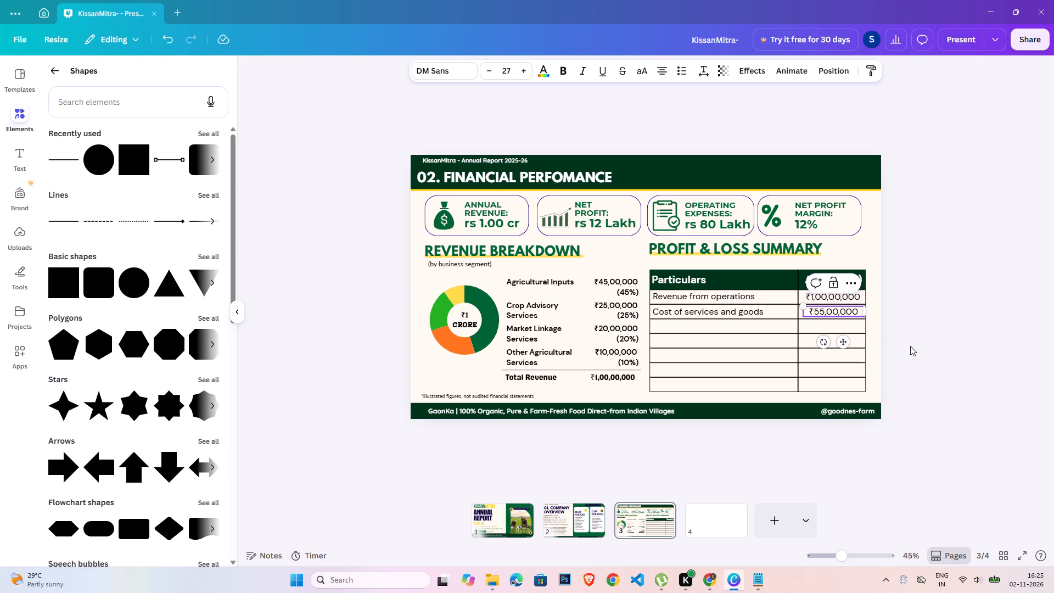
double_click(849, 313)
triple_click(849, 300)
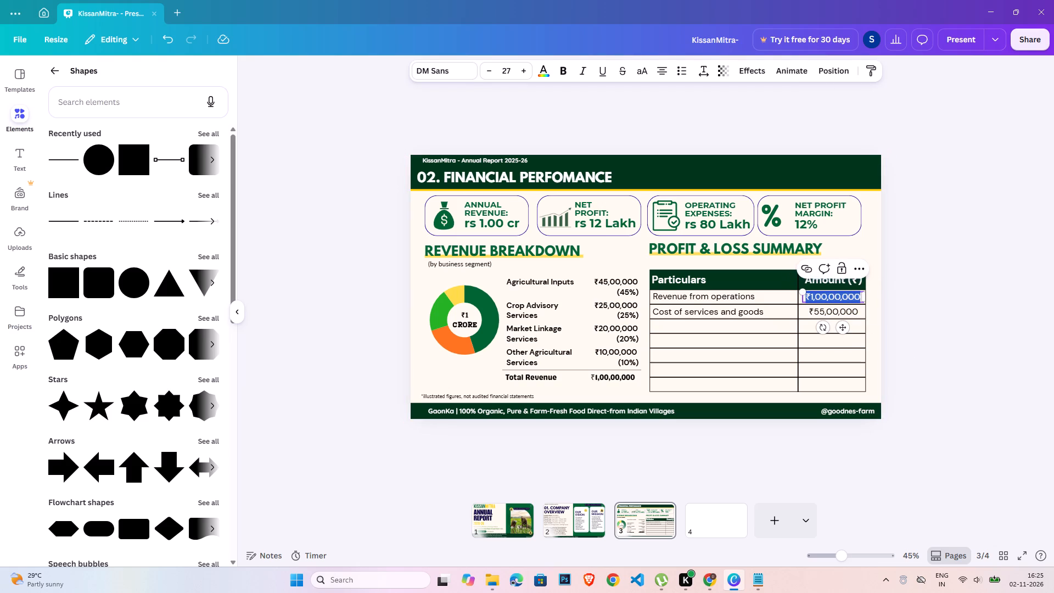
left_click(664, 73)
left_click(664, 73)
left_click(664, 73)
double_click(892, 312)
triple_click(848, 307)
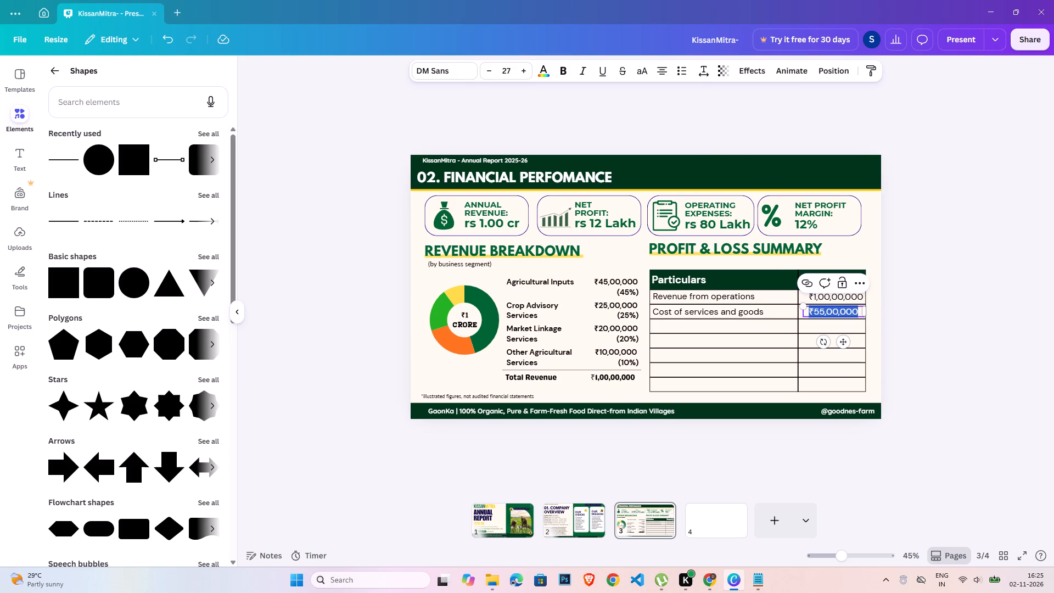
left_click(664, 74)
double_click(664, 74)
double_click(905, 342)
left_click(851, 317)
left_click(892, 327)
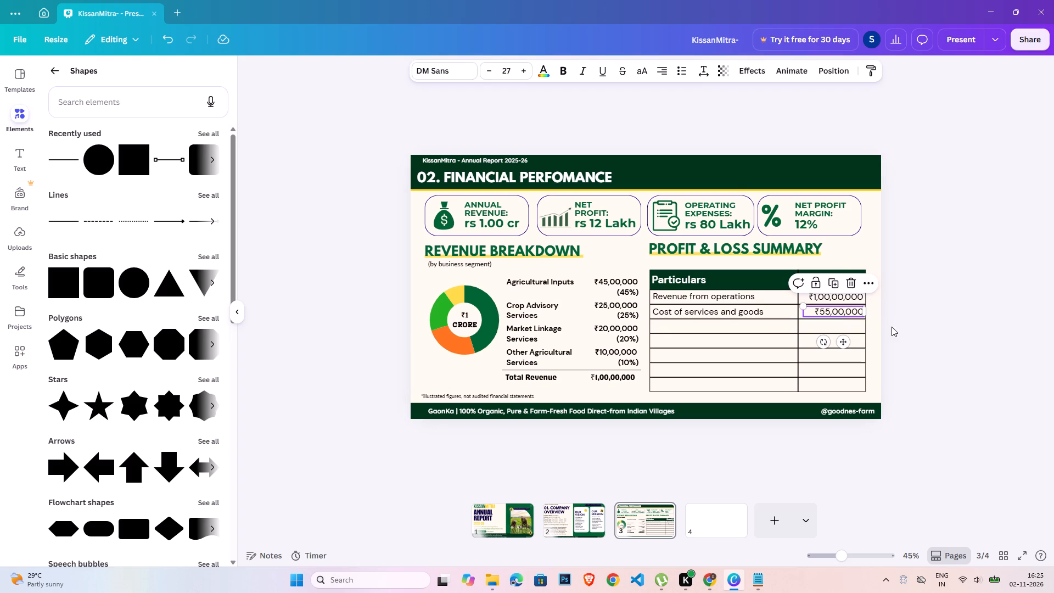
Duplicate the "Cost of services and goods" label and place the copy in the third row of the Particulars column.
left_click(687, 298)
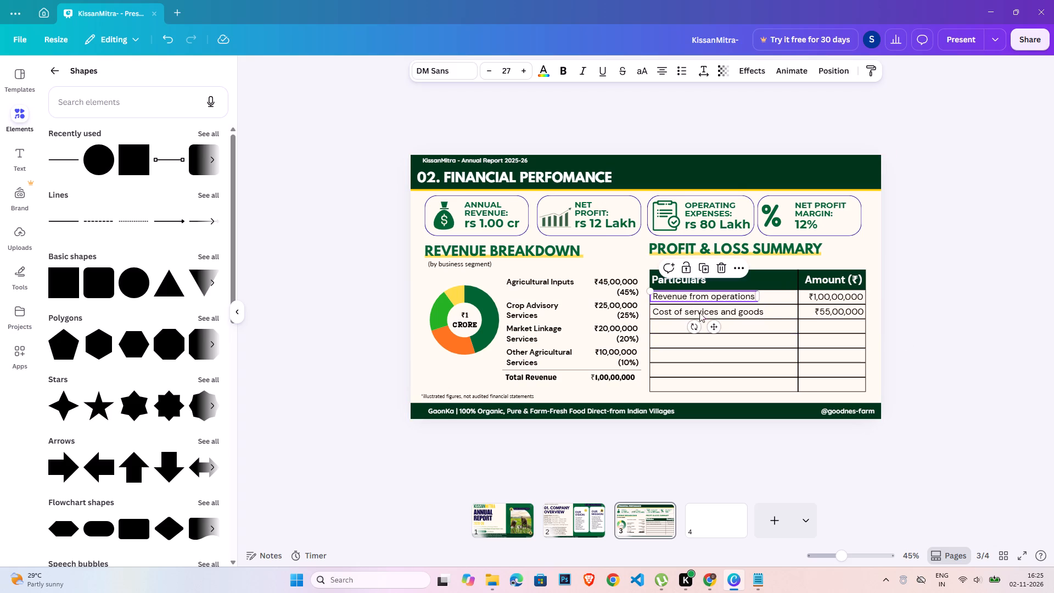
left_click(719, 310)
key("ctrl+c")
key("ctrl+v")
left_click_drag(727, 346, 726, 350)
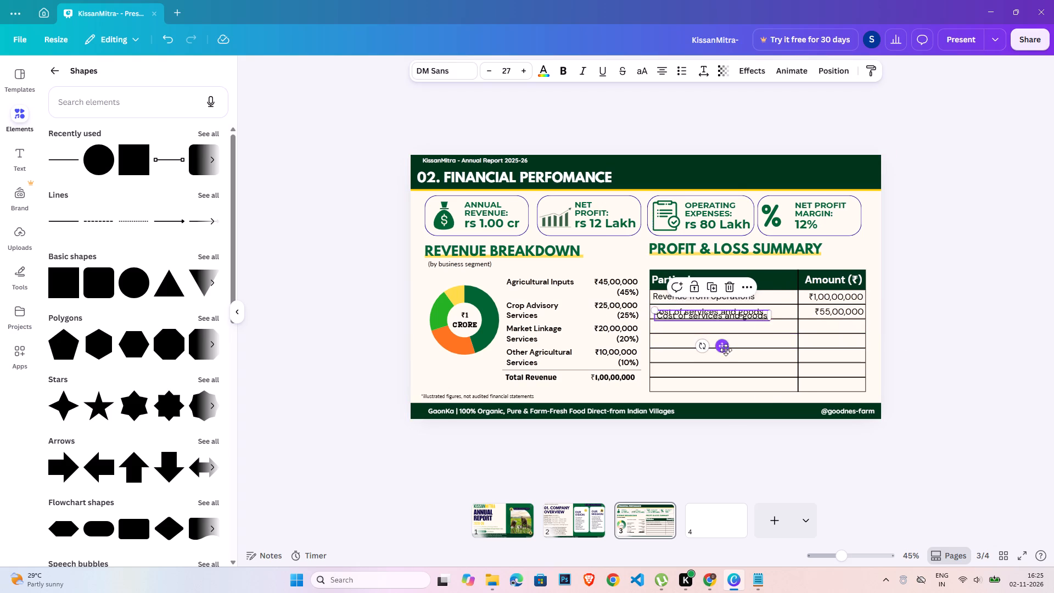
left_click_drag(726, 350, 724, 356)
left_click(957, 362)
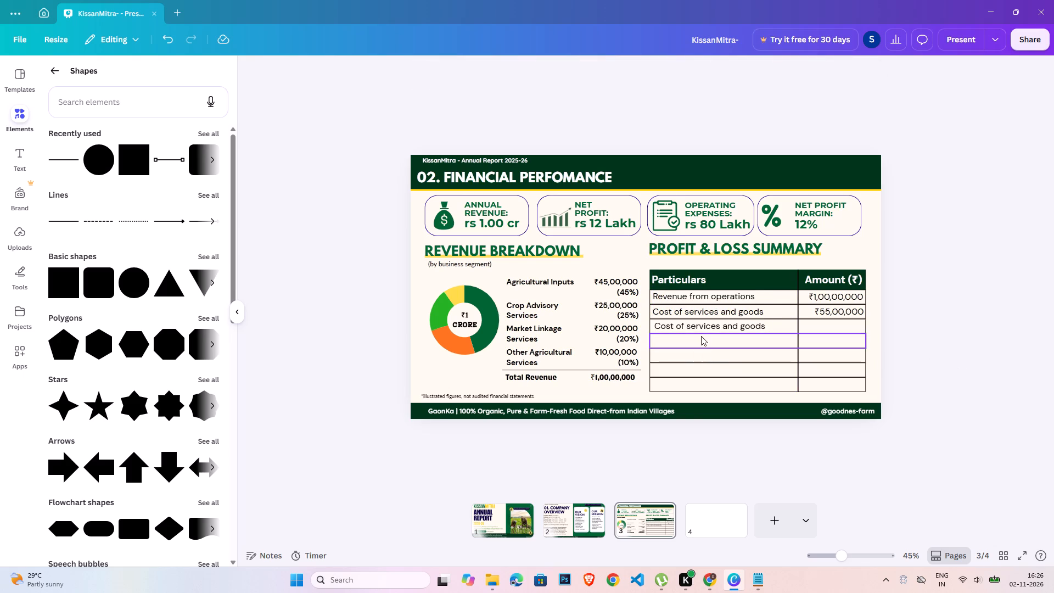
Replace the third row's label with "Guess Profit" and left-align it.
triple_click(696, 322)
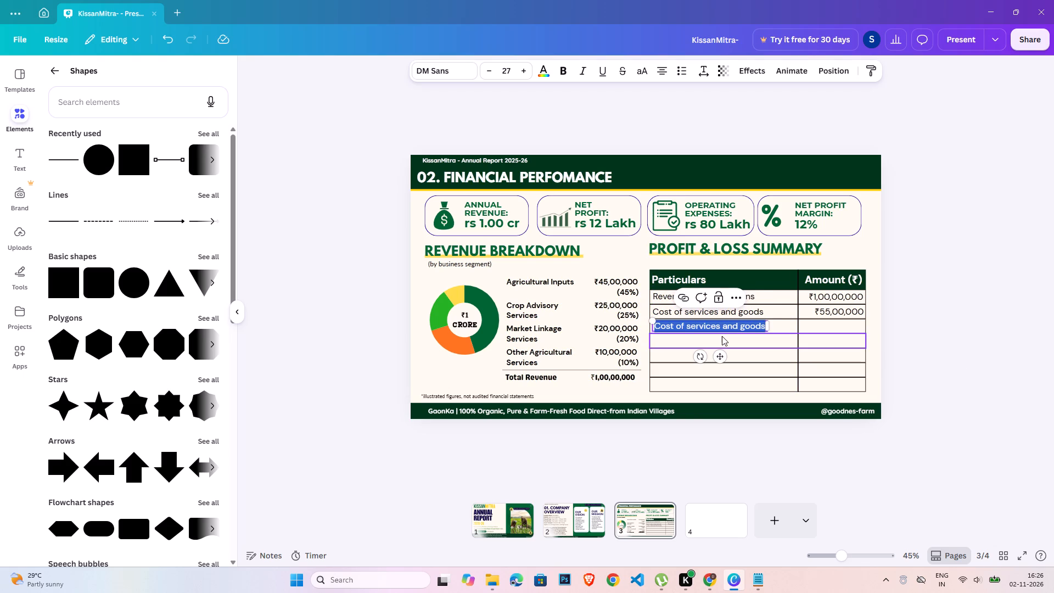
key("shift+g")
type("uess")
key("space")
type("Pro")
type("fit")
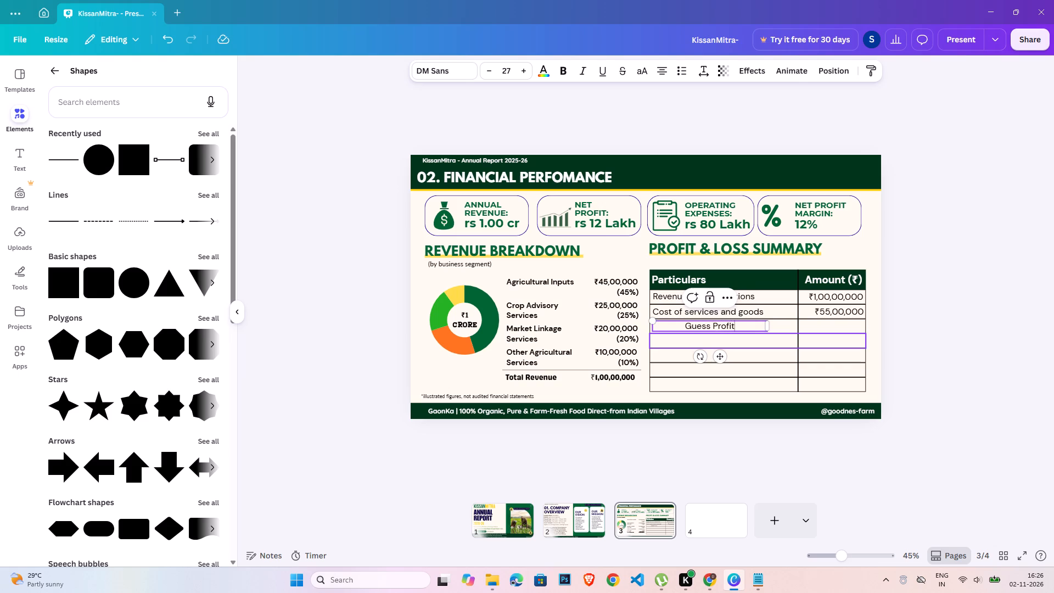
key("ctrl+a")
left_click(655, 74)
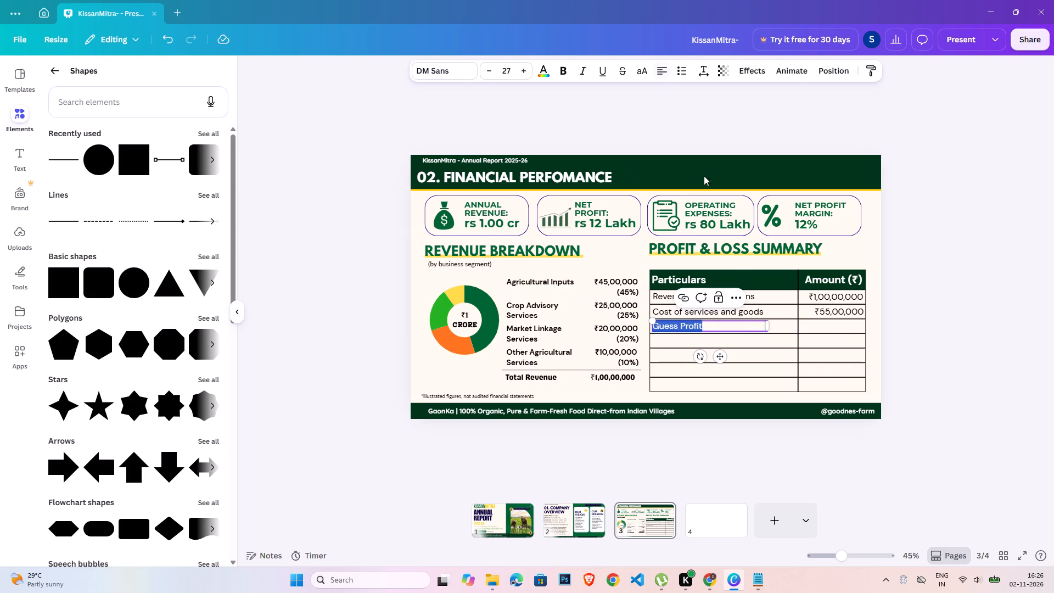
Fill the table's third row rectangle with pale yellow, #FFF3C1.
left_click(783, 327)
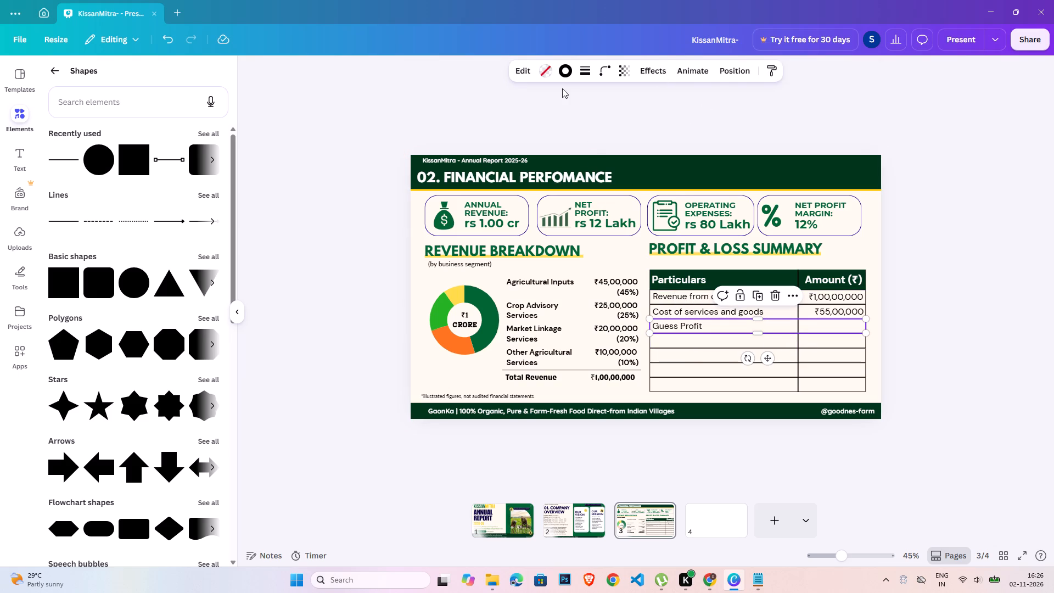
left_click(550, 72)
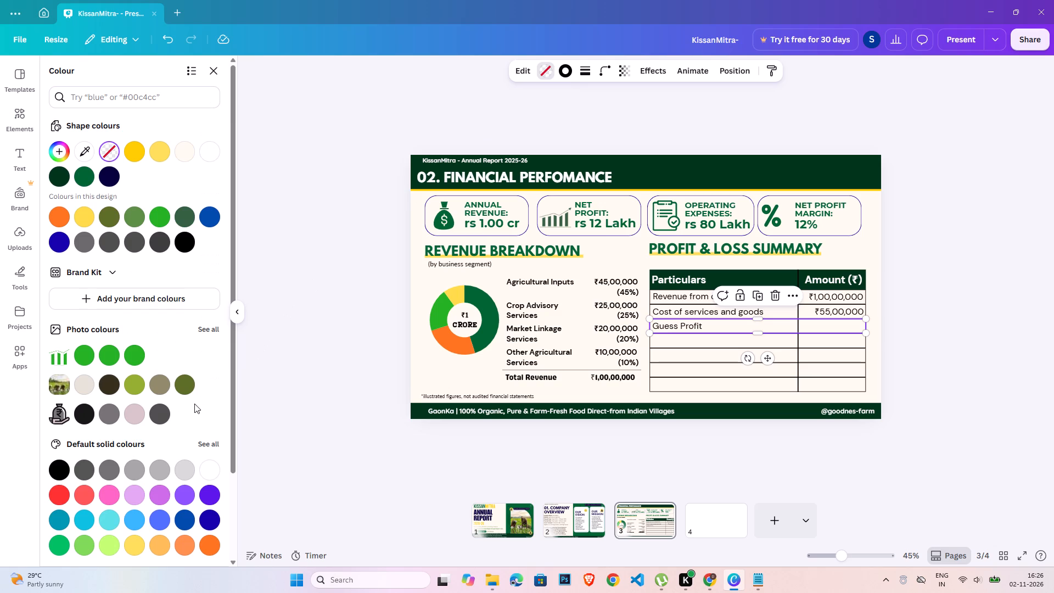
left_click(134, 545)
left_click(53, 146)
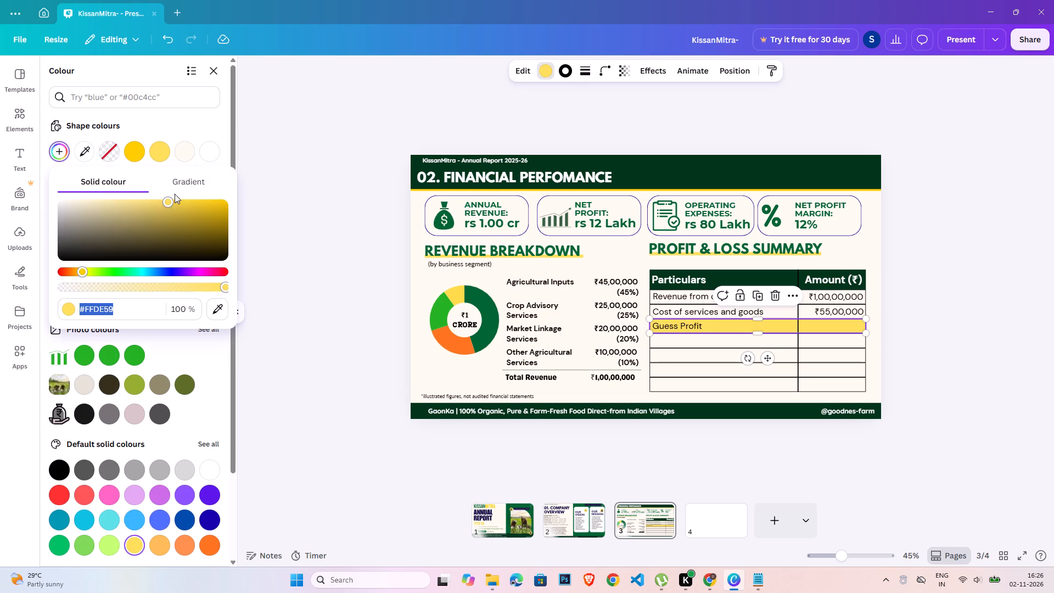
left_click_drag(162, 203, 115, 194)
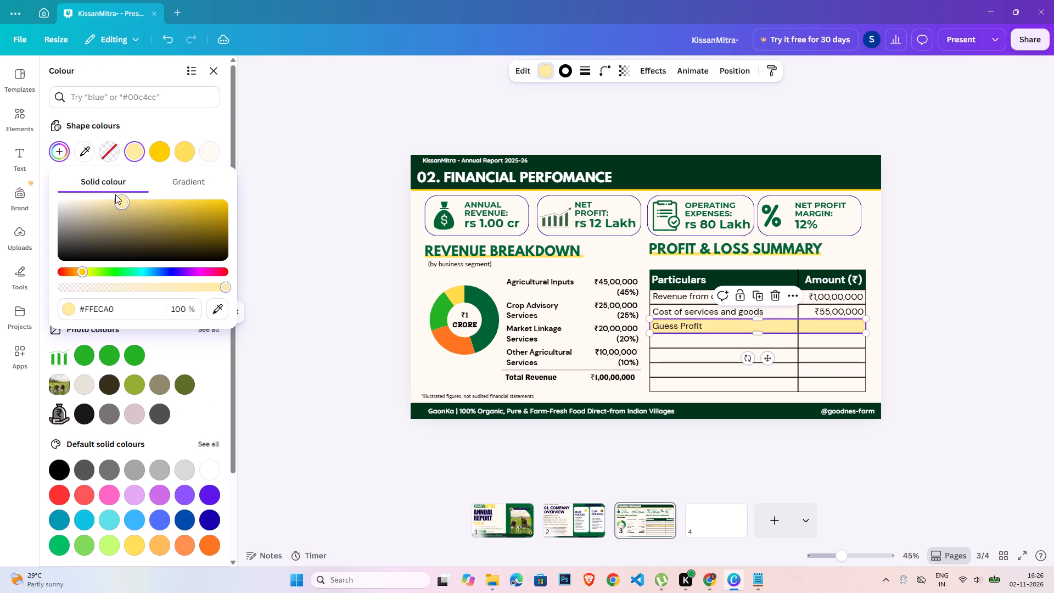
left_click_drag(115, 194, 99, 194)
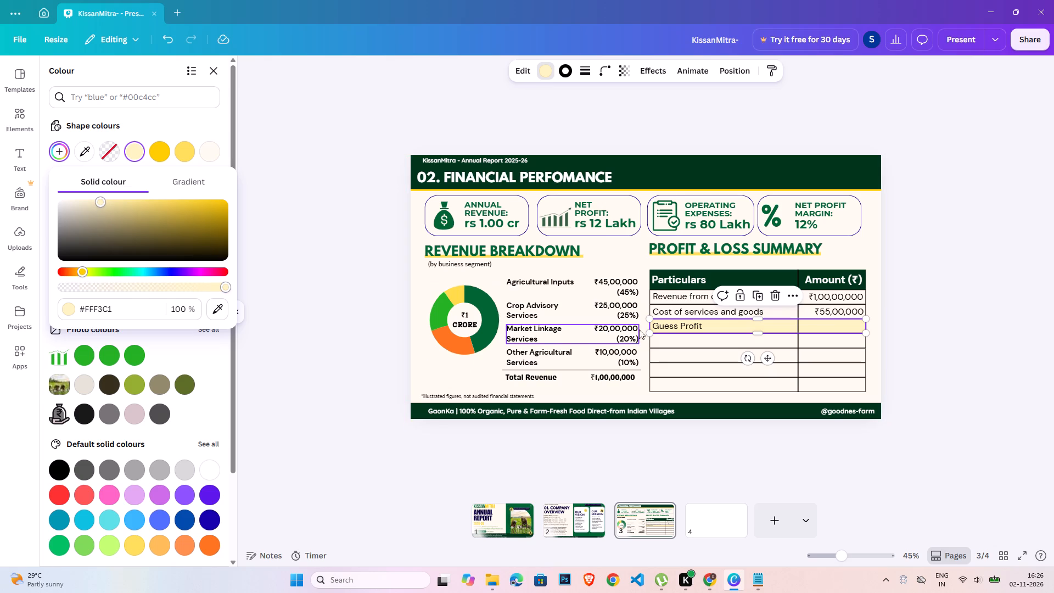
Correct the third row's label to "Gross Profit" and make it bold.
left_click(665, 332)
double_click(667, 327)
left_click_drag(668, 326, 659, 326)
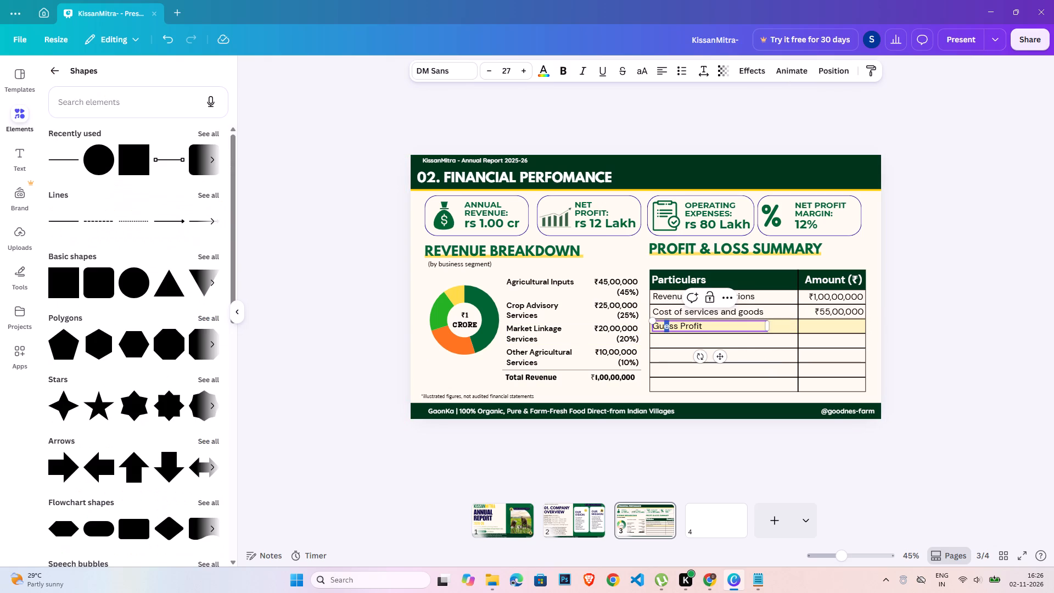
left_click_drag(659, 326, 657, 326)
type("ro")
left_click(1000, 349)
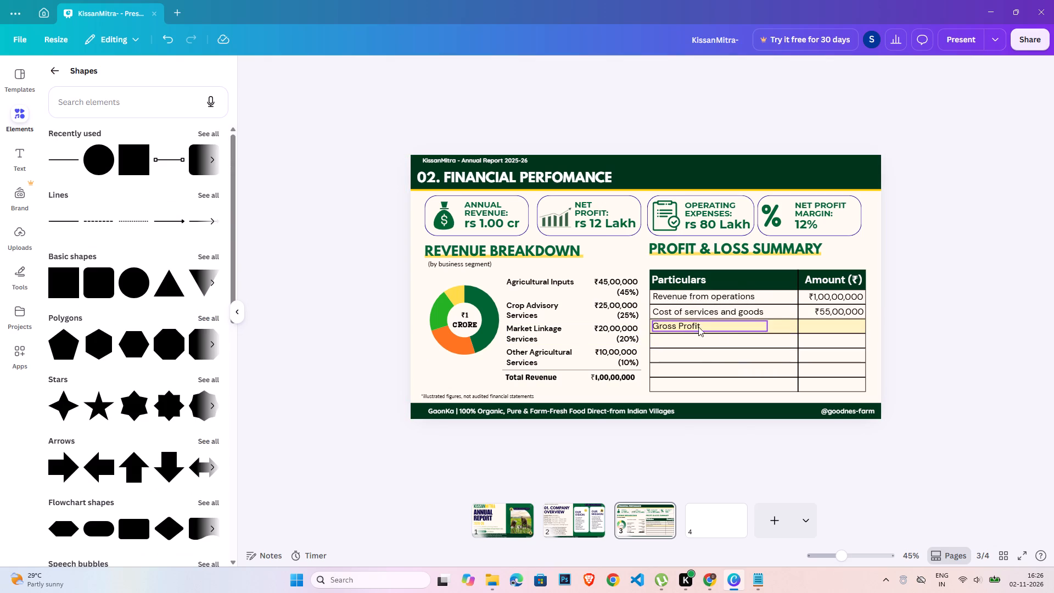
triple_click(688, 325)
left_click(560, 75)
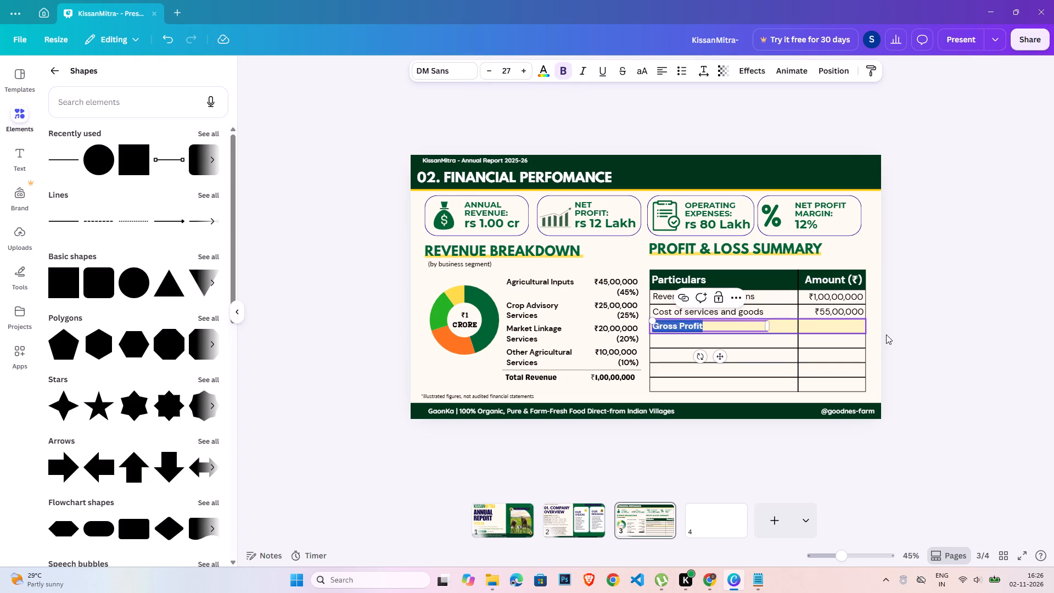
double_click(886, 334)
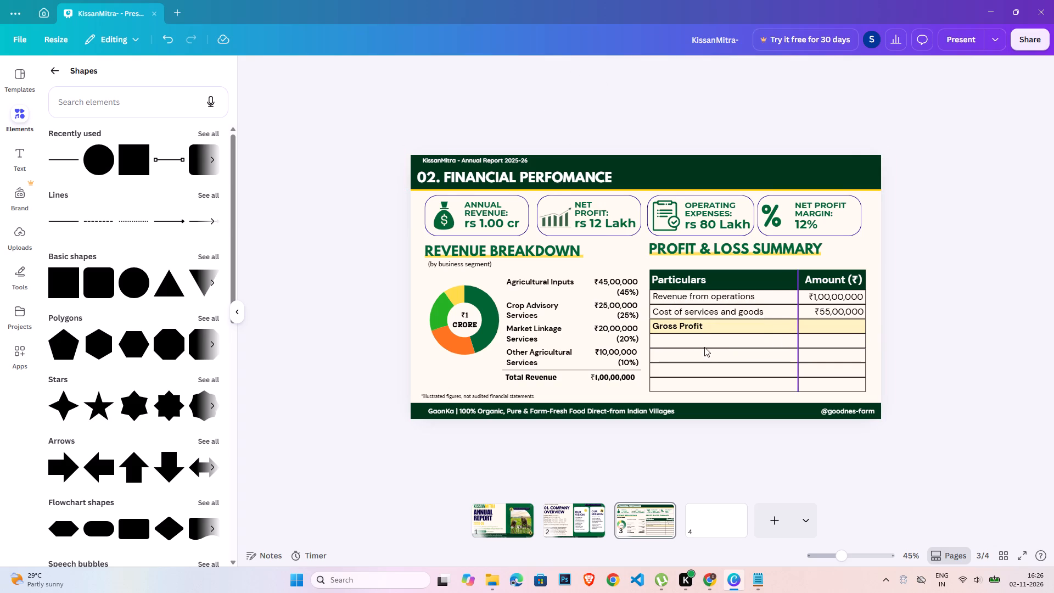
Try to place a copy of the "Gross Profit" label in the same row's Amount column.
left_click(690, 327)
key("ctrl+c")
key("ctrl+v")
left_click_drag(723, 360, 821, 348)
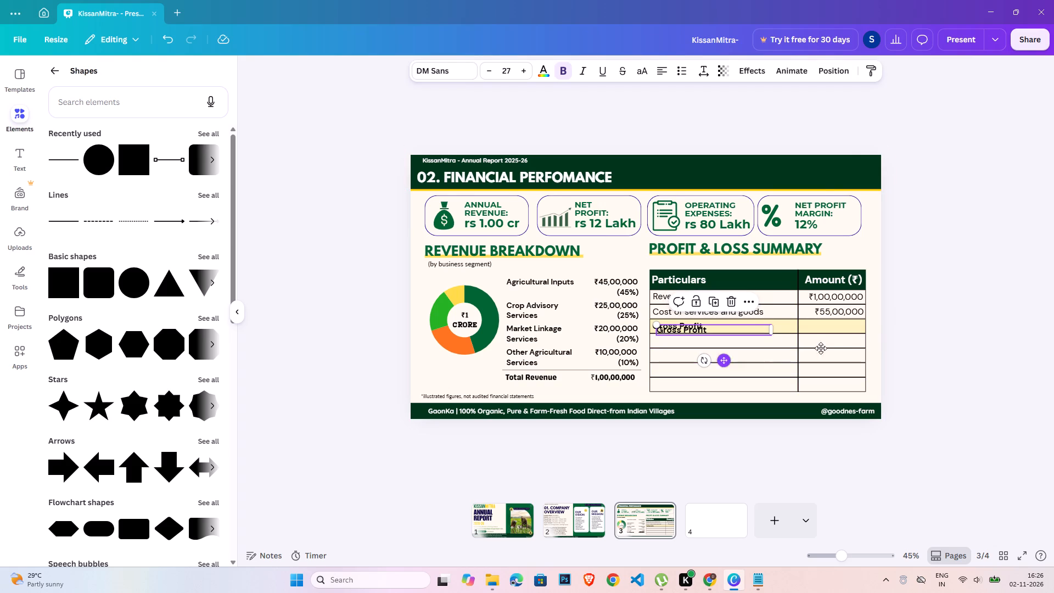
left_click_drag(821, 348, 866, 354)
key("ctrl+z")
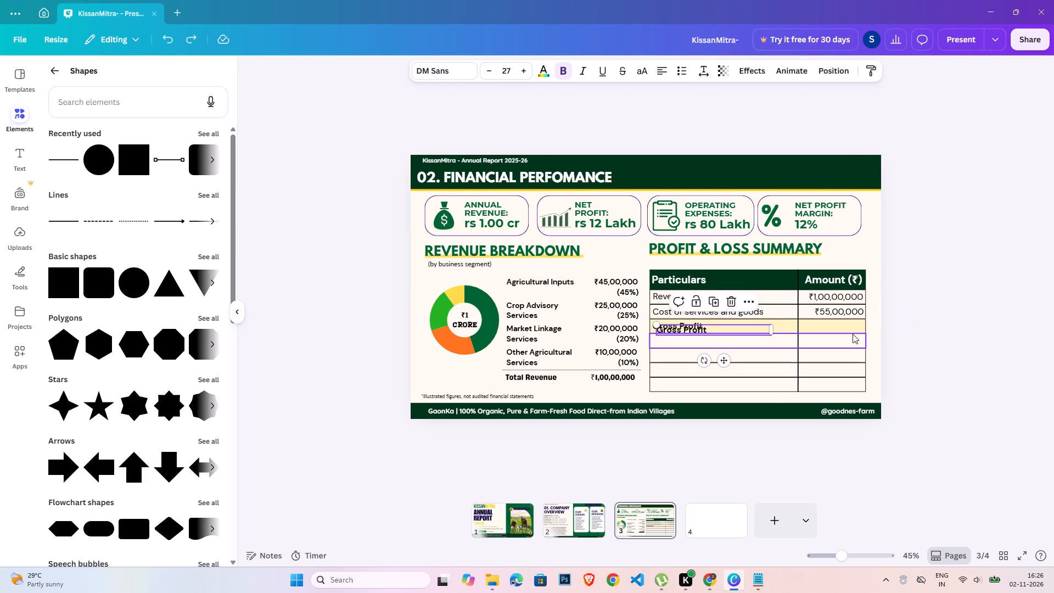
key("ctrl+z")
Duplicate the ₹55,00,000 amount and align the copy in the "Gross Profit" row.
left_click(840, 313)
key("ctrl+c")
key("ctrl+v")
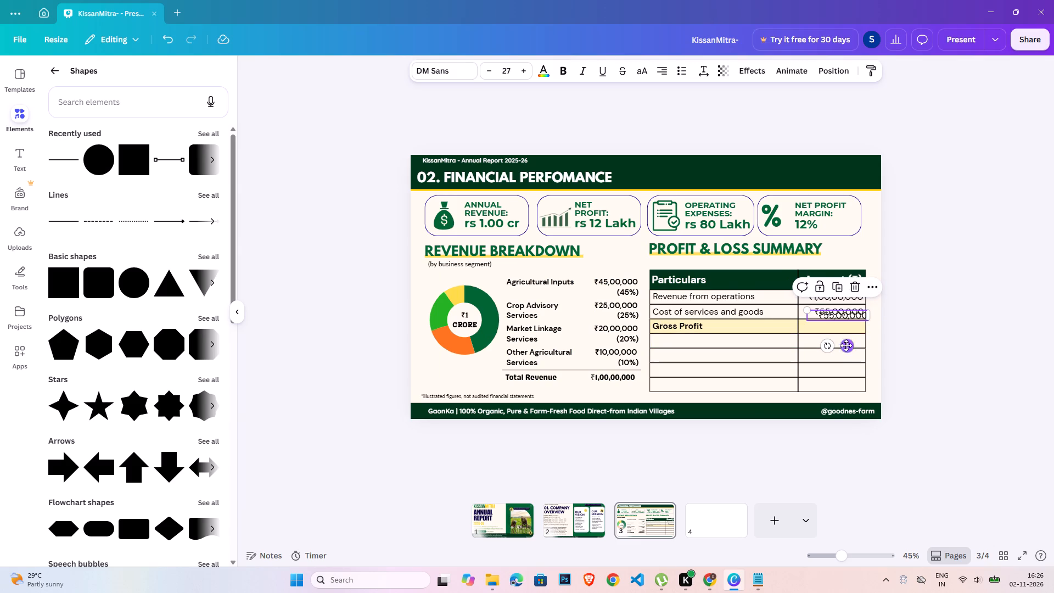
left_click_drag(846, 345, 842, 355)
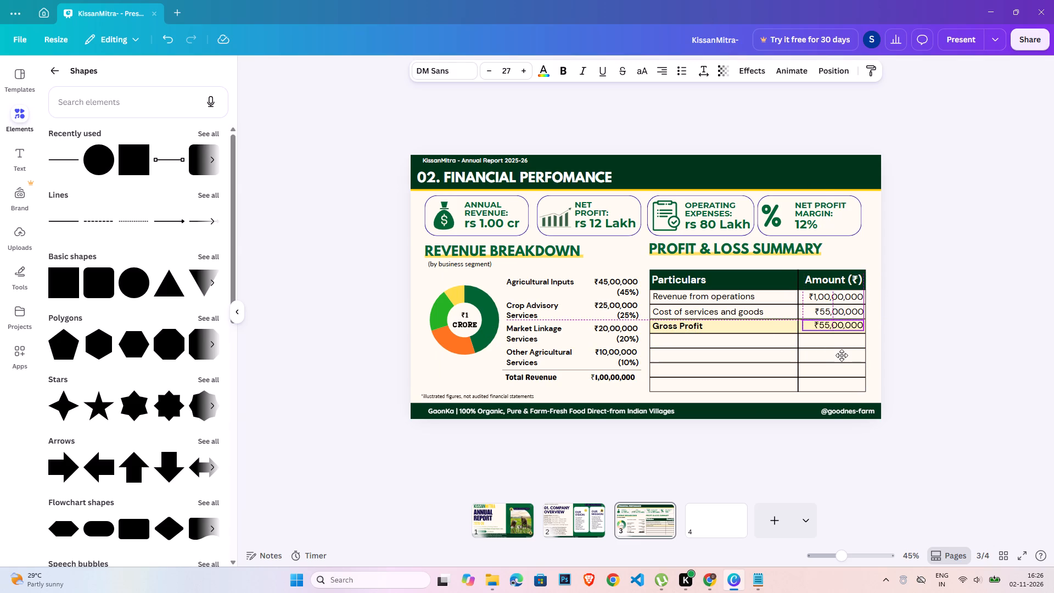
left_click_drag(842, 355, 842, 356)
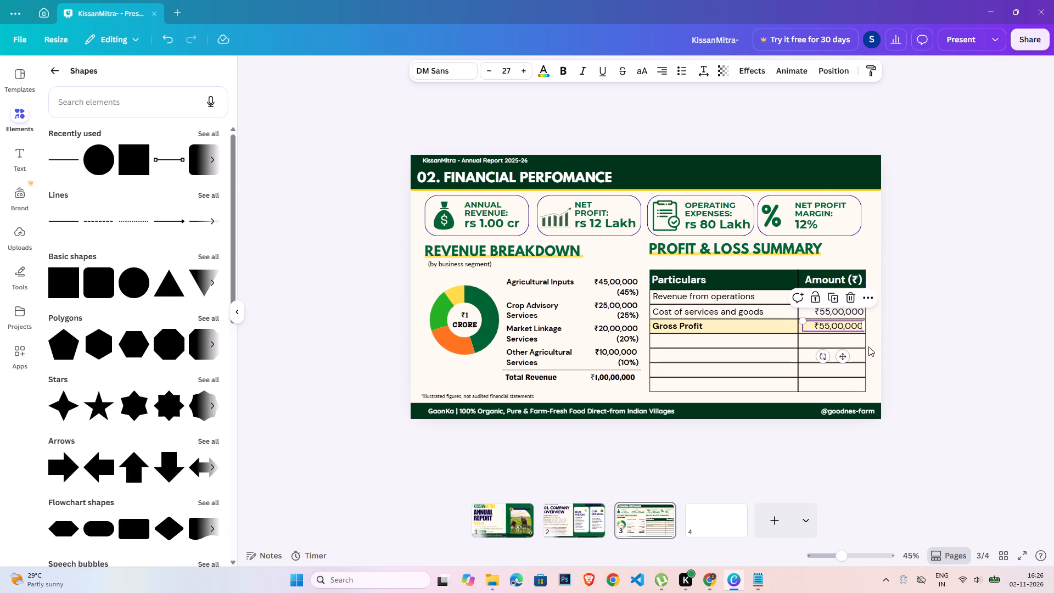
left_click(901, 340)
Make the "Gross Profit" amount bold and change it to ₹45,00,000.
left_click(820, 328)
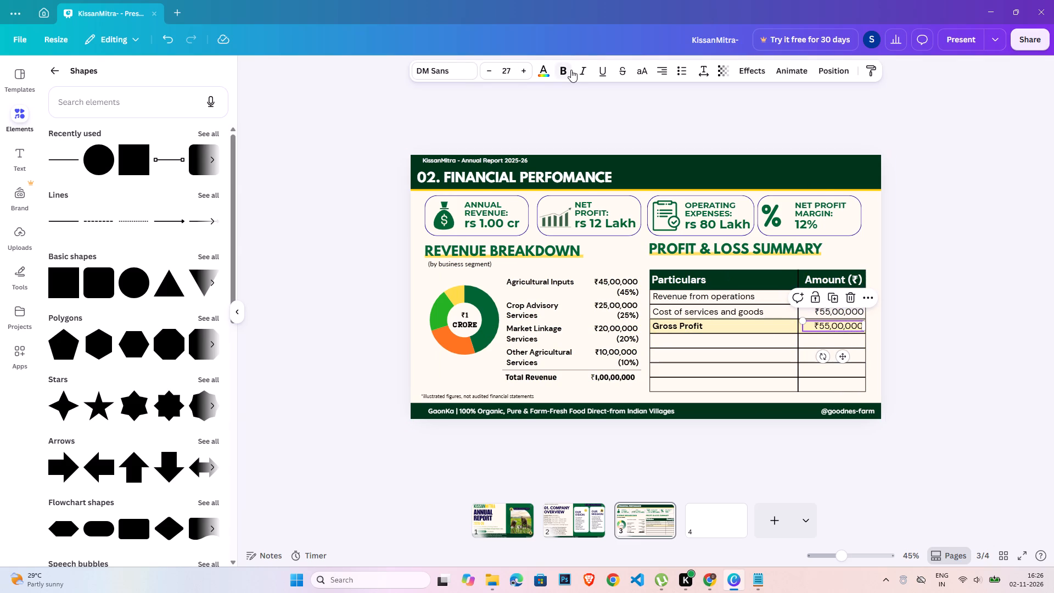
left_click(571, 70)
left_click(889, 288)
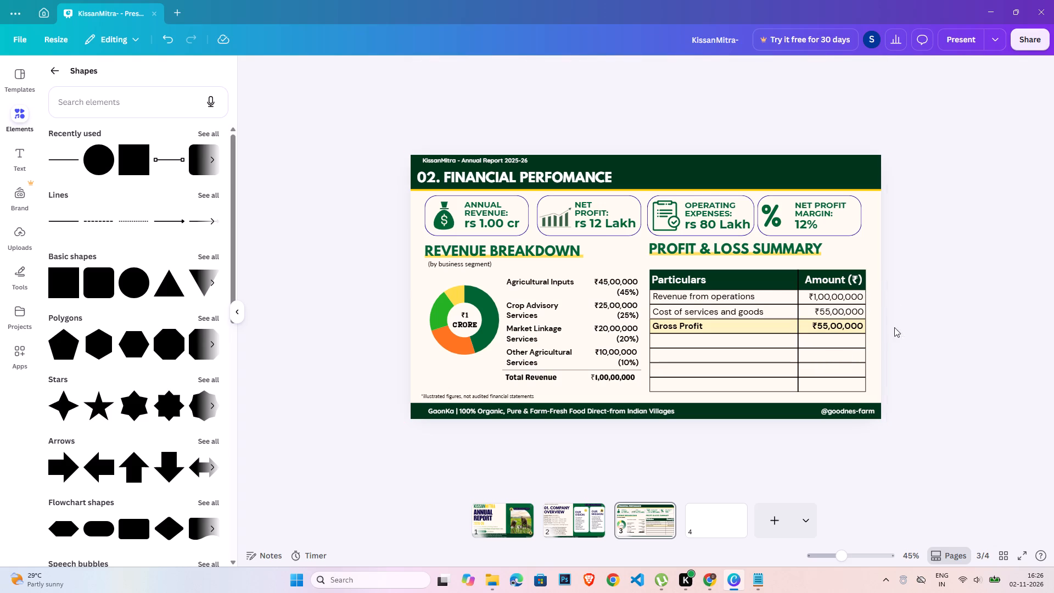
double_click(823, 324)
left_click(823, 324)
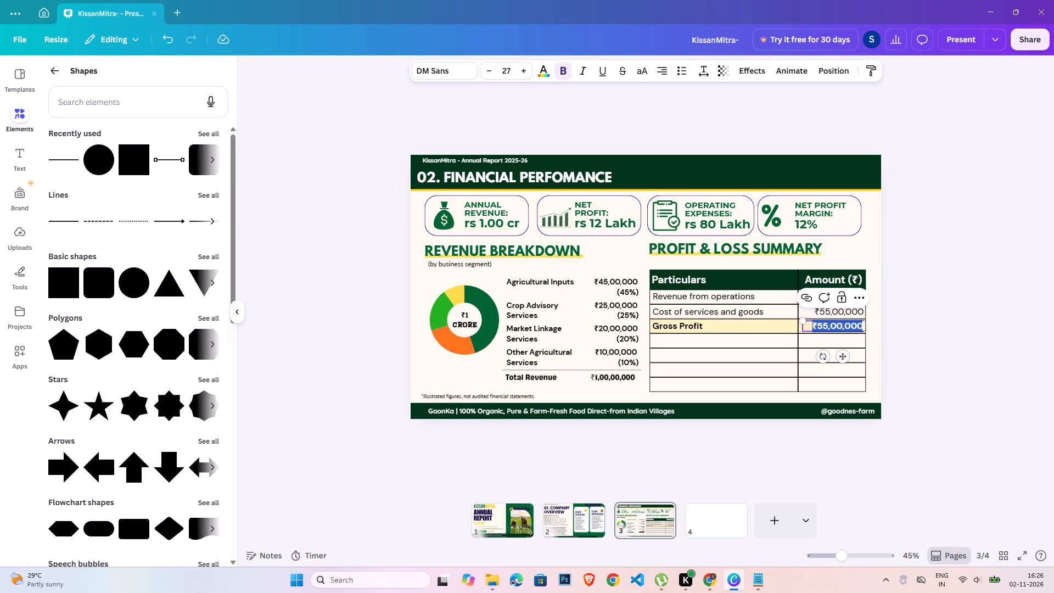
left_click(823, 324)
key("BackSpace")
key("4")
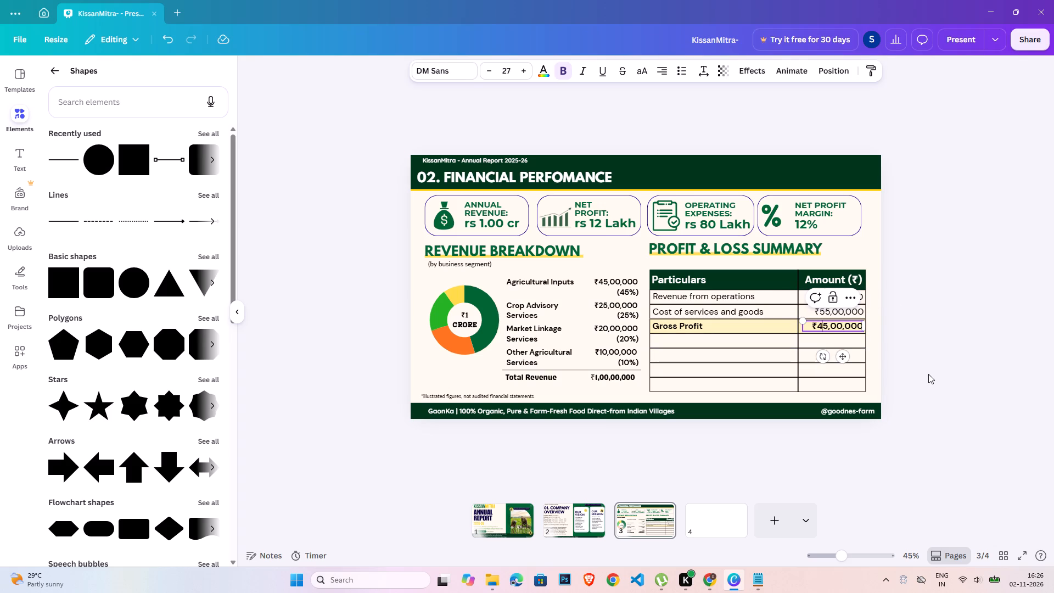
left_click(928, 374)
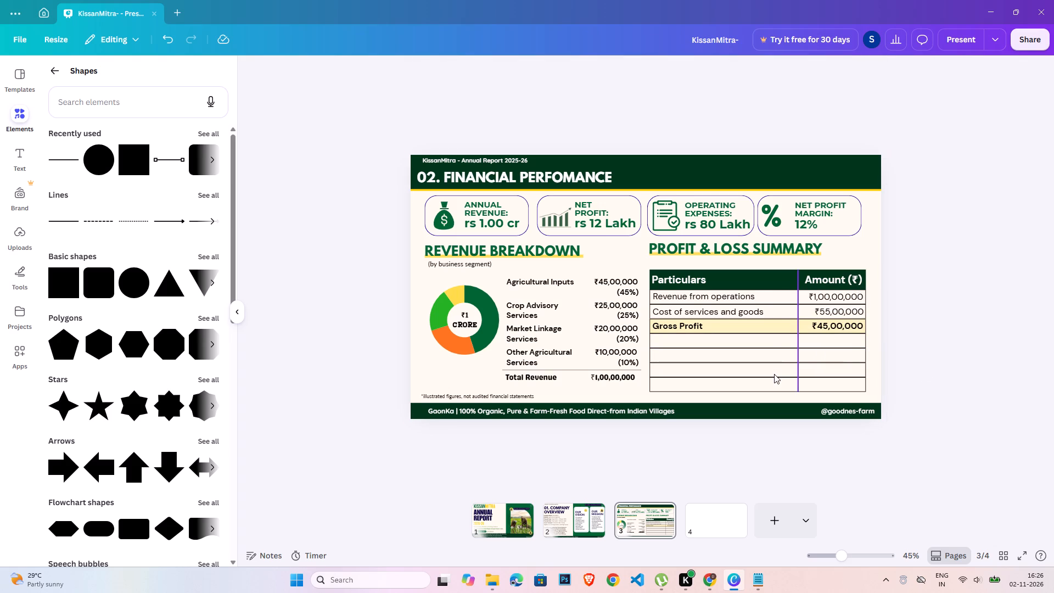
Duplicate the "Cost of services and goods" label and align the copy in the fourth row of the Particulars column.
left_click(747, 313)
key("ctrl+c")
key("ctrl+v")
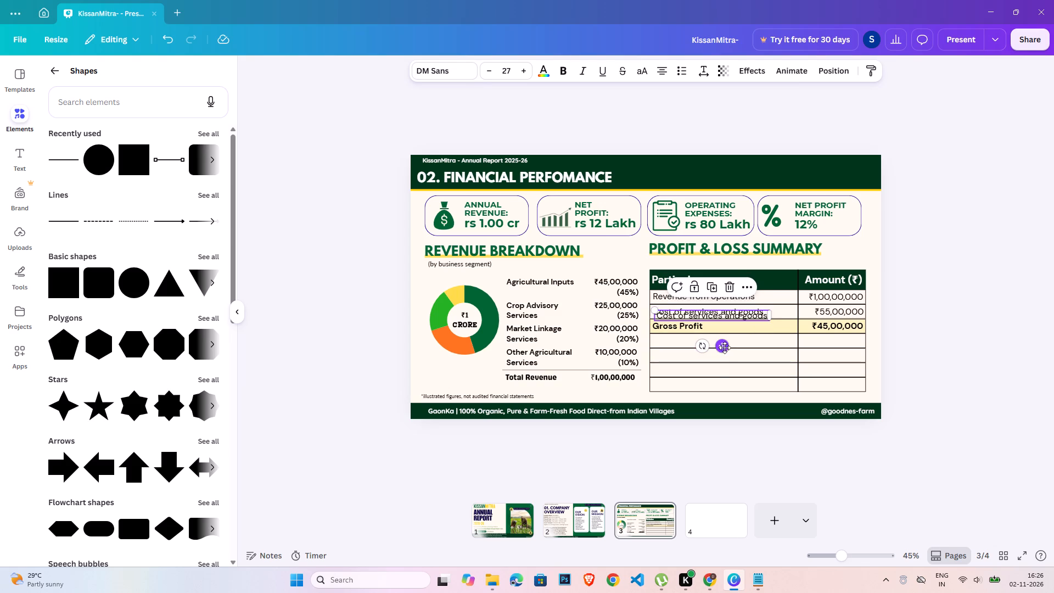
left_click_drag(724, 348, 721, 373)
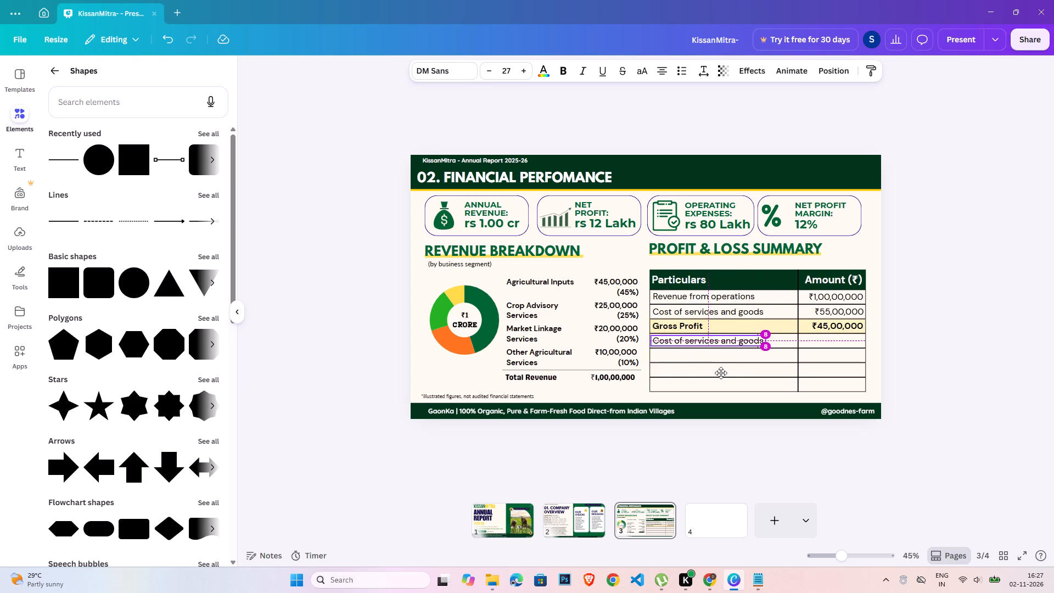
Replace the copied label in the fourth row of the Particulars column with "Operating expenses".
double_click(700, 344)
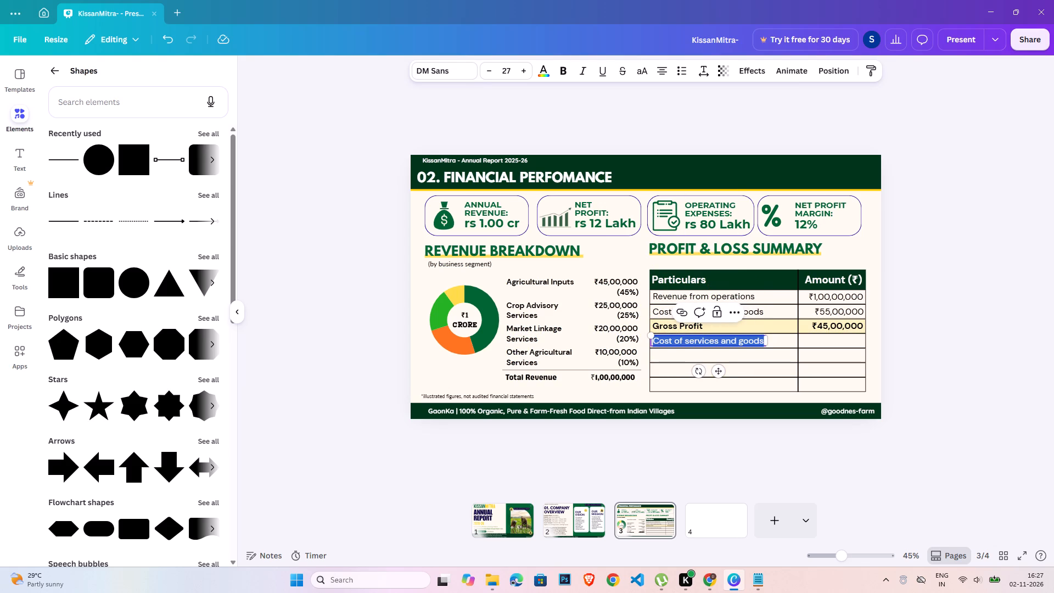
type("OPerat")
key("BackSpace")
key("BackSpace")
key("BackSpace")
key("BackSpace")
key("BackSpace")
type("perating ex")
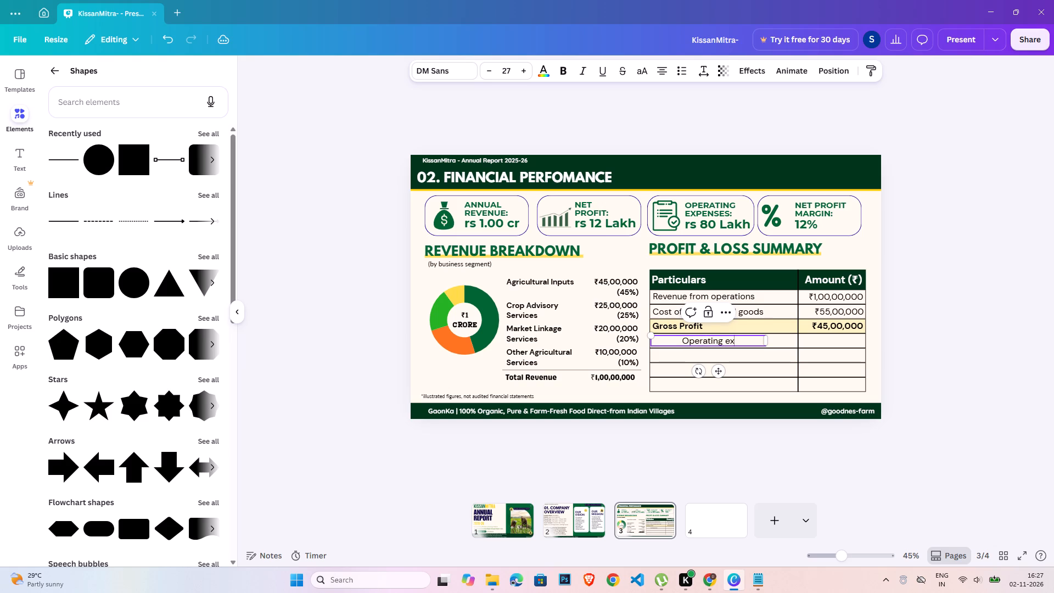
type("penses")
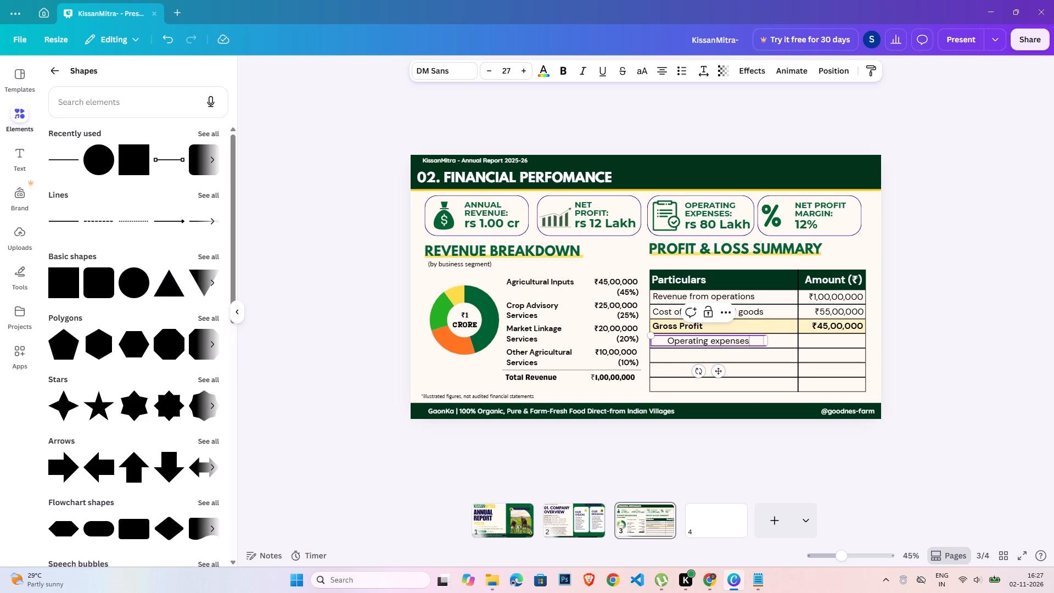
Left-align the text of the "Operating expenses", "Cost of services and goods" and "Revenue from operations" labels.
triple_click(686, 337)
left_click(666, 66)
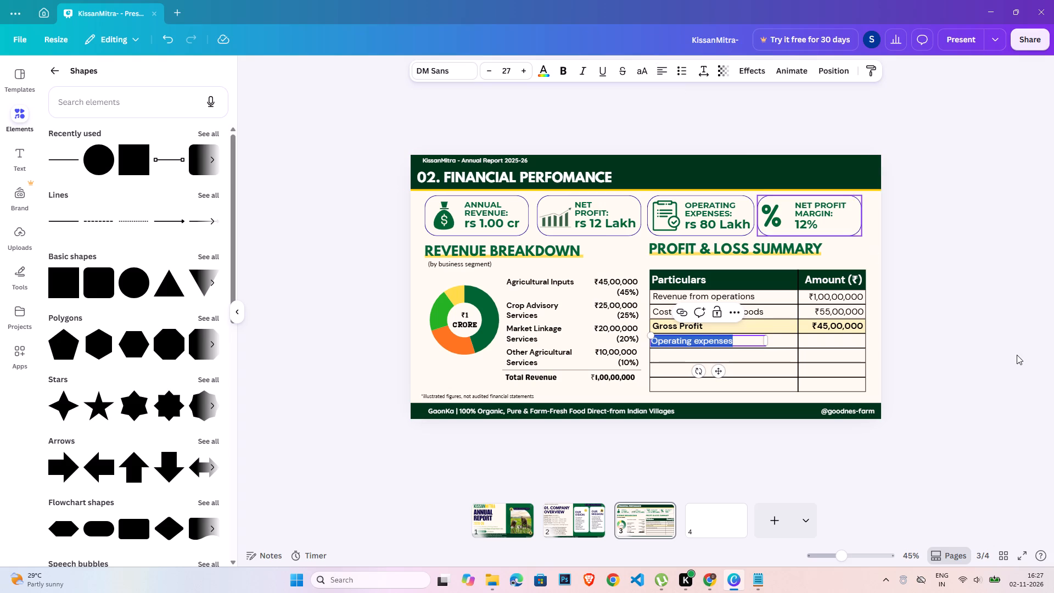
left_click(1017, 355)
triple_click(700, 308)
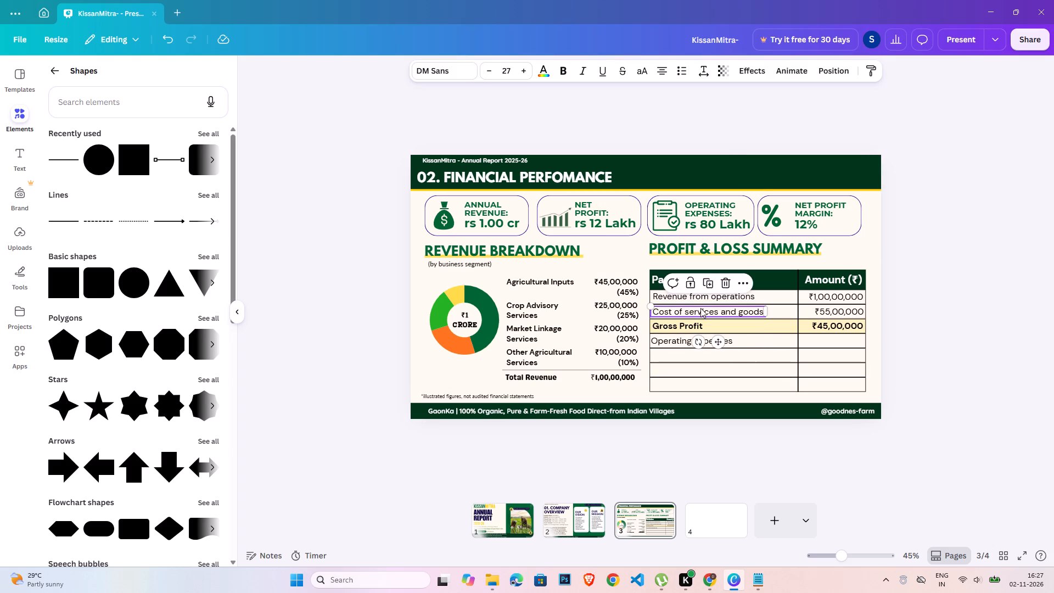
left_click(668, 74)
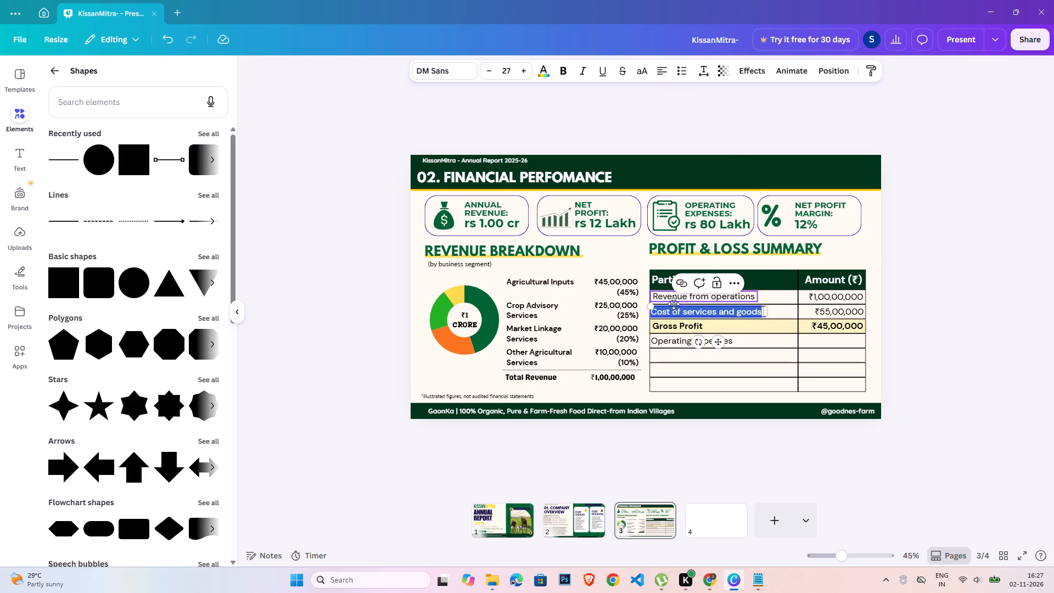
double_click(671, 303)
left_click(670, 300)
triple_click(677, 294)
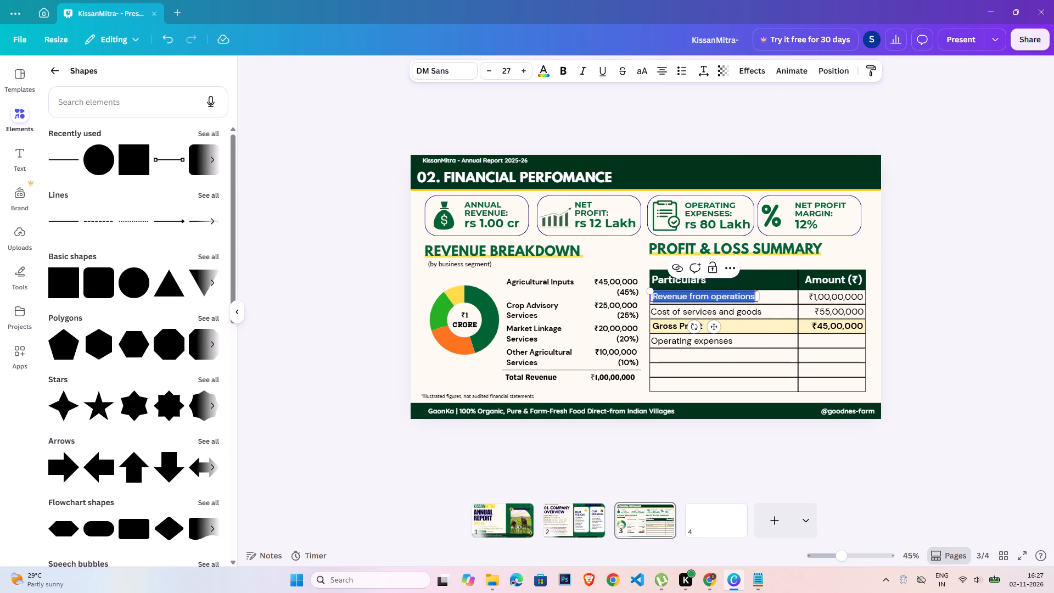
left_click(660, 74)
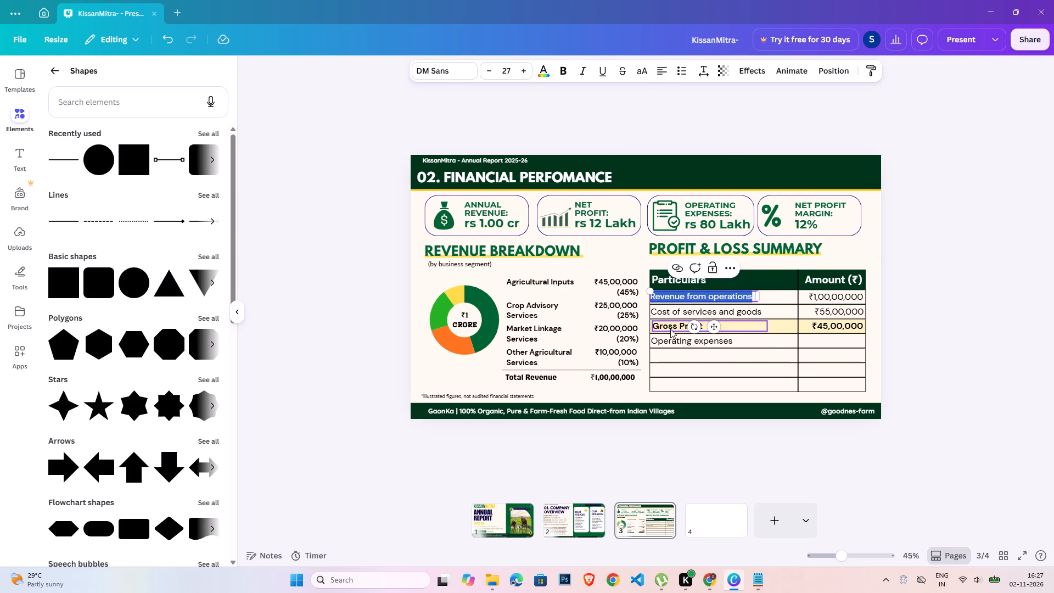
triple_click(670, 329)
left_click(928, 343)
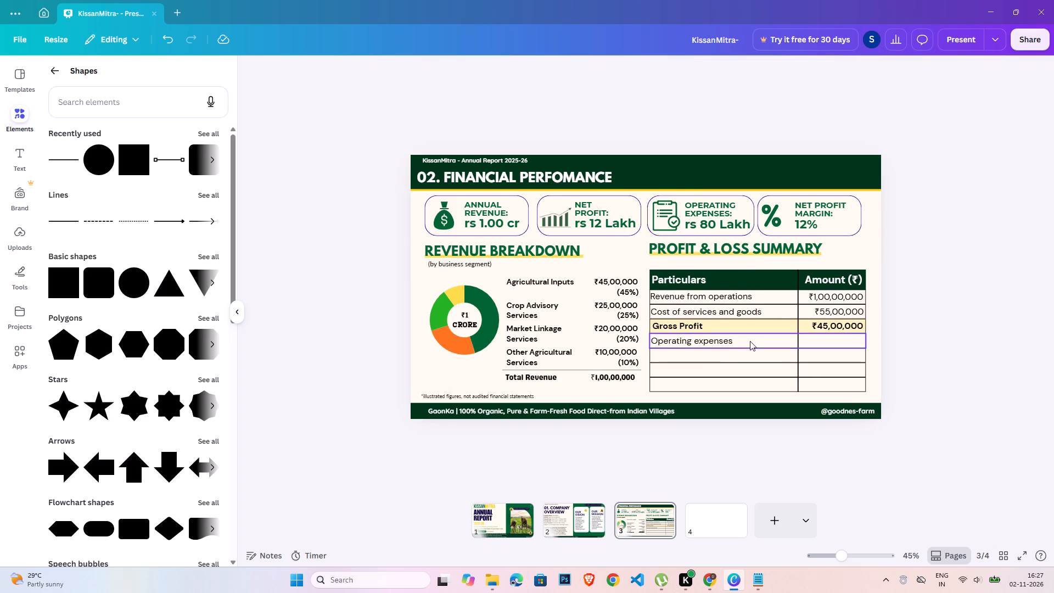
Nudge the "Gross Profit" label left to line up with the labels above it.
left_click(719, 326)
key("Left")
key("Left")
key("Left")
key("Left")
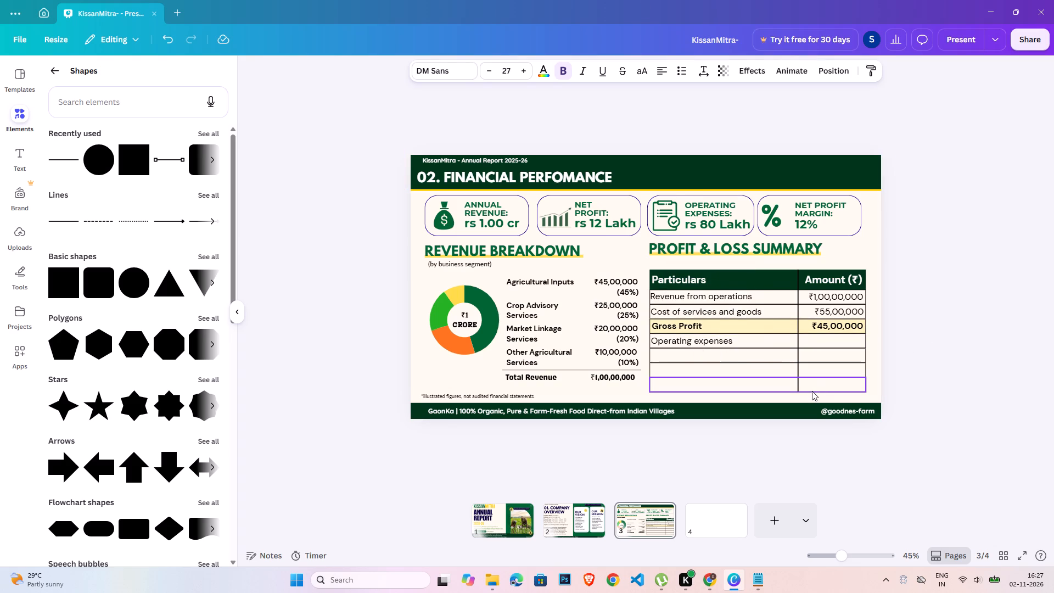
key("Left")
key("Left")
key("Left")
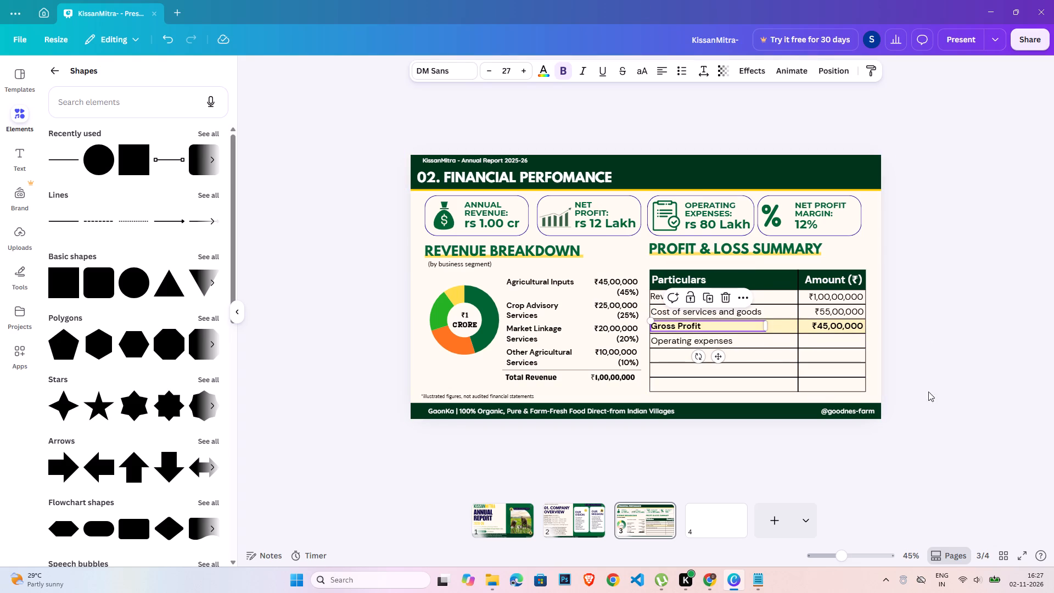
Fine-tune the horizontal positions of the "Cost of services and goods", "Revenue from operations" and "Operating expenses" labels so their left edges line up.
left_click(759, 309)
key("Left")
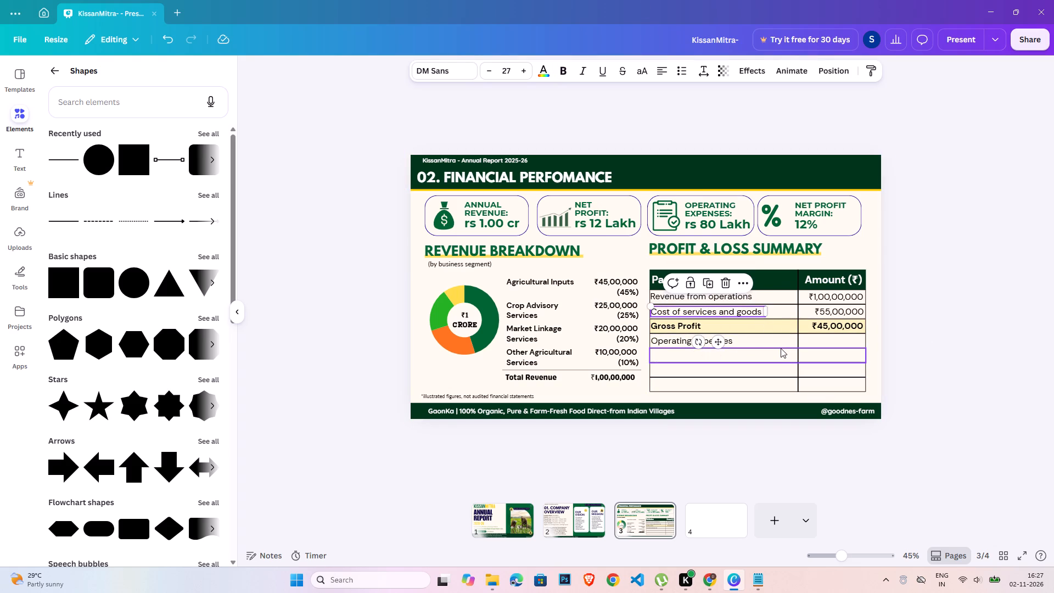
left_click(756, 300)
key("Left")
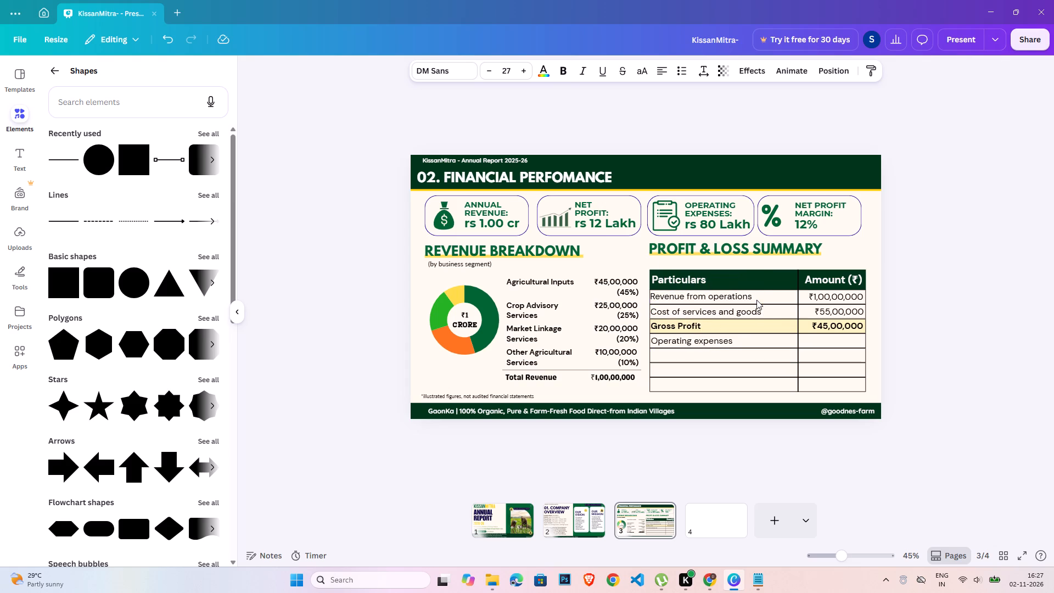
left_click(746, 296)
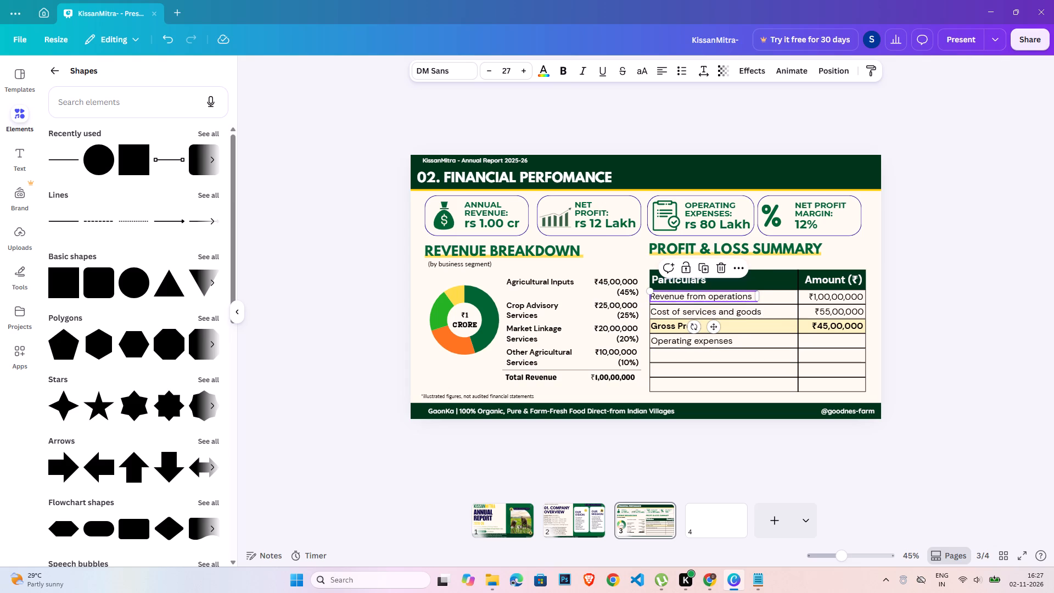
left_click(941, 342)
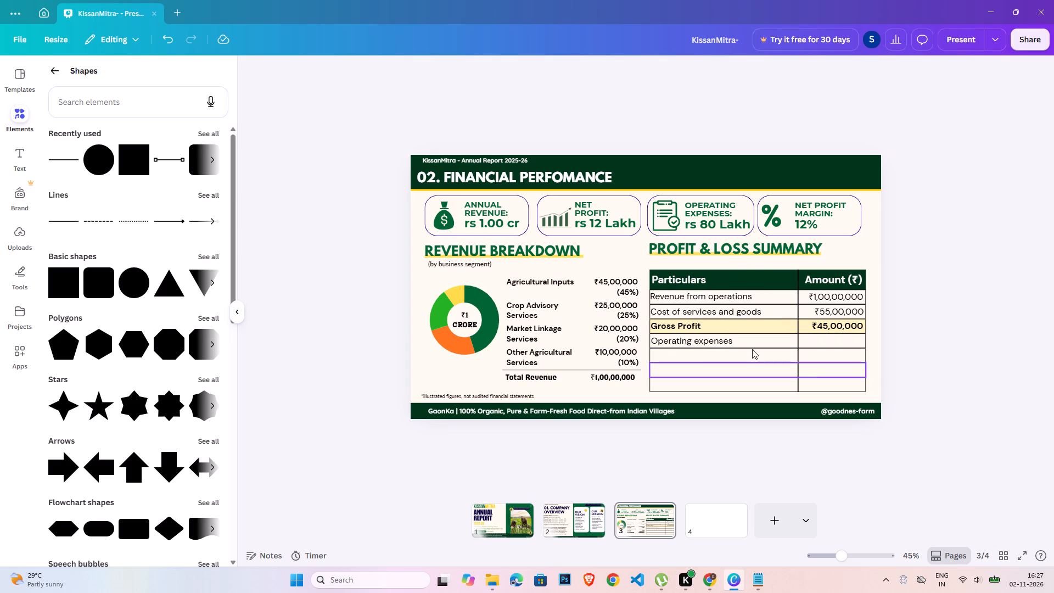
left_click(747, 343)
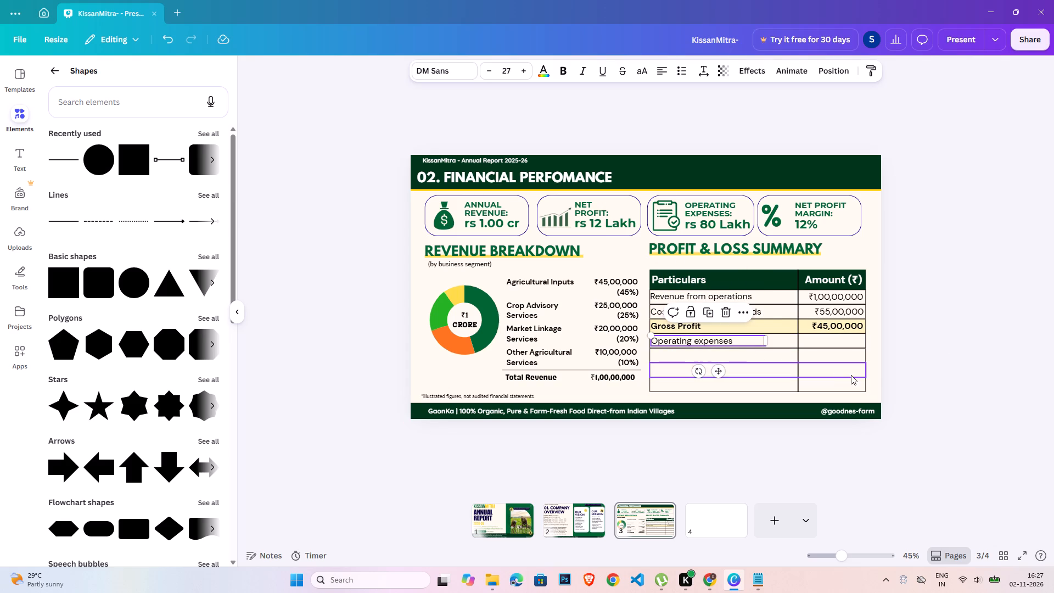
key("Left")
key("Left")
key("Left")
key("Left")
key("Right")
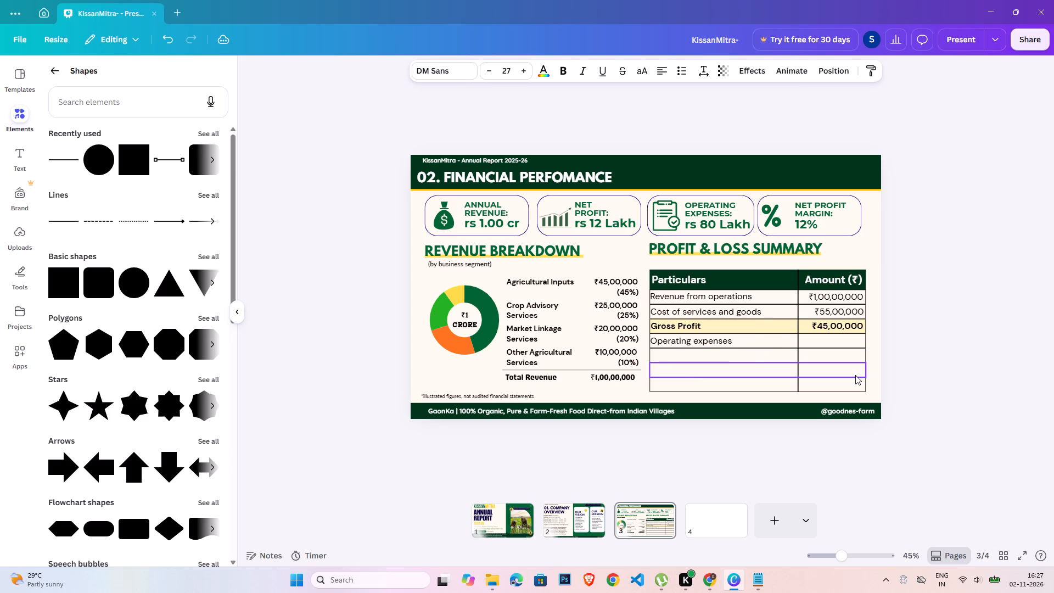
left_click(933, 377)
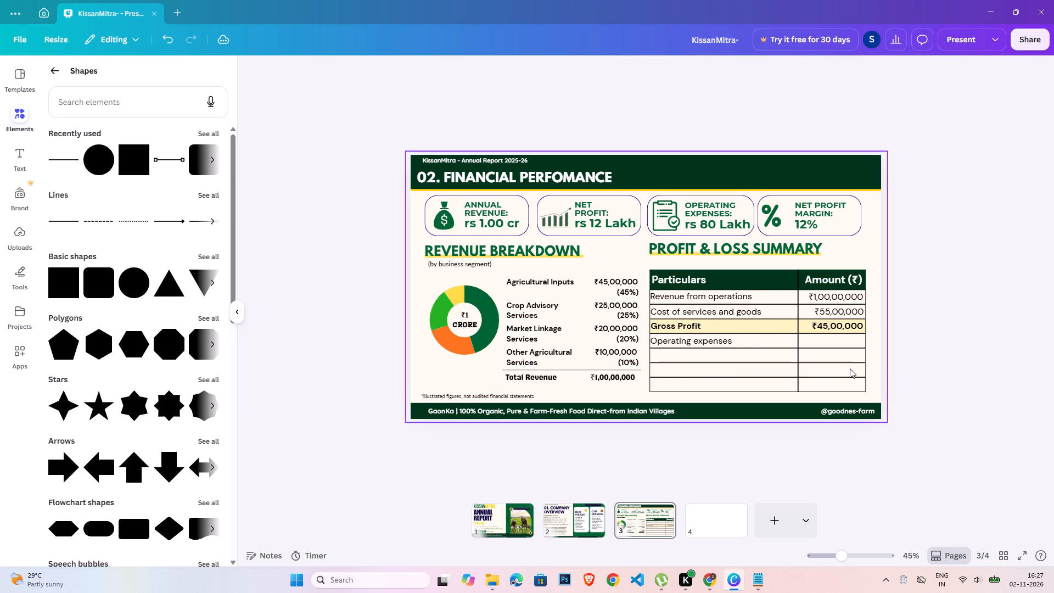
Duplicate the ₹55,00,000 amount and align the copy in the "Operating expenses" row.
left_click(840, 312)
key("ctrl+c")
key("ctrl+v")
left_click_drag(847, 345, 844, 366)
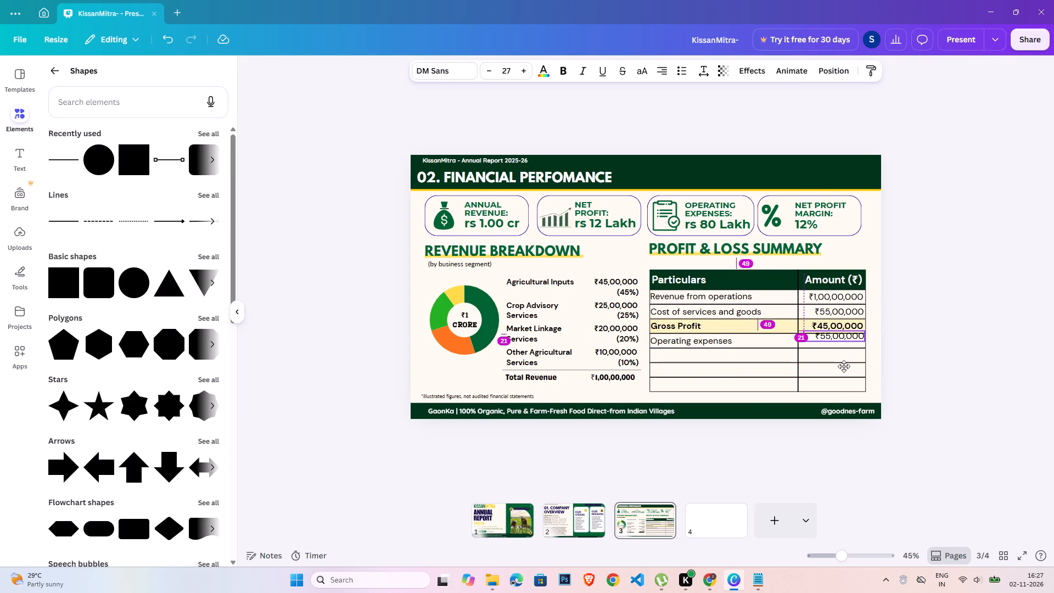
left_click_drag(844, 366, 844, 371)
Change the "Operating expenses" amount to ₹25,00,000.
triple_click(845, 340)
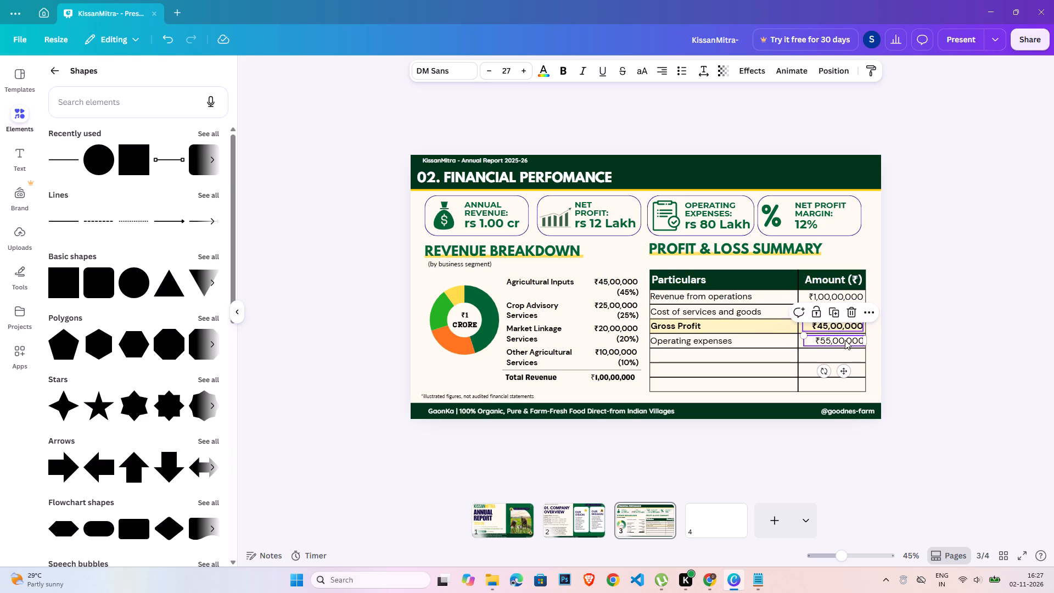
left_click(845, 340)
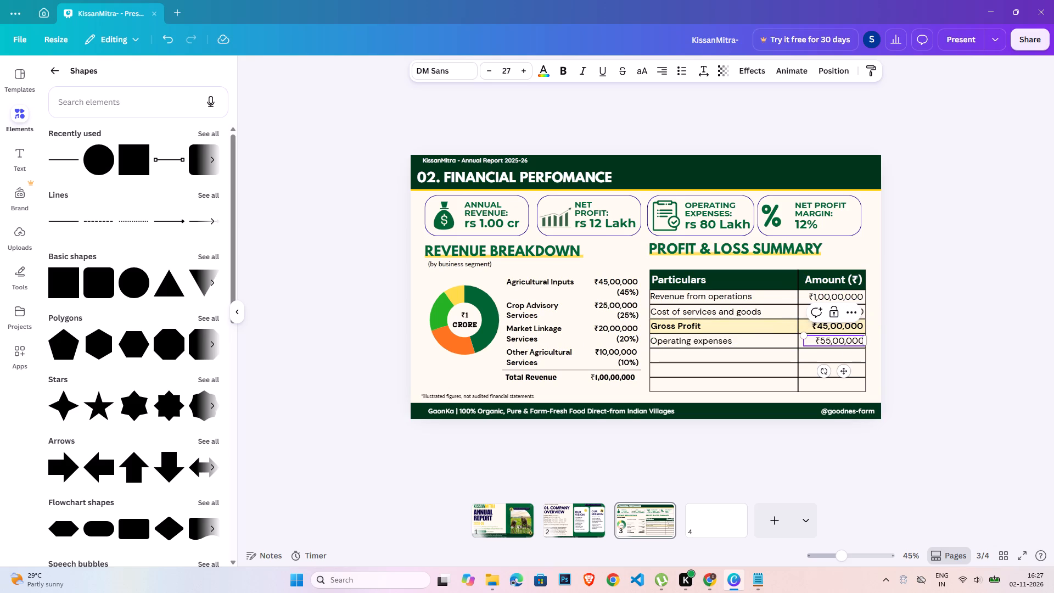
left_click(820, 336)
left_click(825, 338)
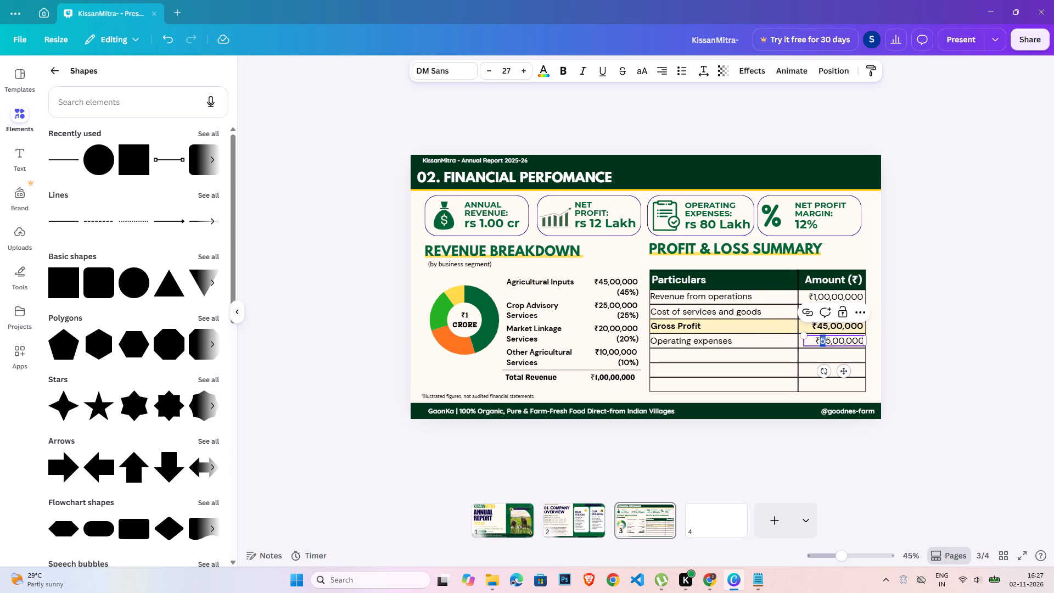
key("2")
left_click(934, 389)
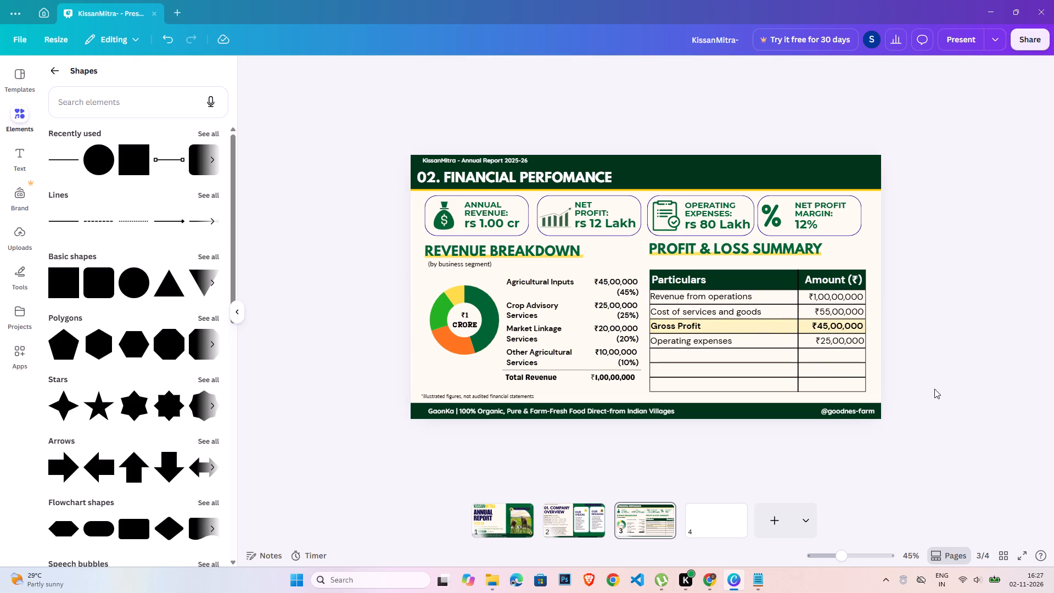
Duplicate the "Operating expenses" label and align the copy in the fifth row of the Particulars column.
left_click(724, 339)
key("ctrl+c")
key("ctrl+v")
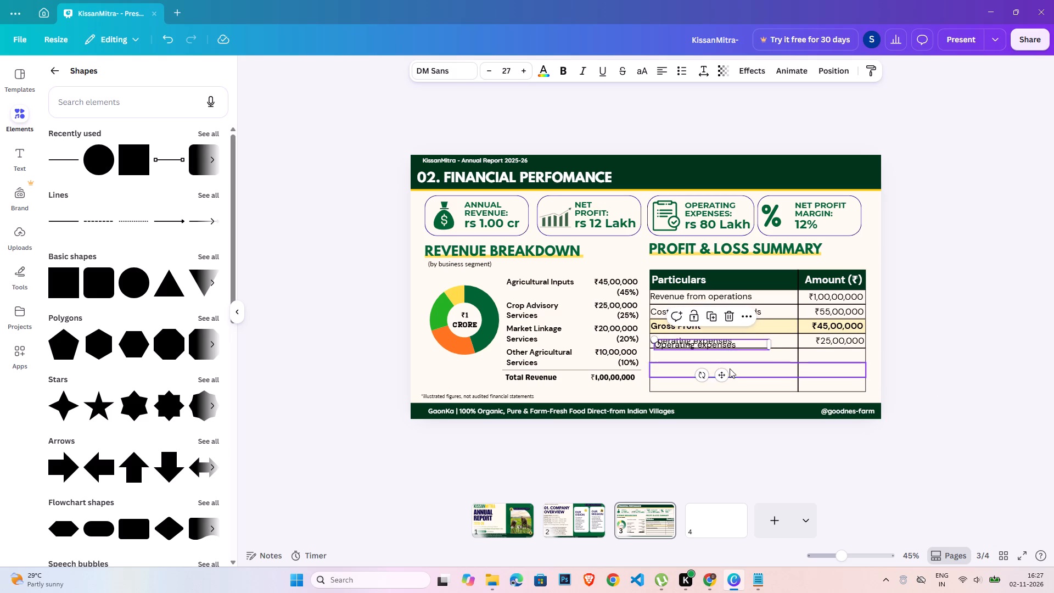
left_click_drag(724, 379, 720, 389)
Replace the copied fifth-row label with "Depreciation and interest".
triple_click(705, 353)
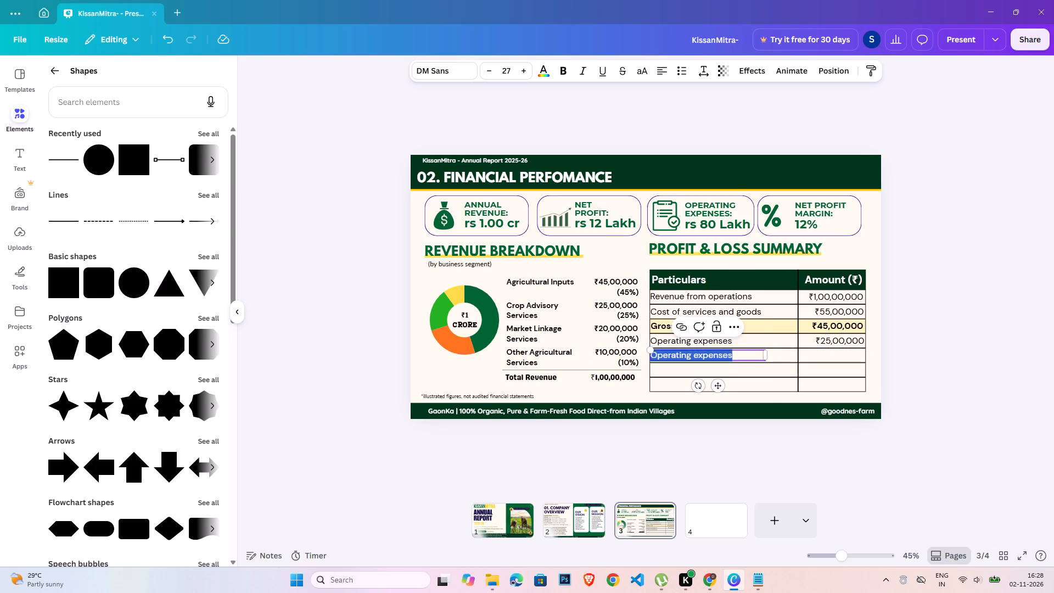
type("Depre")
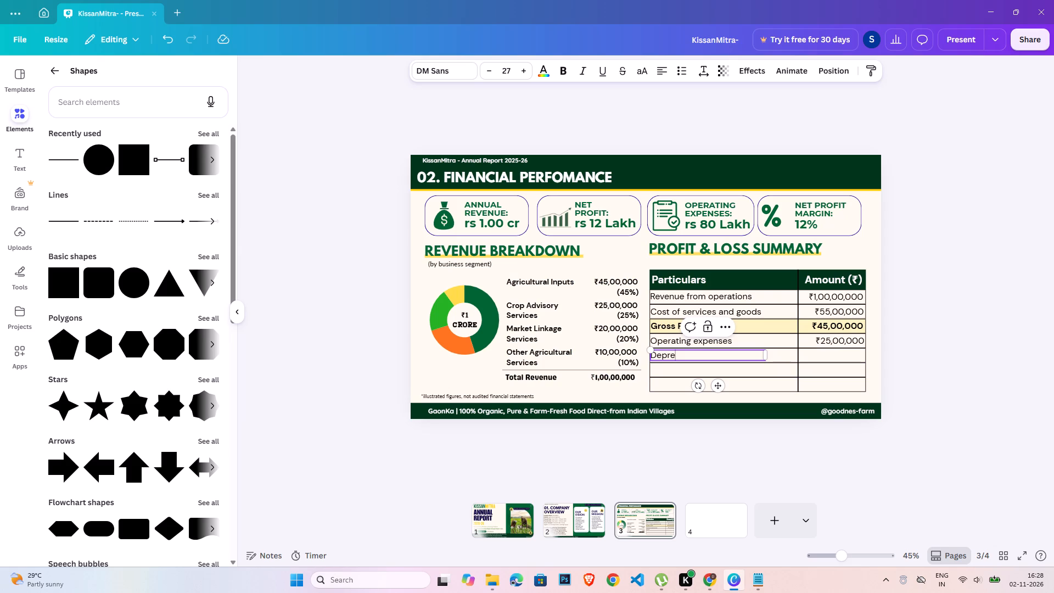
type("ciai")
key("BackSpace")
type("tion")
key("space")
type("and interest")
left_click(961, 372)
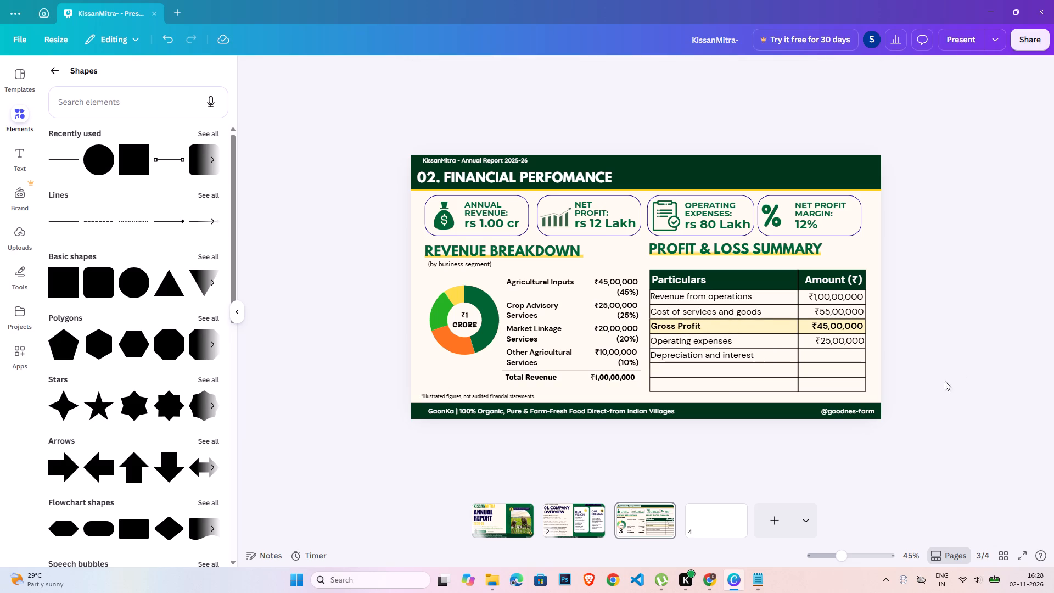
Duplicate the ₹25,00,000 amount and align the copy in the "Depreciation and interest" row.
left_click(820, 339)
key("ctrl+c")
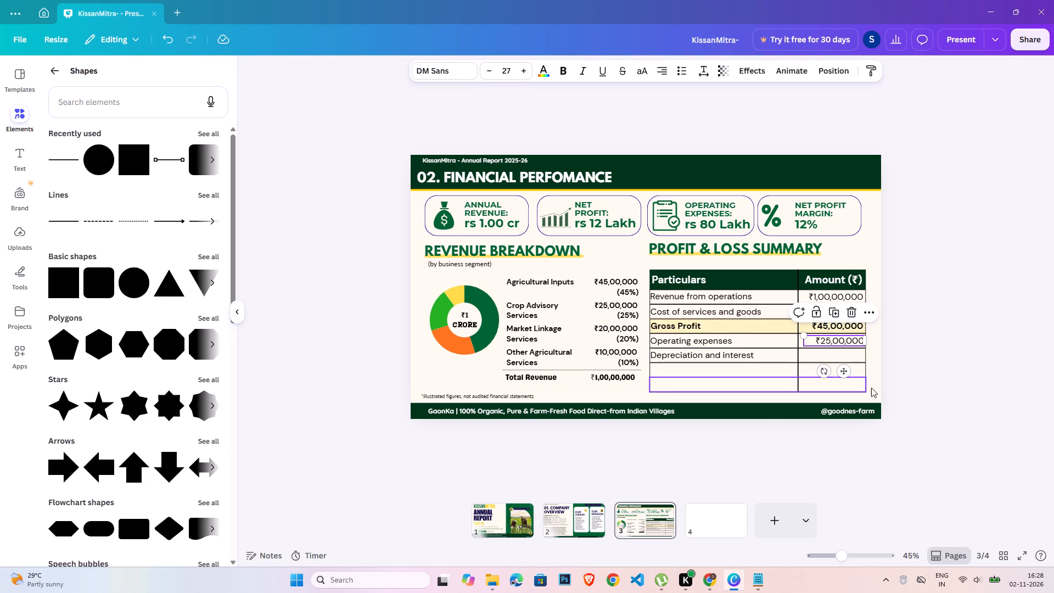
key("ctrl+v")
left_click_drag(850, 374, 846, 386)
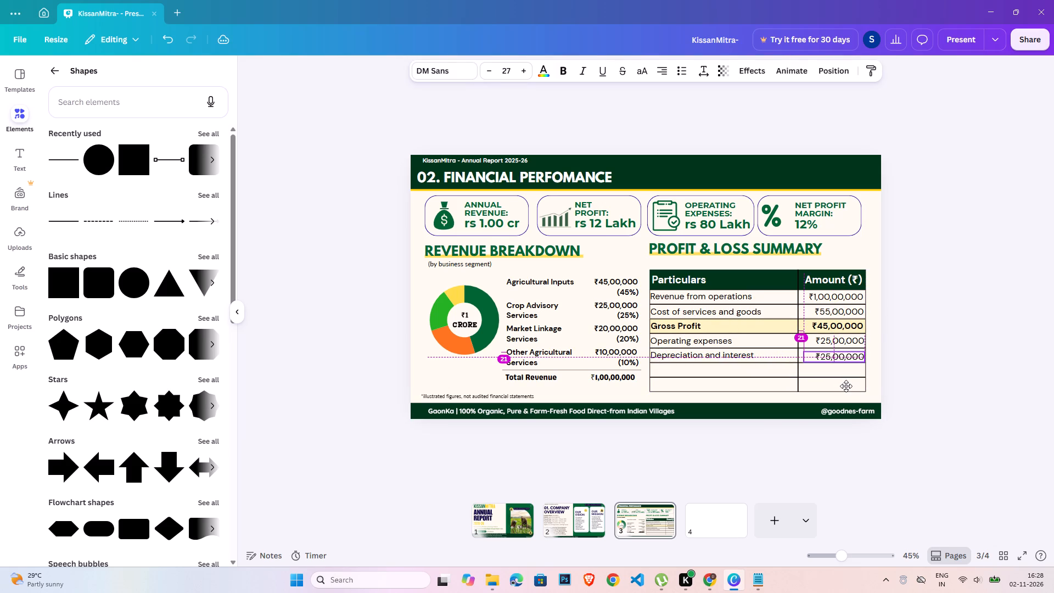
left_click_drag(846, 386, 846, 384)
left_click(943, 378)
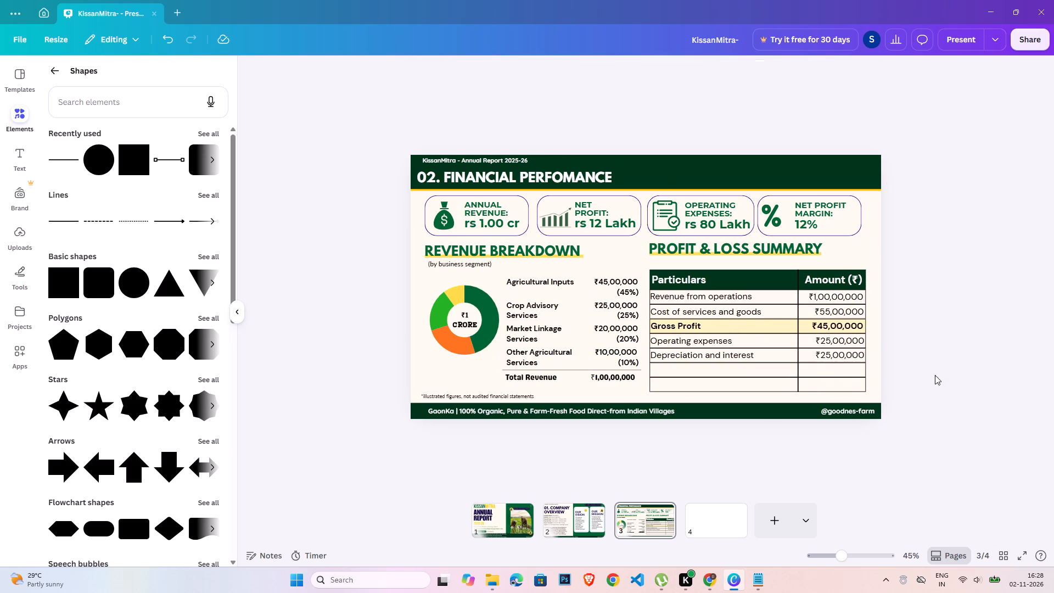
Change the "Depreciation and interest" amount to ₹4,00,000.
double_click(832, 355)
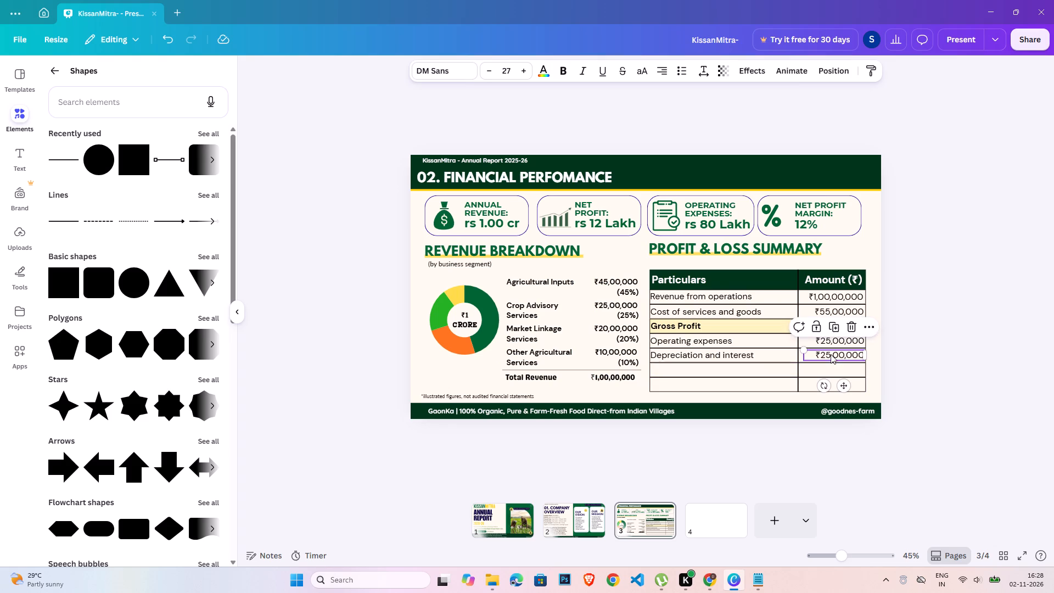
left_click(830, 354)
left_click_drag(830, 354, 822, 354)
left_click(822, 354)
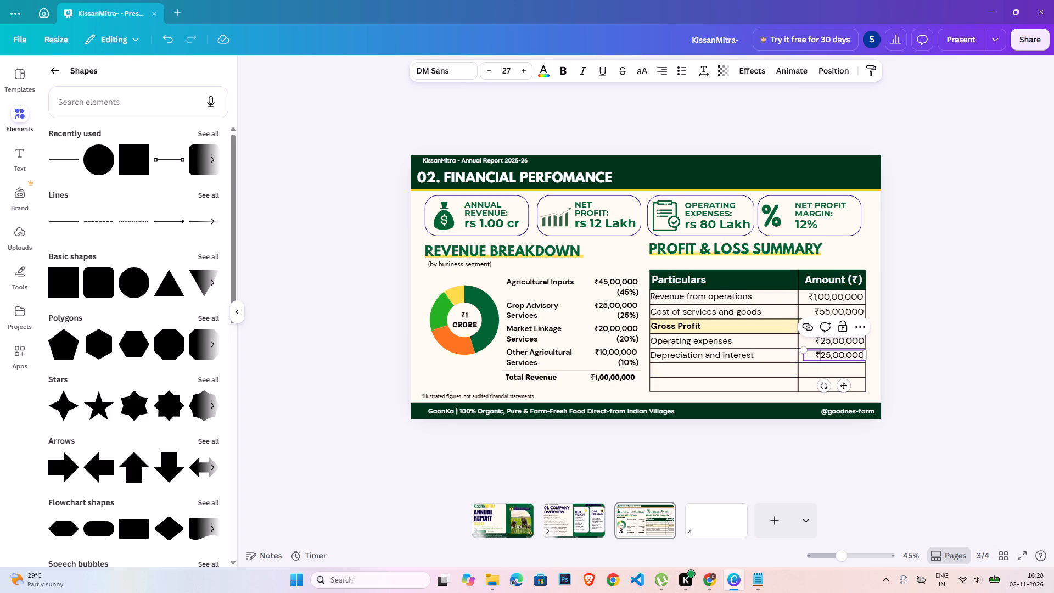
left_click(822, 354)
left_click(828, 355)
left_click_drag(829, 355, 825, 355)
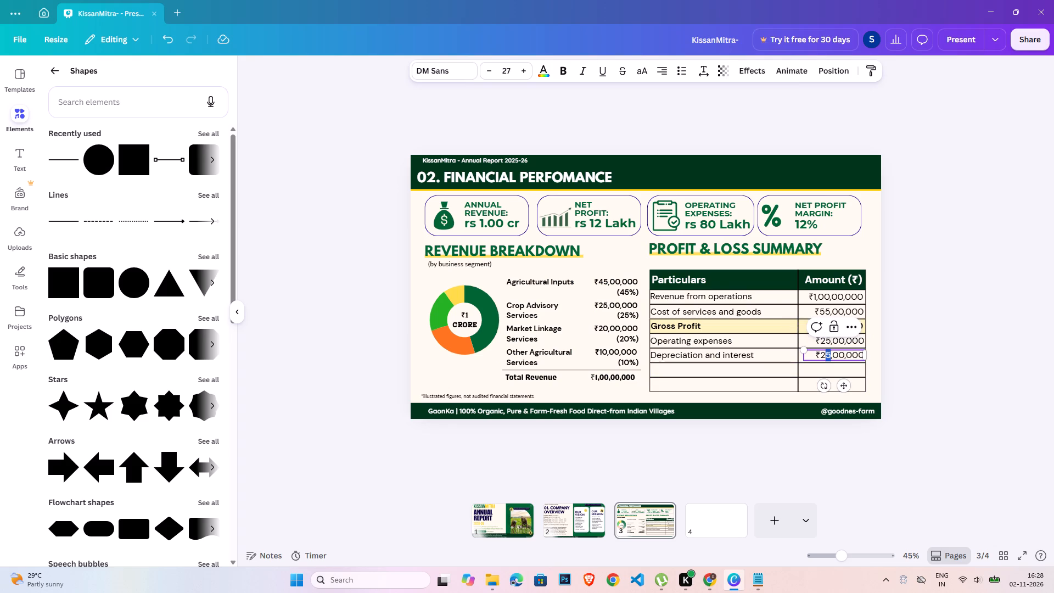
left_click_drag(825, 355, 822, 355)
key("4")
left_click(929, 415)
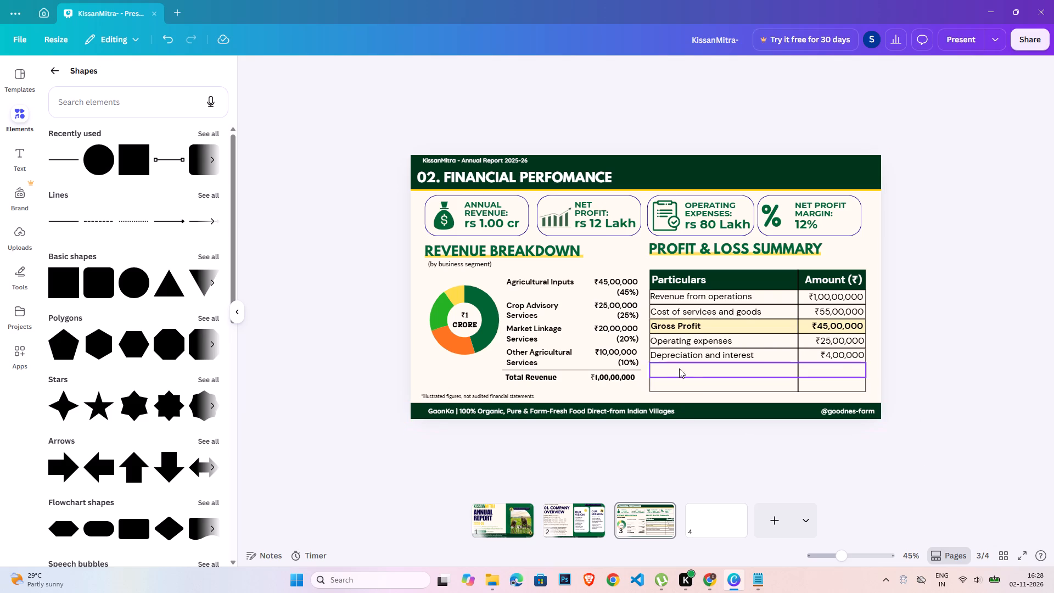
Duplicate the "Depreciation and interest" label and align the copy in the sixth row of the Particulars column.
left_click(679, 354)
key("ctrl+c")
key("ctrl+v")
left_click_drag(720, 388, 716, 397)
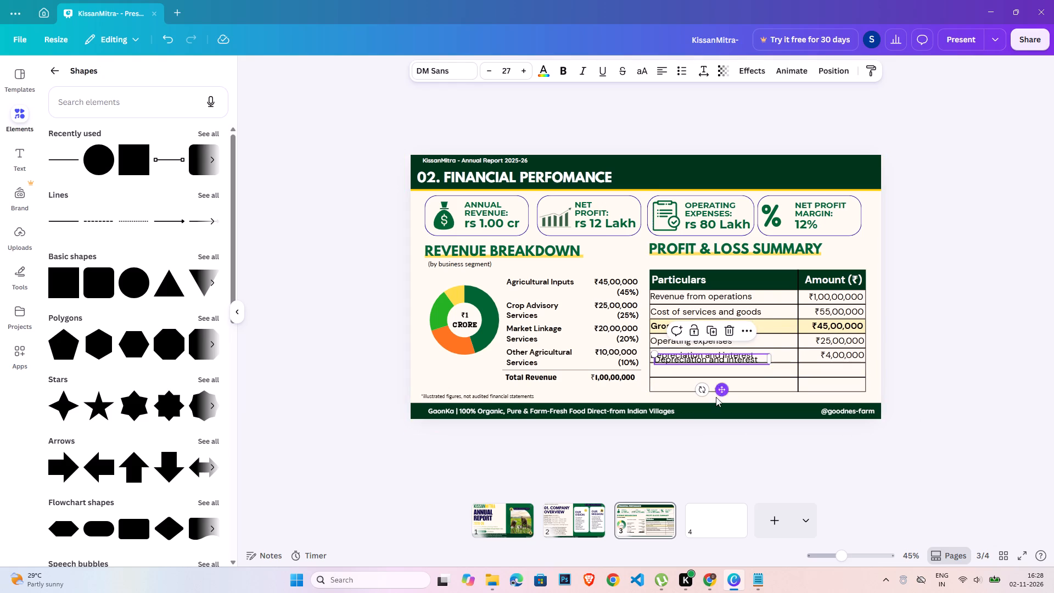
left_click_drag(716, 397, 715, 399)
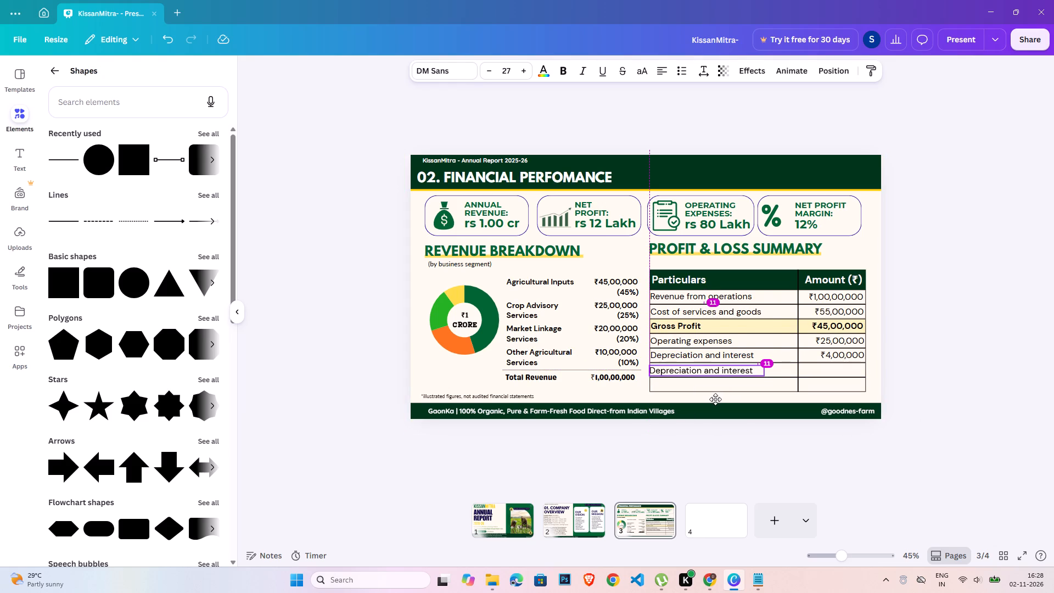
left_click_drag(715, 399, 716, 399)
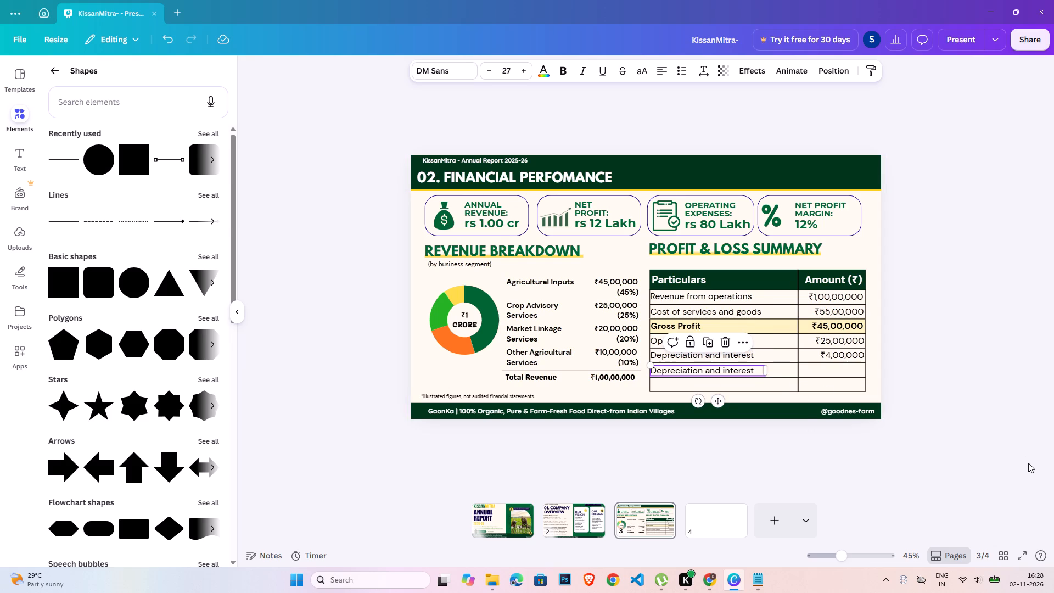
key("Up")
key("Up")
left_click(956, 453)
left_click(751, 368)
key("Up")
key("Up")
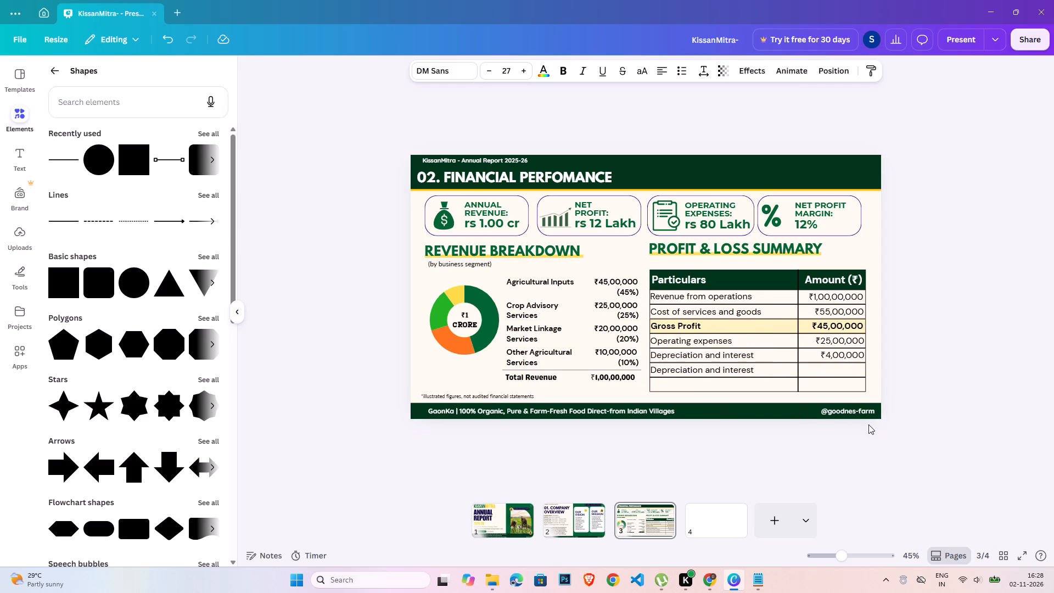
key("Up")
key("Up")
left_click(948, 434)
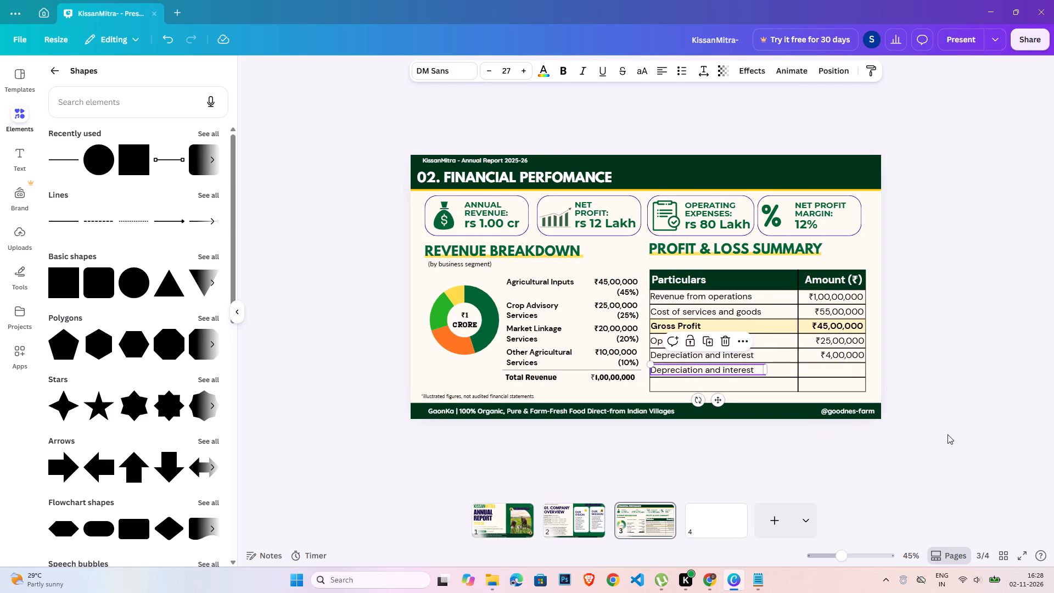
Replace the copied sixth-row label with "Tax expense".
triple_click(709, 373)
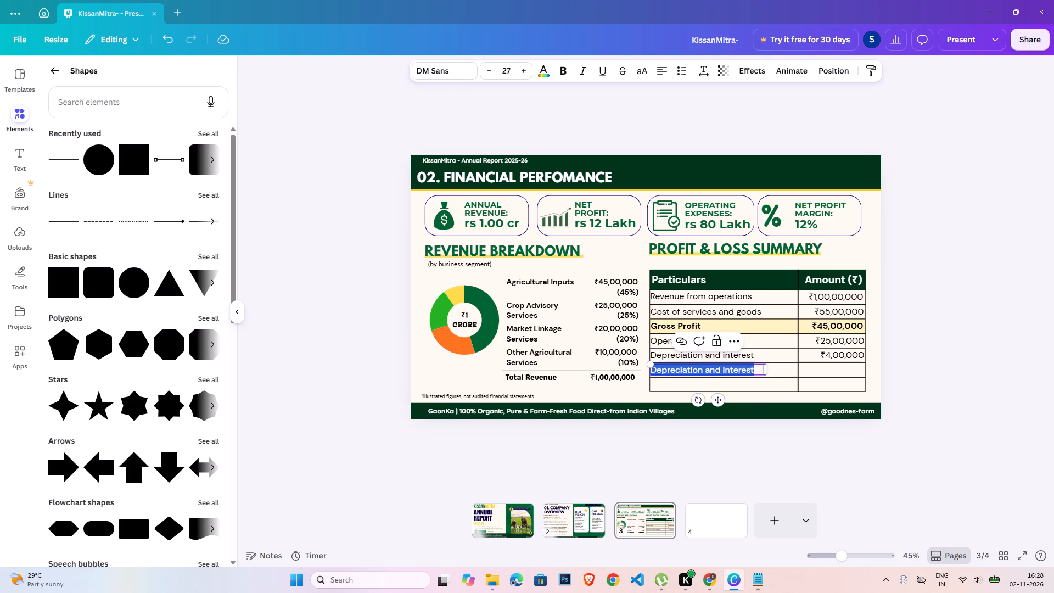
type("Tax")
key("space")
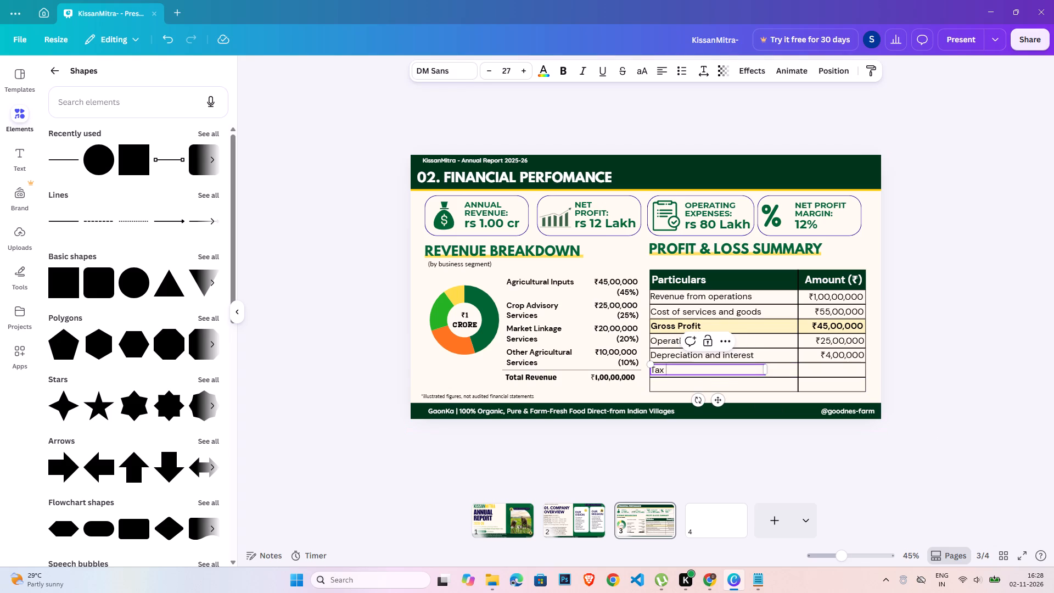
key("shift+e")
key("BackSpace")
type("ex")
type("pense")
left_click(964, 389)
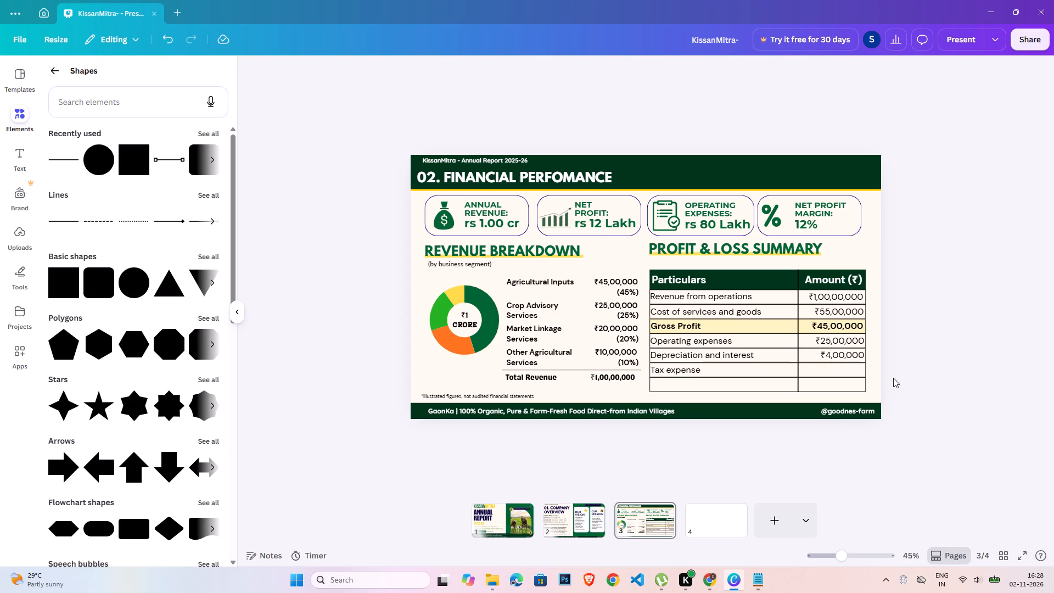
Duplicate the ₹4,00,000 amount and align the copy in the "Tax expense" row of the Amount column.
left_click(717, 375)
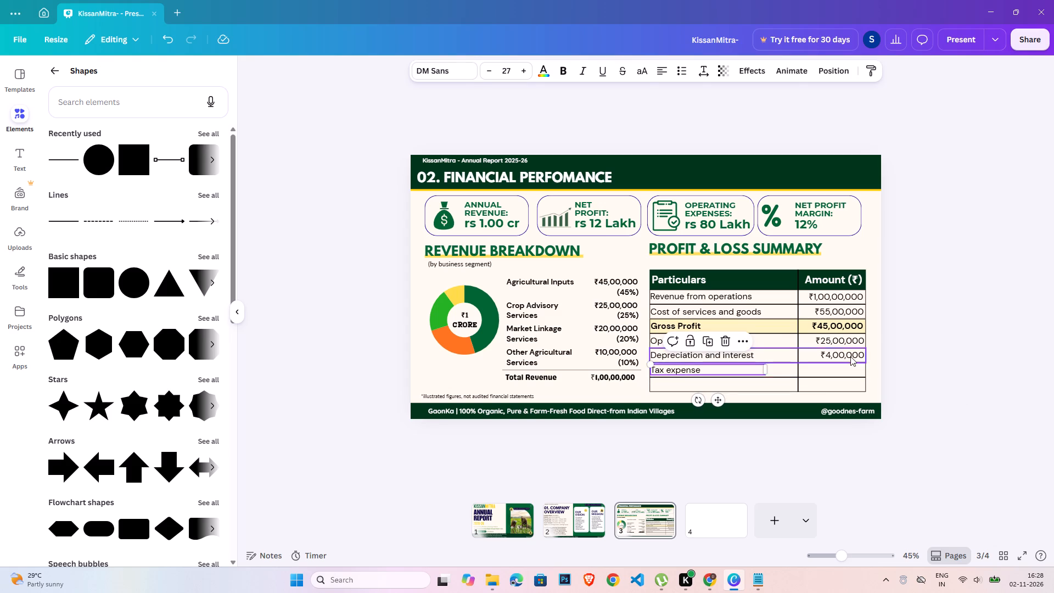
left_click(850, 356)
key("ctrl+c")
key("ctrl+v")
left_click_drag(847, 391, 843, 399)
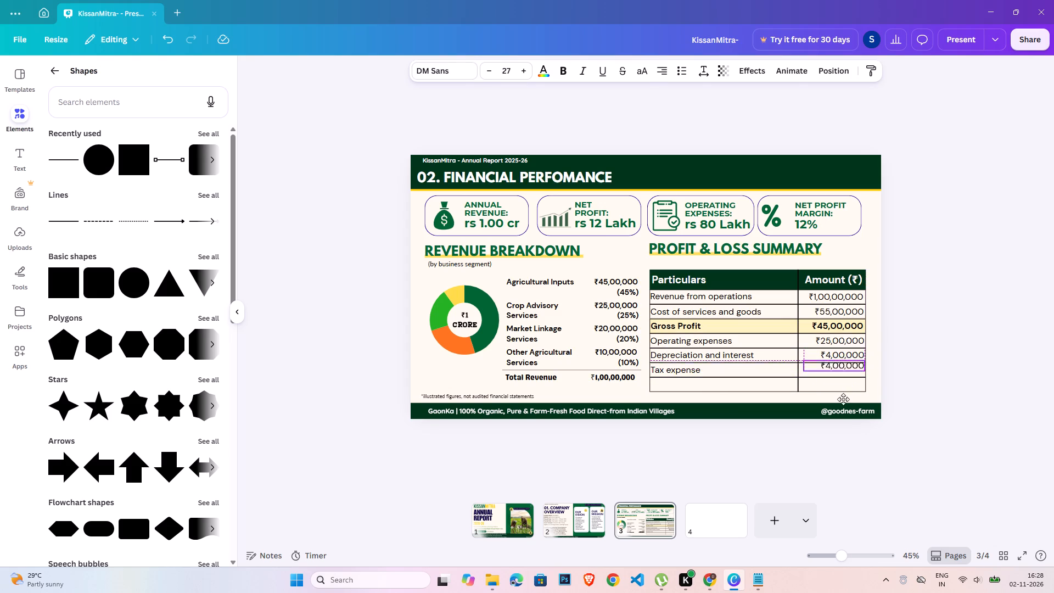
left_click_drag(843, 399, 843, 402)
key("Right")
key("Right")
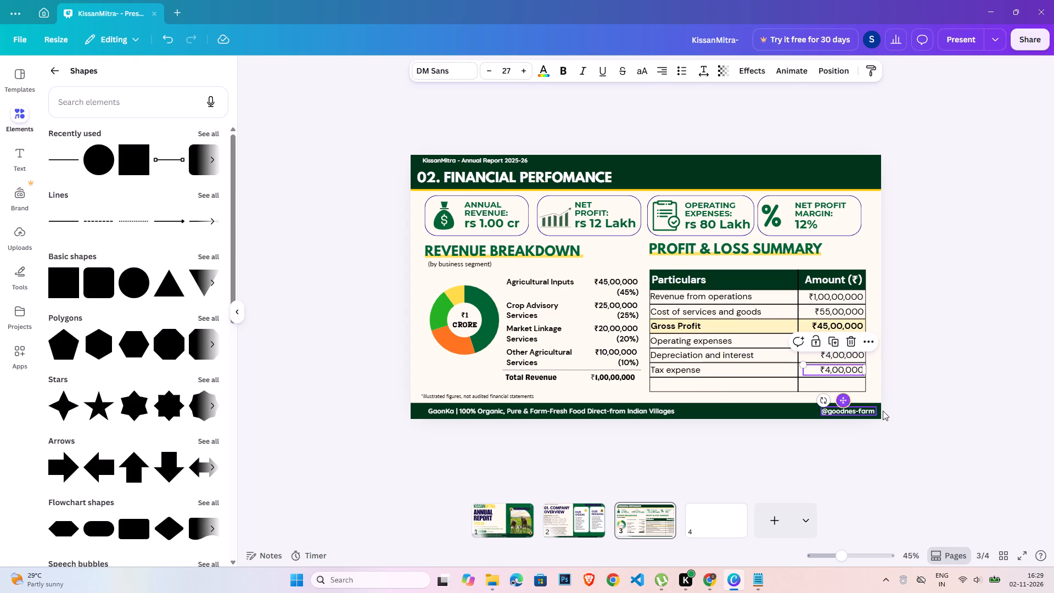
left_click(951, 409)
left_click(857, 373)
key("Right")
key("Right")
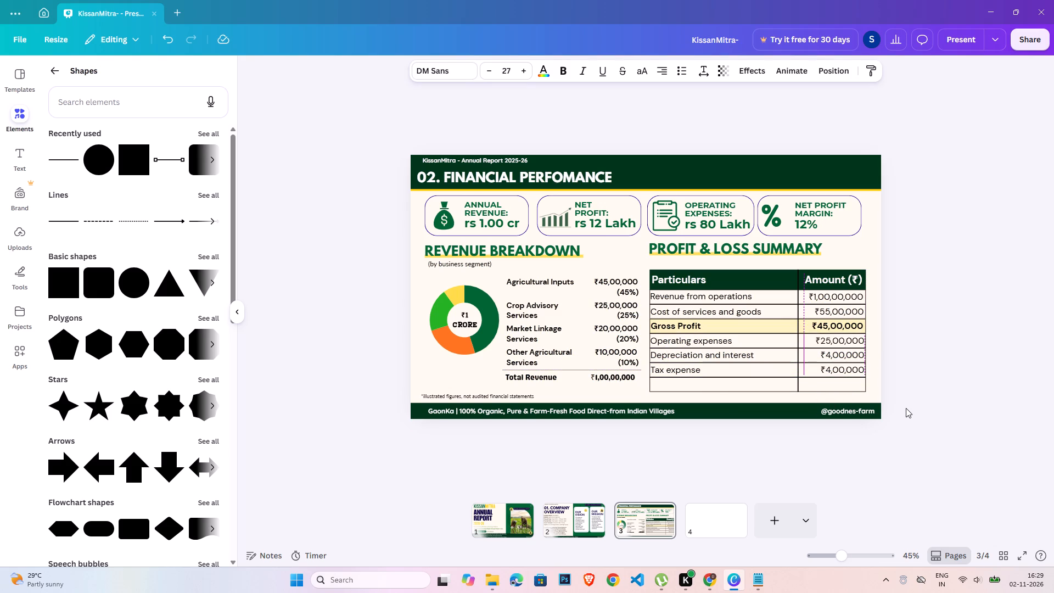
left_click(900, 368)
Fill the empty bottom row of the Profit & Loss Summary table with dark green.
left_click(744, 389)
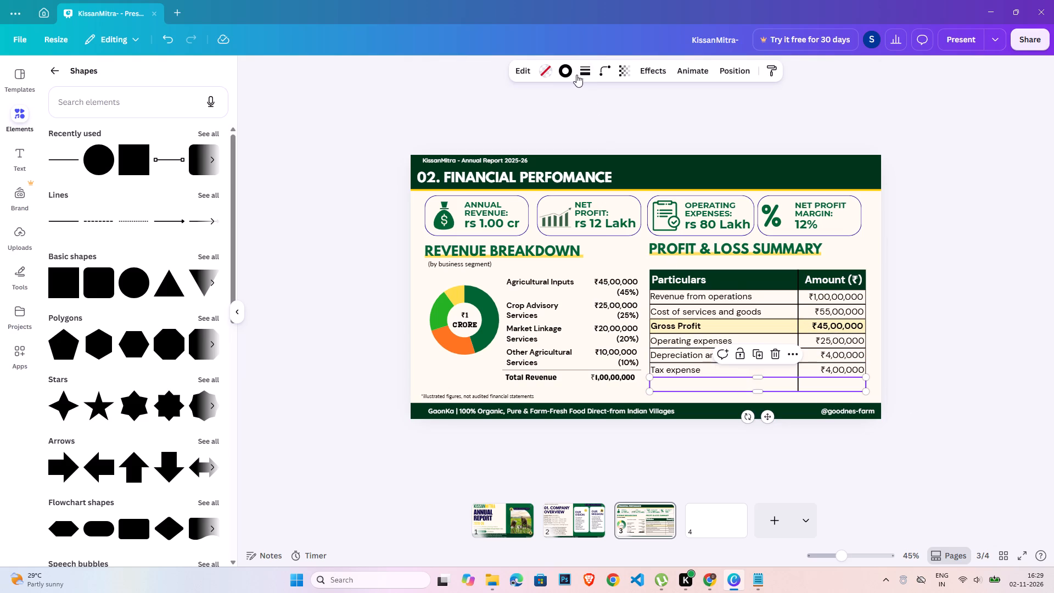
left_click(551, 68)
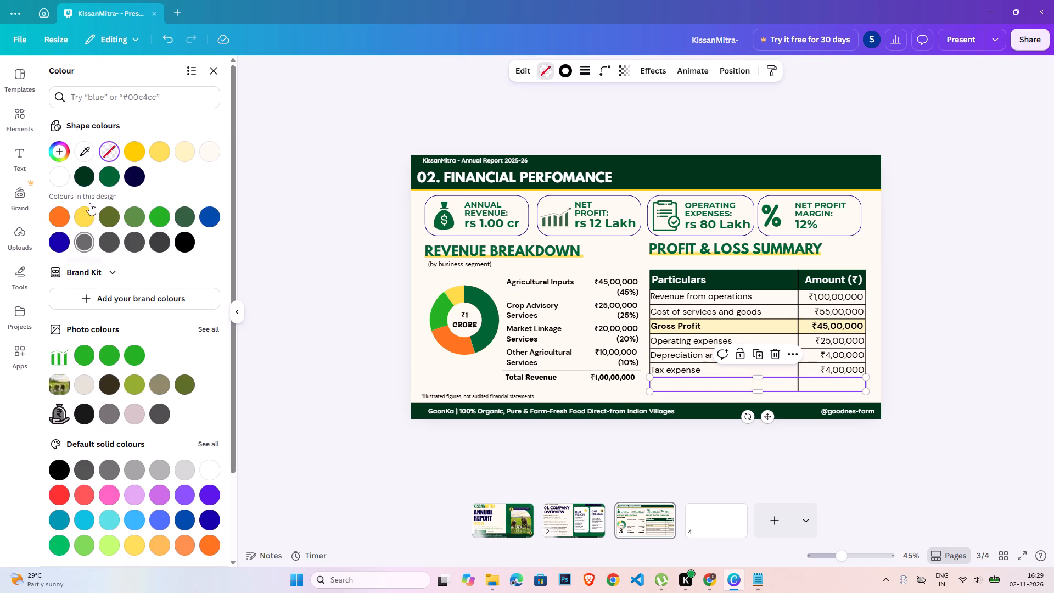
left_click(91, 180)
double_click(926, 367)
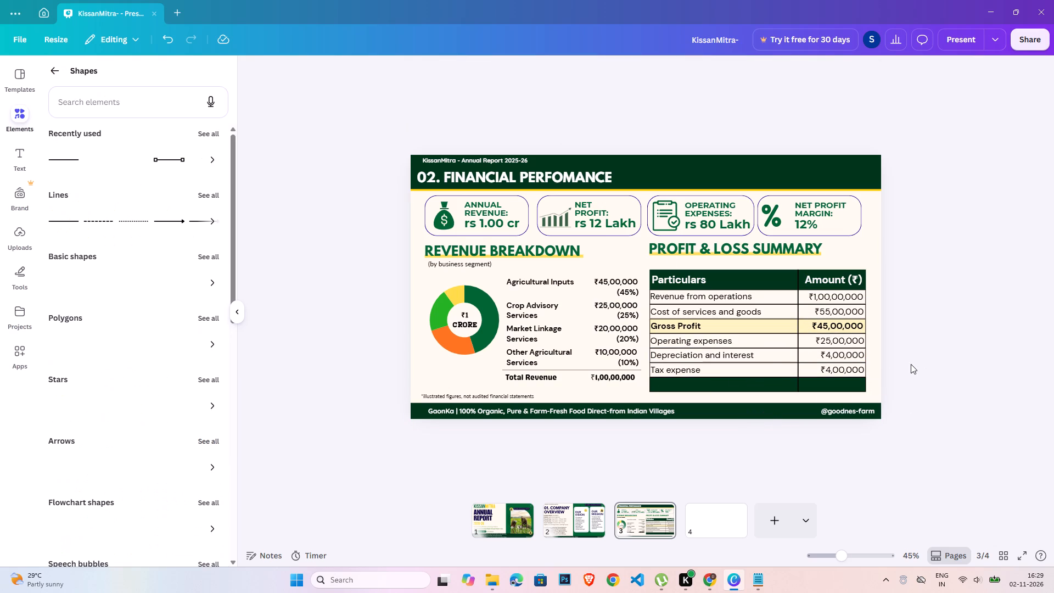
Duplicate the "Tax expense" label and its amount together and align the copies in the dark green bottom row.
left_click(704, 383)
left_click(699, 370)
left_click(853, 371, "shift")
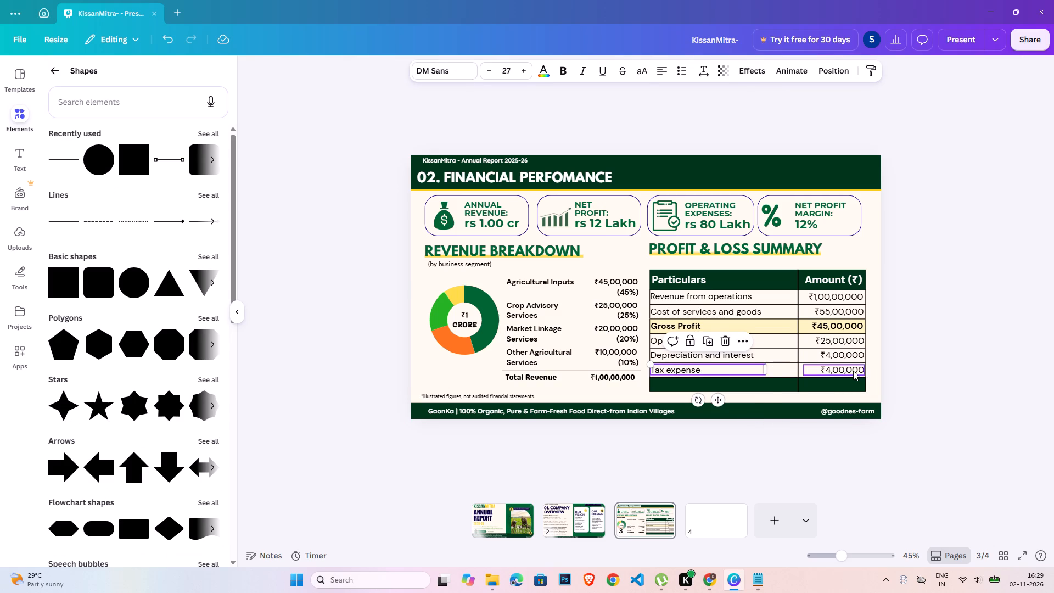
key("ctrl+c")
key("ctrl+v")
left_click_drag(775, 404, 771, 406)
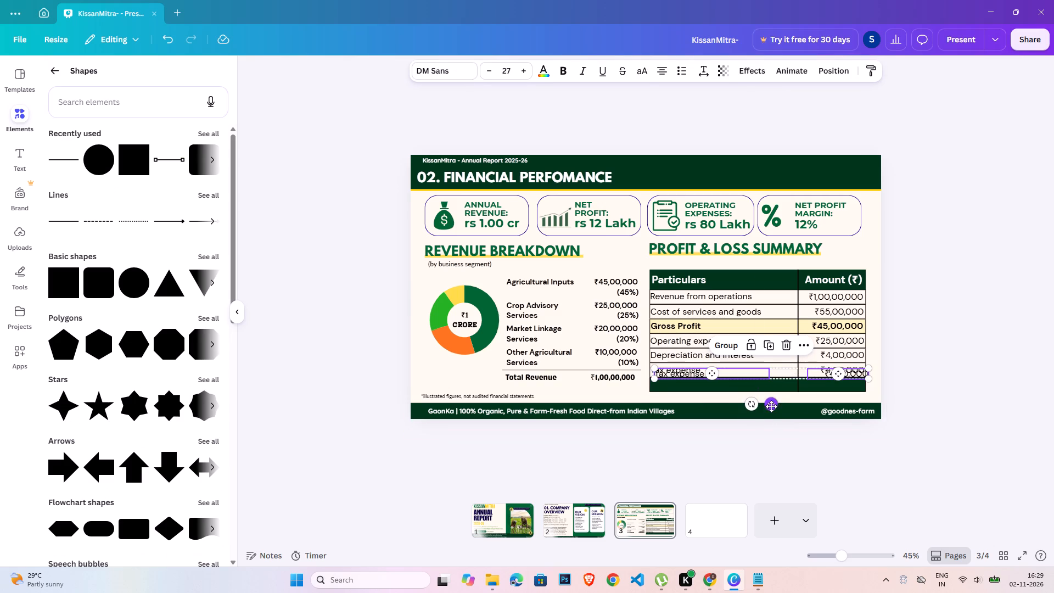
left_click_drag(771, 406, 771, 414)
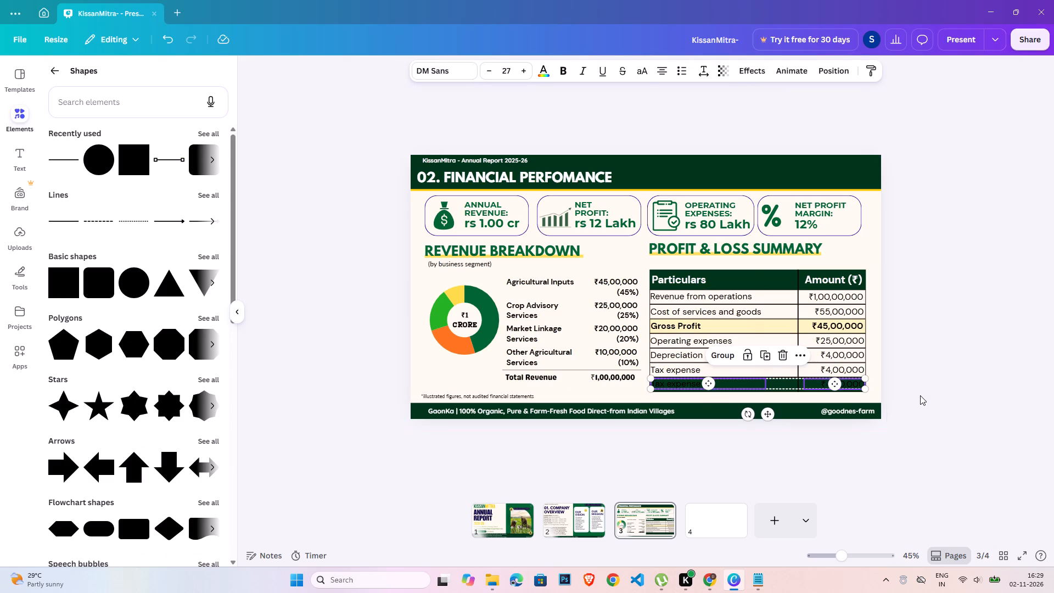
left_click(921, 395)
Replace the copied label in the dark green bottom row with "Net Profit".
double_click(682, 386)
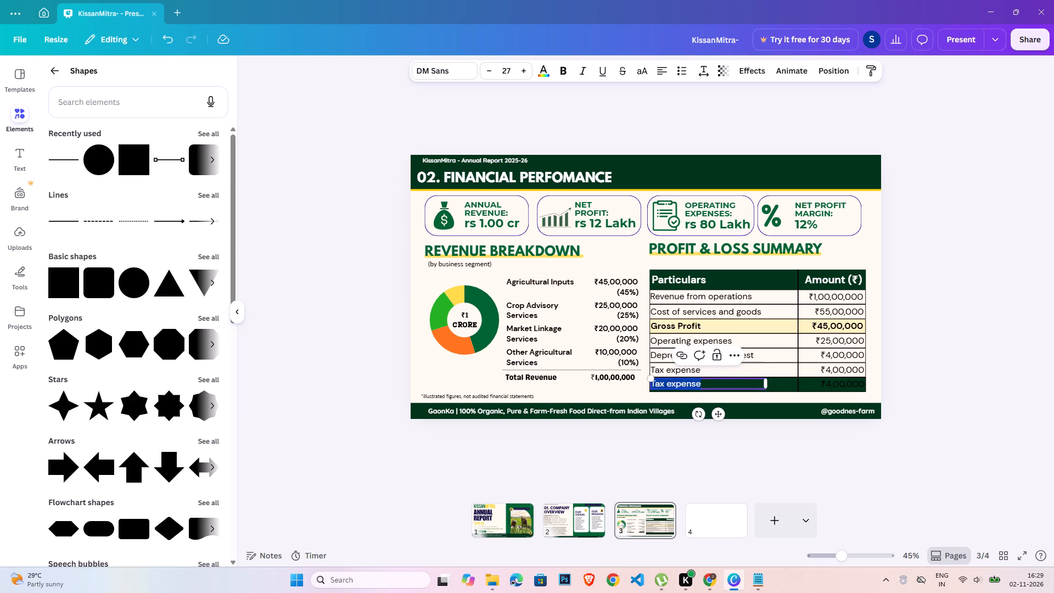
key("shift+n")
type("et O")
key("BackSpace")
type("Profit")
Make the "Net Profit" label bold and yellow.
key("ctrl+a")
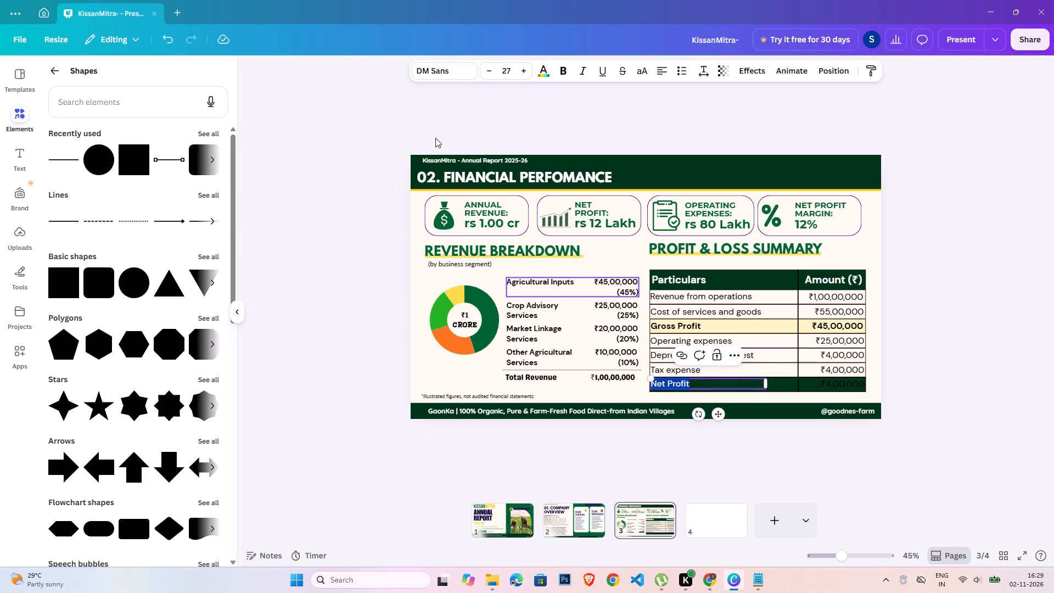
left_click(548, 67)
left_click(113, 153)
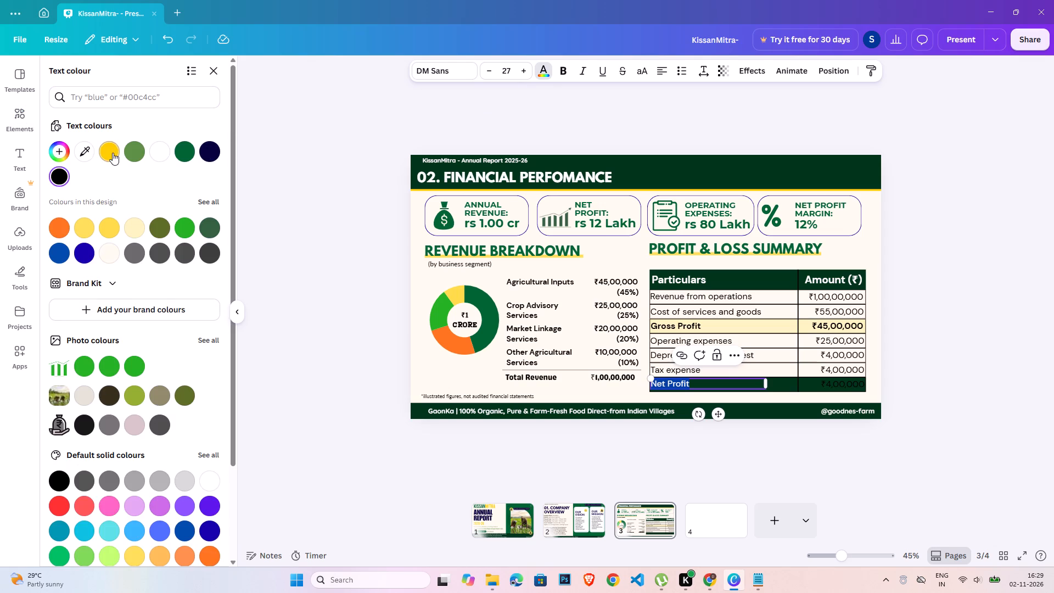
left_click(561, 75)
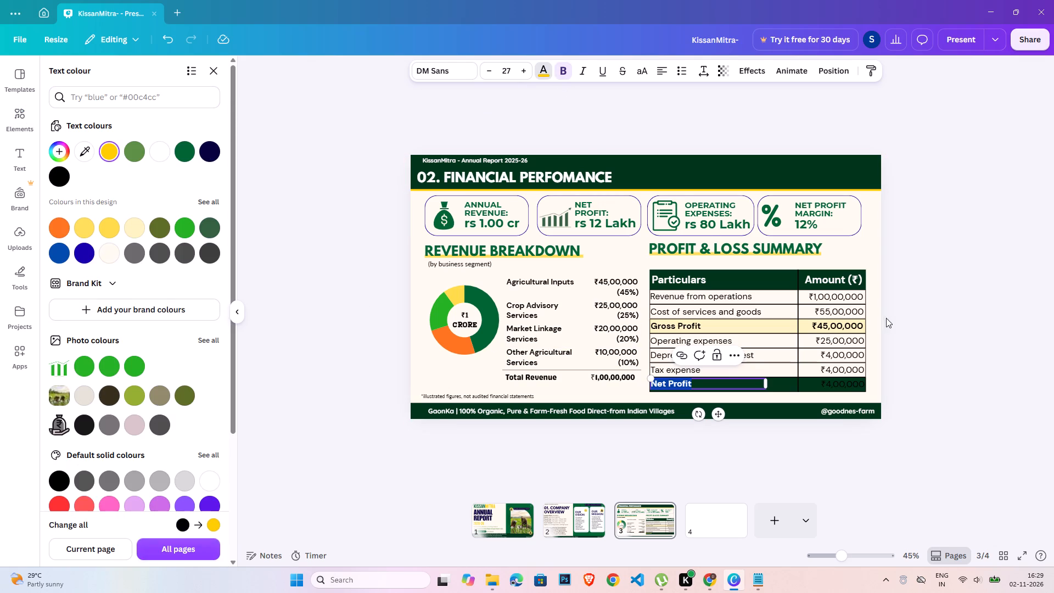
double_click(934, 319)
Fine-tune the "Net Profit" label's text colour towards a fully saturated custom yellow.
left_click(664, 384)
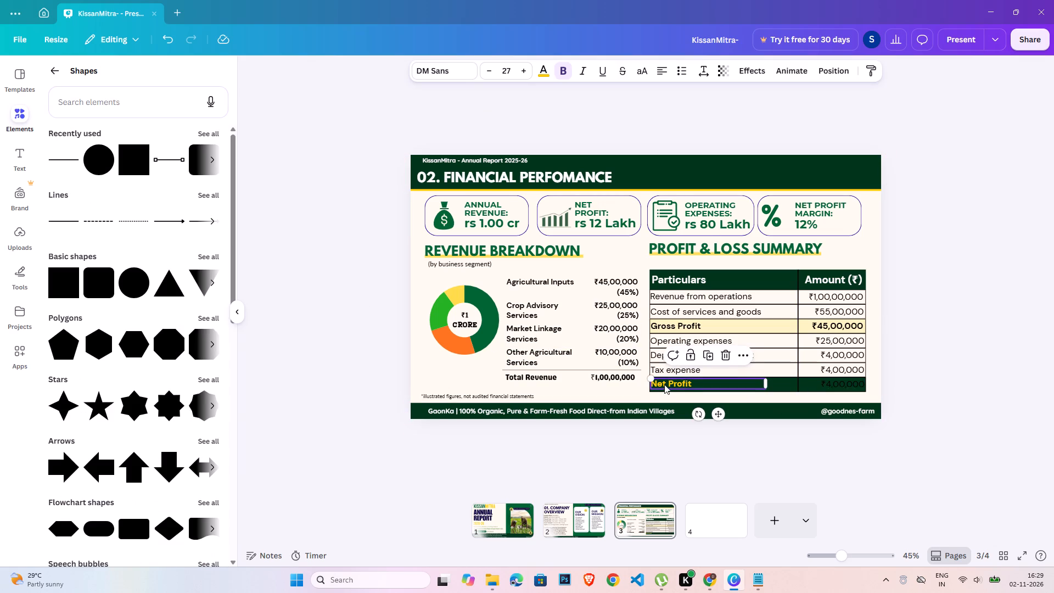
triple_click(664, 384)
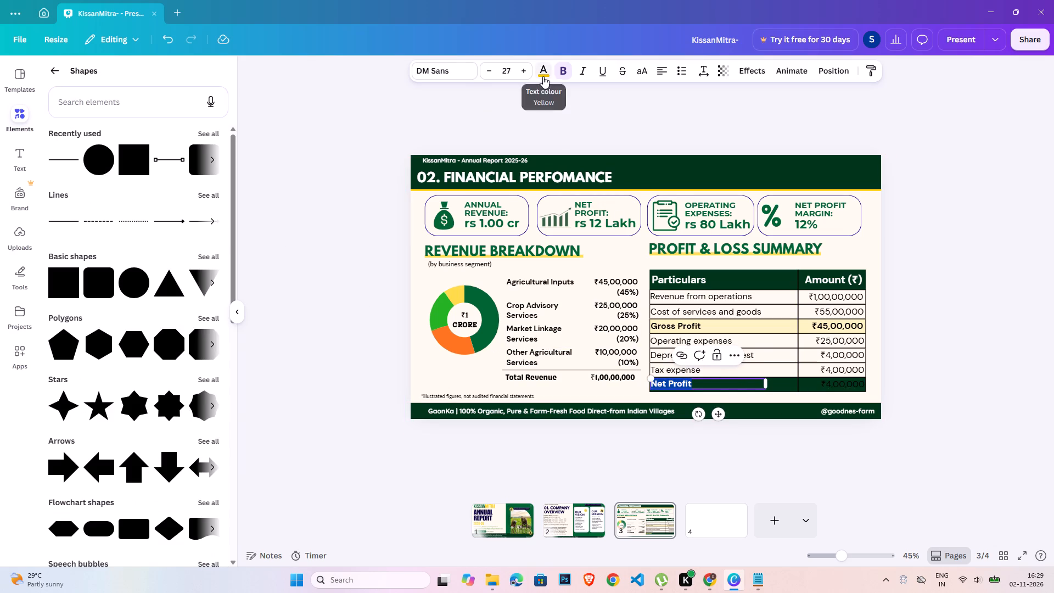
left_click(543, 76)
left_click(71, 150)
left_click(68, 151)
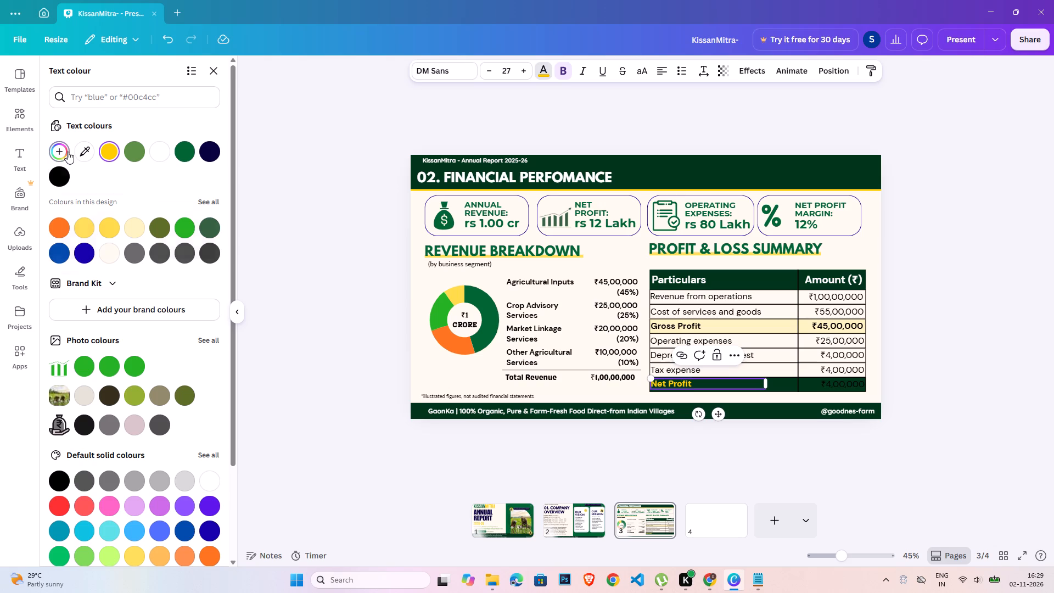
left_click_drag(214, 200, 223, 190)
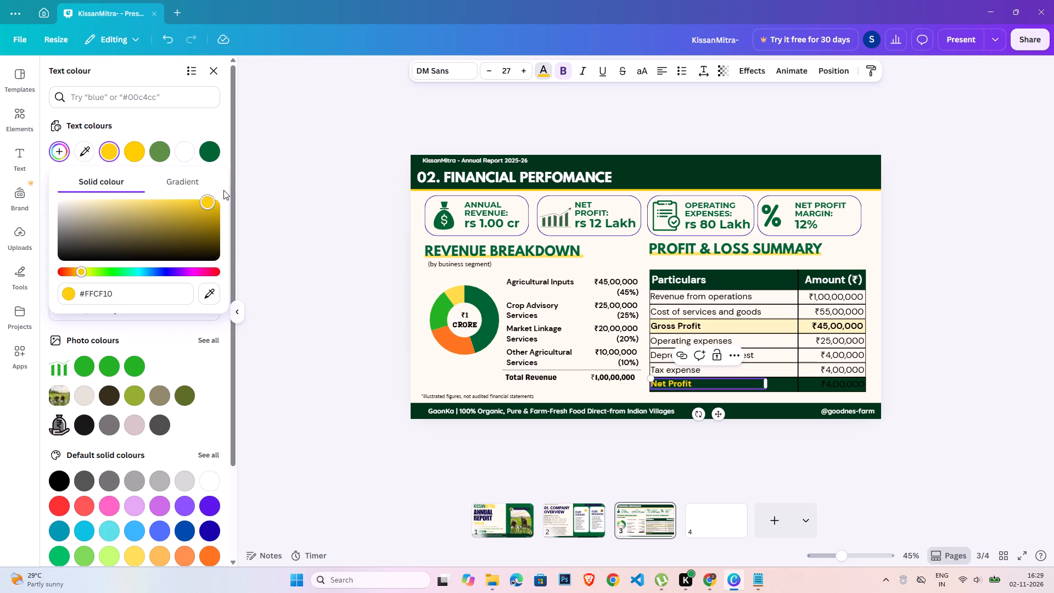
left_click_drag(223, 190, 227, 189)
left_click(252, 266)
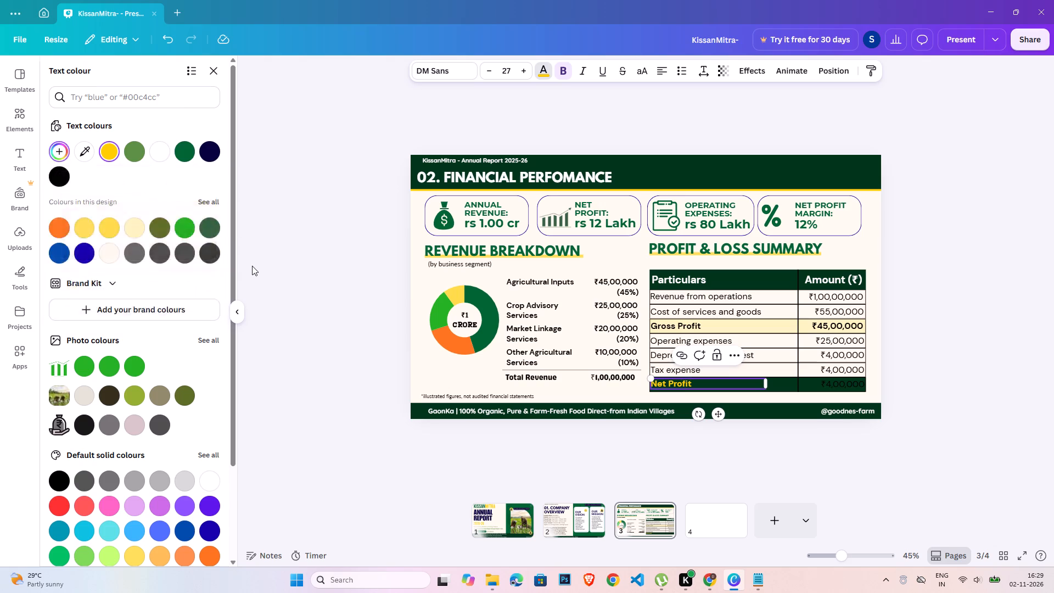
double_click(917, 379)
Make the amount in the "Net Profit" row bold and yellow to match its label.
triple_click(832, 387)
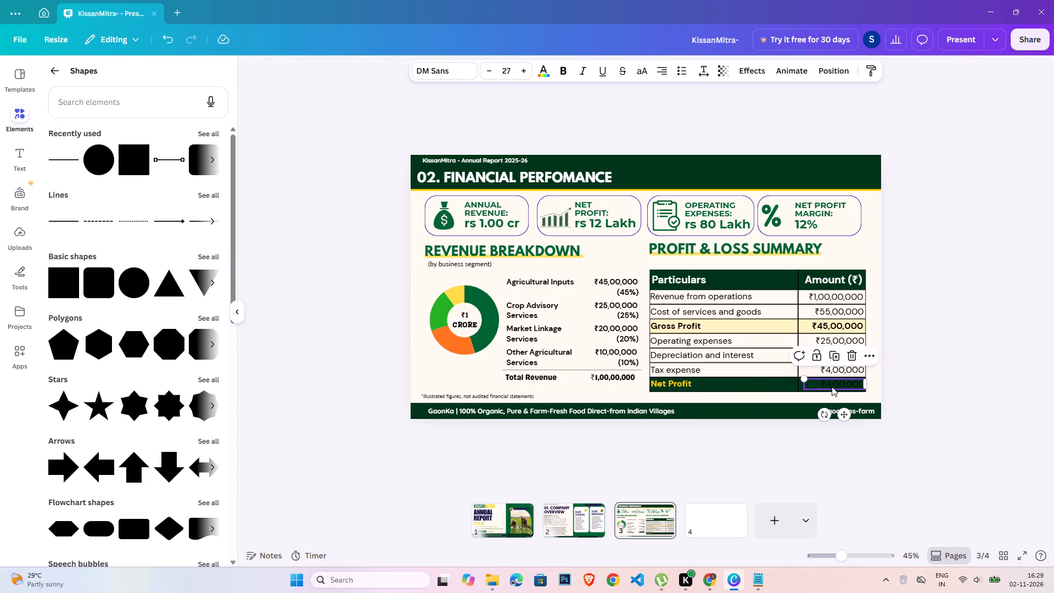
left_click(573, 67)
left_click(564, 67)
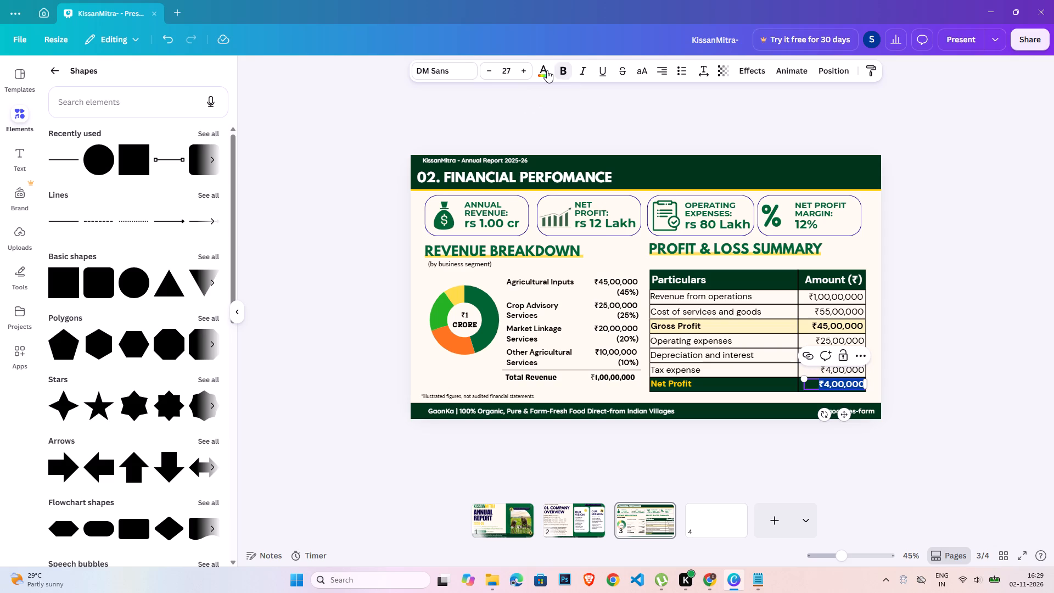
left_click(545, 71)
left_click(109, 153)
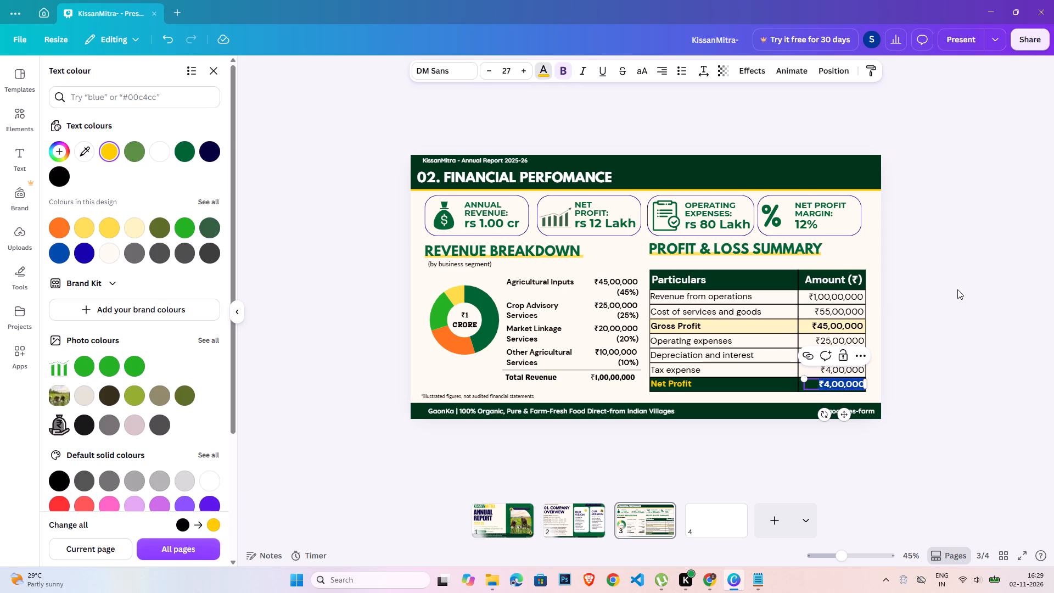
double_click(963, 290)
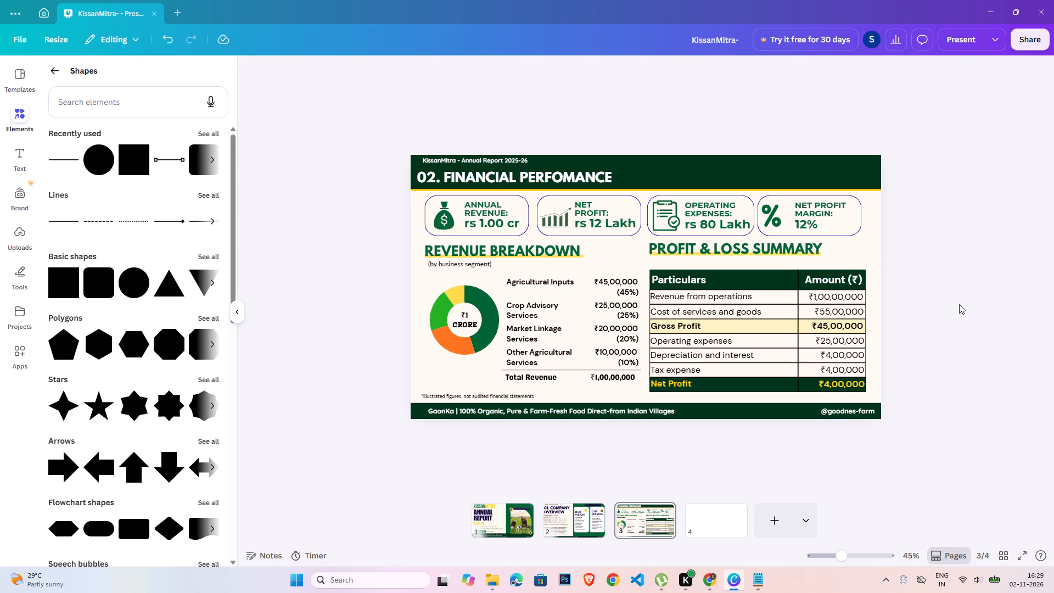
Change the amount in the table's "Net Profit" row to ₹12,00,000.
left_click(829, 383)
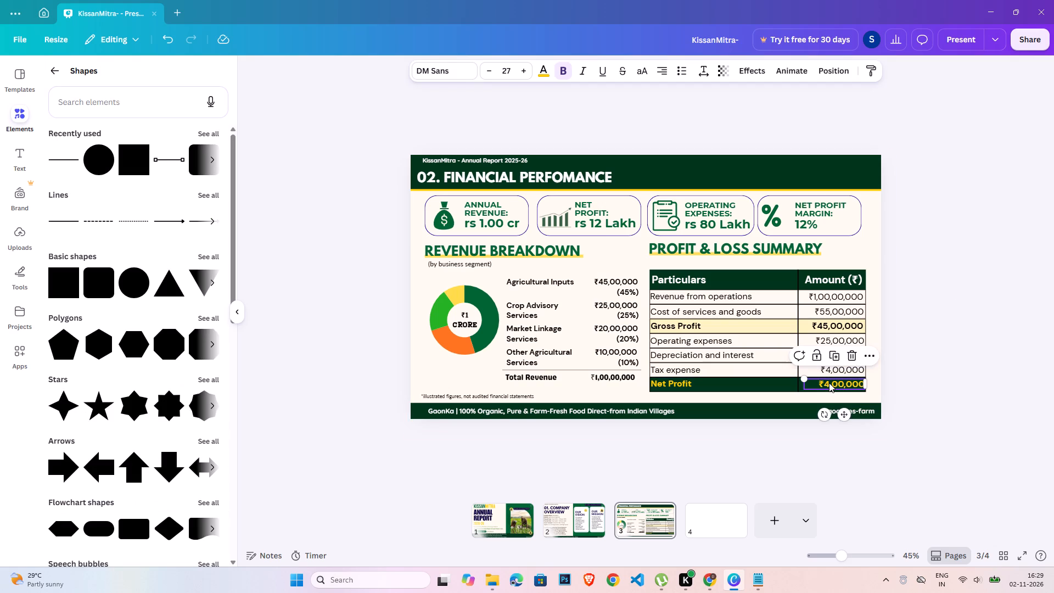
left_click(827, 383)
left_click(827, 383)
left_click(827, 383)
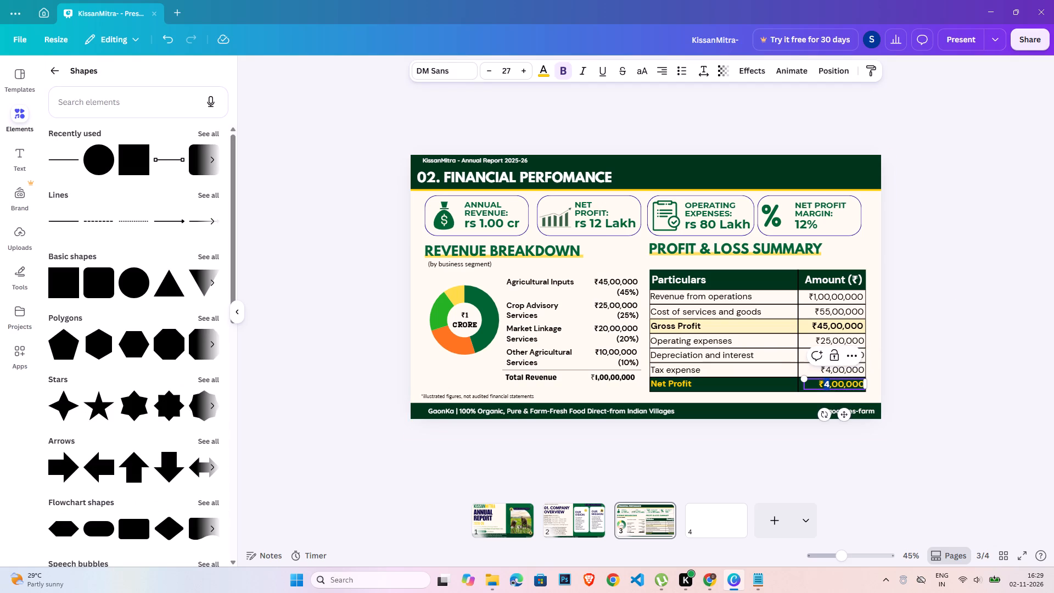
type("12")
left_click(904, 398)
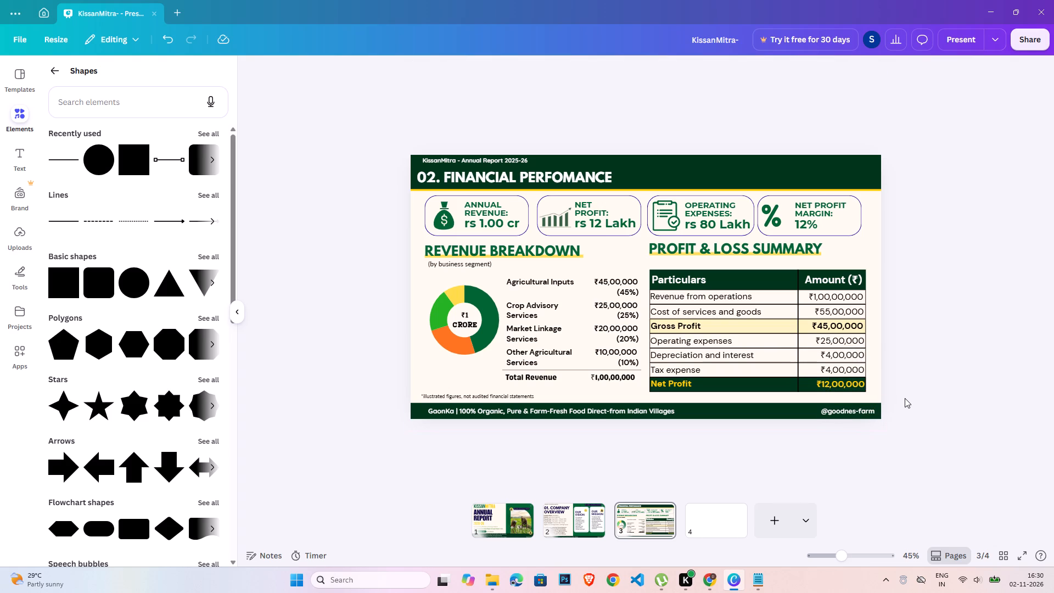
left_click(918, 399)
Add a straight line, rotate it to vertical and place it between the Revenue Breakdown and Profit & Loss Summary sections.
scroll(920, 400, "down", 2)
scroll(920, 400, "up", 4)
left_click(57, 159)
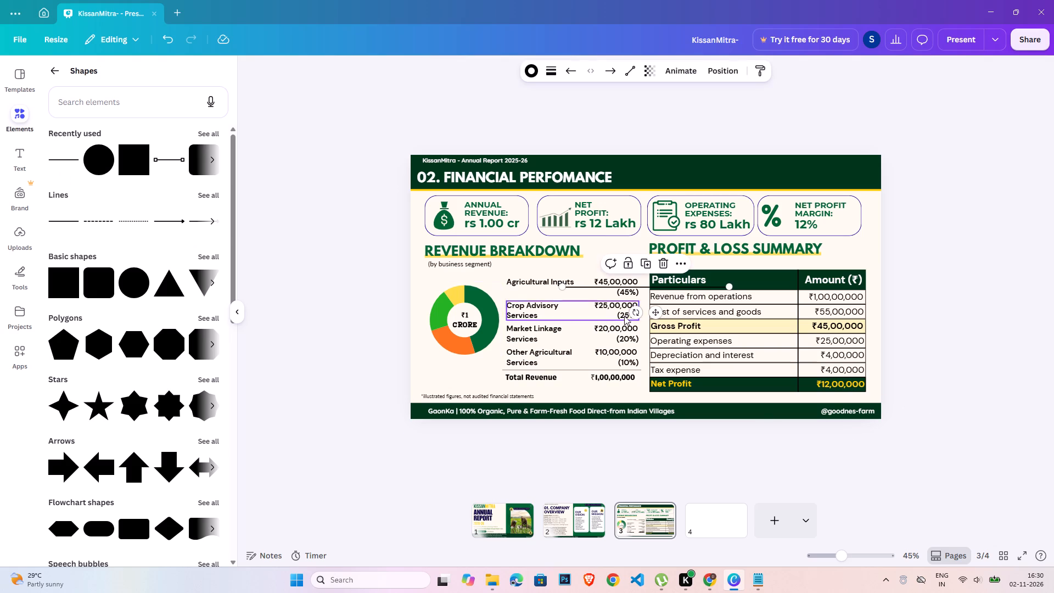
left_click_drag(635, 311, 630, 296)
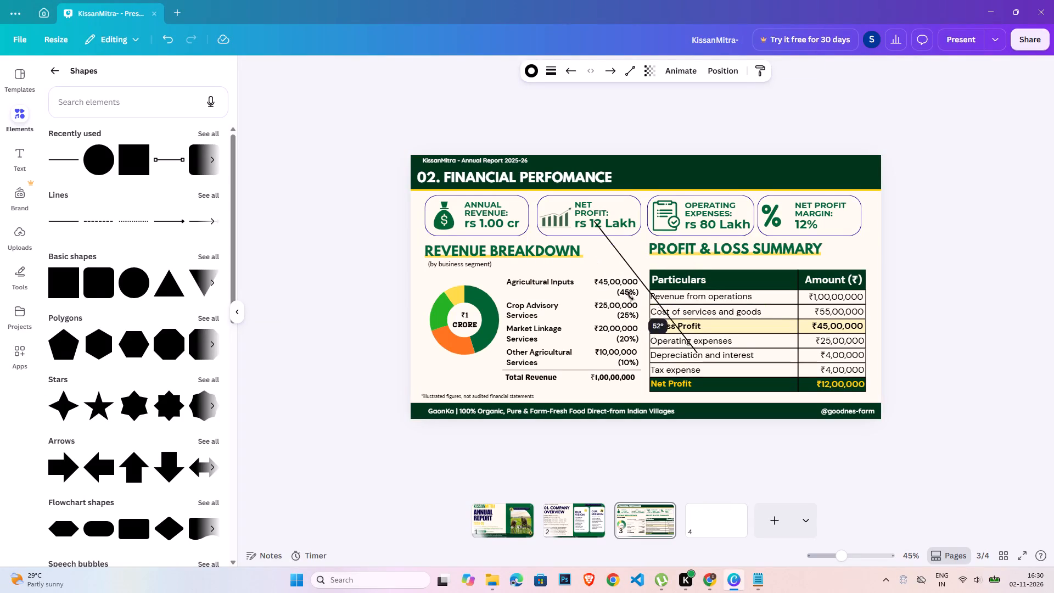
left_click_drag(630, 296, 627, 287)
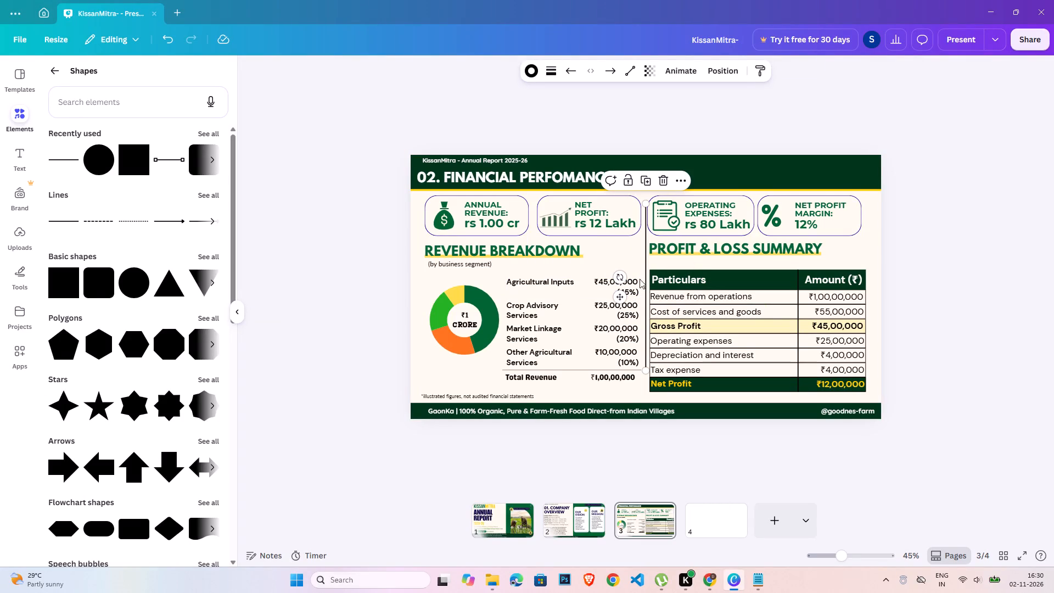
left_click_drag(616, 299, 612, 323)
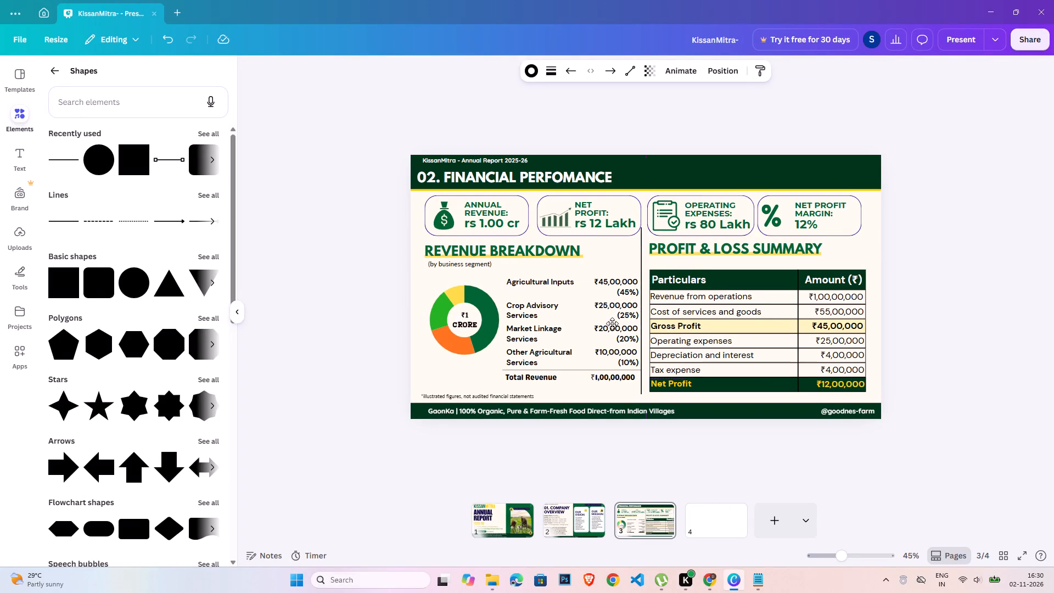
left_click_drag(612, 323, 615, 330)
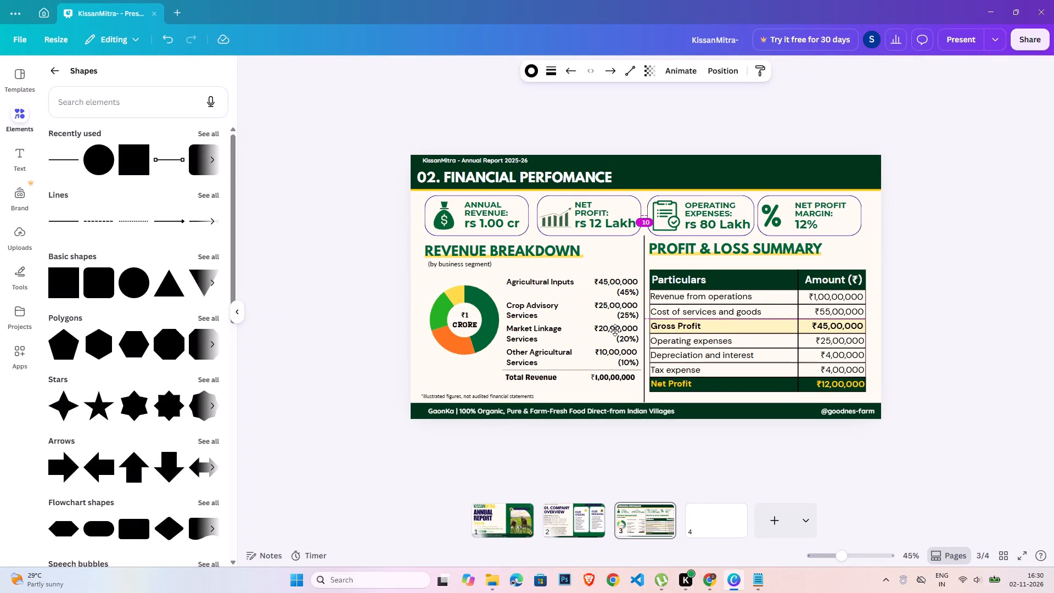
left_click_drag(615, 330, 615, 321)
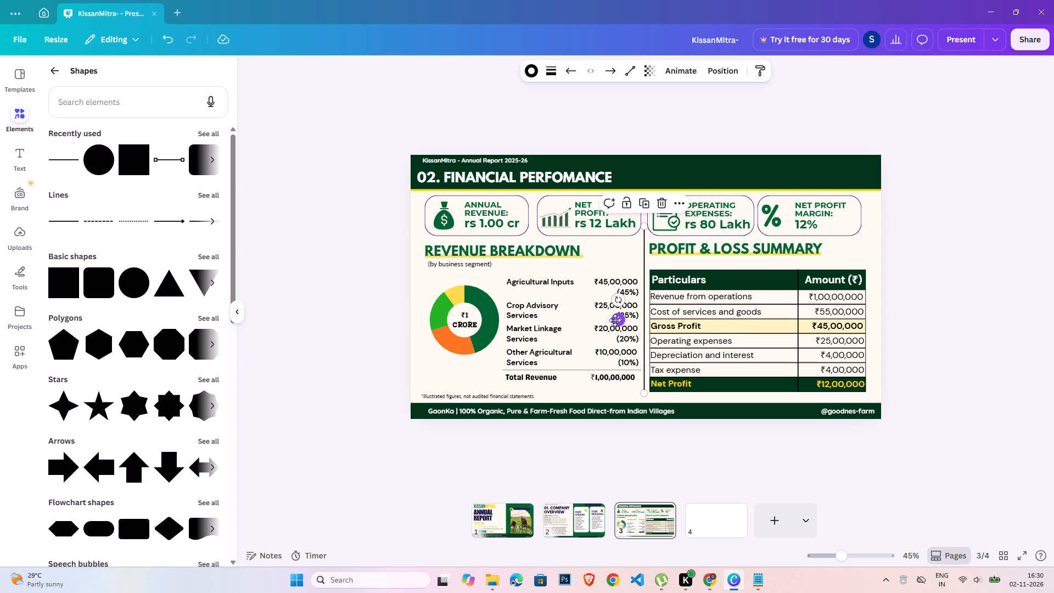
Shorten the vertical divider from its upper end to about 617 long, keeping it upright and starting just below the summary cards.
left_click_drag(642, 225, 643, 247)
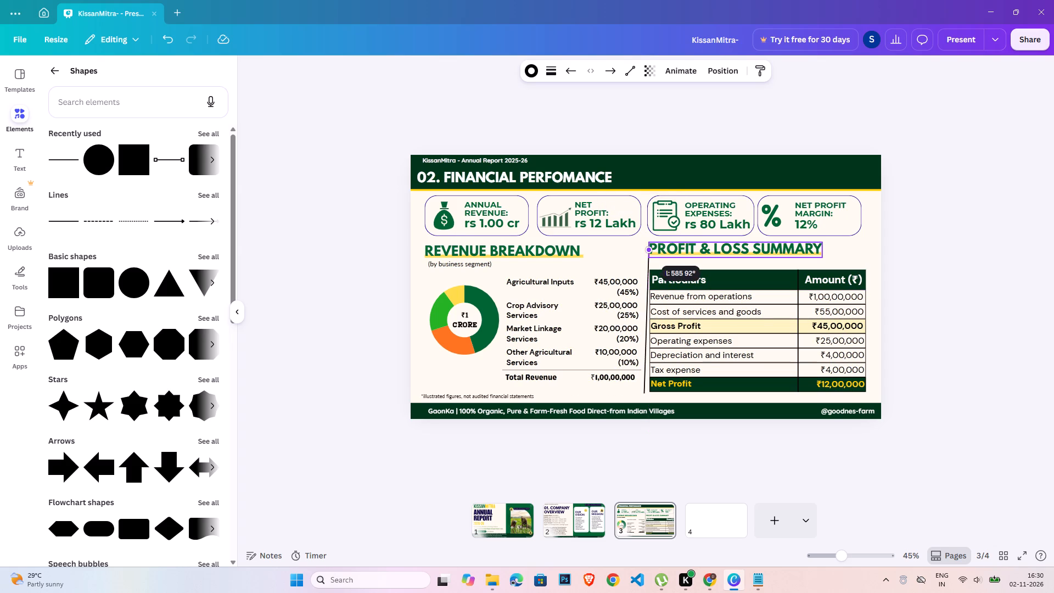
left_click_drag(643, 247, 638, 245)
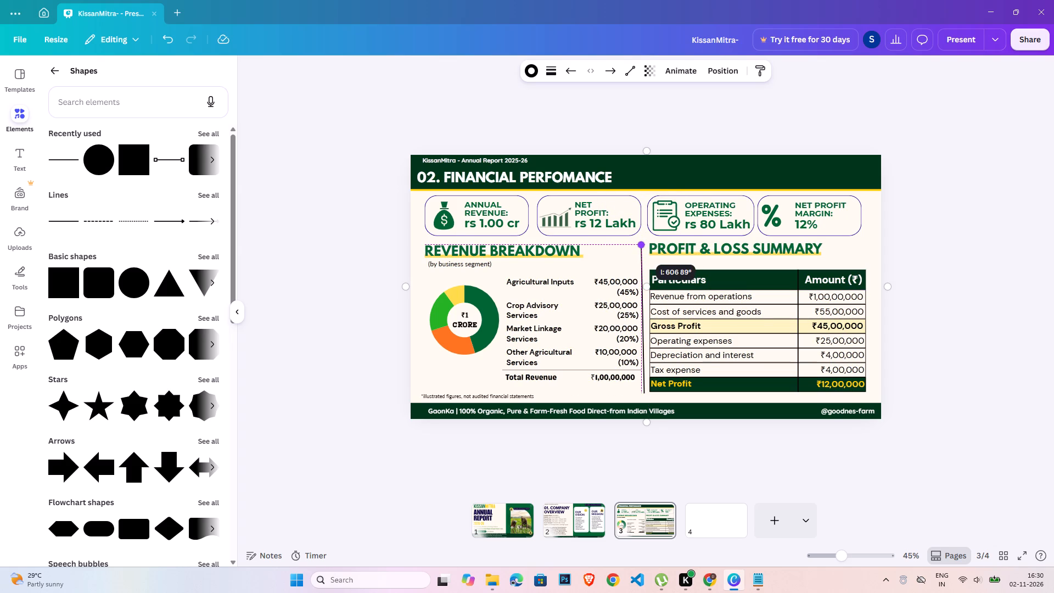
left_click_drag(638, 245, 637, 240)
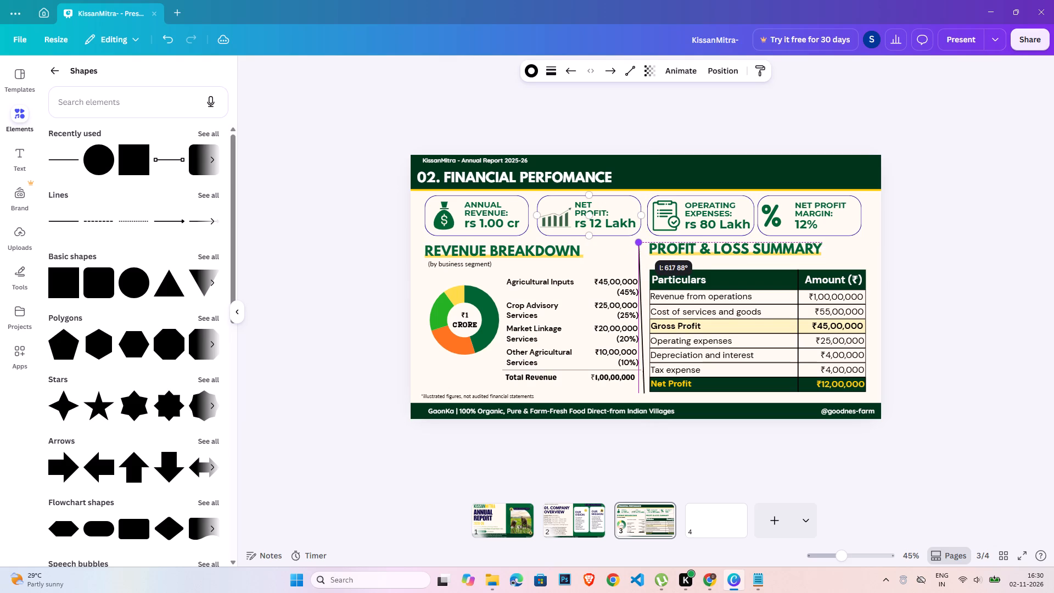
left_click_drag(637, 240, 641, 242)
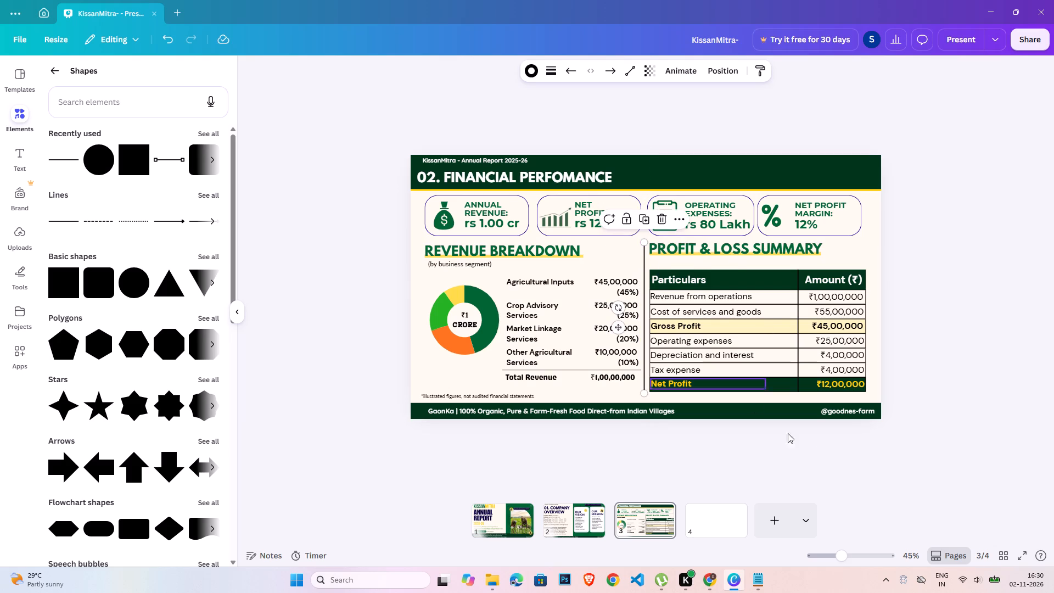
left_click(890, 447)
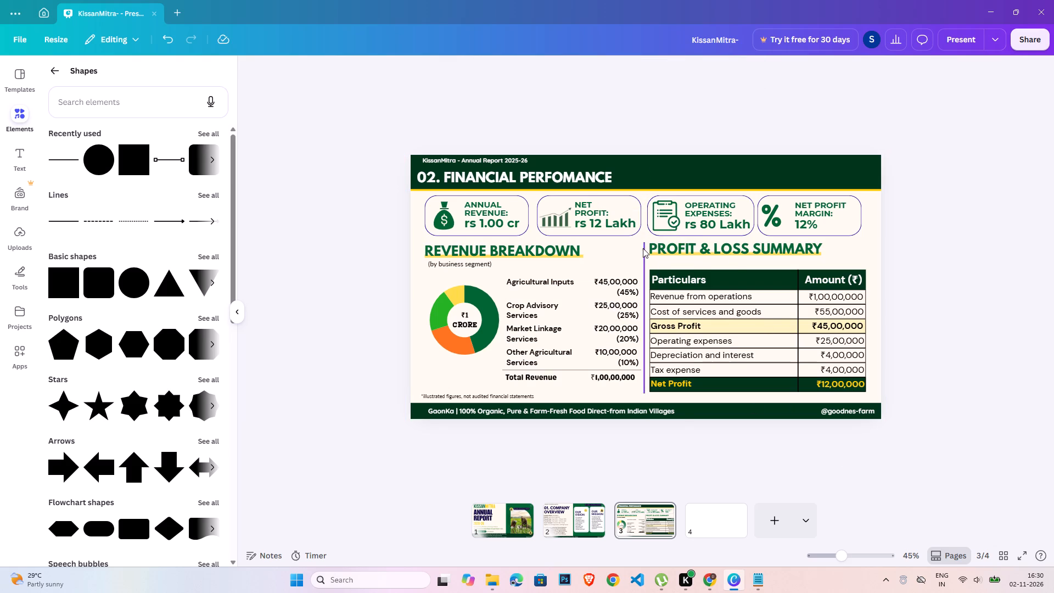
Set the vertical divider line's stroke weight to 1.
left_click(643, 248)
left_click(548, 67)
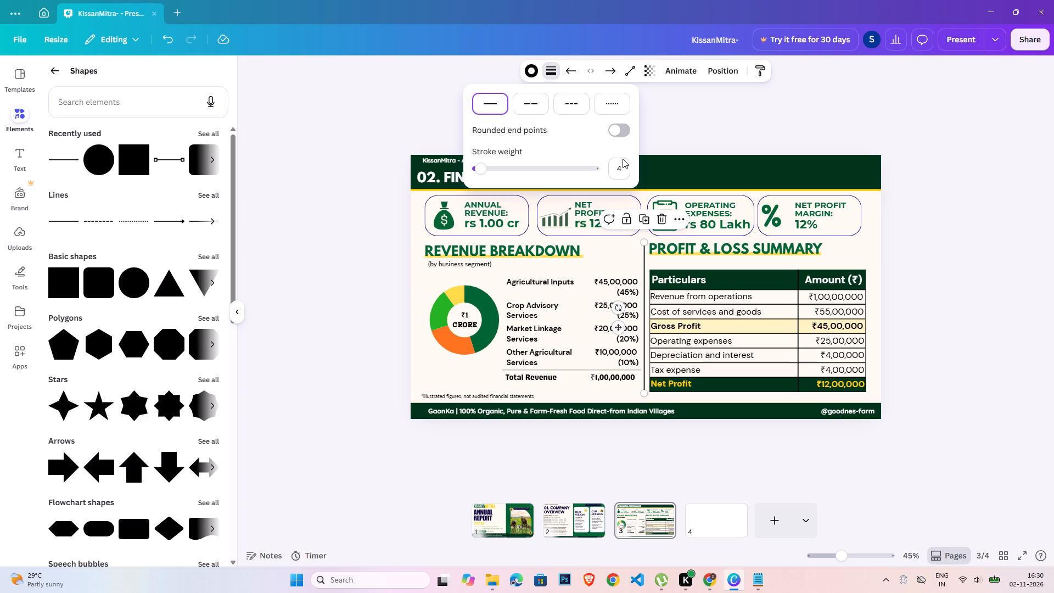
left_click(623, 159)
key("1")
key("Return")
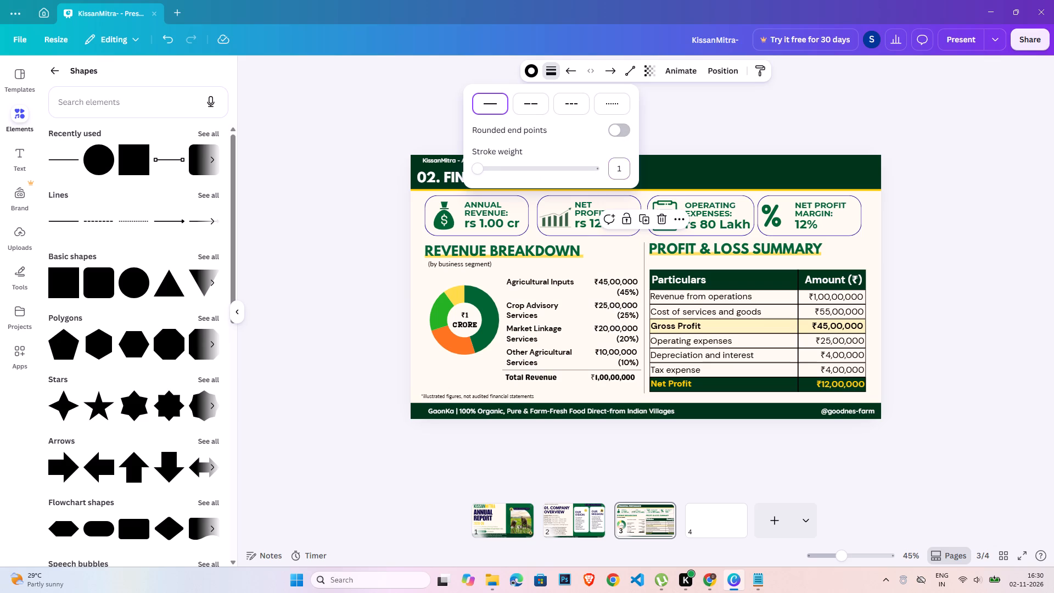
double_click(984, 311)
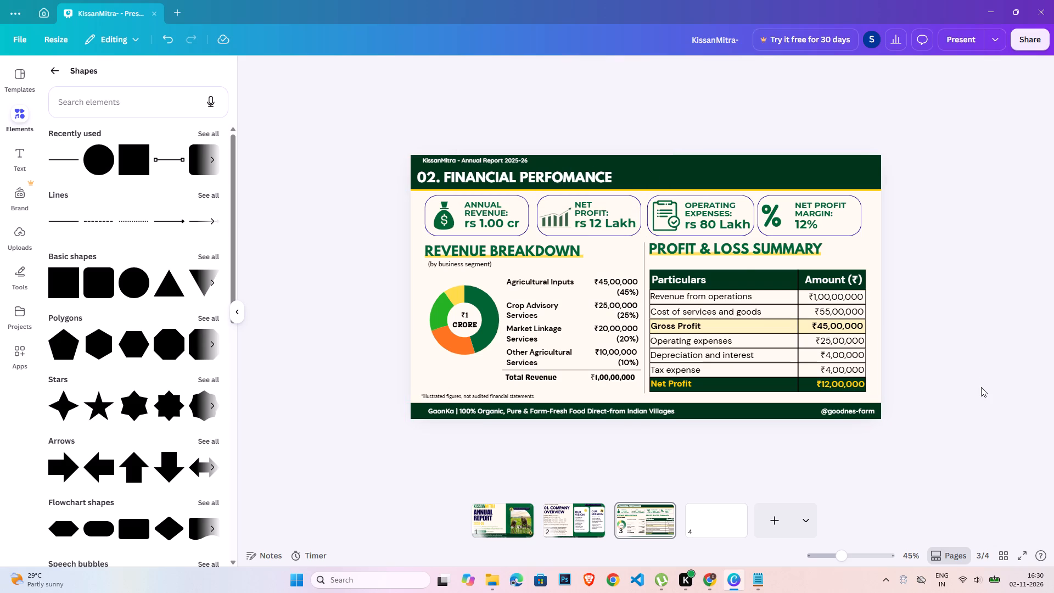